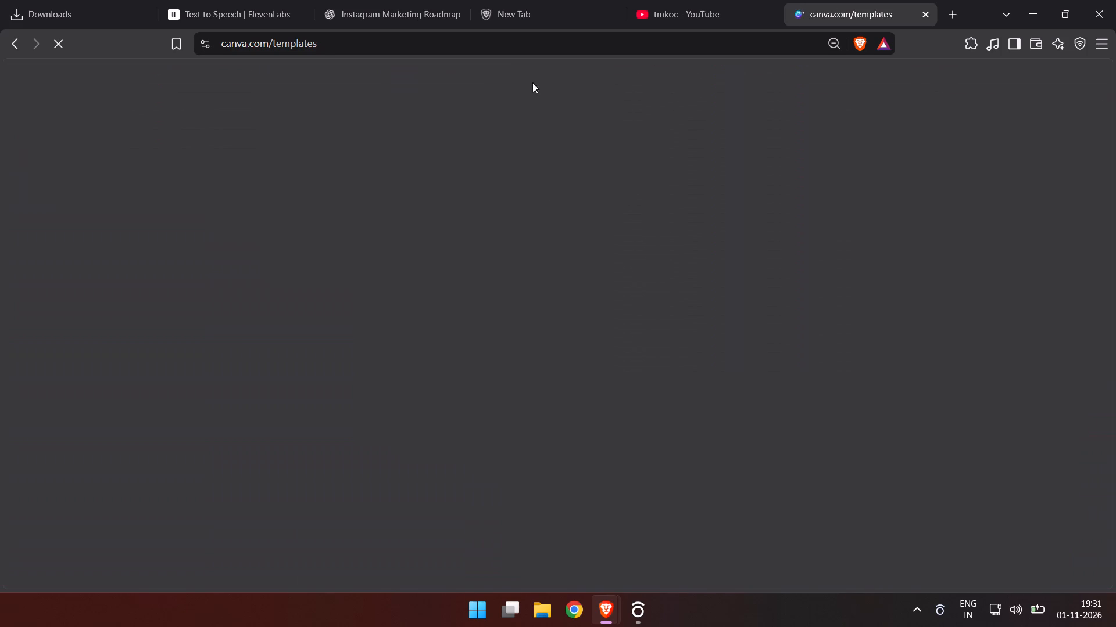
pyautogui.moveTo(219, 44); pyautogui.dragTo(231, 44)
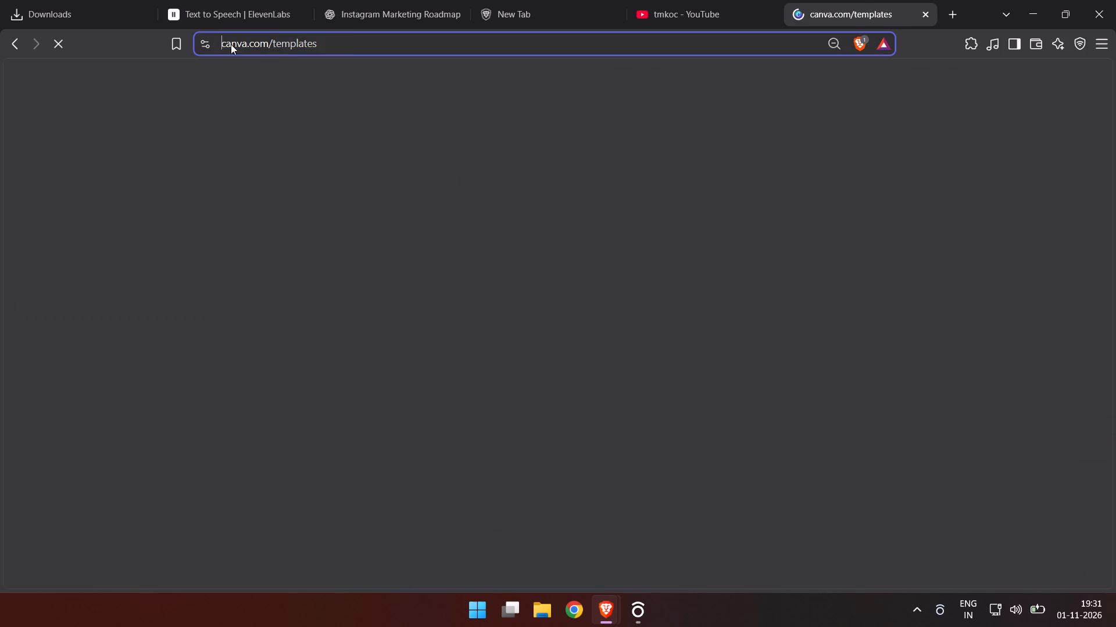
pyautogui.moveTo(231, 44); pyautogui.dragTo(294, 59)
# Search the elements library for "velvet blue clolour".
pyautogui.click(166, 138)
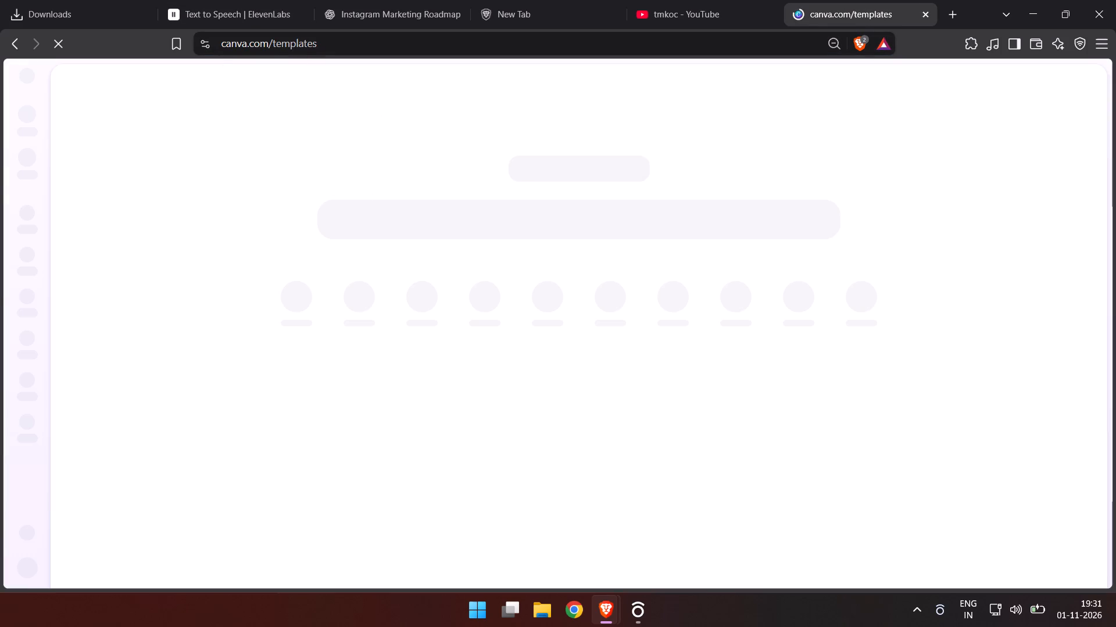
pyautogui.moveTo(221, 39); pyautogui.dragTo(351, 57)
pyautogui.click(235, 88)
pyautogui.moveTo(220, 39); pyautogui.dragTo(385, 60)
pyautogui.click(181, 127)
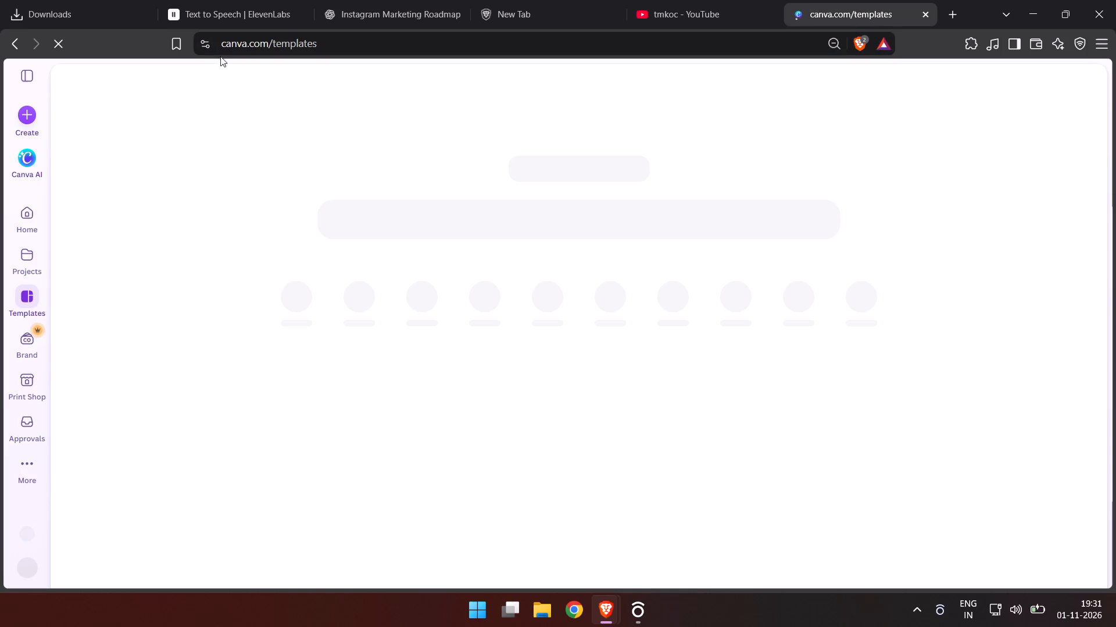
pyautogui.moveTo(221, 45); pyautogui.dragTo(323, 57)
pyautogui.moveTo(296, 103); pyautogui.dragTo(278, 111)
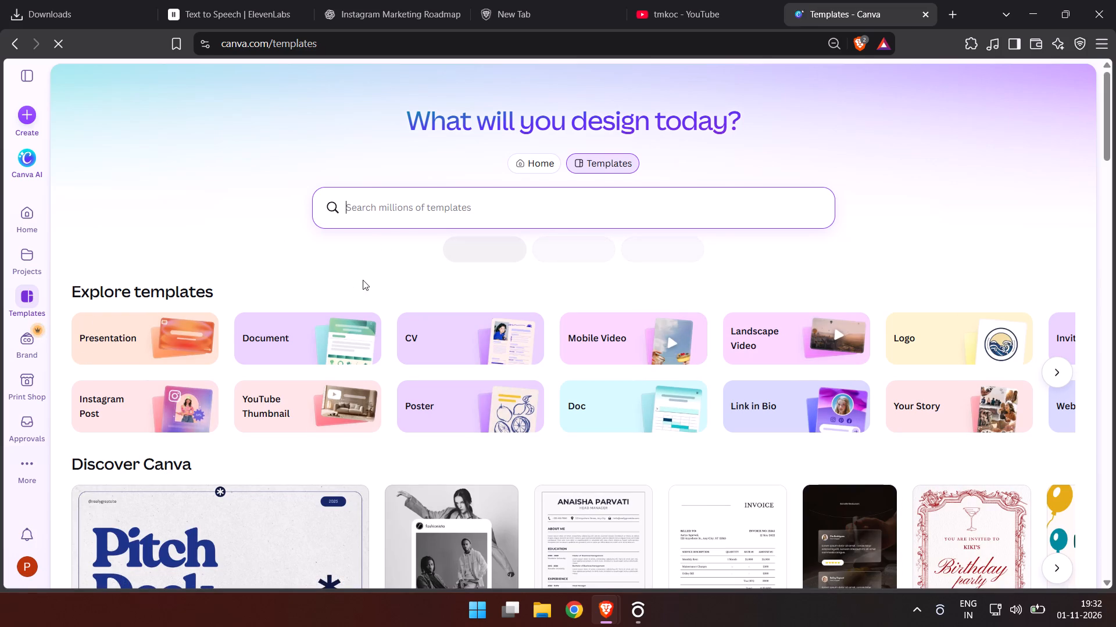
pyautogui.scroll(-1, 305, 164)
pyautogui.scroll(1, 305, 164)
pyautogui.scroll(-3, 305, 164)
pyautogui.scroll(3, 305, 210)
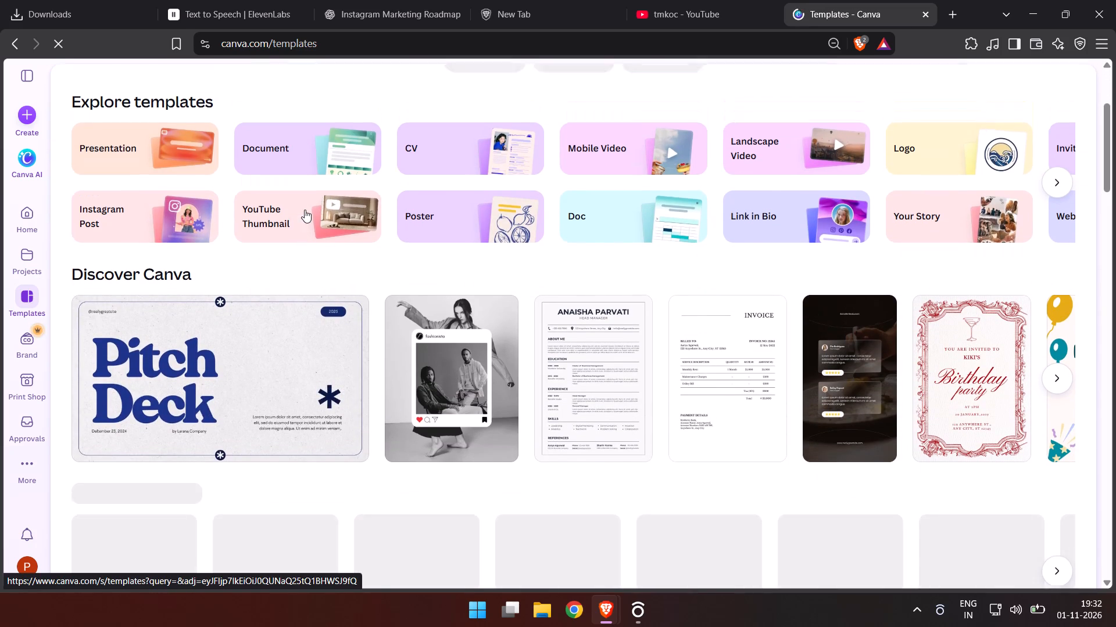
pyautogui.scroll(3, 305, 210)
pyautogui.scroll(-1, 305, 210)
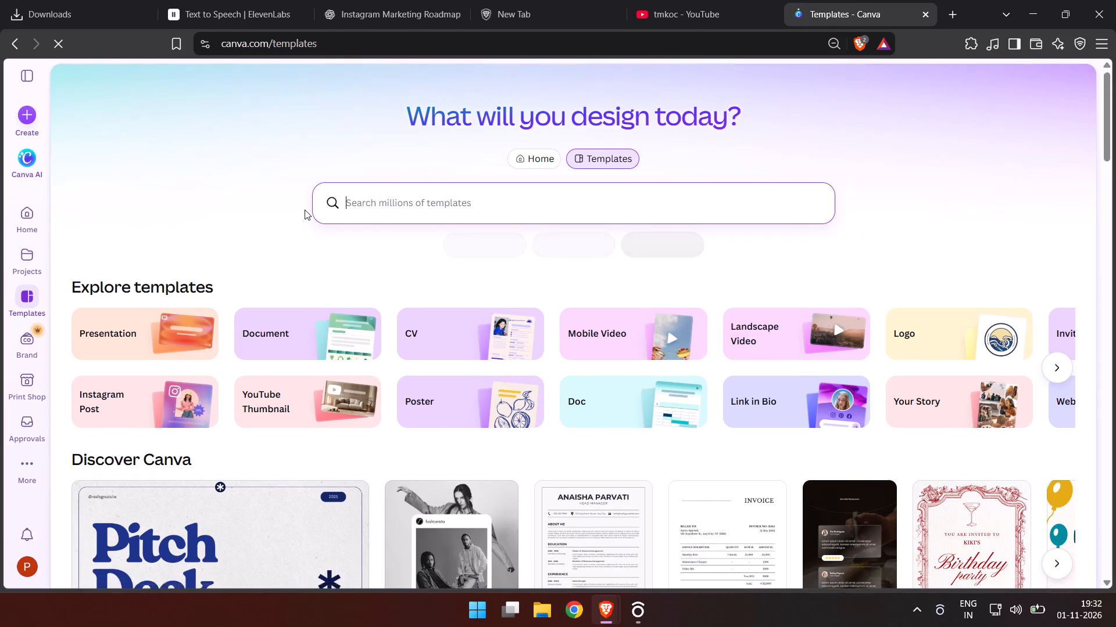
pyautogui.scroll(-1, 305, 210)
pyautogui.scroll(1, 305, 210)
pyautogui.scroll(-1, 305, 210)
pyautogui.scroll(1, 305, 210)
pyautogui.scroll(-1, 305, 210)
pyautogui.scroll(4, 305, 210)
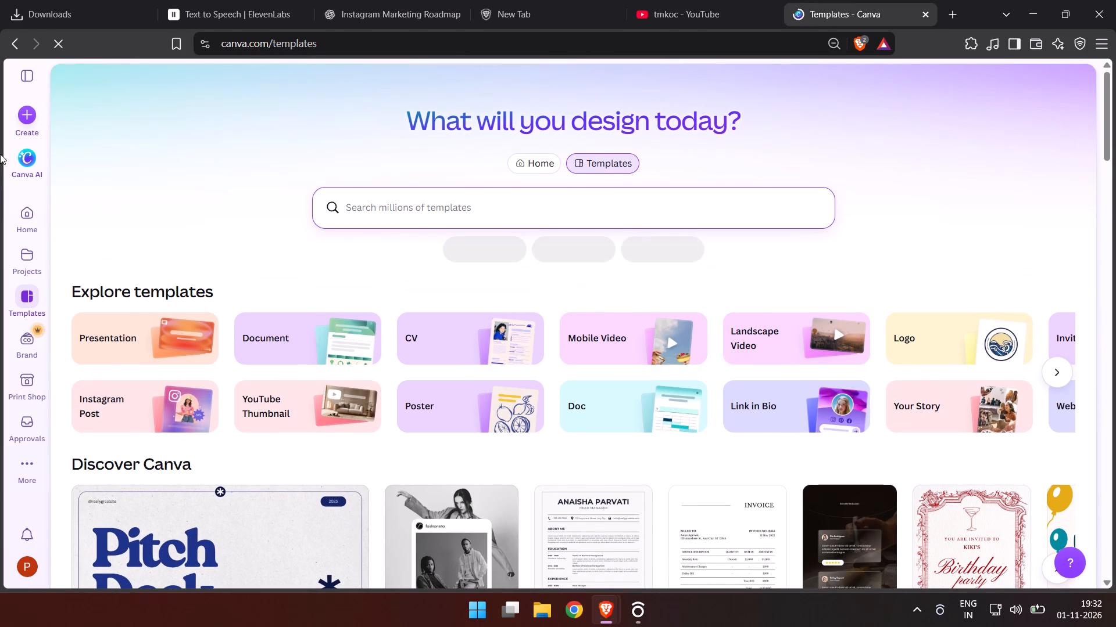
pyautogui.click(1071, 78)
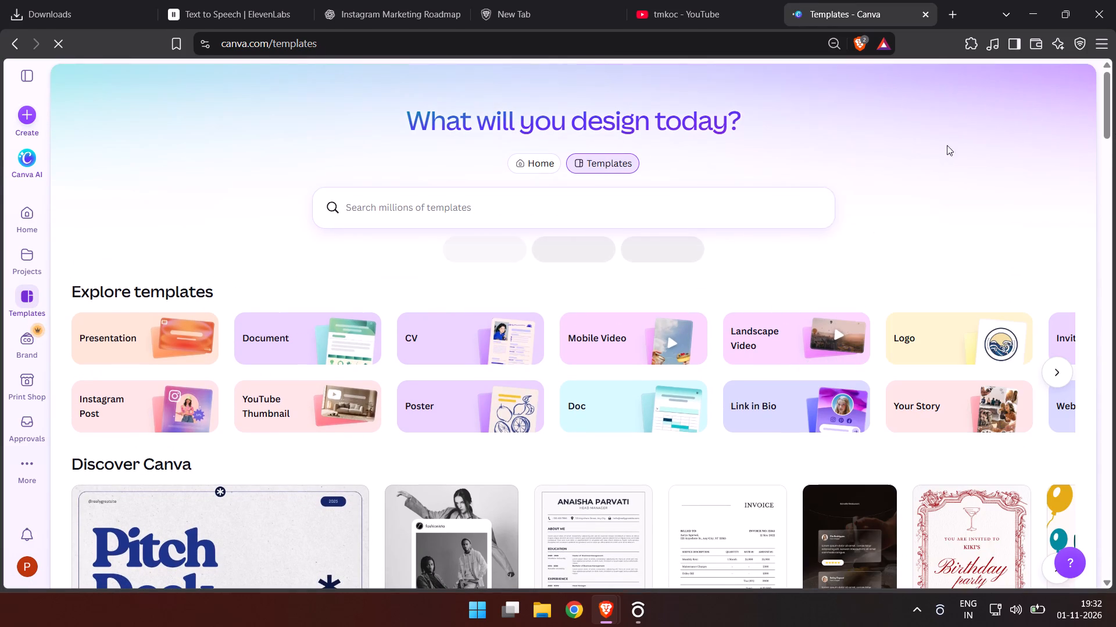
# Create a blank Instagram Post (4:5) design.
pyautogui.click(27, 117)
pyautogui.click(28, 117)
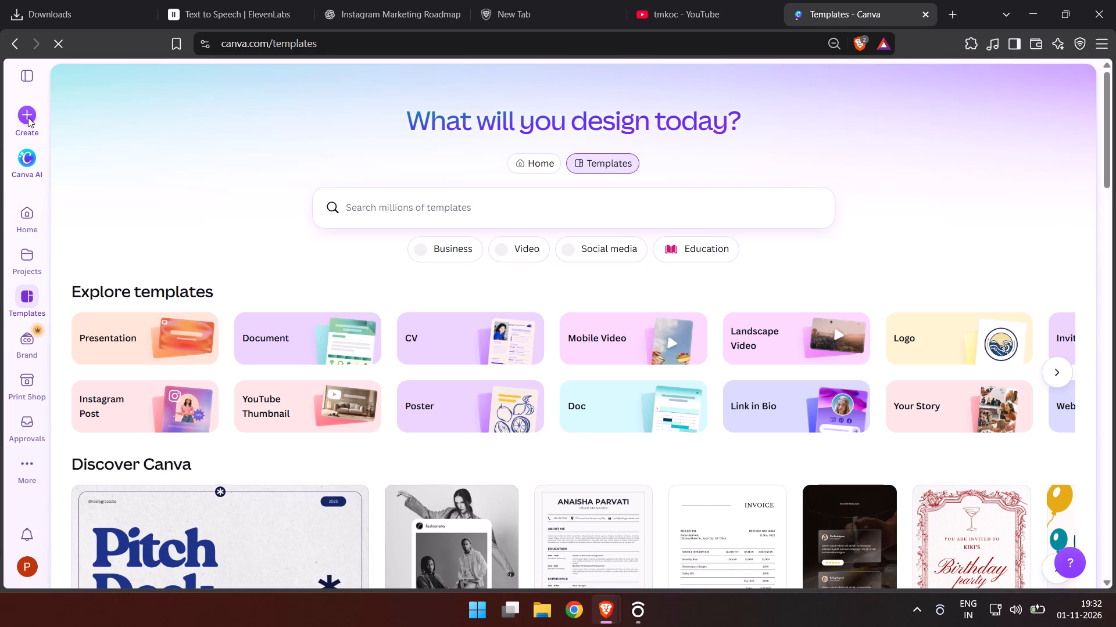
pyautogui.scroll(-3, 287, 275)
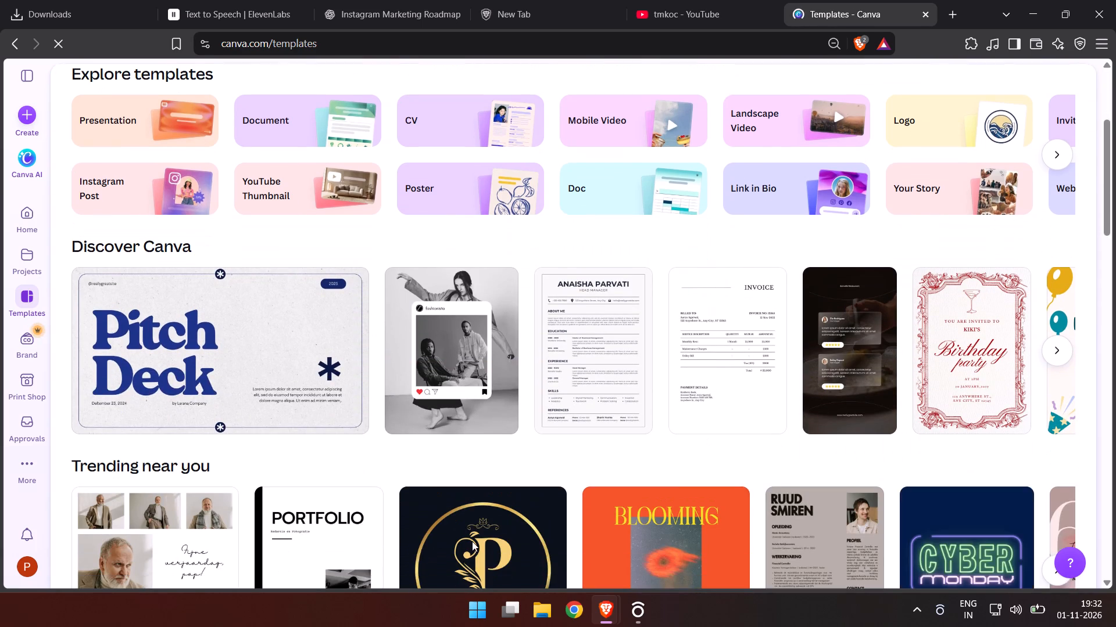
pyautogui.scroll(3, 472, 540)
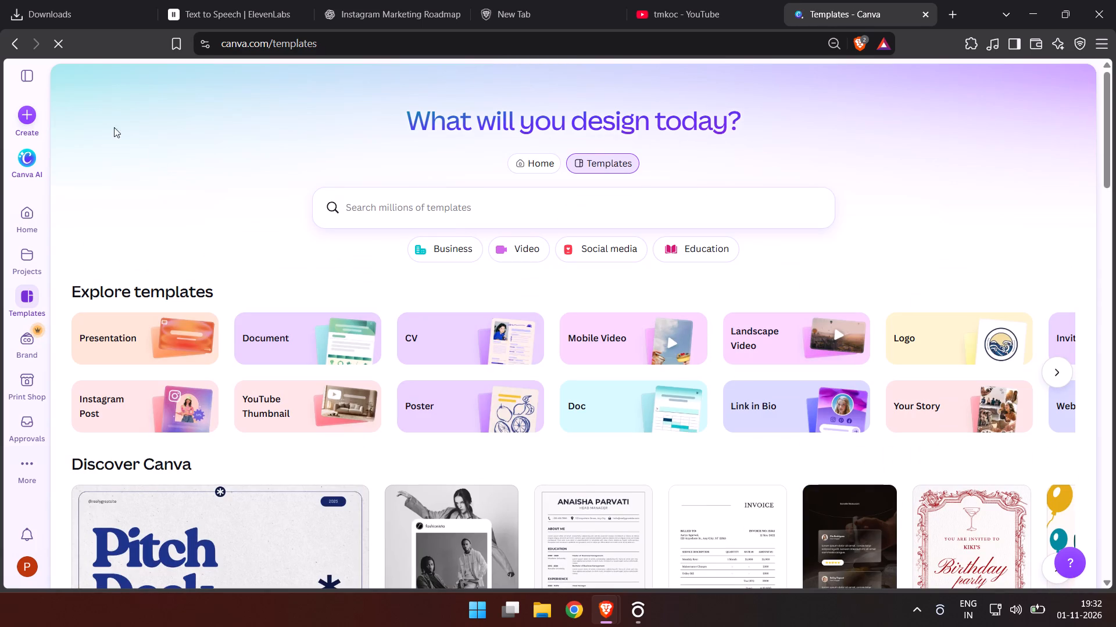
pyautogui.click(23, 117)
pyautogui.scroll(-2, 308, 248)
pyautogui.scroll(-1, 309, 300)
pyautogui.scroll(5, 309, 300)
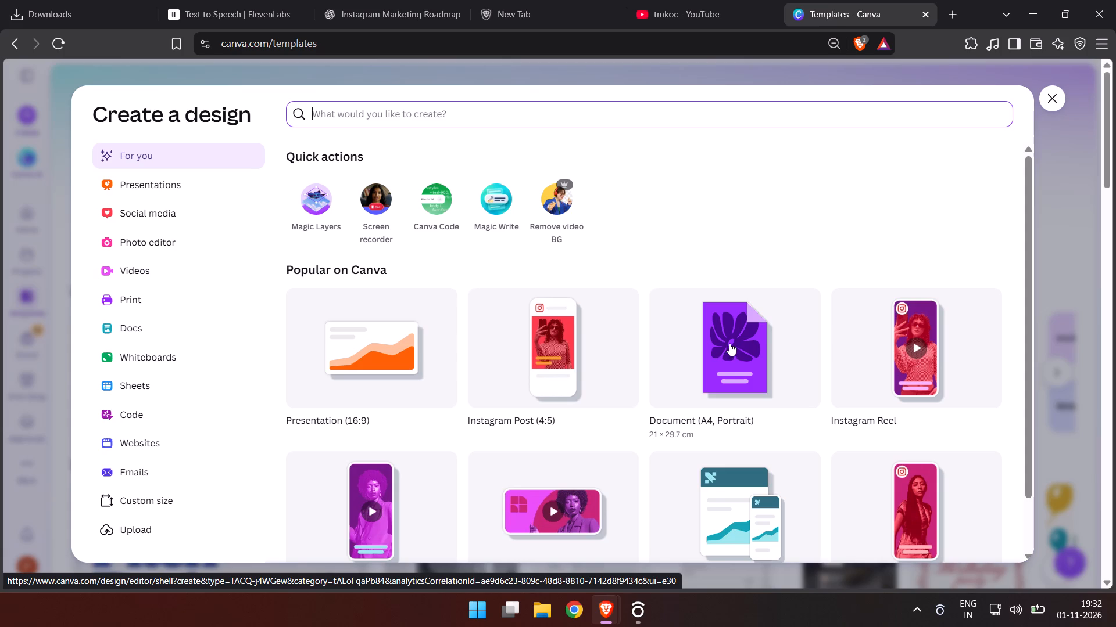
pyautogui.scroll(-3, 715, 352)
pyautogui.scroll(3, 715, 352)
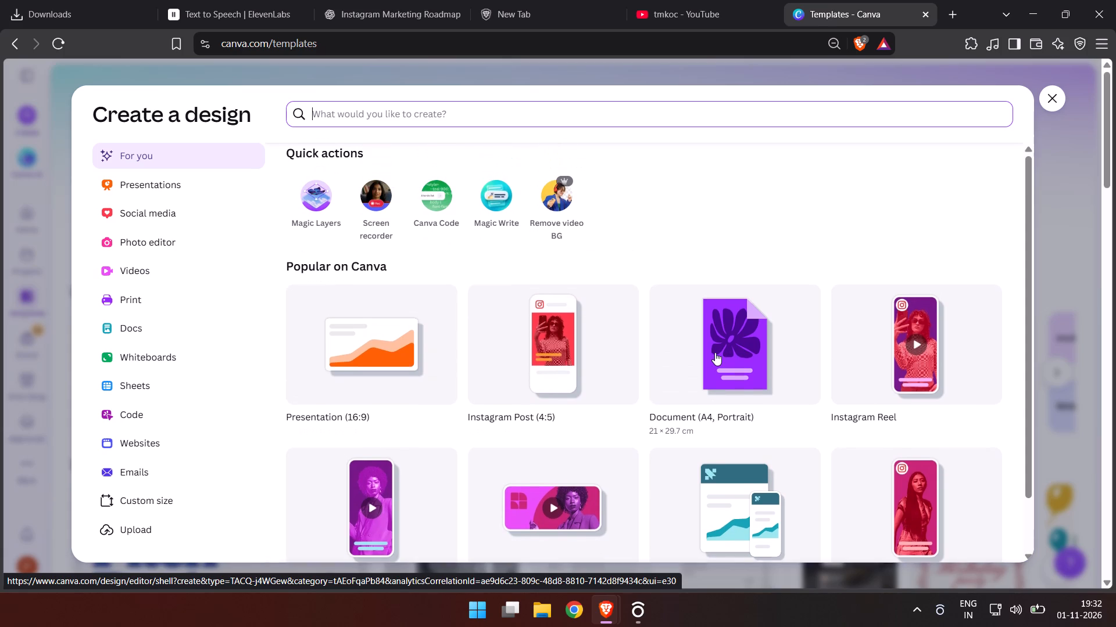
pyautogui.scroll(-2, 715, 352)
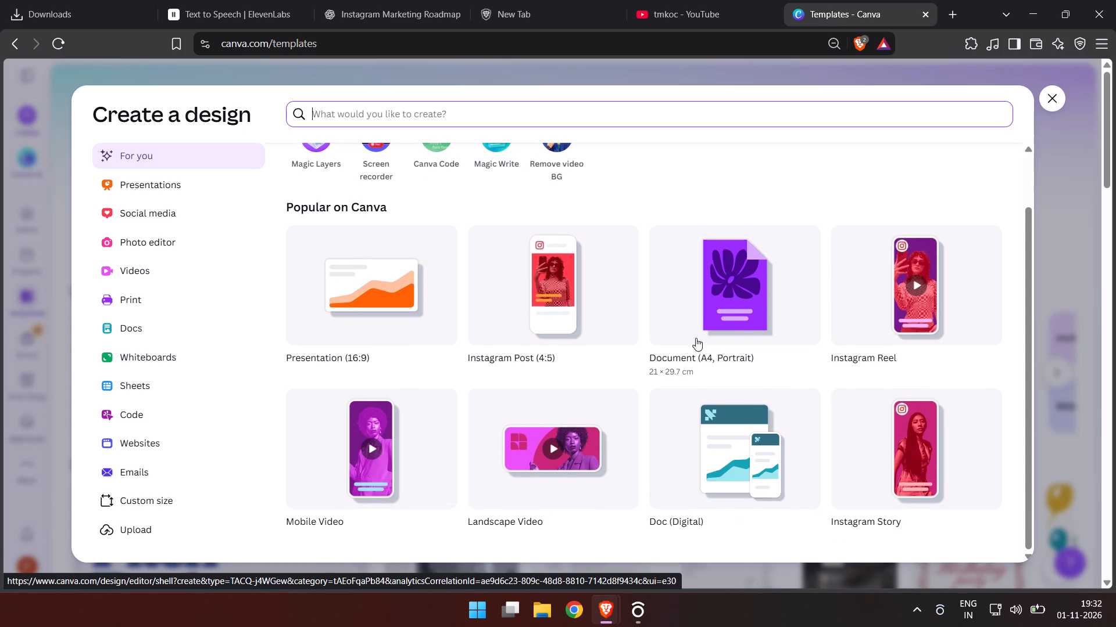
pyautogui.scroll(-2, 696, 338)
pyautogui.scroll(-1, 492, 212)
pyautogui.click(676, 200)
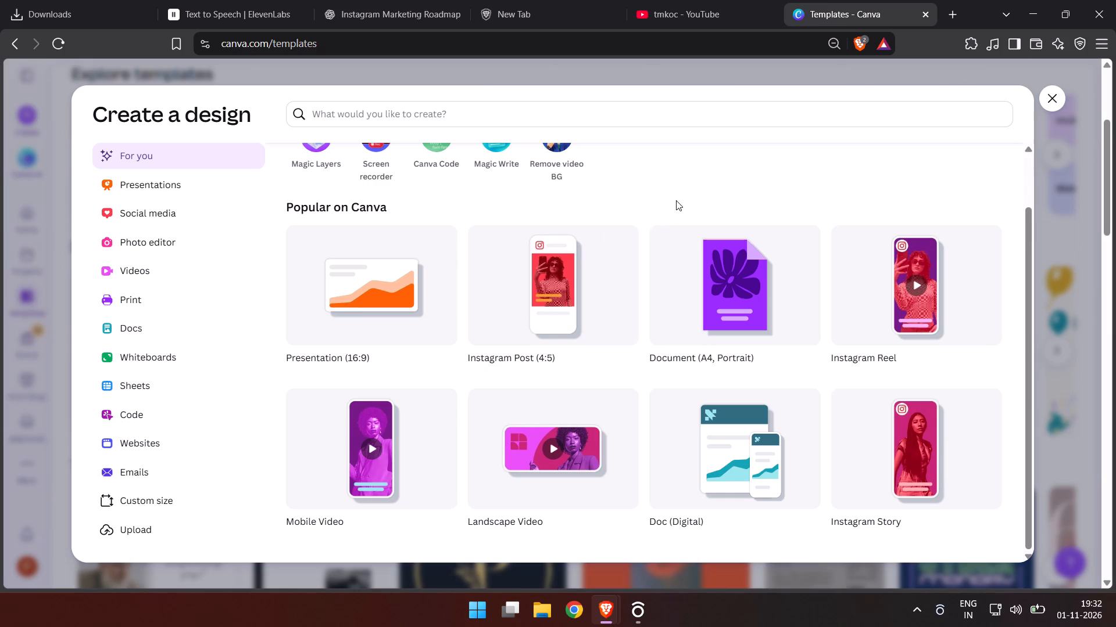
pyautogui.scroll(1, 686, 202)
pyautogui.scroll(-4, 686, 202)
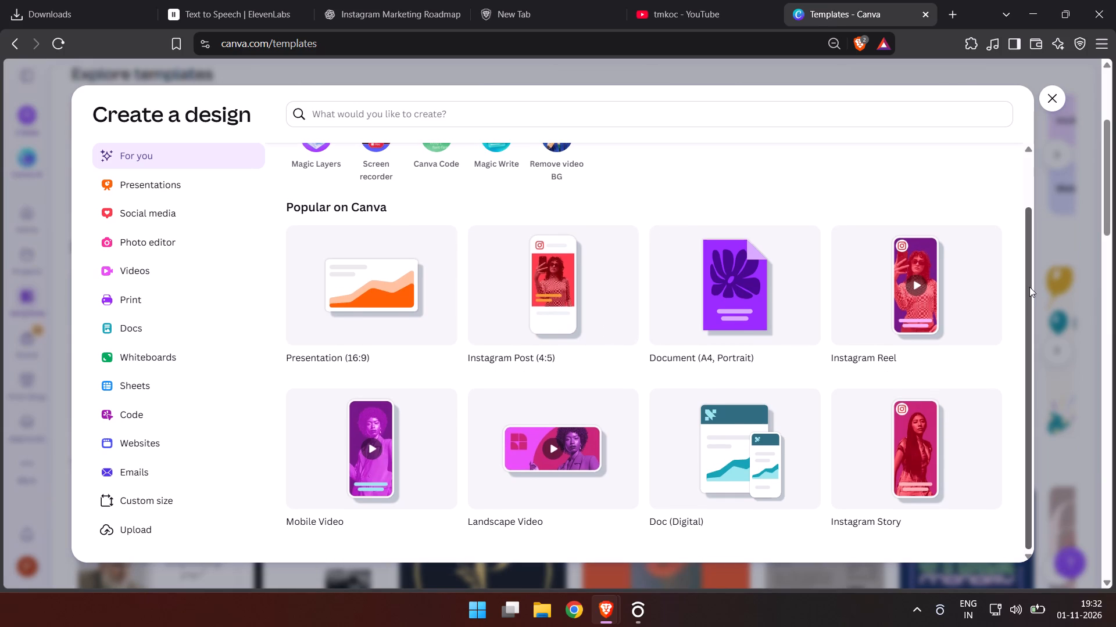
pyautogui.moveTo(1030, 287); pyautogui.dragTo(1024, 289)
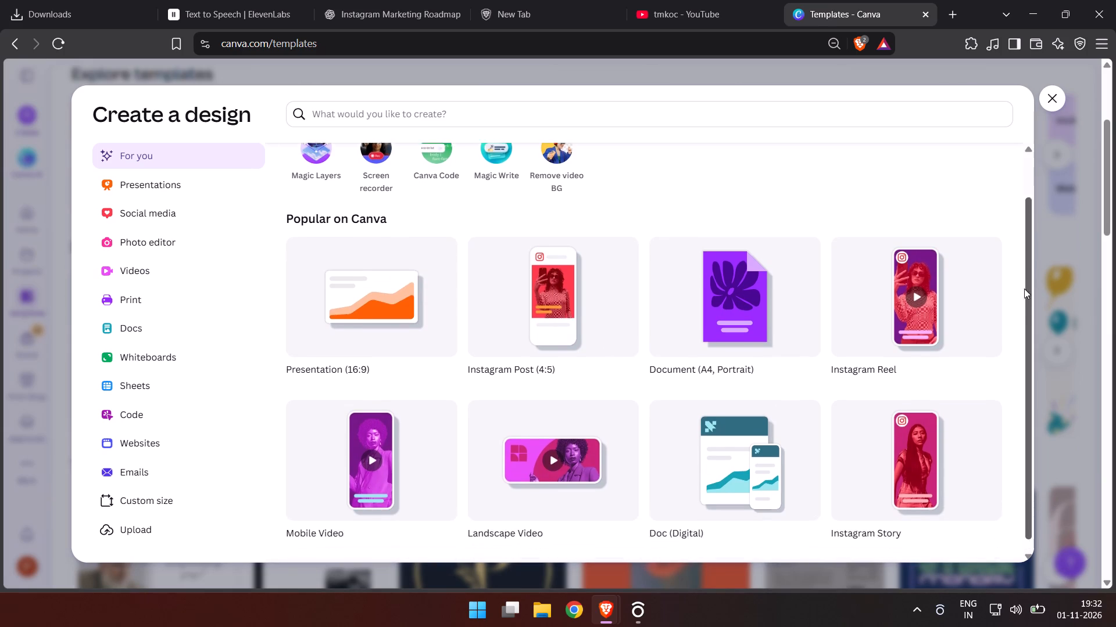
pyautogui.moveTo(1024, 289); pyautogui.dragTo(1021, 313)
pyautogui.click(550, 293)
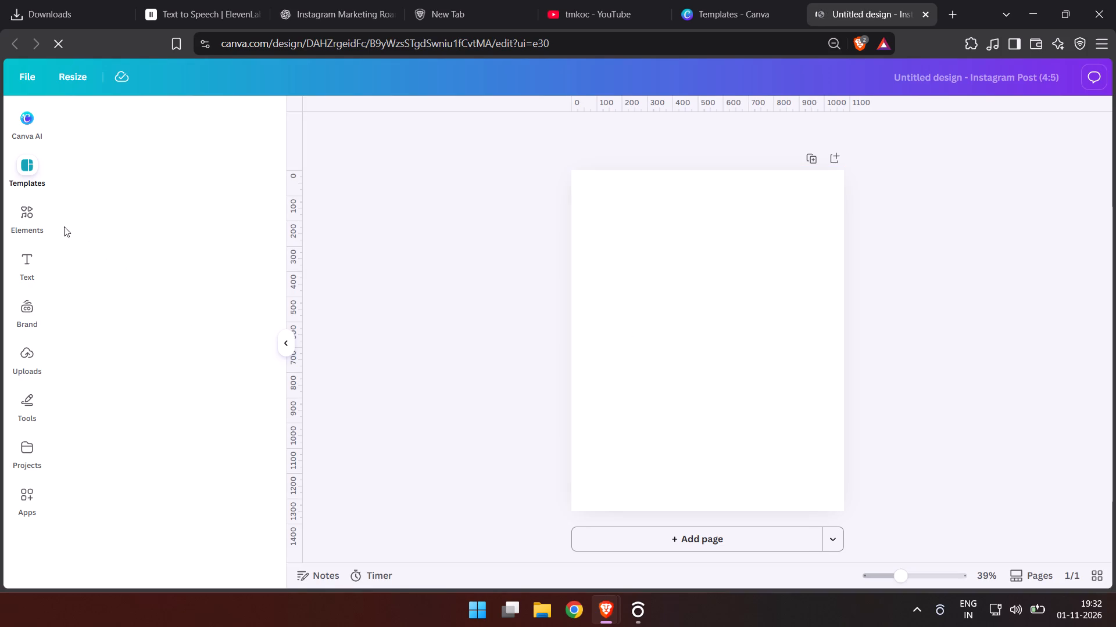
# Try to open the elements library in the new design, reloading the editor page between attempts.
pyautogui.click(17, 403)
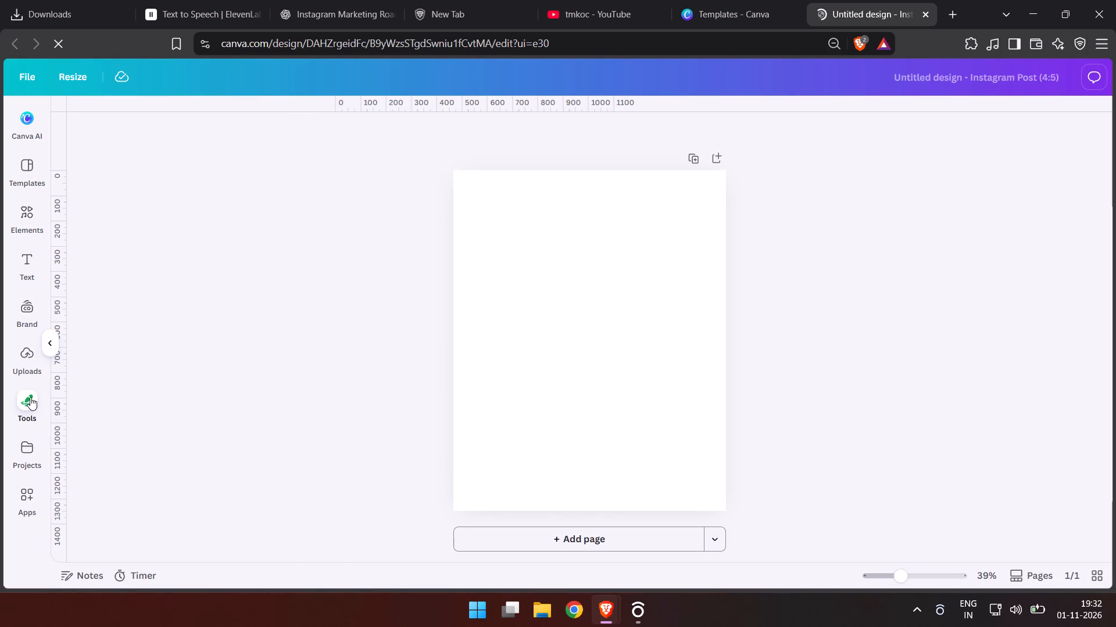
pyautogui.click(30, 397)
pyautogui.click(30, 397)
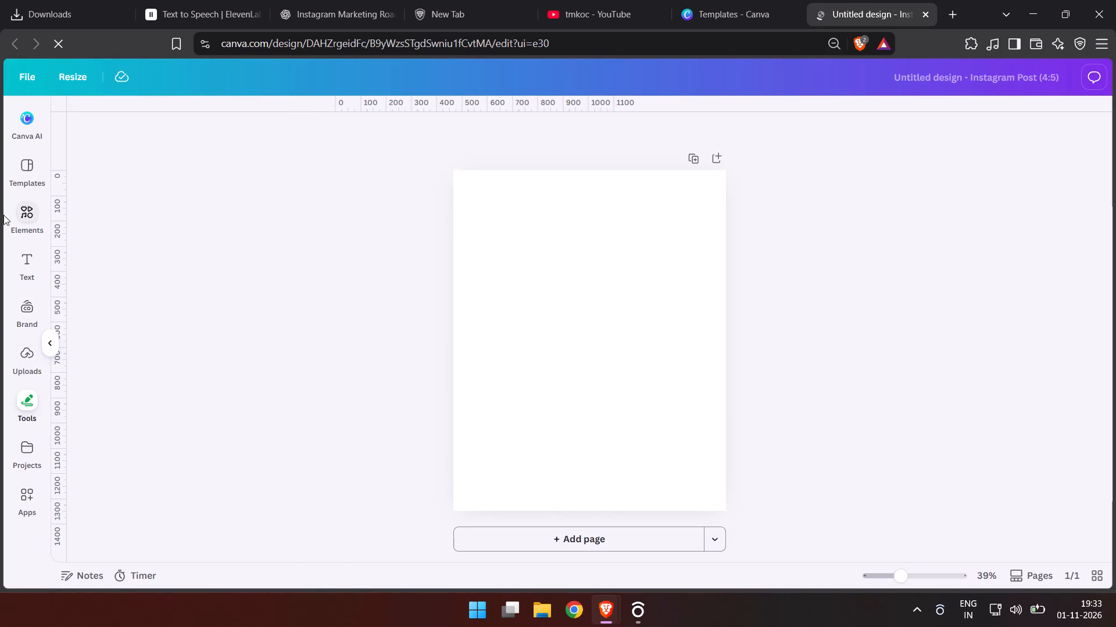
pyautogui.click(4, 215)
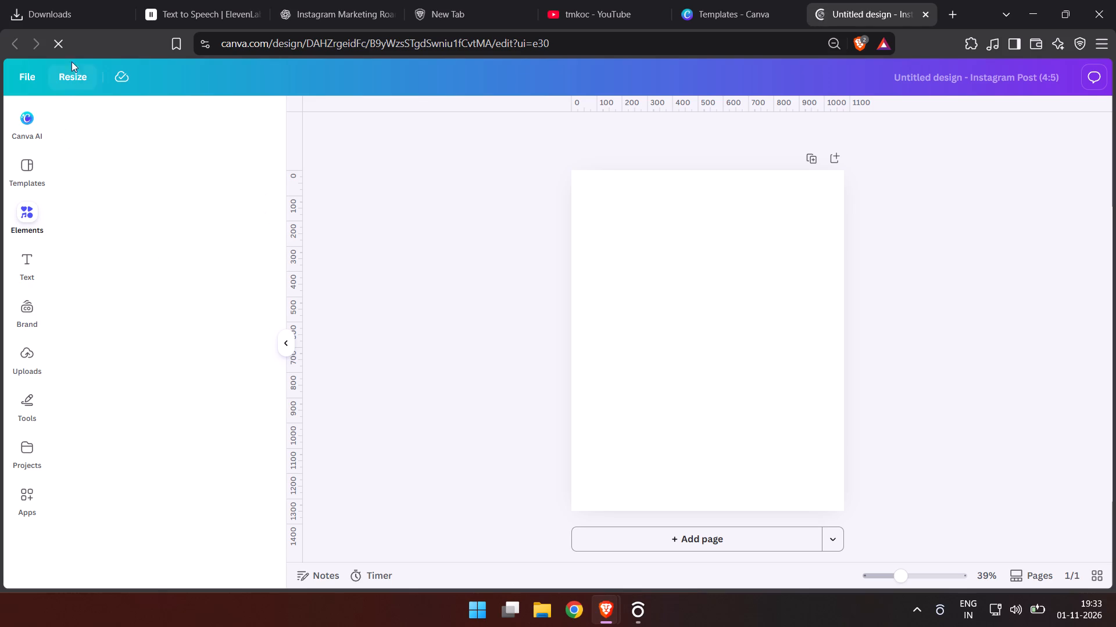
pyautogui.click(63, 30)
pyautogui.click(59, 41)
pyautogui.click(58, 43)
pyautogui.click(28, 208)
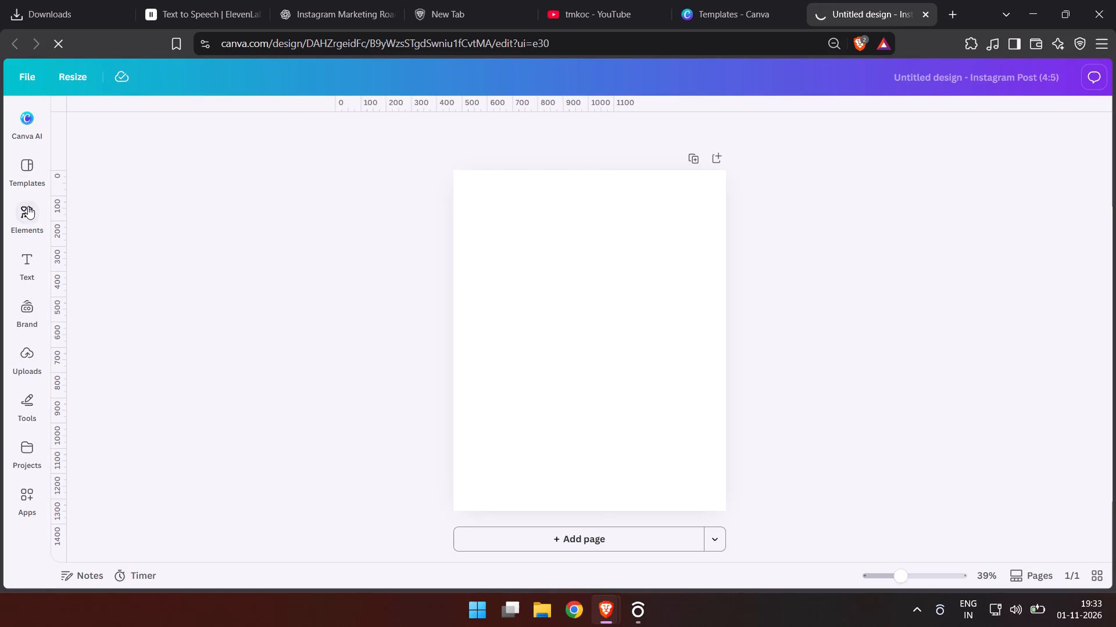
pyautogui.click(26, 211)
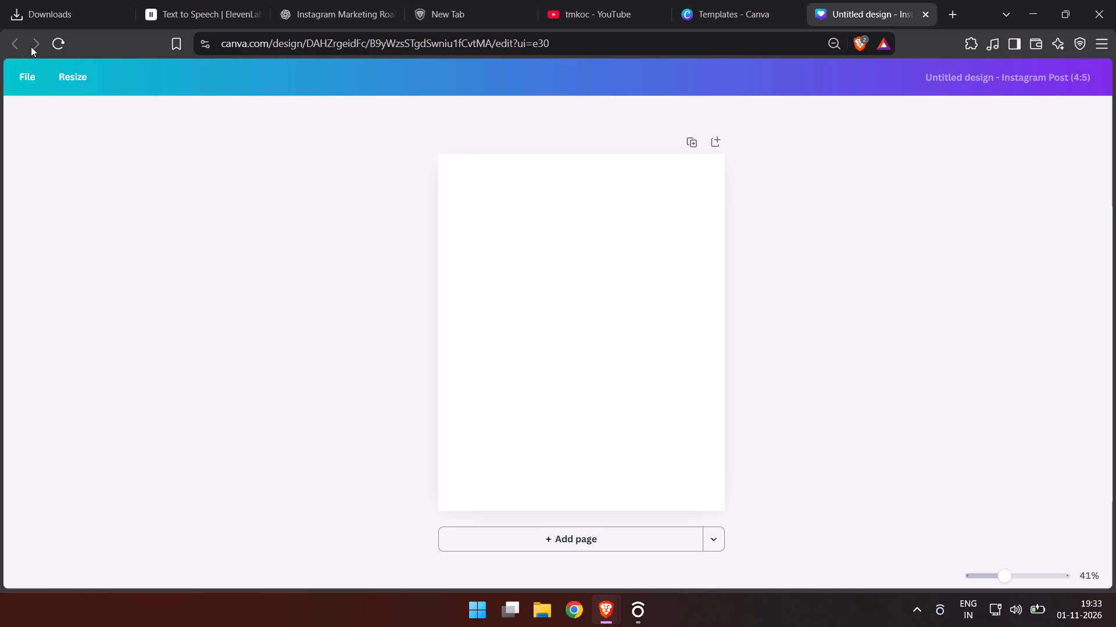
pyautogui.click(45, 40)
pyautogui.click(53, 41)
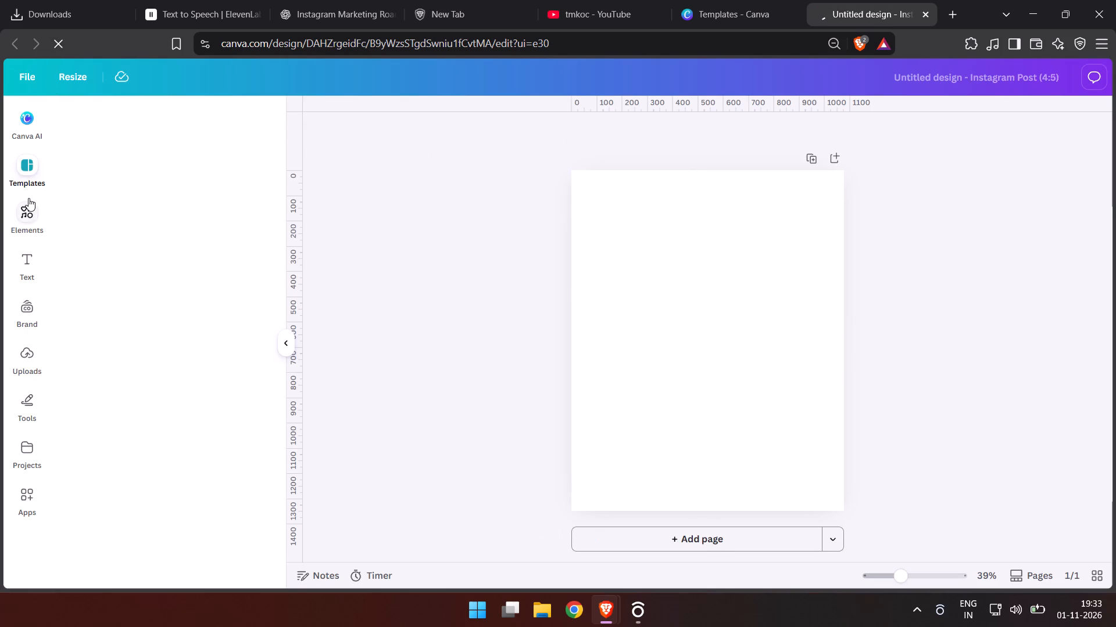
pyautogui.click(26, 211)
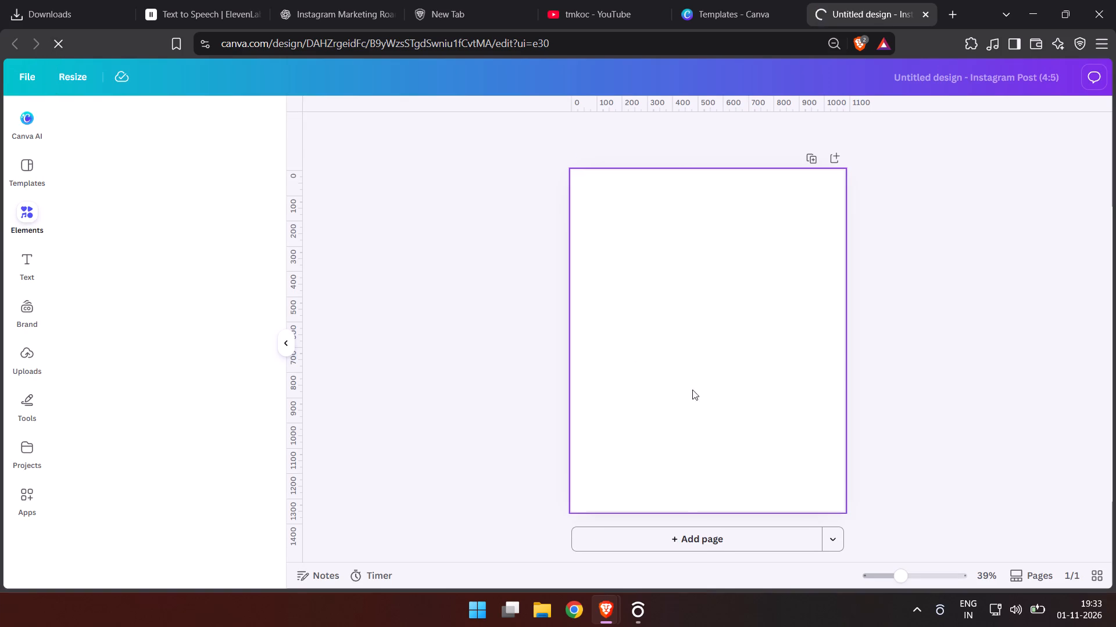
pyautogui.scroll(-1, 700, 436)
# Check the Wi-Fi connection in the system's quick settings.
pyautogui.click(999, 609)
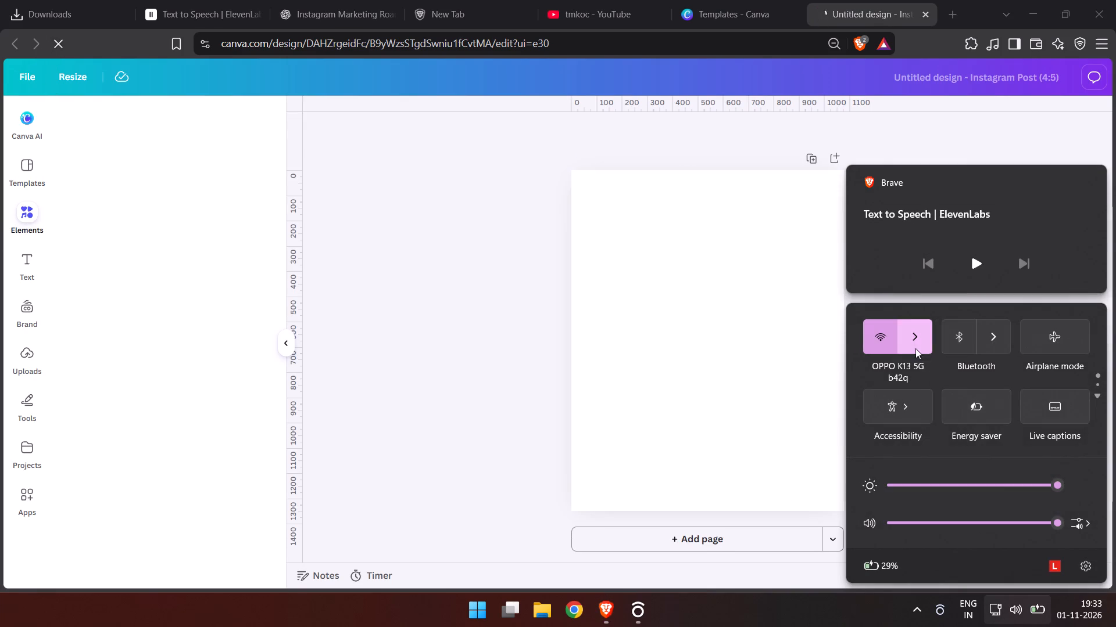
pyautogui.click(915, 347)
pyautogui.click(483, 354)
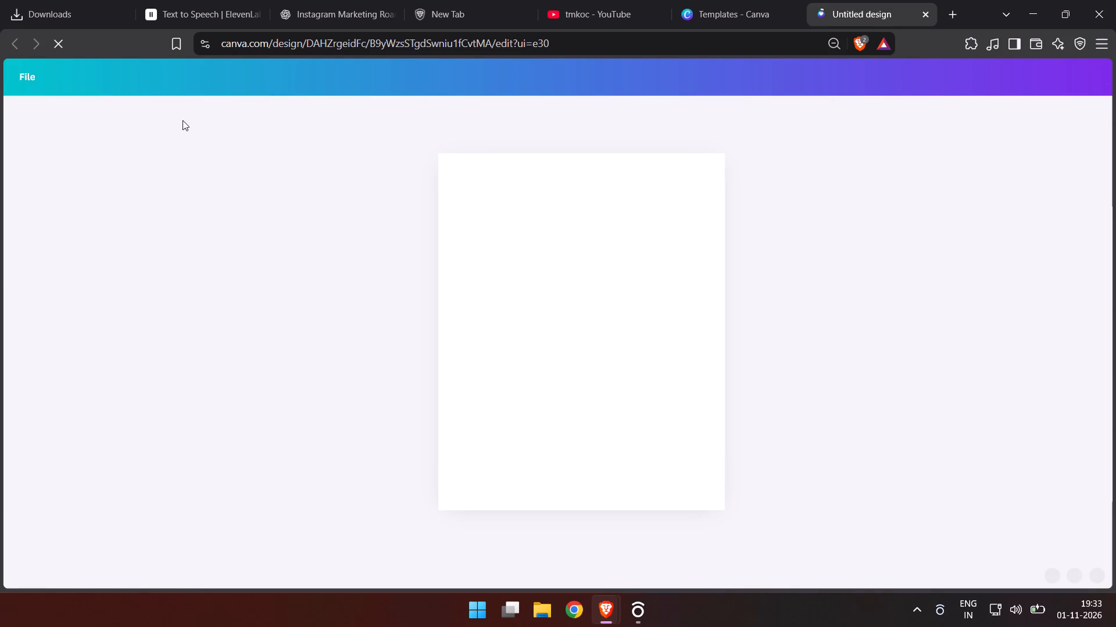
# Reload the Instagram Post design page and the tmkoc YouTube results page.
pyautogui.doubleClick(60, 48)
pyautogui.click(732, 0)
pyautogui.click(815, 4)
pyautogui.click(604, 12)
pyautogui.click(62, 41)
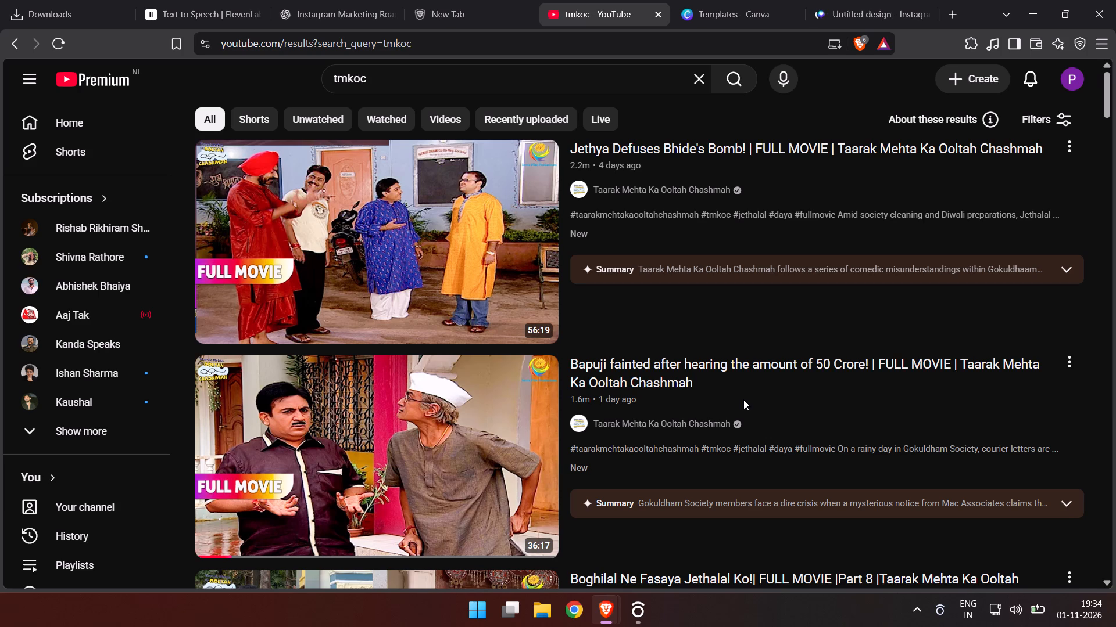
# Detach the Untitled design tab into its own browser window.
pyautogui.click(840, 3)
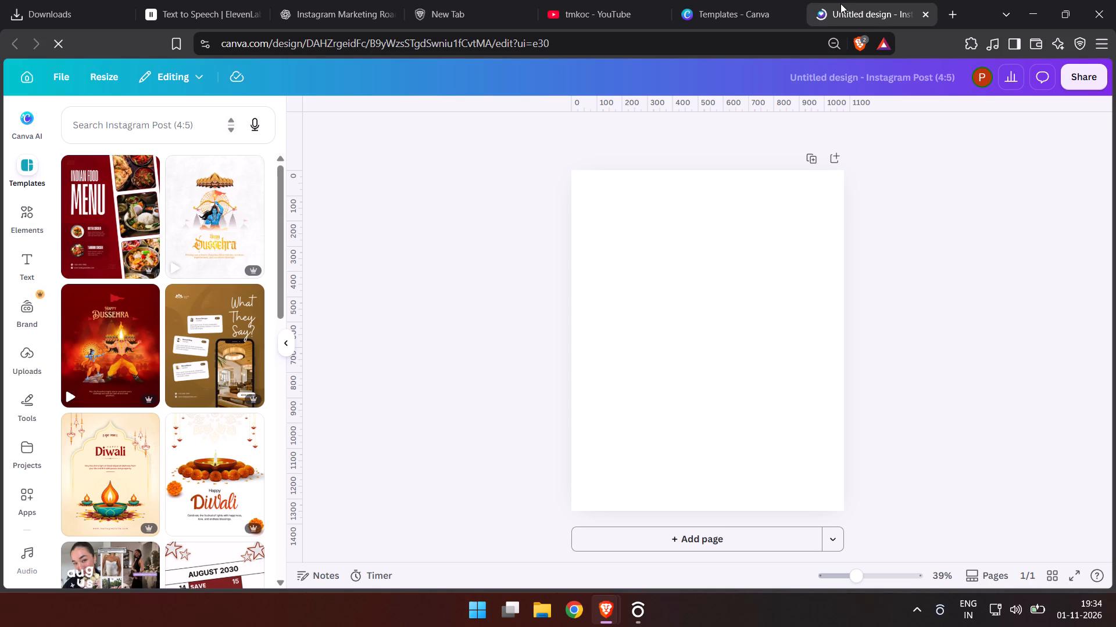
pyautogui.moveTo(840, 3); pyautogui.dragTo(548, 26)
pyautogui.moveTo(548, 26); pyautogui.dragTo(0, 187)
pyautogui.moveTo(0, 187); pyautogui.dragTo(186, 129)
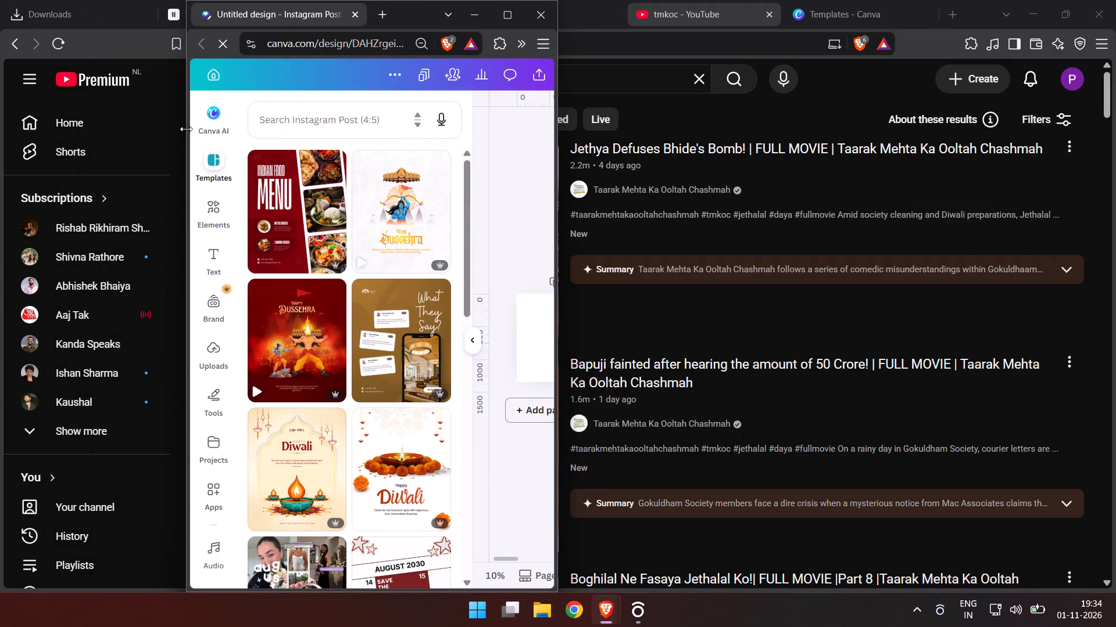
pyautogui.moveTo(186, 129); pyautogui.dragTo(381, 175)
pyautogui.moveTo(381, 175); pyautogui.dragTo(513, 20)
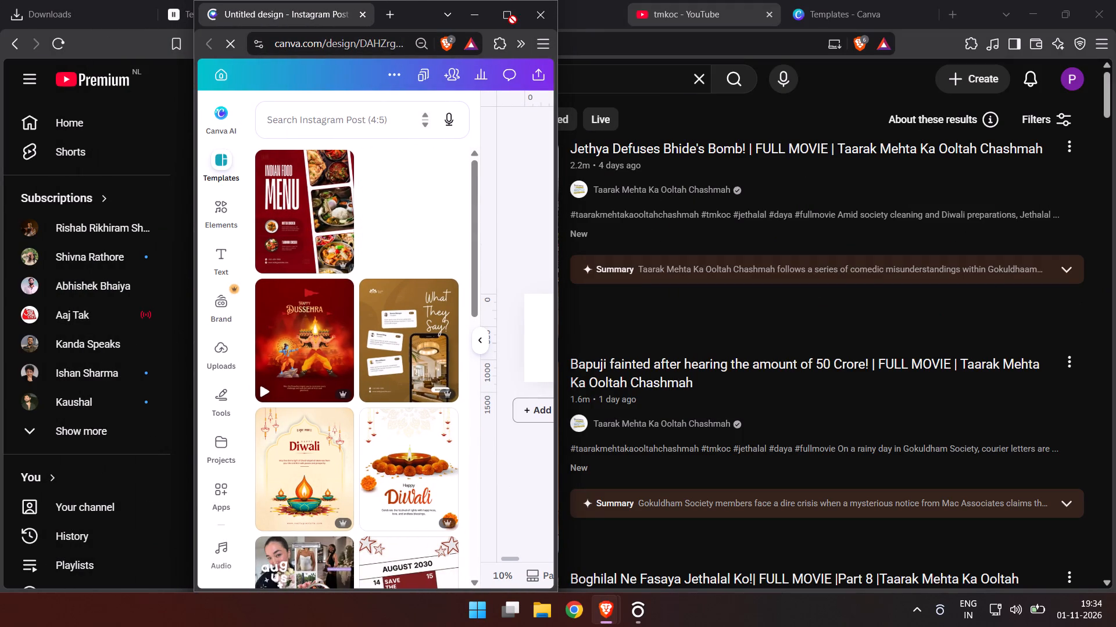
pyautogui.moveTo(513, 20); pyautogui.dragTo(505, 26)
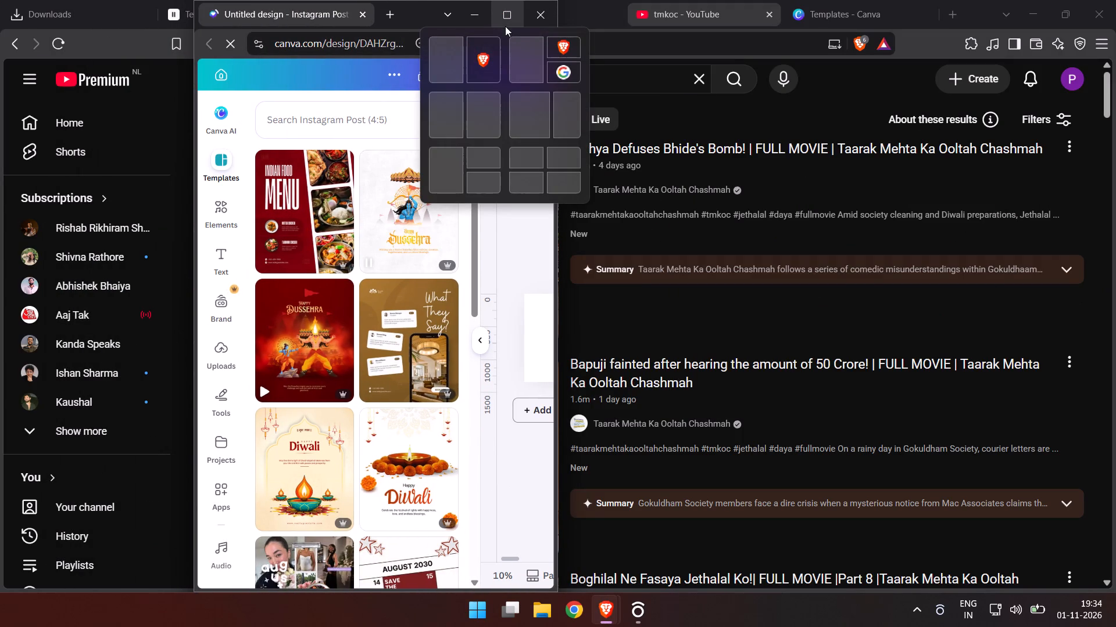
# Add a circle shape to the blank page.
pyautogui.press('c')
# Maximize the detached design window.
pyautogui.click(505, 26)
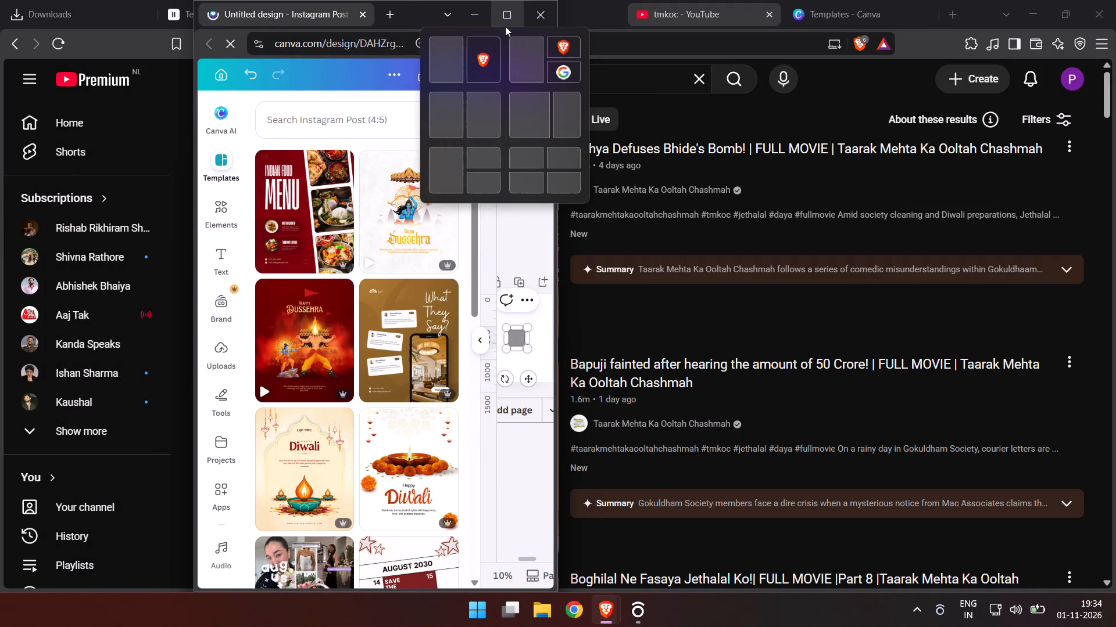
pyautogui.click(498, 16)
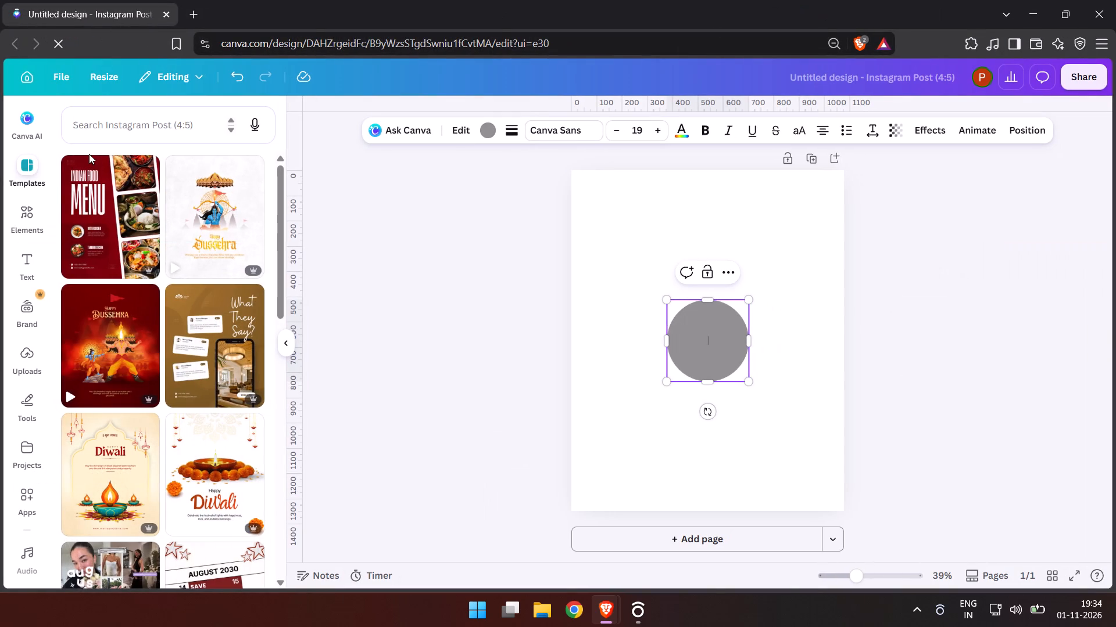
# Search the elements library for "velvet blue clolour".
pyautogui.click(114, 124)
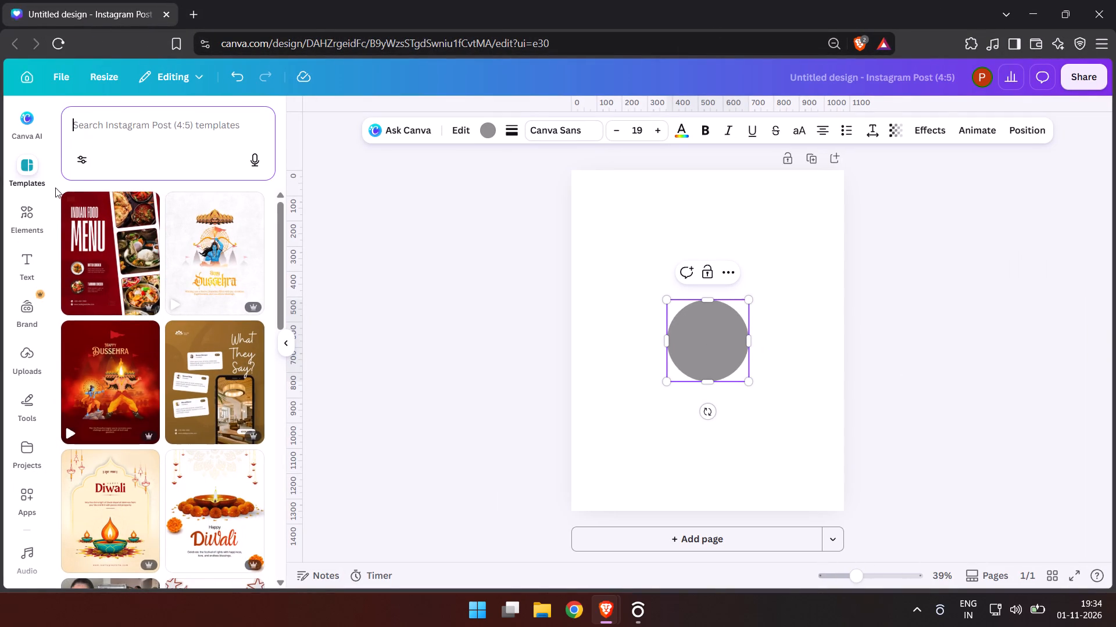
pyautogui.click(31, 207)
pyautogui.click(126, 124)
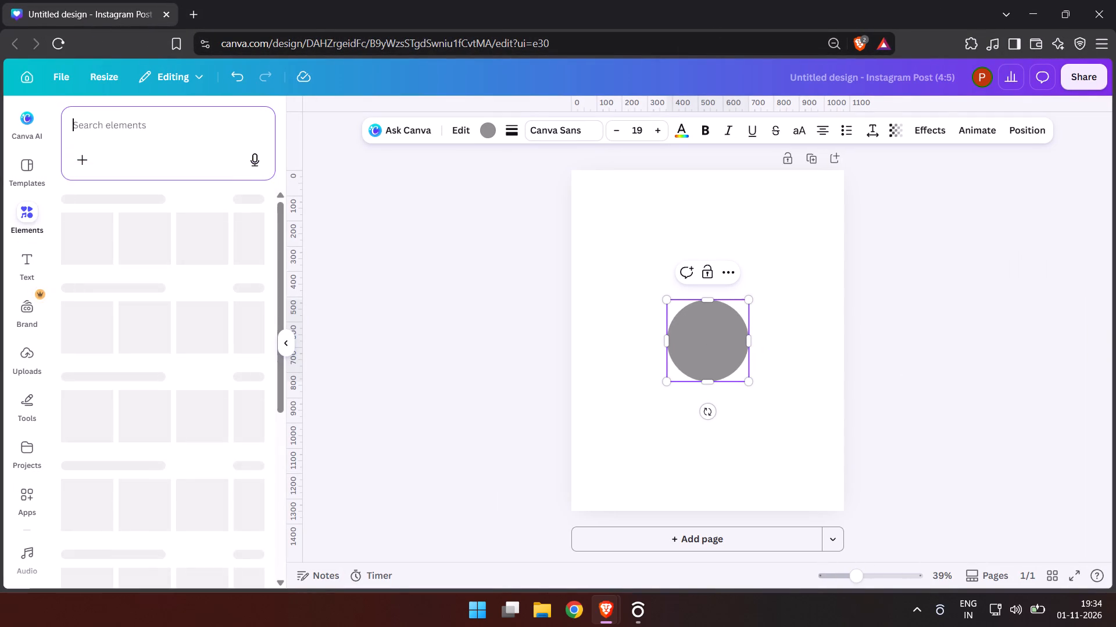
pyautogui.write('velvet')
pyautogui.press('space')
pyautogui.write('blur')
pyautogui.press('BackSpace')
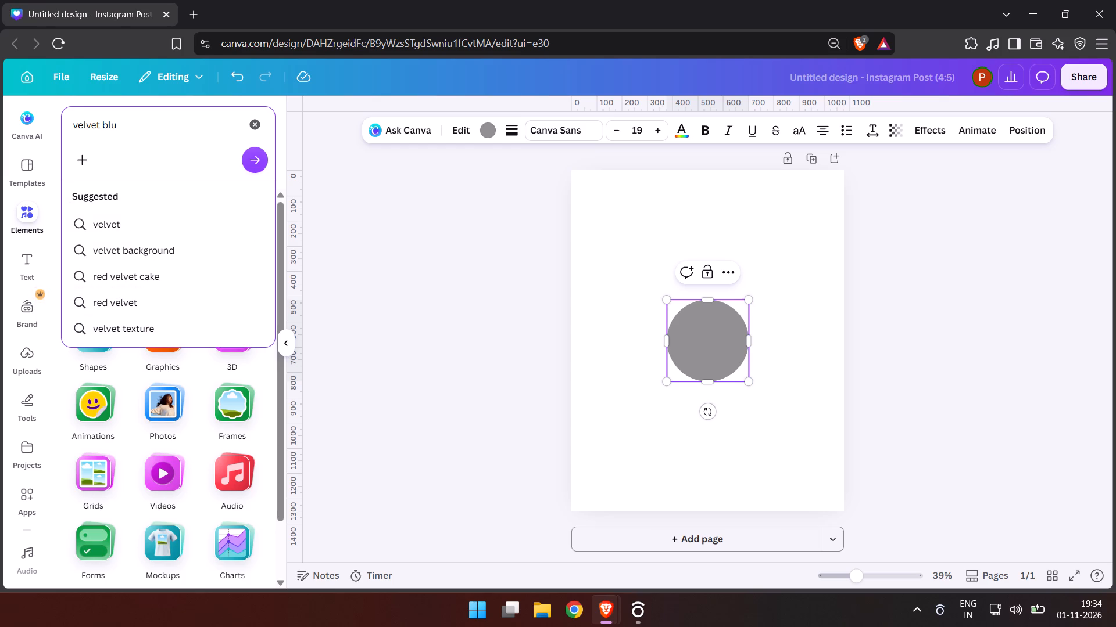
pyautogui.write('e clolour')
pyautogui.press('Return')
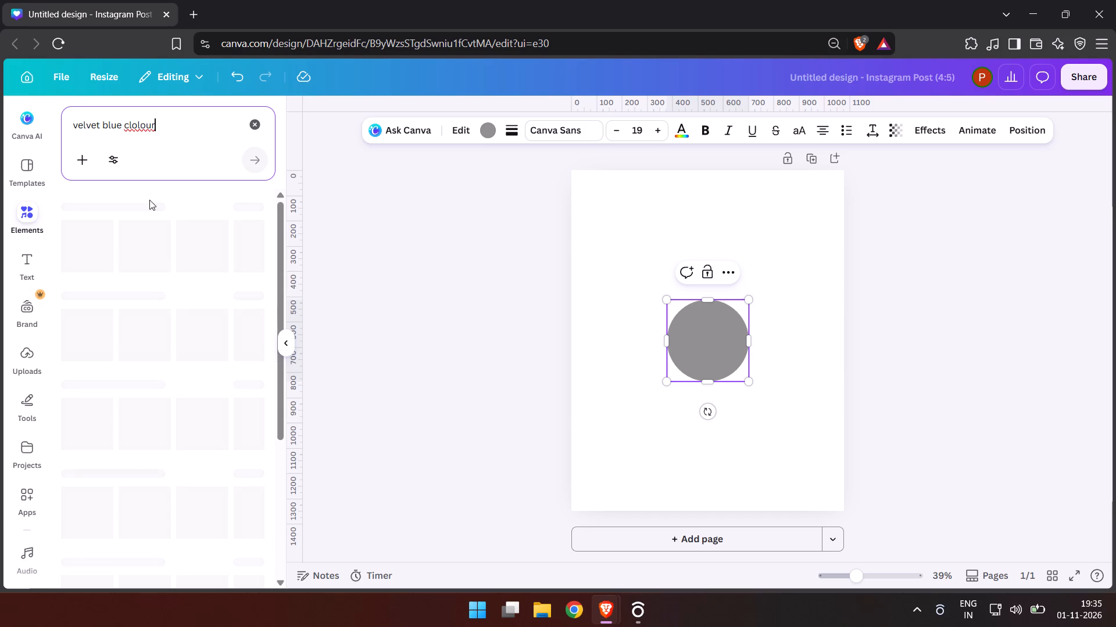
# Remove the grey circle from the middle of the Instagram post page.
pyautogui.moveTo(704, 343); pyautogui.dragTo(478, 328)
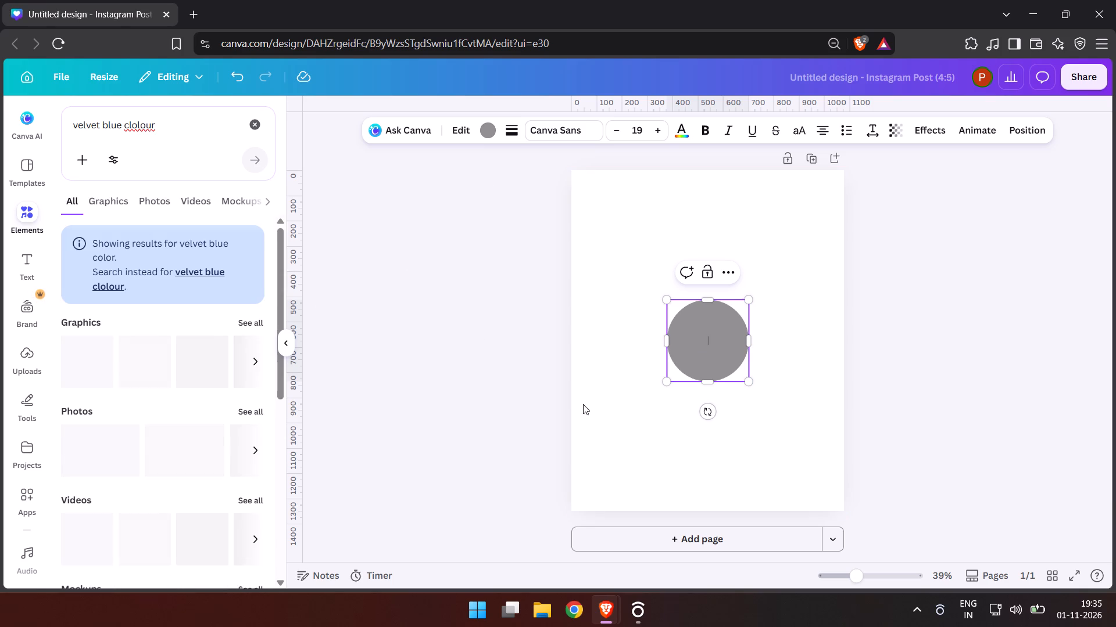
pyautogui.click(430, 331)
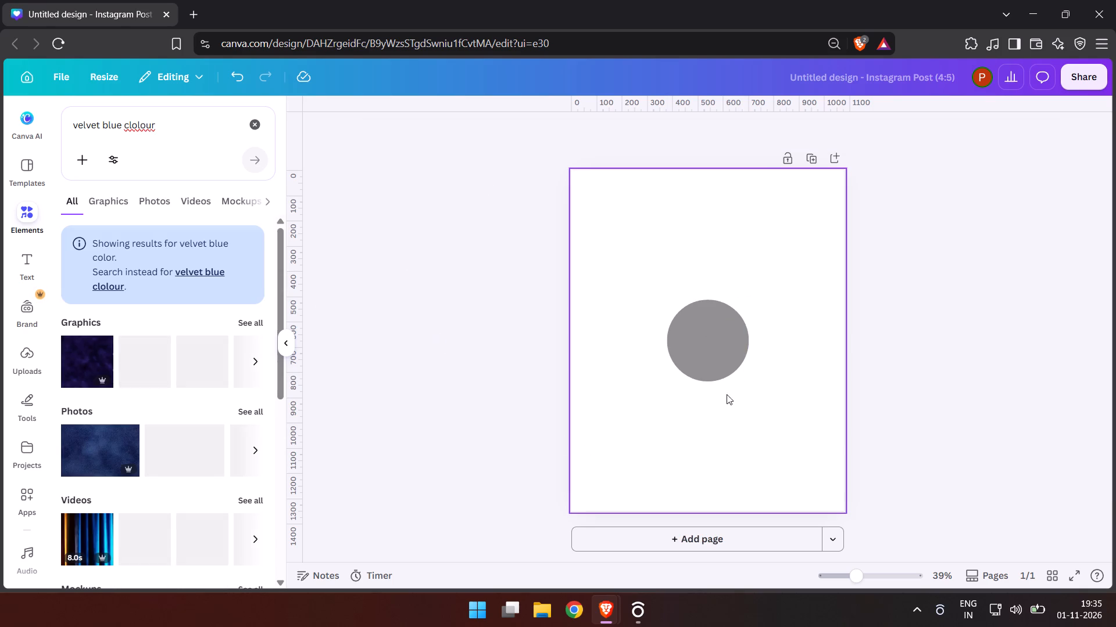
pyautogui.moveTo(712, 331); pyautogui.dragTo(337, 428)
# Browse the graphics and photo results of the velvet blue search.
pyautogui.click(94, 196)
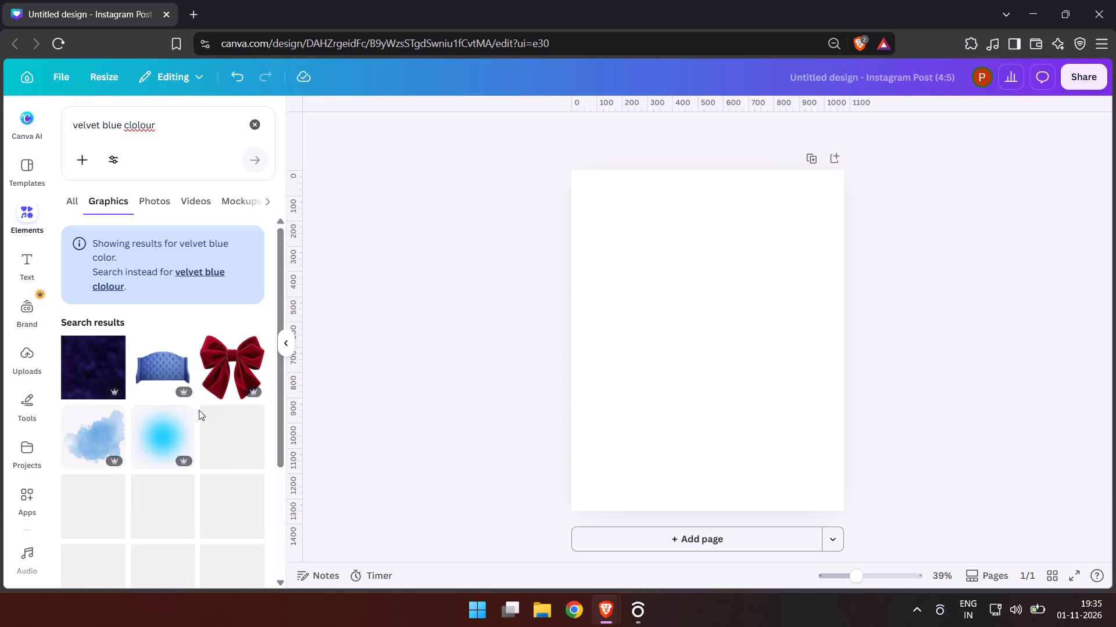
pyautogui.scroll(-2, 187, 413)
pyautogui.click(146, 188)
pyautogui.click(149, 202)
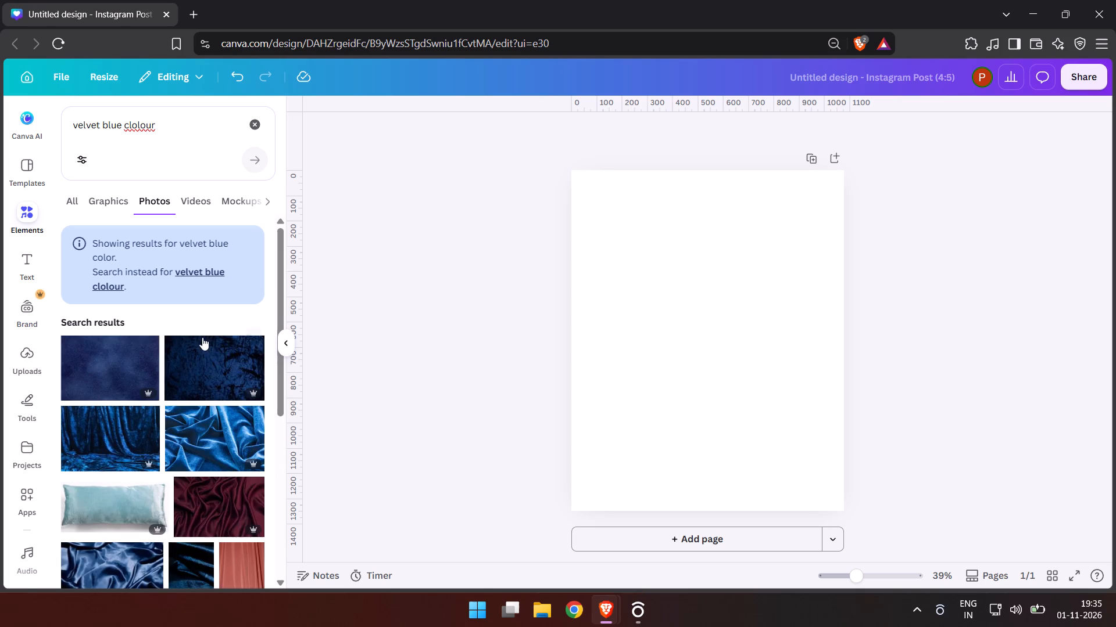
pyautogui.scroll(-2, 164, 337)
pyautogui.scroll(1, 164, 337)
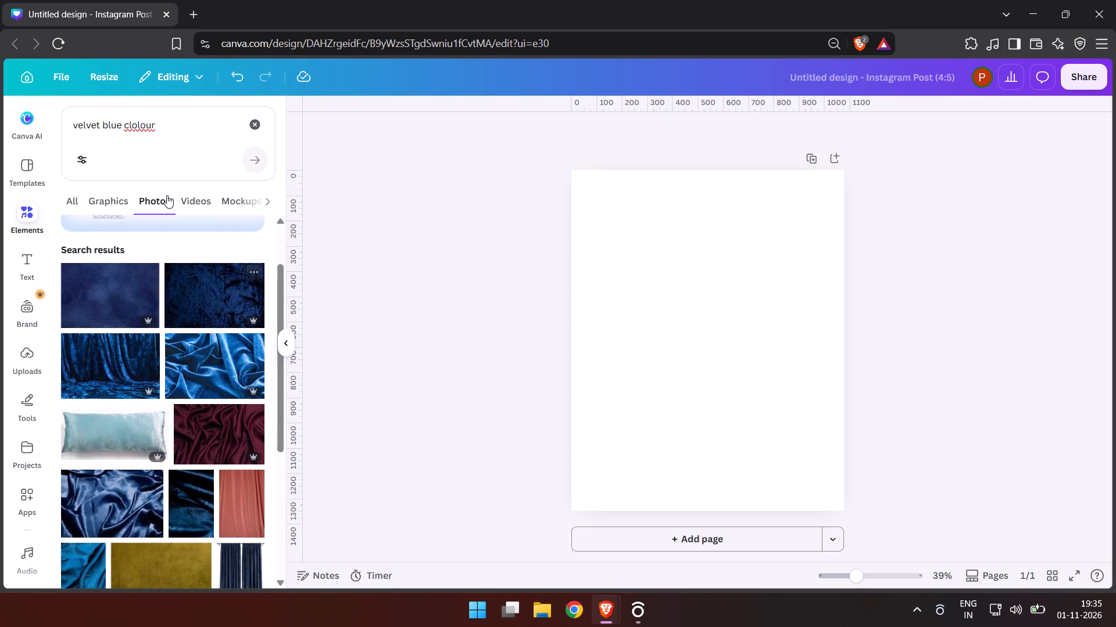
# Replace the word "velvet" with "texture" in the element search and run it as "texture blue clolour".
pyautogui.moveTo(99, 124); pyautogui.dragTo(17, 128)
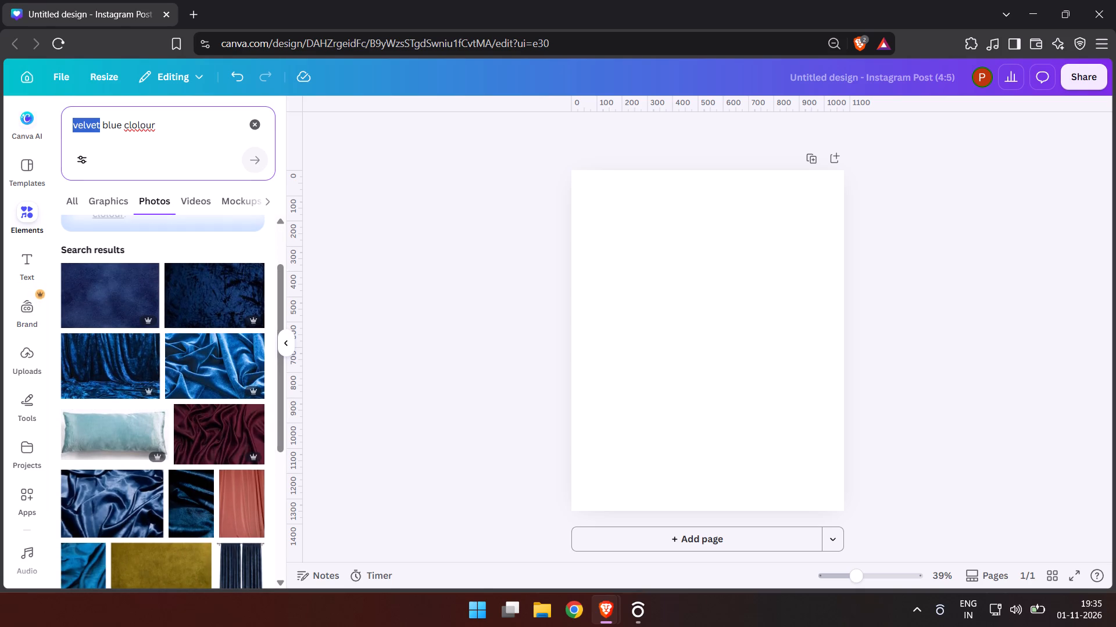
pyautogui.press('t')
pyautogui.write('ex')
pyautogui.press('t')
pyautogui.write('ur')
pyautogui.press('e')
pyautogui.press('Return')
pyautogui.press('d')
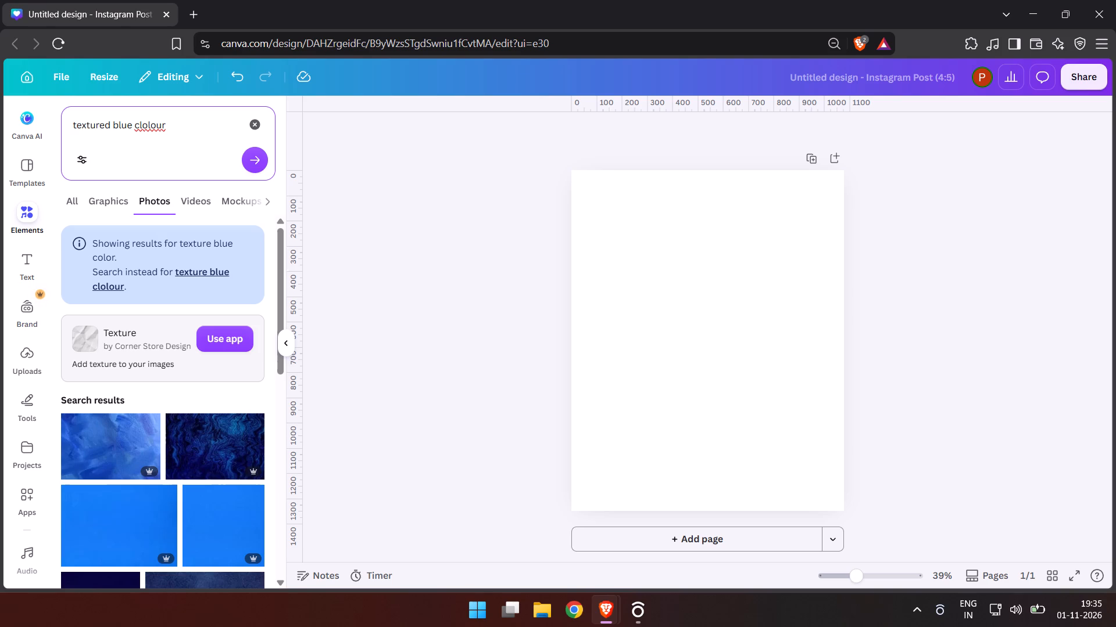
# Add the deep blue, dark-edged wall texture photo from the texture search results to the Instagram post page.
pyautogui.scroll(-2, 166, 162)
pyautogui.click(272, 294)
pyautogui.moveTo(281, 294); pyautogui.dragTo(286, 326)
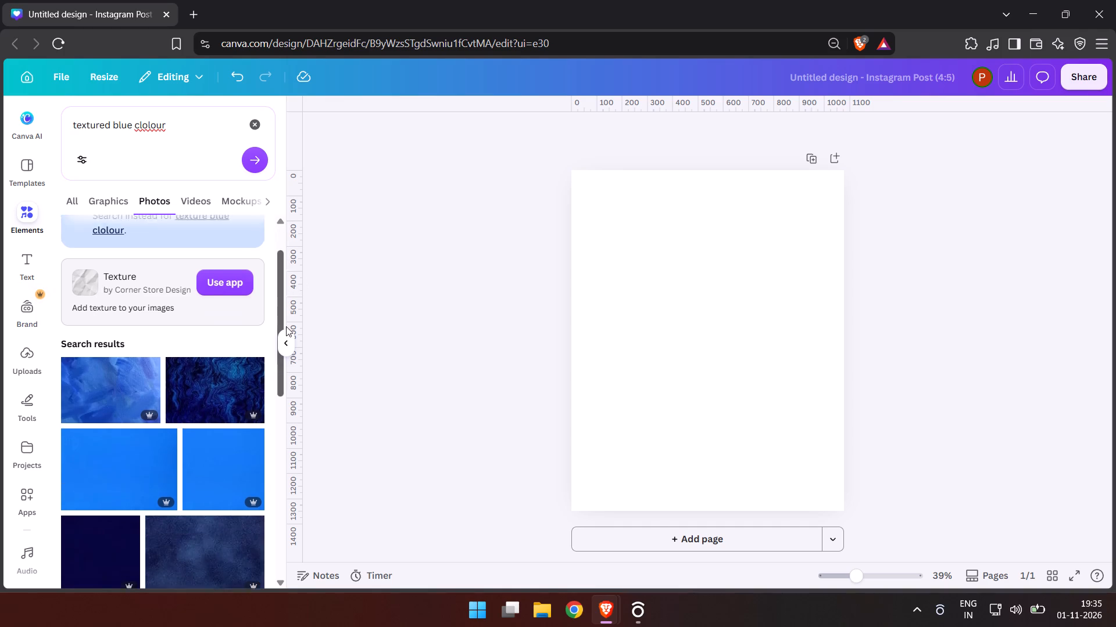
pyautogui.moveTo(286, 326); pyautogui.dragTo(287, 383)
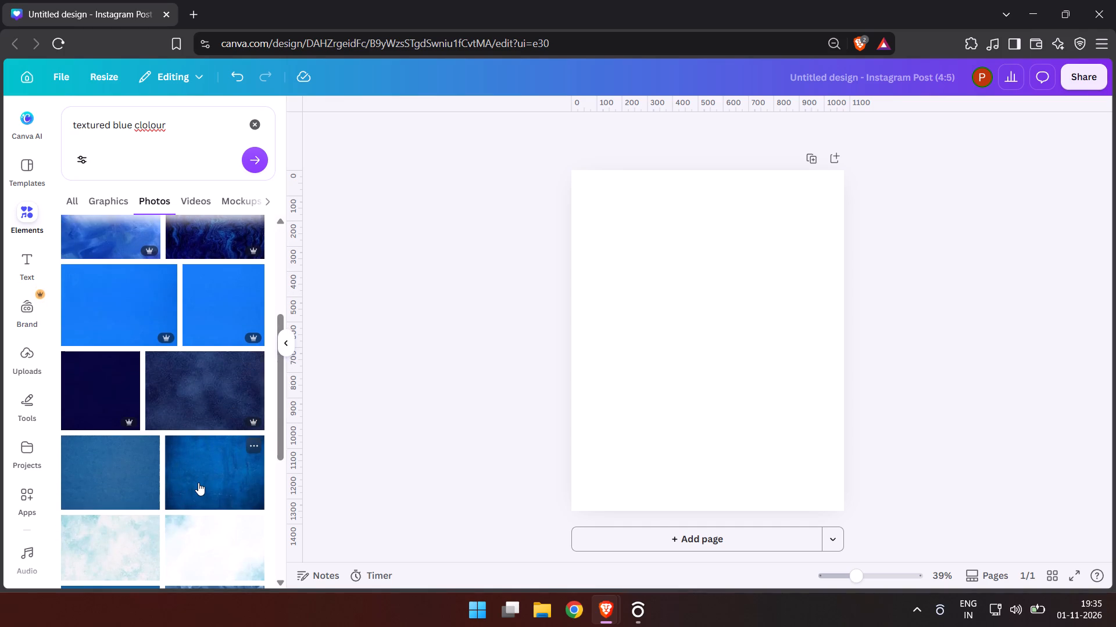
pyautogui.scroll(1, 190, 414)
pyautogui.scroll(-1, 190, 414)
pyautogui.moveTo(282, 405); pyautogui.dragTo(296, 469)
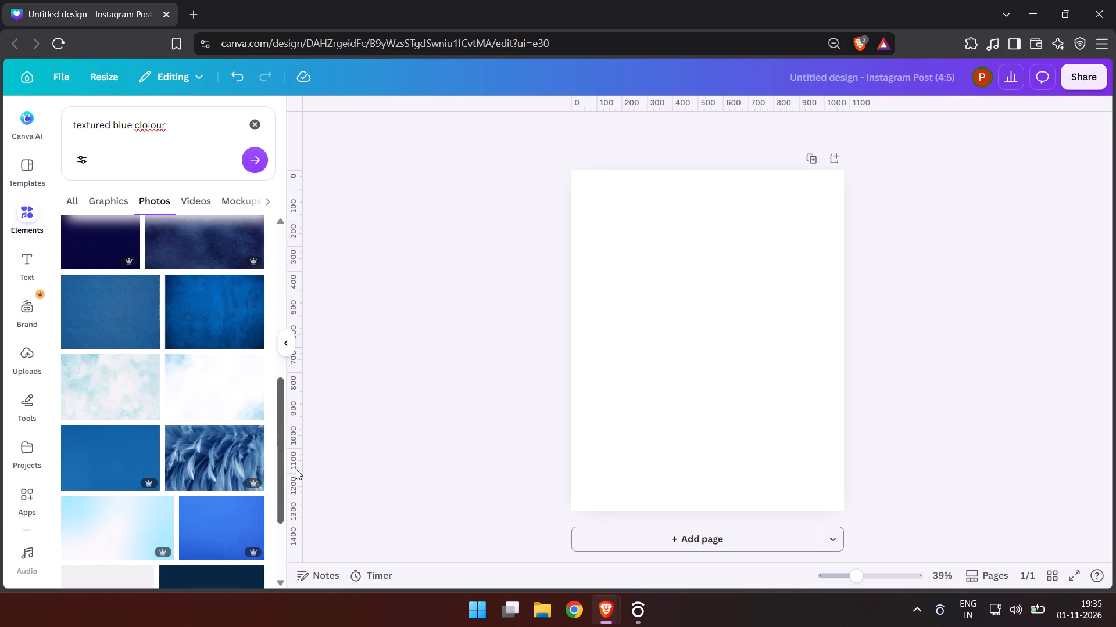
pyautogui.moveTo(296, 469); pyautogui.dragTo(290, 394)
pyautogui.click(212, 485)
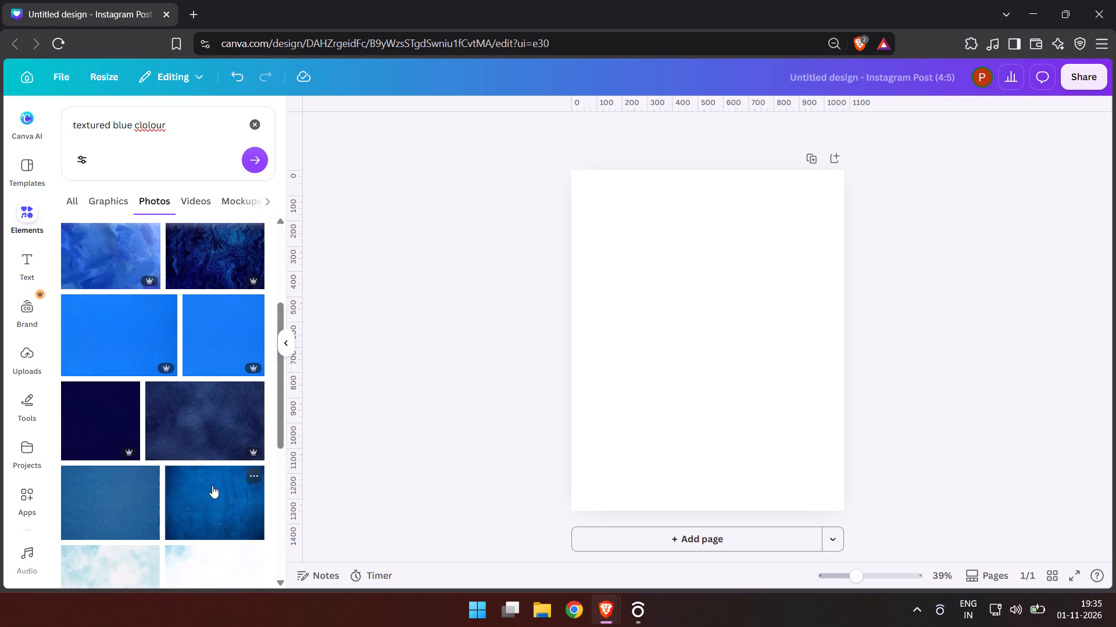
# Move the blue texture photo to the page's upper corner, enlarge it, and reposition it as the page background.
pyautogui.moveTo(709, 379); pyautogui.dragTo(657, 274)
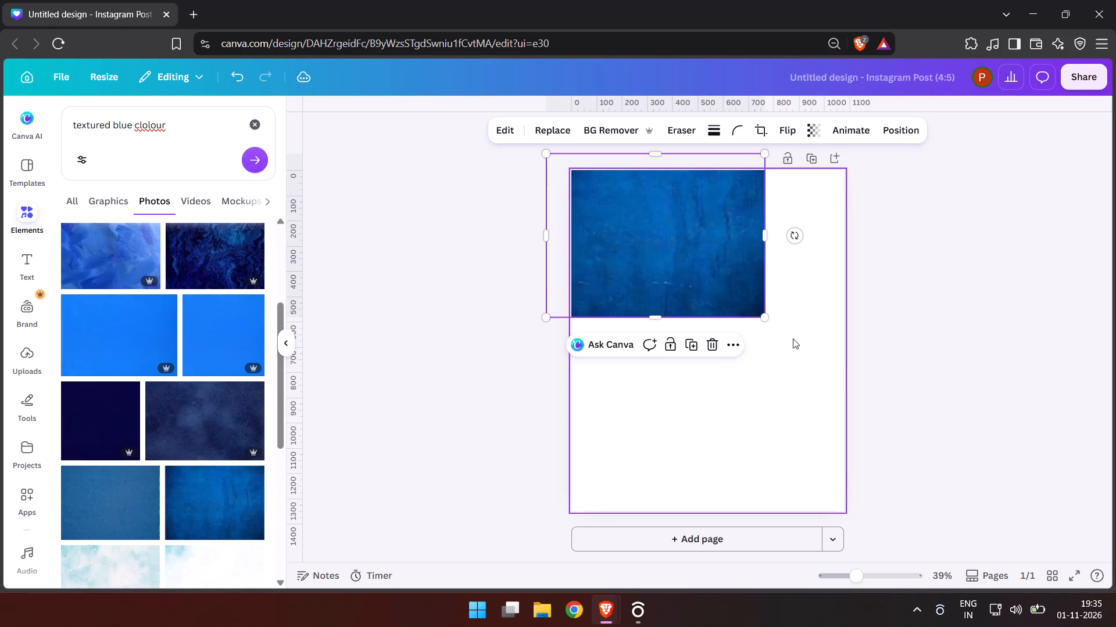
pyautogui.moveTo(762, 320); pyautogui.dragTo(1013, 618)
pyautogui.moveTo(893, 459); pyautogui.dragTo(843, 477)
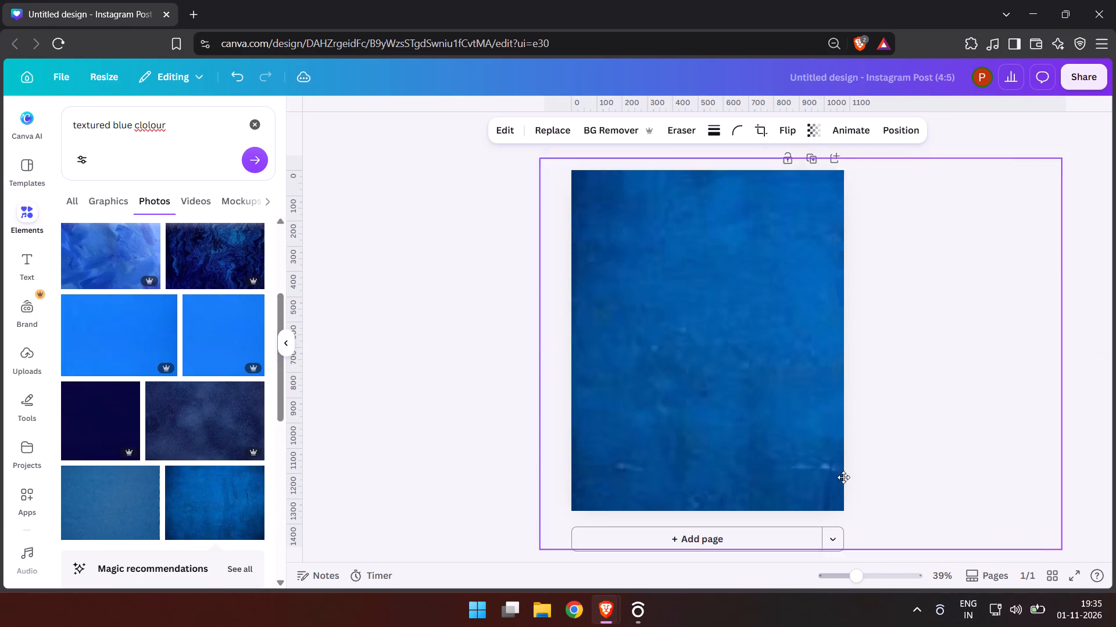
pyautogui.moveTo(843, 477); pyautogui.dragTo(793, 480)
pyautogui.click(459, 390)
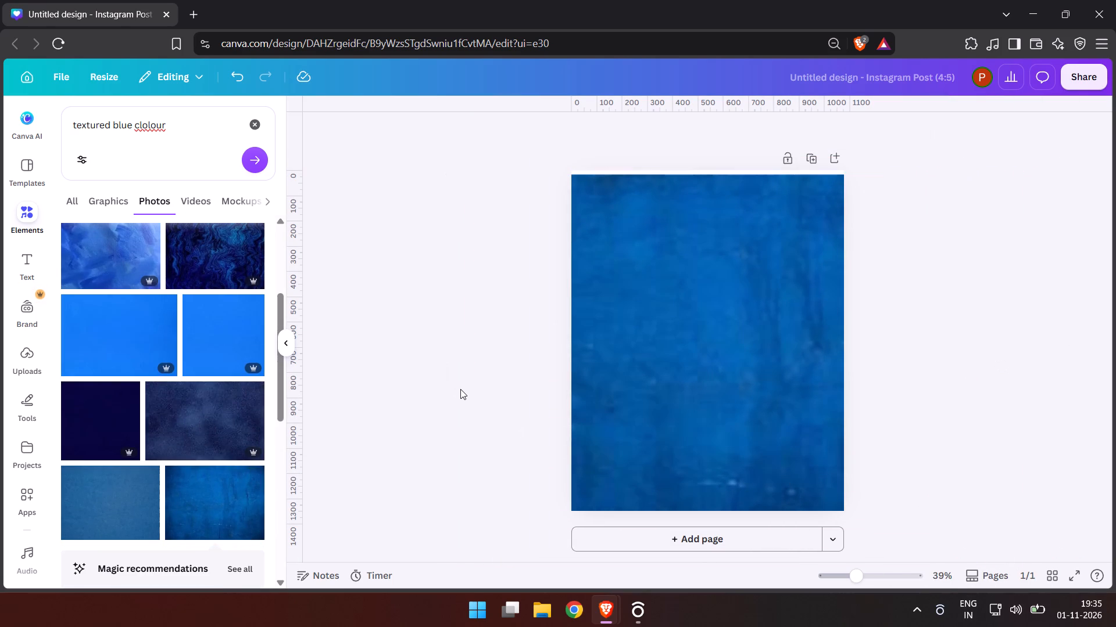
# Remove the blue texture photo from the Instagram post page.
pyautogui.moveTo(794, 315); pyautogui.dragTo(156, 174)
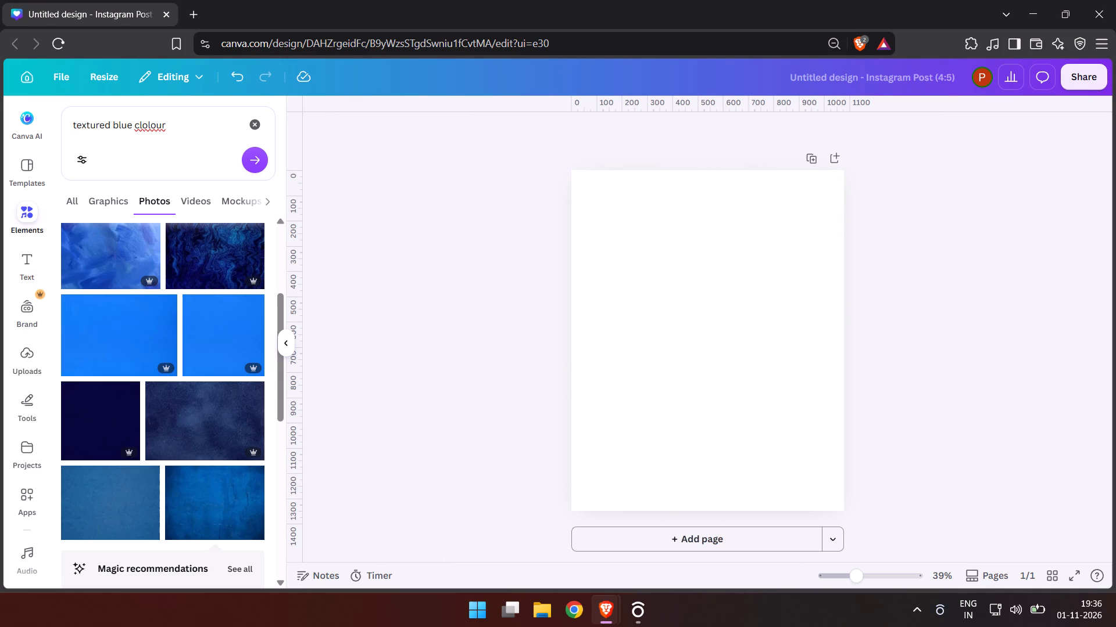
# Clear the "textured blue clolour" text from the element search.
pyautogui.click(246, 121)
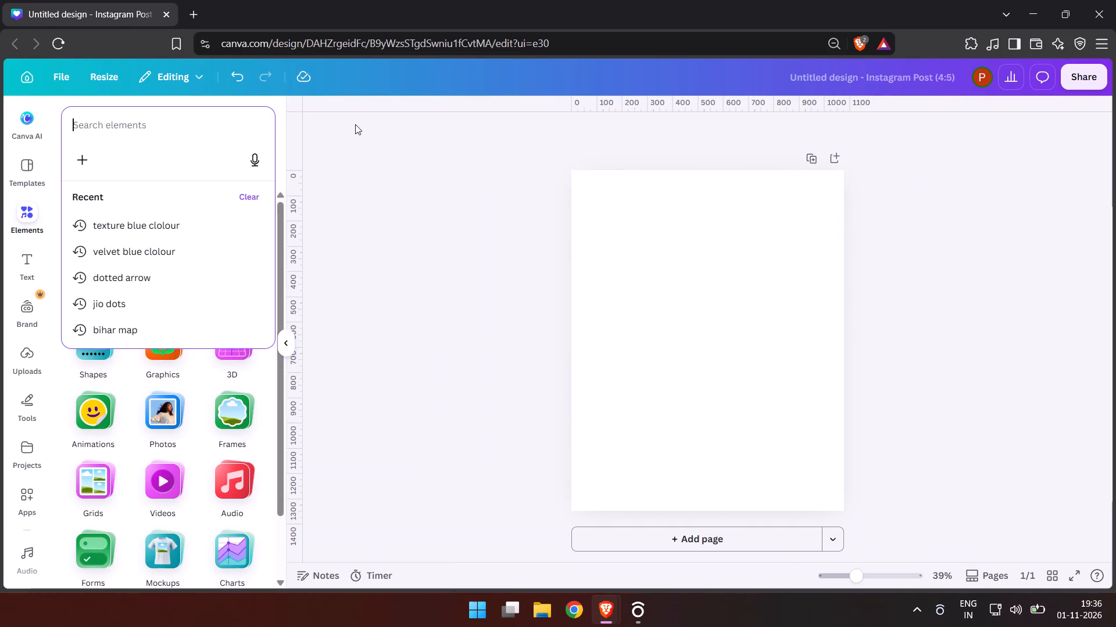
# Search the elements library for "boom" and browse the graphics results.
pyautogui.write('boo')
pyautogui.press('space')
pyautogui.press('BackSpace')
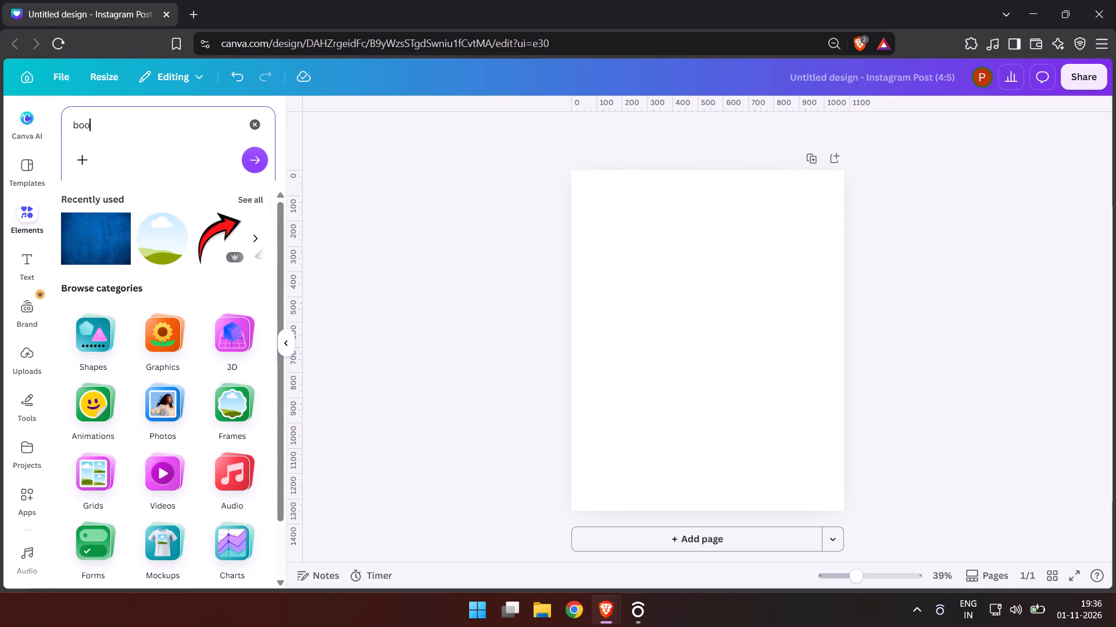
pyautogui.write('m')
pyautogui.press('space')
pyautogui.press('Return')
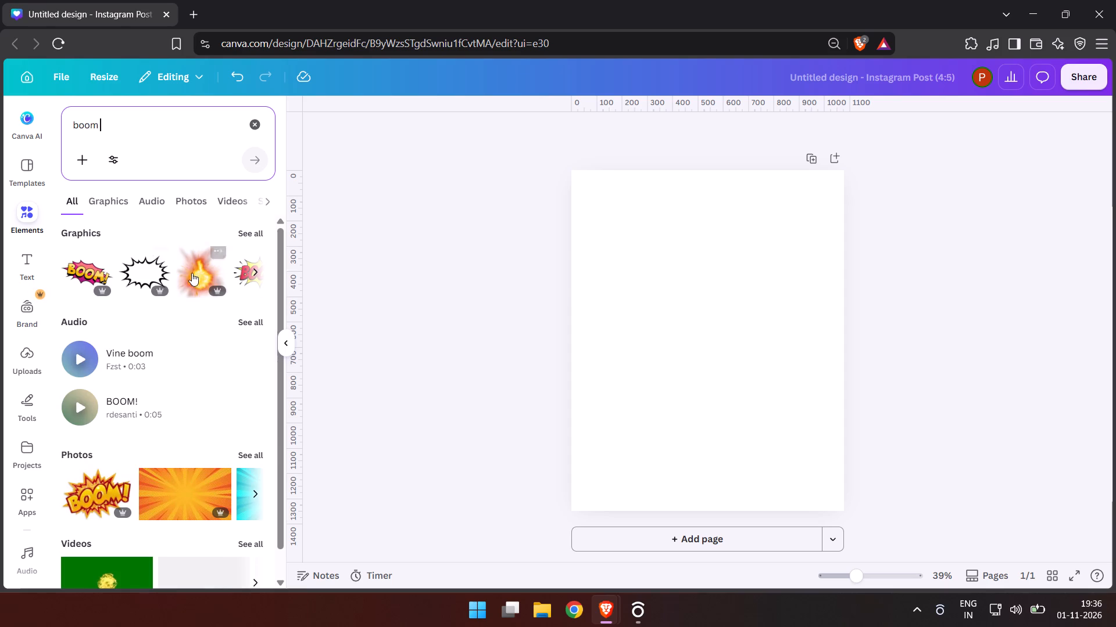
pyautogui.click(120, 200)
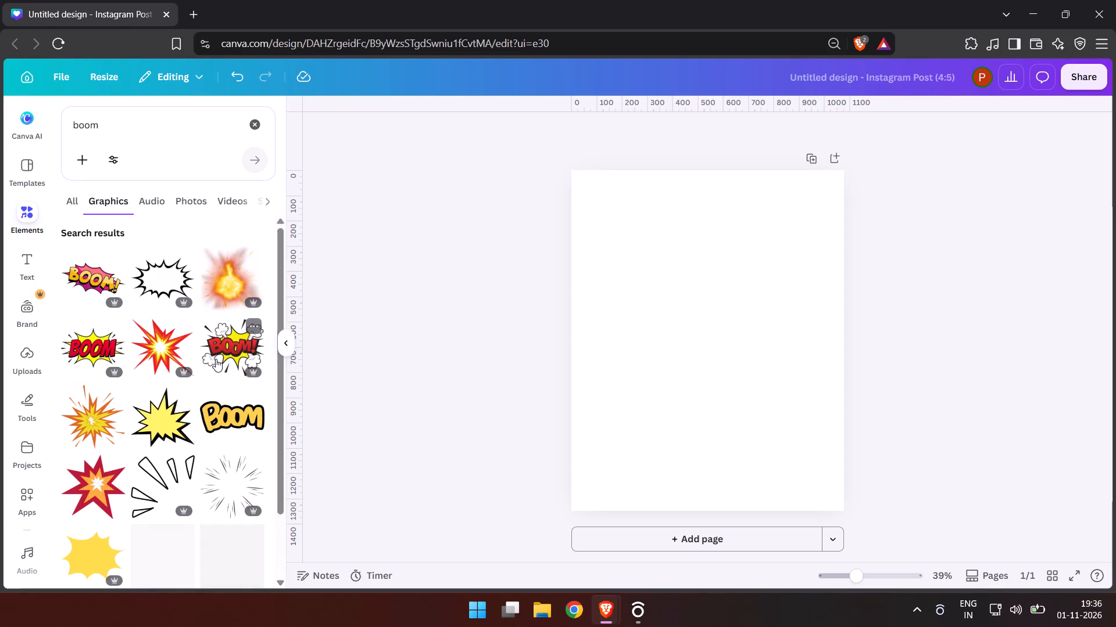
pyautogui.scroll(-2, 180, 398)
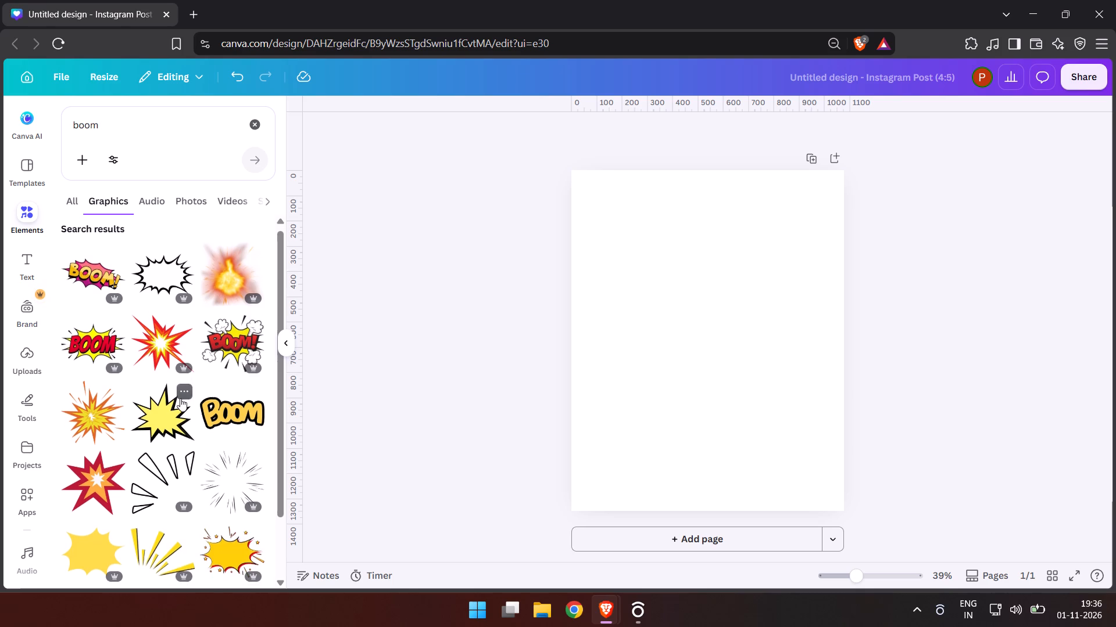
pyautogui.scroll(-2, 180, 398)
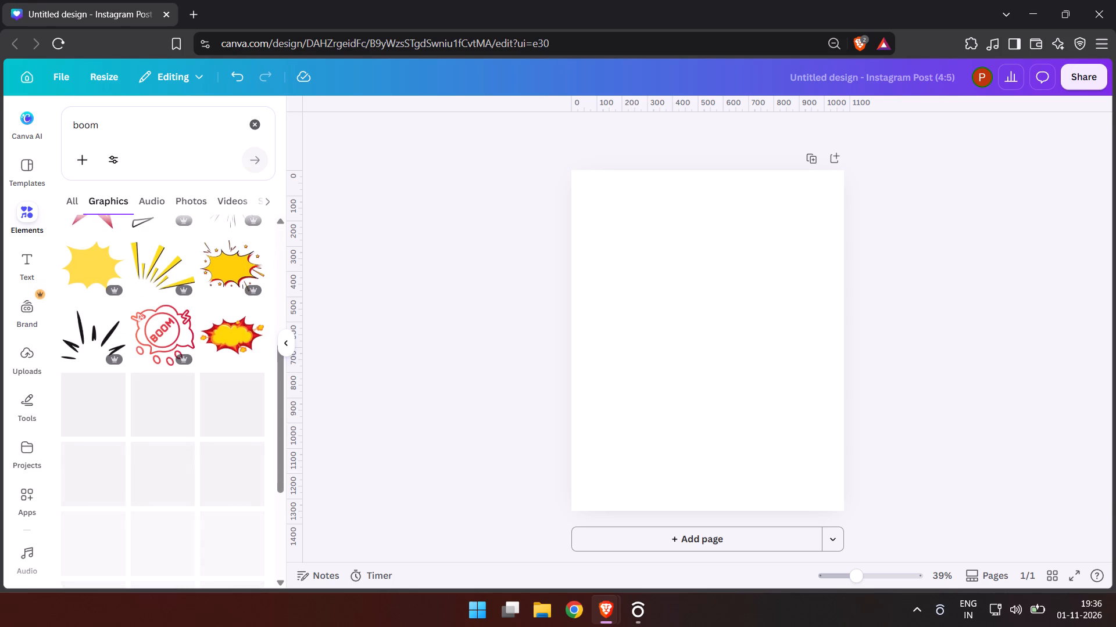
pyautogui.click(252, 132)
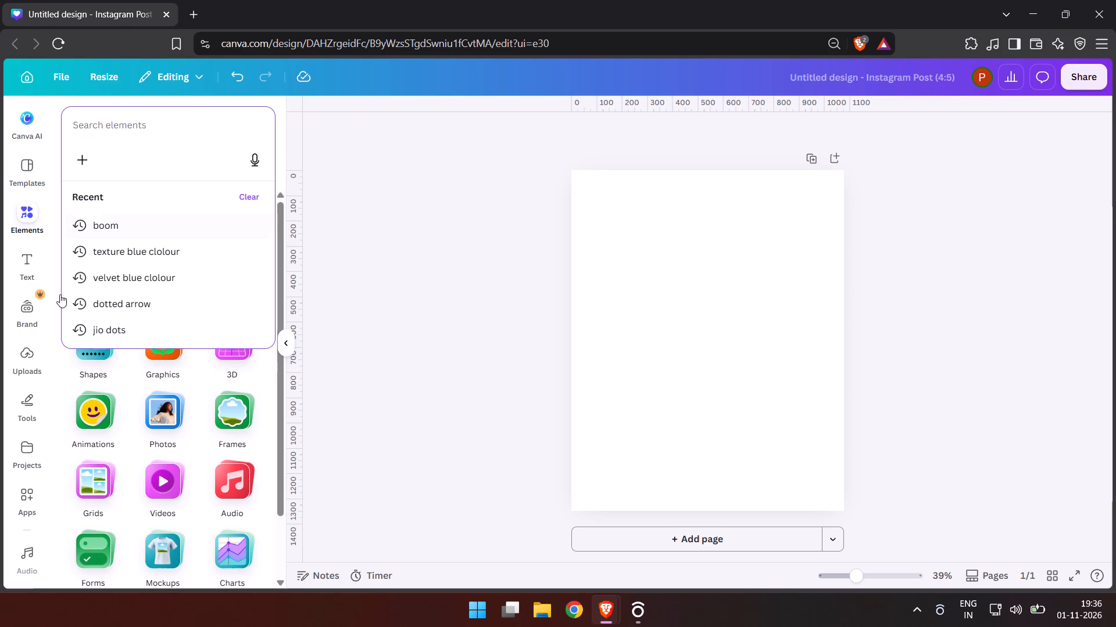
# Add a square shape to the blank Instagram post page.
pyautogui.click(26, 411)
pyautogui.click(77, 288)
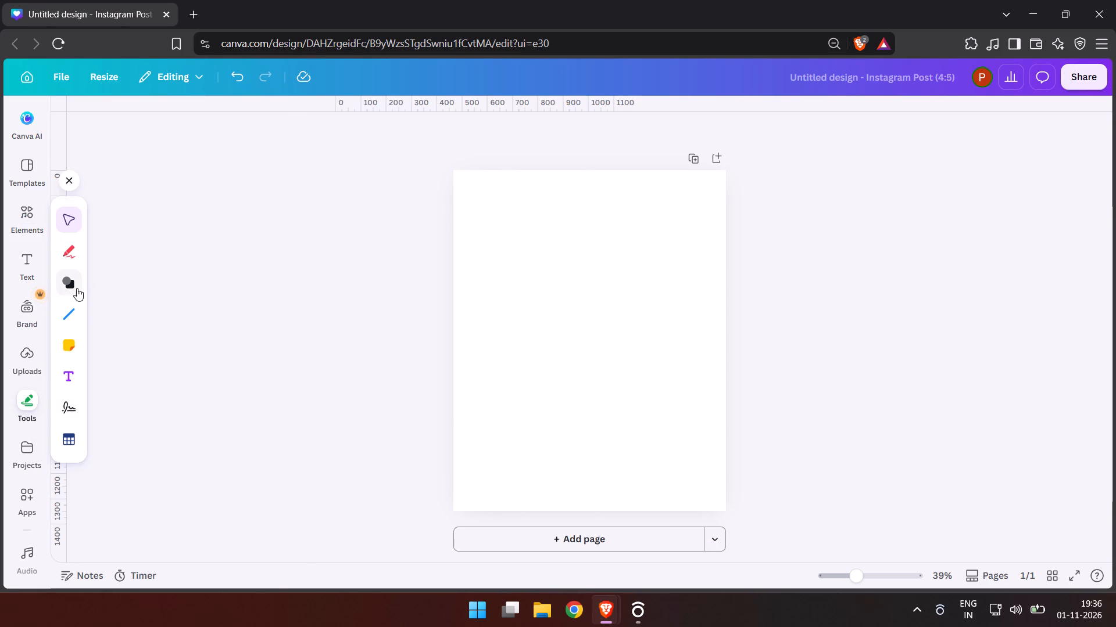
pyautogui.click(112, 197)
pyautogui.click(507, 255)
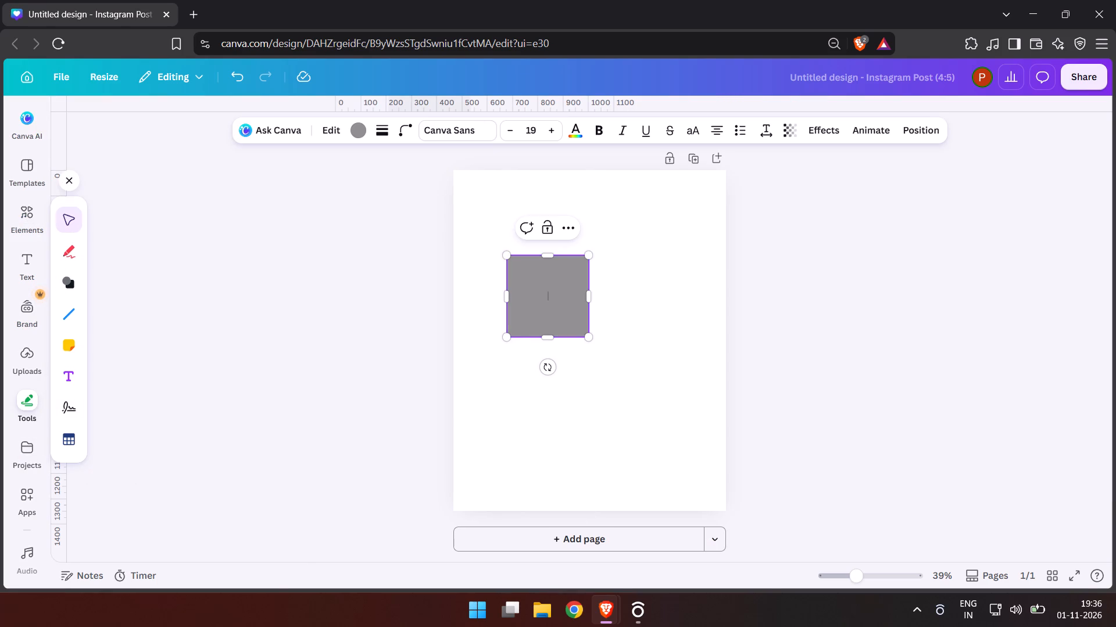
# Move the grey square to the page's top-left corner and stretch it until it covers the whole page.
pyautogui.moveTo(542, 296); pyautogui.dragTo(478, 180)
pyautogui.click(431, 294)
pyautogui.moveTo(515, 316); pyautogui.dragTo(465, 220)
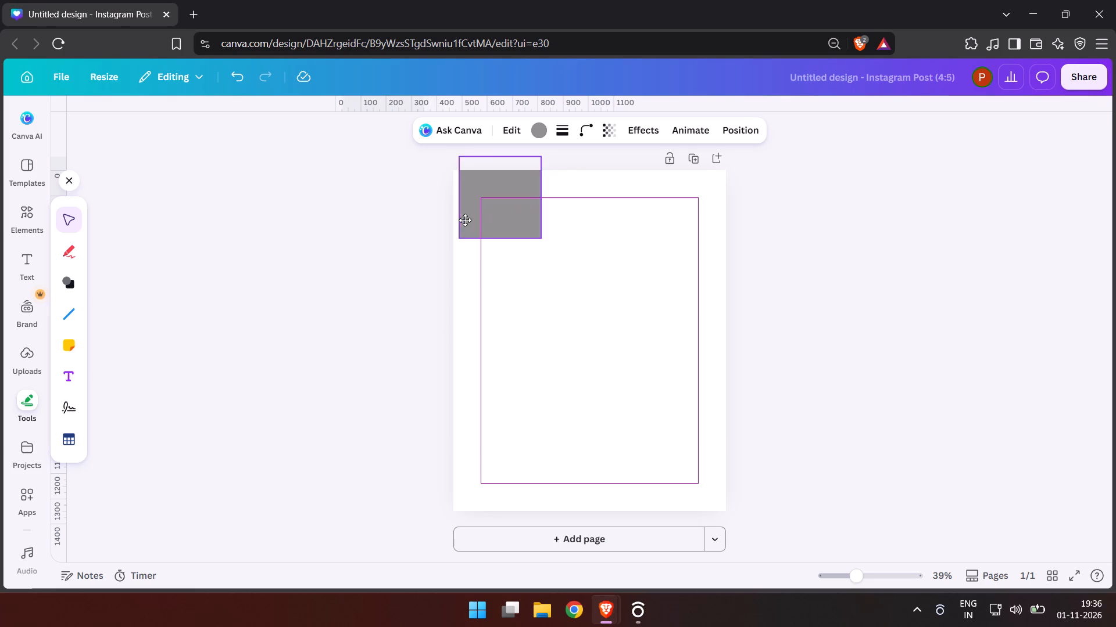
pyautogui.moveTo(465, 220); pyautogui.dragTo(453, 219)
pyautogui.moveTo(523, 238); pyautogui.dragTo(752, 513)
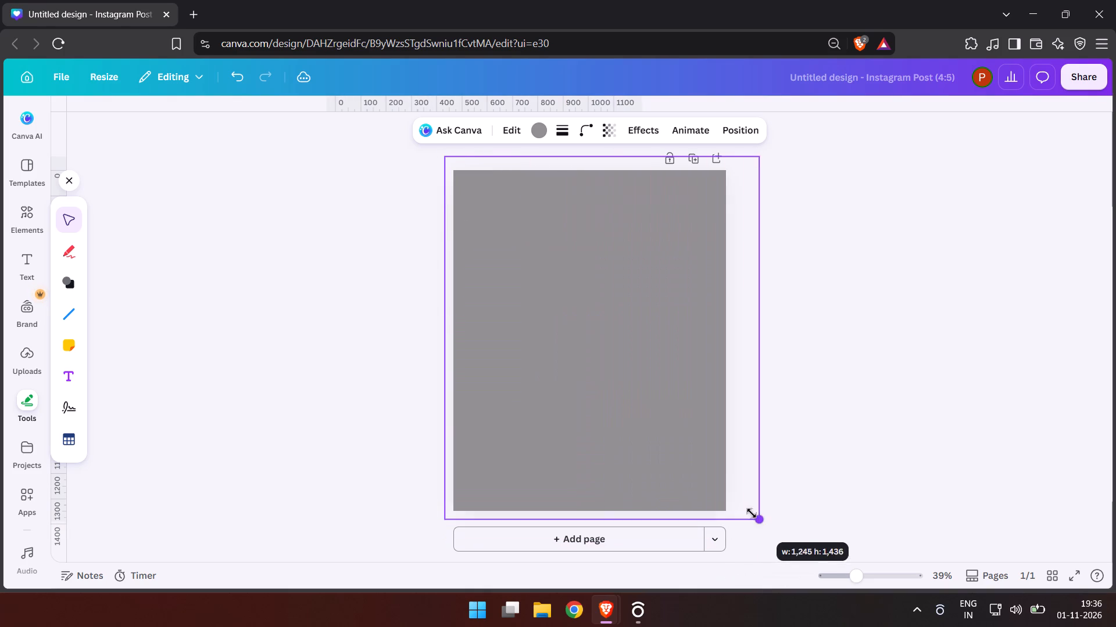
pyautogui.moveTo(752, 513); pyautogui.dragTo(724, 515)
pyautogui.doubleClick(847, 404)
# Fill the page-covering rectangle with the solid dark navy blue from the default colours.
pyautogui.click(600, 347)
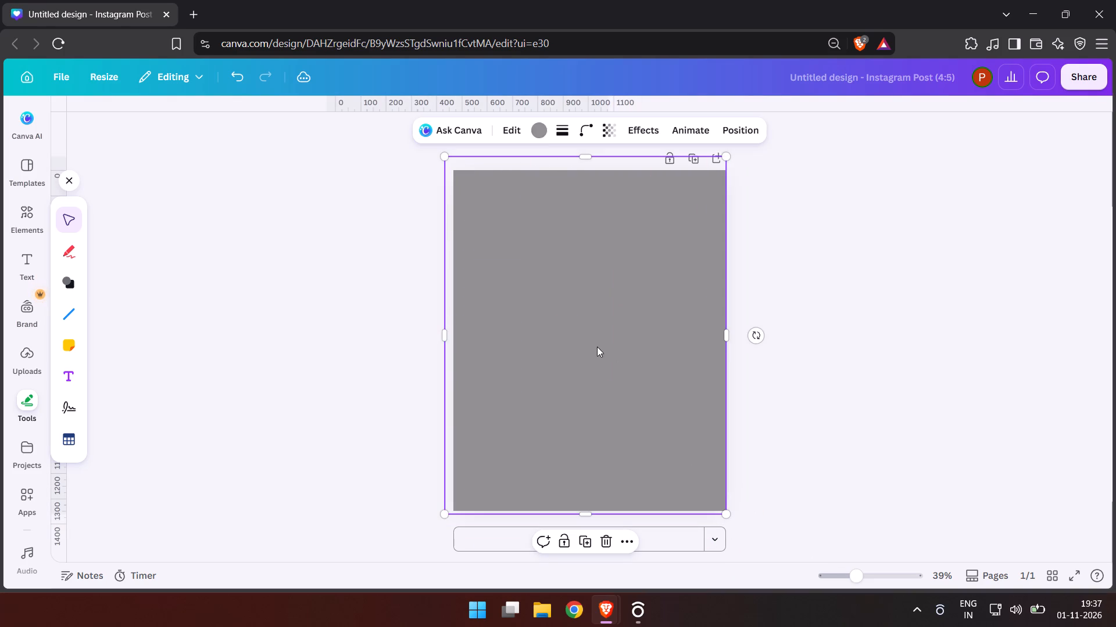
pyautogui.click(538, 125)
pyautogui.scroll(-3, 224, 276)
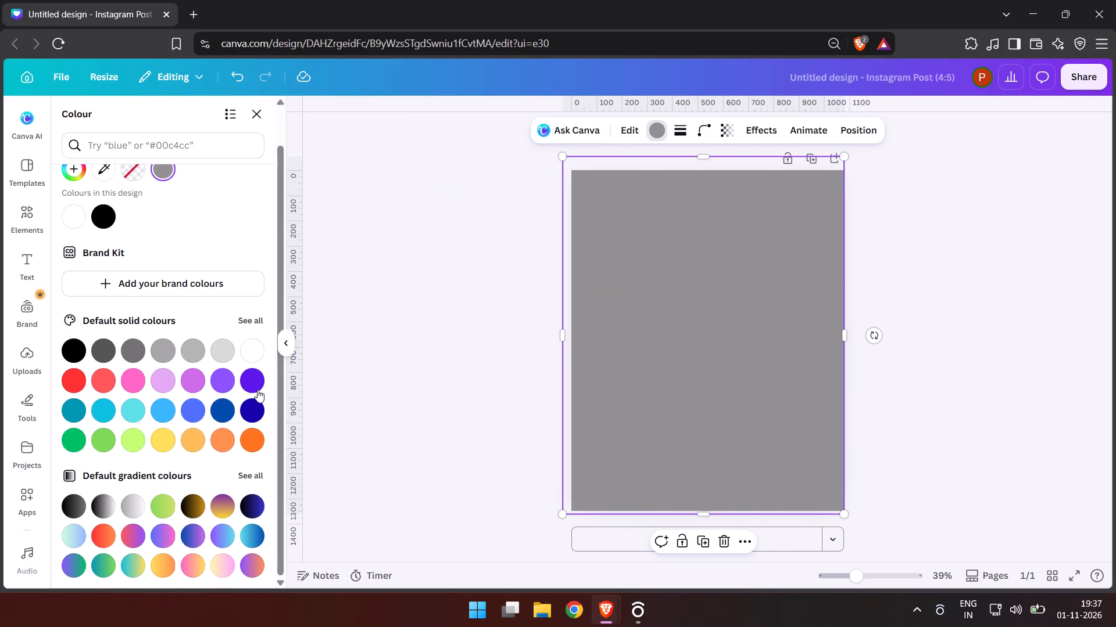
pyautogui.click(257, 406)
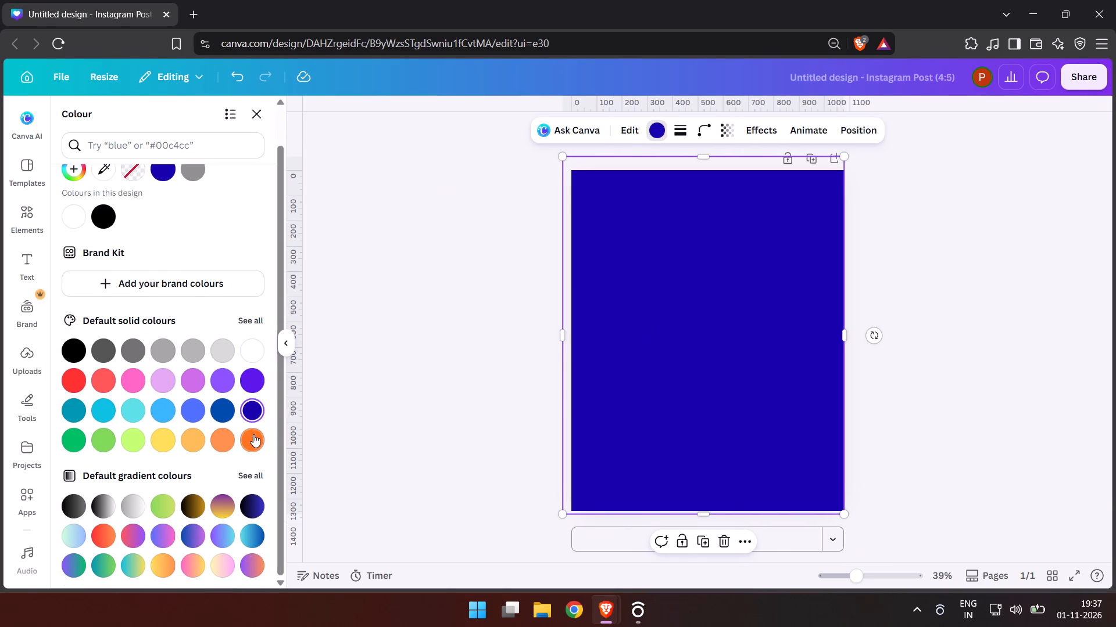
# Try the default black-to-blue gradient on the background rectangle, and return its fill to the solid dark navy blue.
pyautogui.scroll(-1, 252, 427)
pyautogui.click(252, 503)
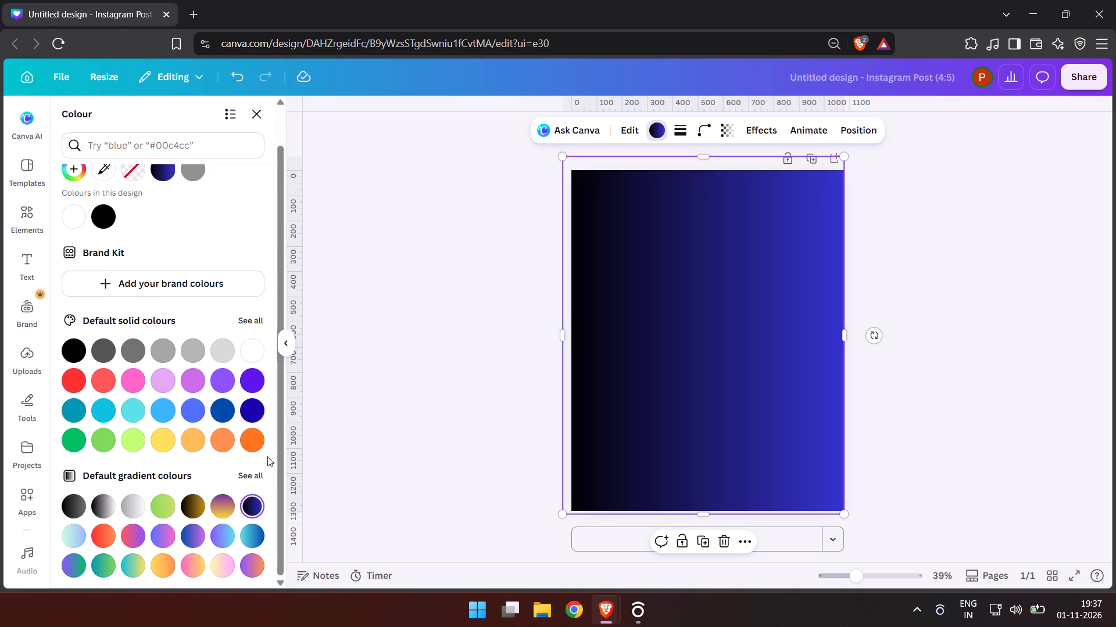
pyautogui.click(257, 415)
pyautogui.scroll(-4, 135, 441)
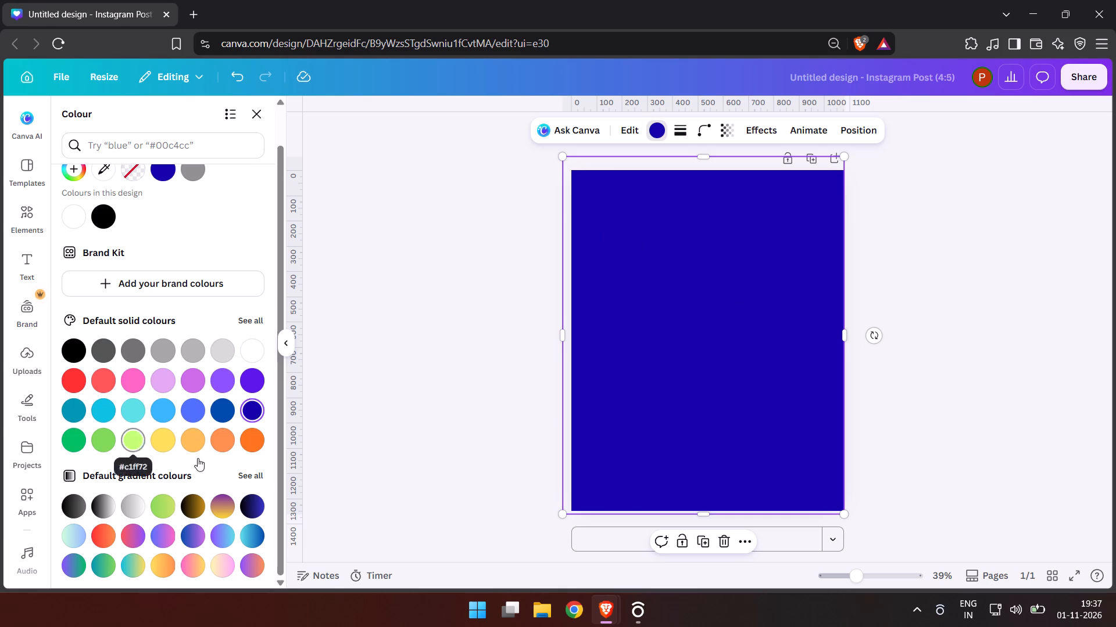
# Fill the full-page rectangle with the default black-to-blue gradient.
pyautogui.click(259, 504)
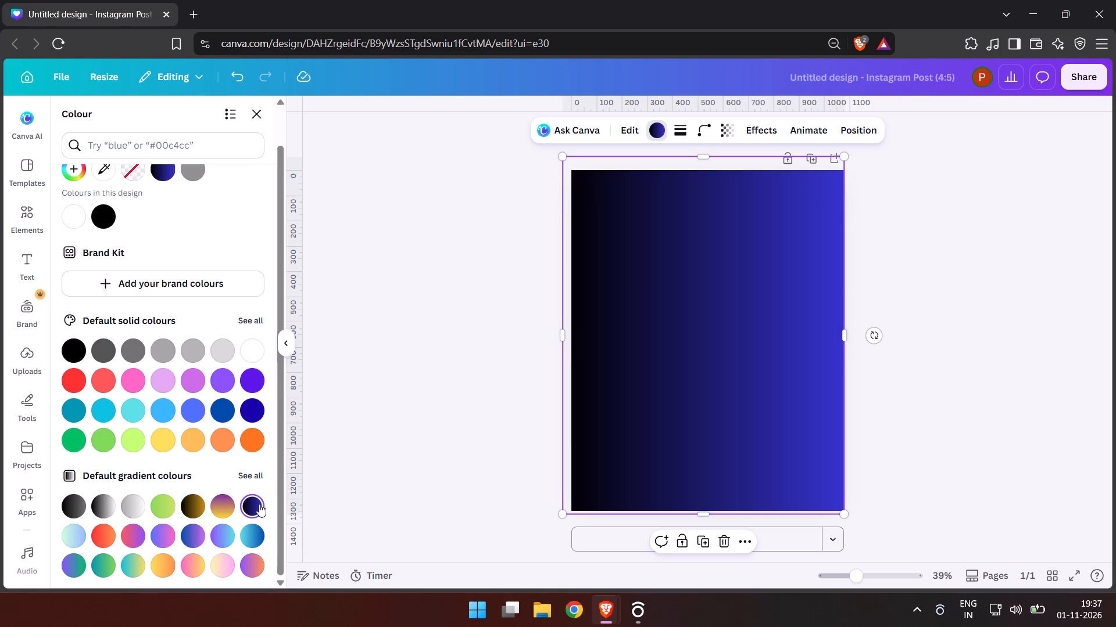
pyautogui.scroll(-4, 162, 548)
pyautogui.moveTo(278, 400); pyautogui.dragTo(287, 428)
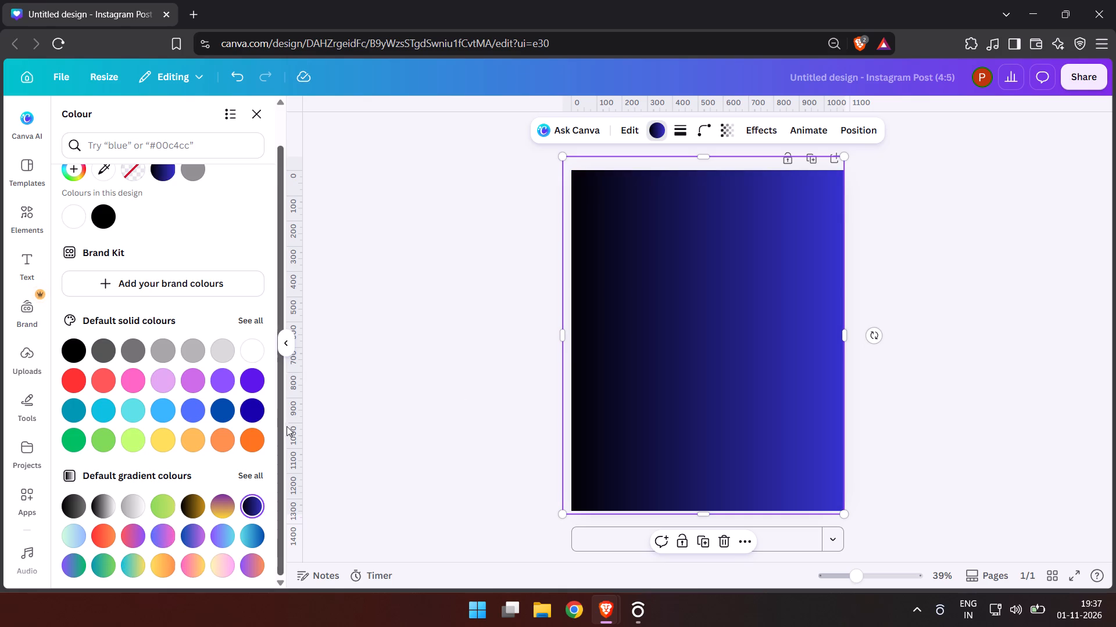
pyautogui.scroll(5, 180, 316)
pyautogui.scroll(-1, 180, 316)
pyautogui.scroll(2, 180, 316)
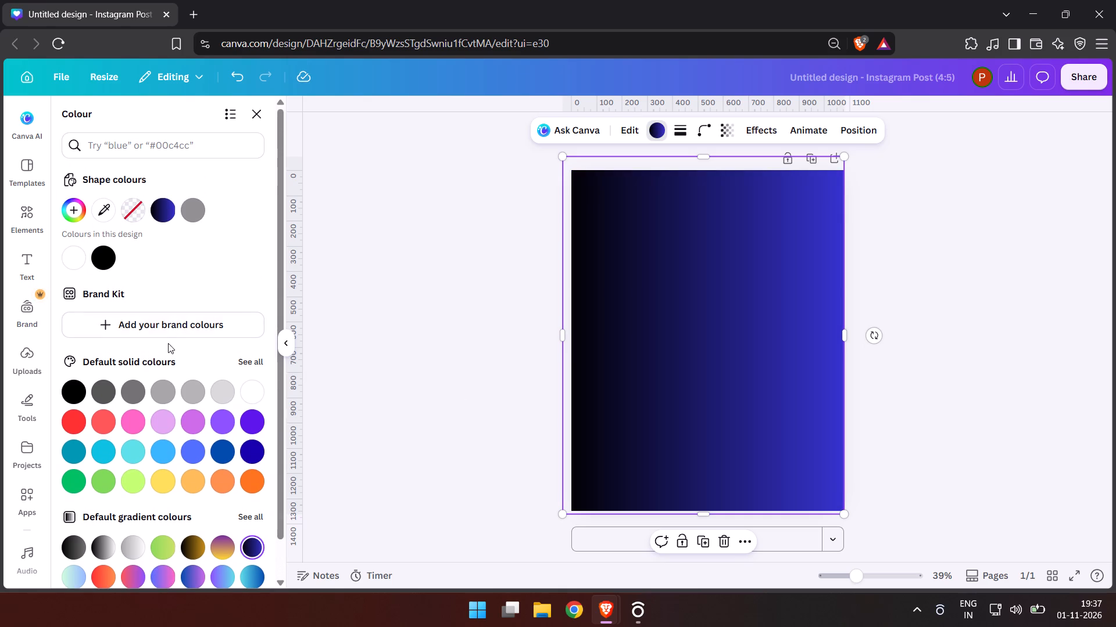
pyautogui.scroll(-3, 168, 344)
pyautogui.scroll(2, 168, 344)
# Look through the text styles, dynamic text, font combinations and element categories available for the design.
pyautogui.click(30, 268)
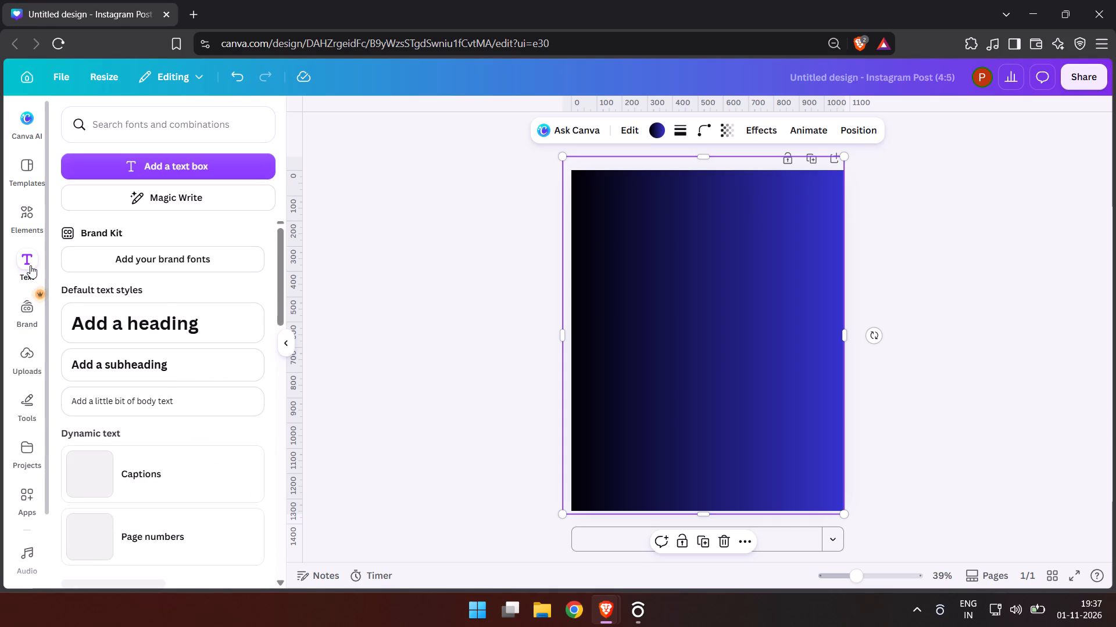
pyautogui.scroll(-2, 35, 271)
pyautogui.scroll(1, 287, 377)
pyautogui.scroll(-3, 217, 395)
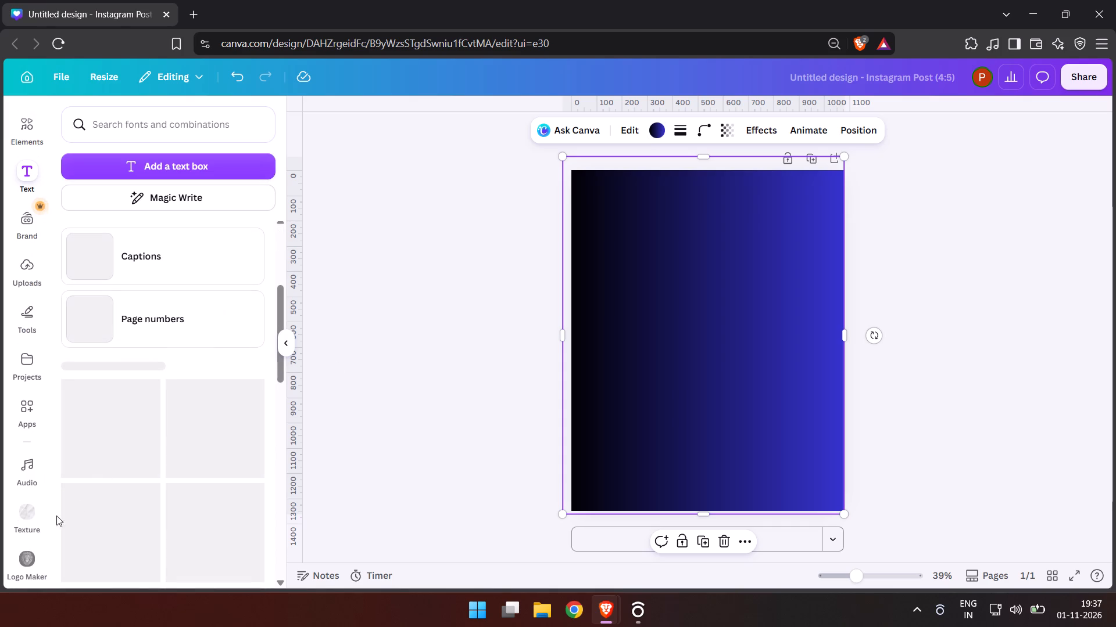
pyautogui.scroll(-2, 31, 378)
pyautogui.click(31, 352)
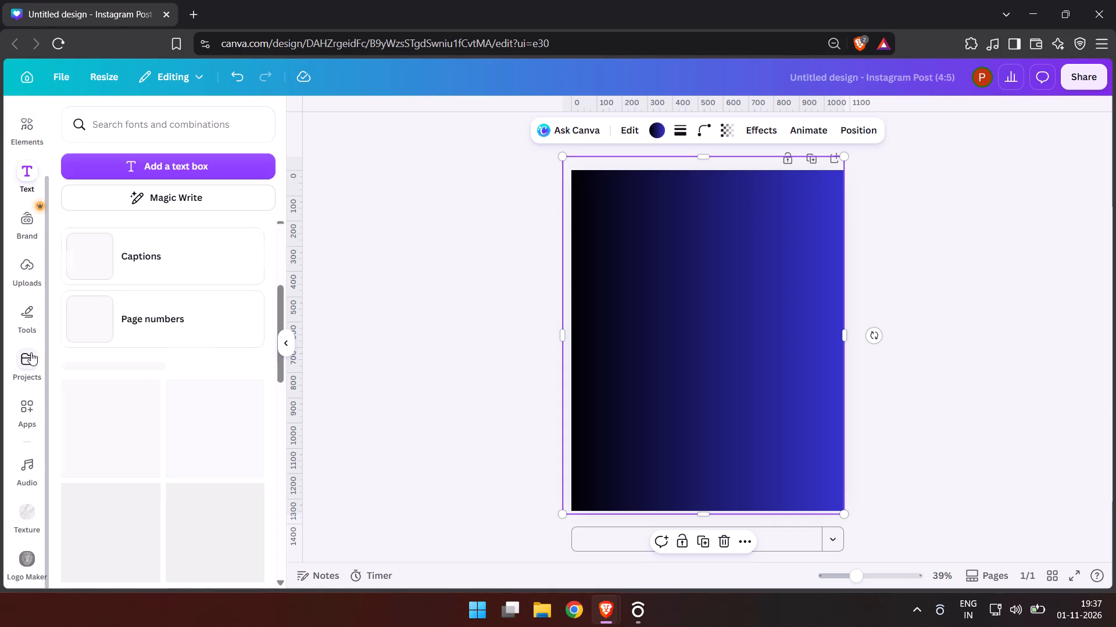
pyautogui.click(33, 135)
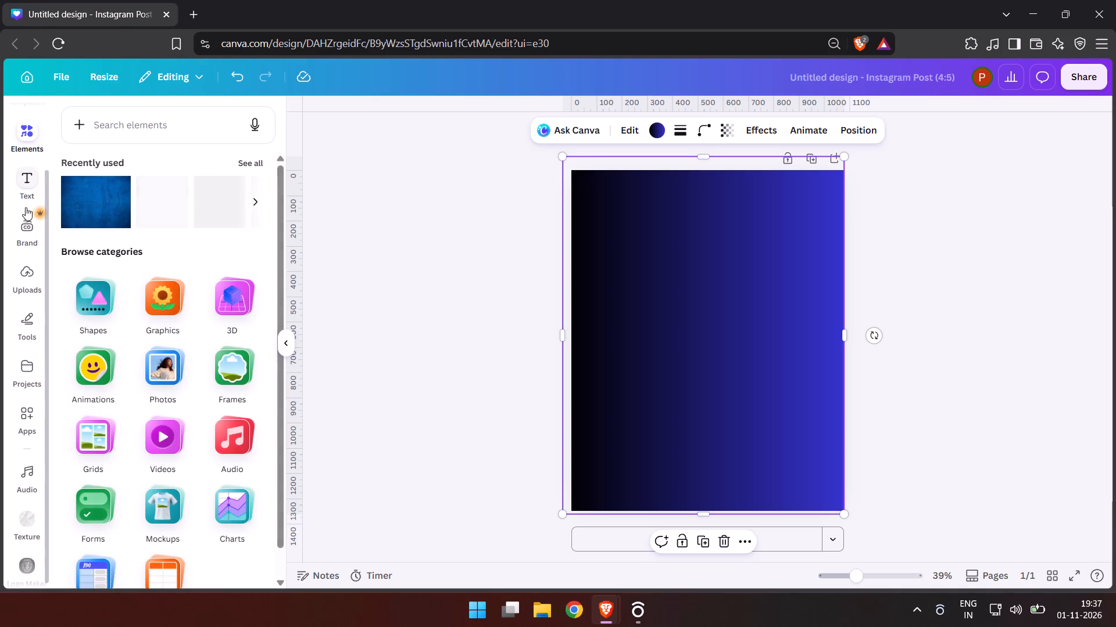
pyautogui.scroll(-3, 109, 292)
pyautogui.scroll(1, 109, 293)
pyautogui.scroll(-1, 109, 293)
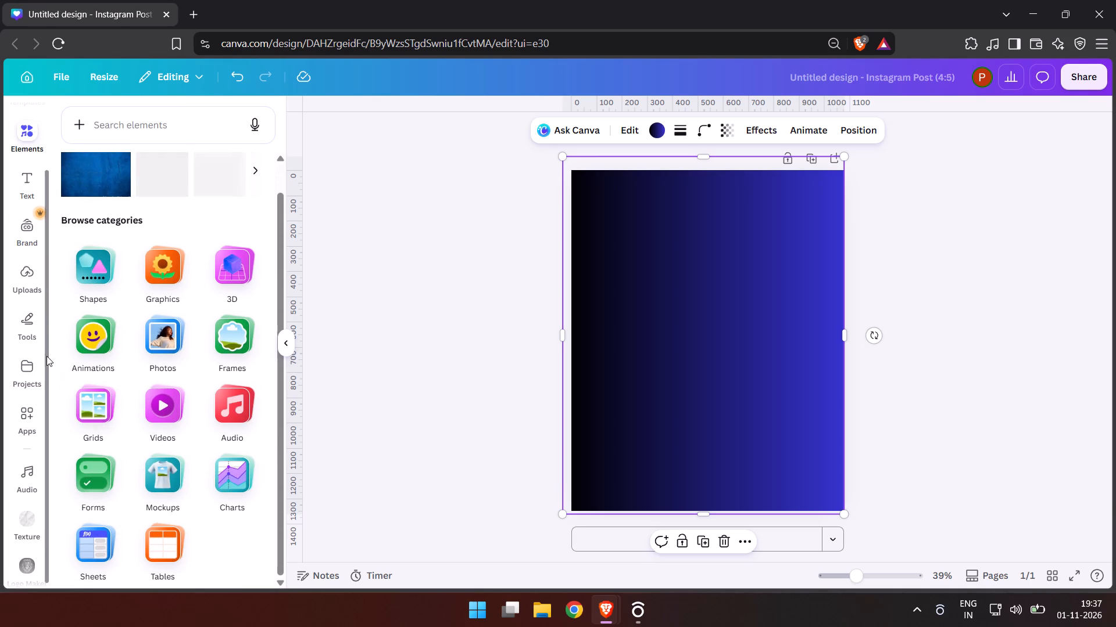
pyautogui.moveTo(46, 356); pyautogui.dragTo(75, 263)
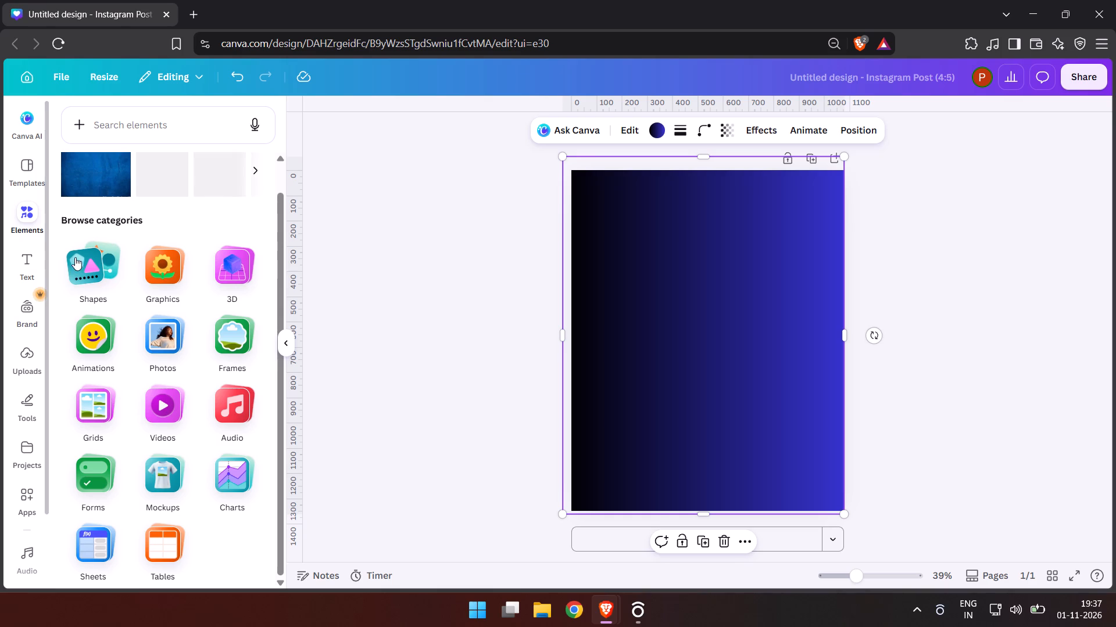
pyautogui.click(28, 265)
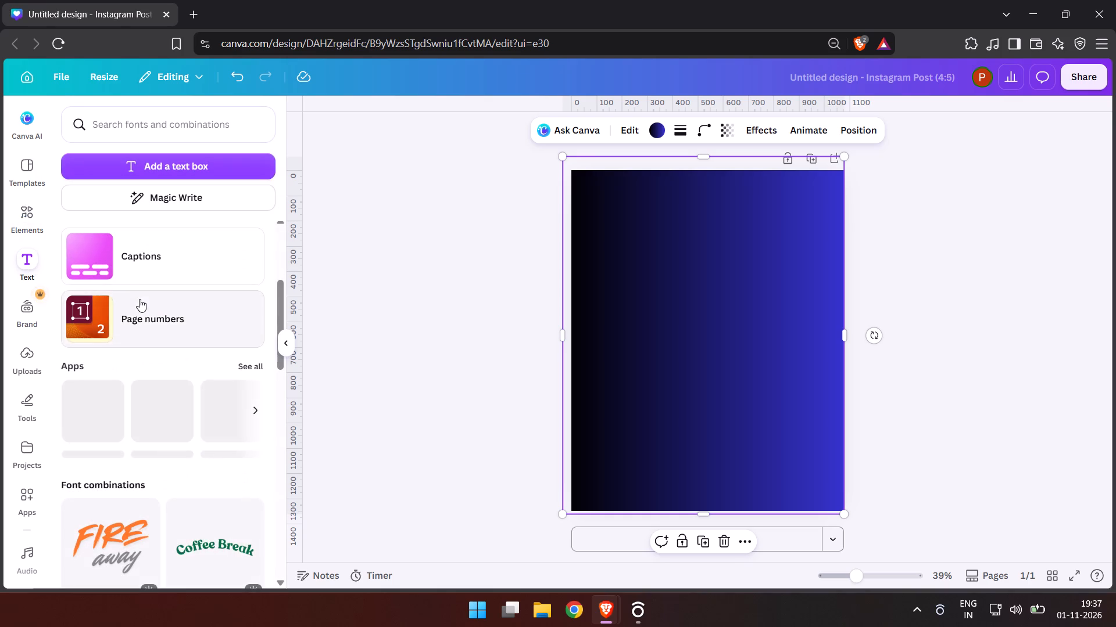
pyautogui.scroll(-3, 139, 299)
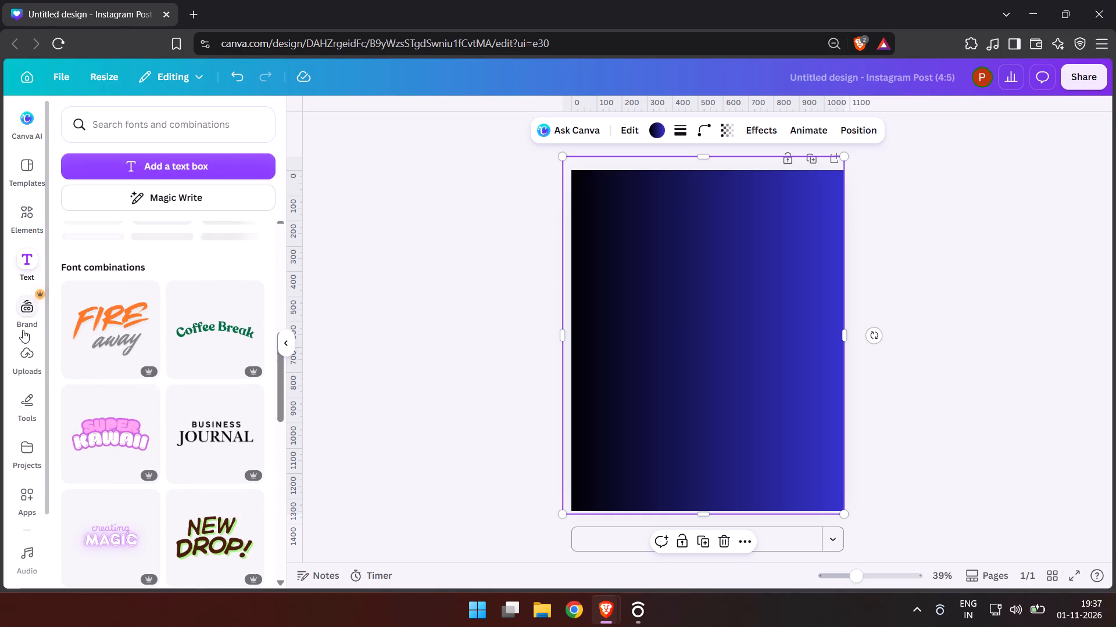
# Look through the Brand Kit assets, open Brand Controls in a separate tab and return to the design.
pyautogui.click(26, 313)
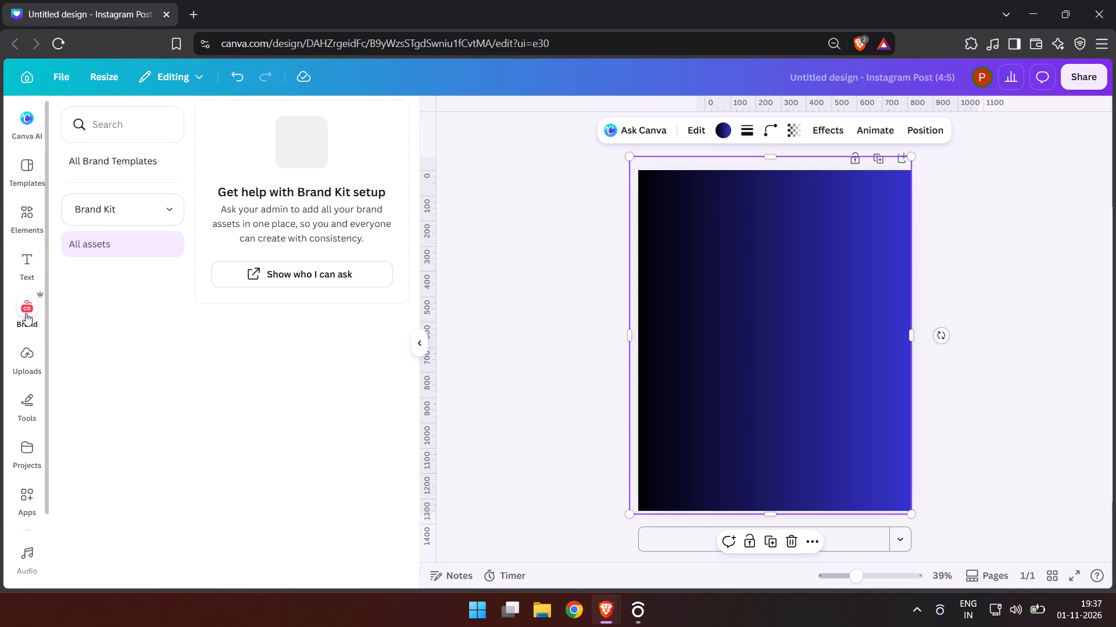
pyautogui.click(106, 245)
pyautogui.click(106, 245)
pyautogui.click(115, 213)
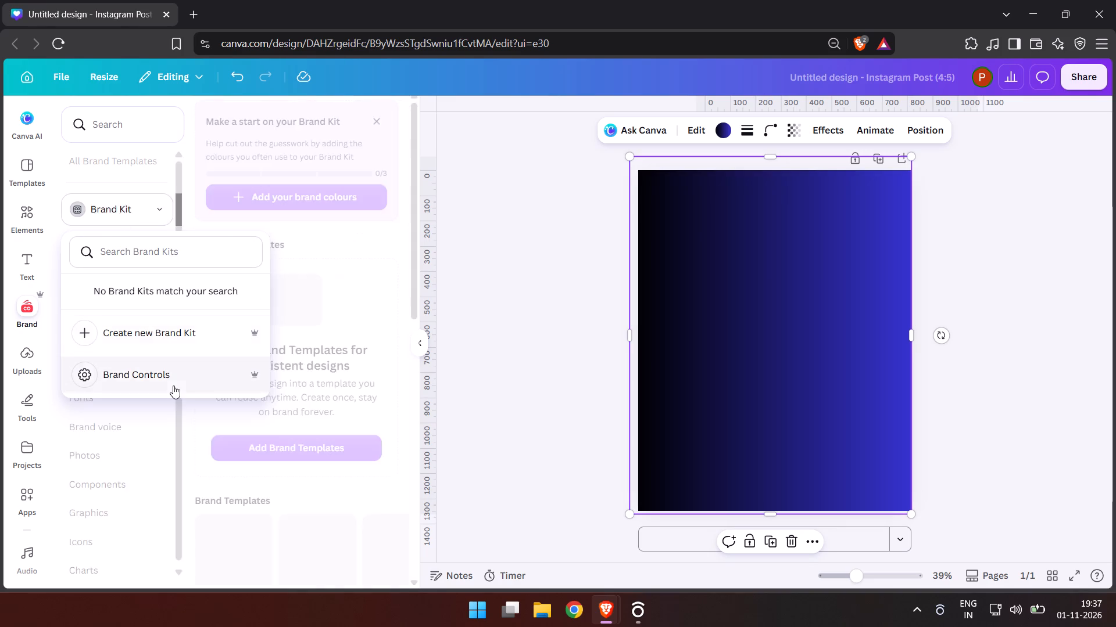
pyautogui.click(173, 385)
pyautogui.click(151, 0)
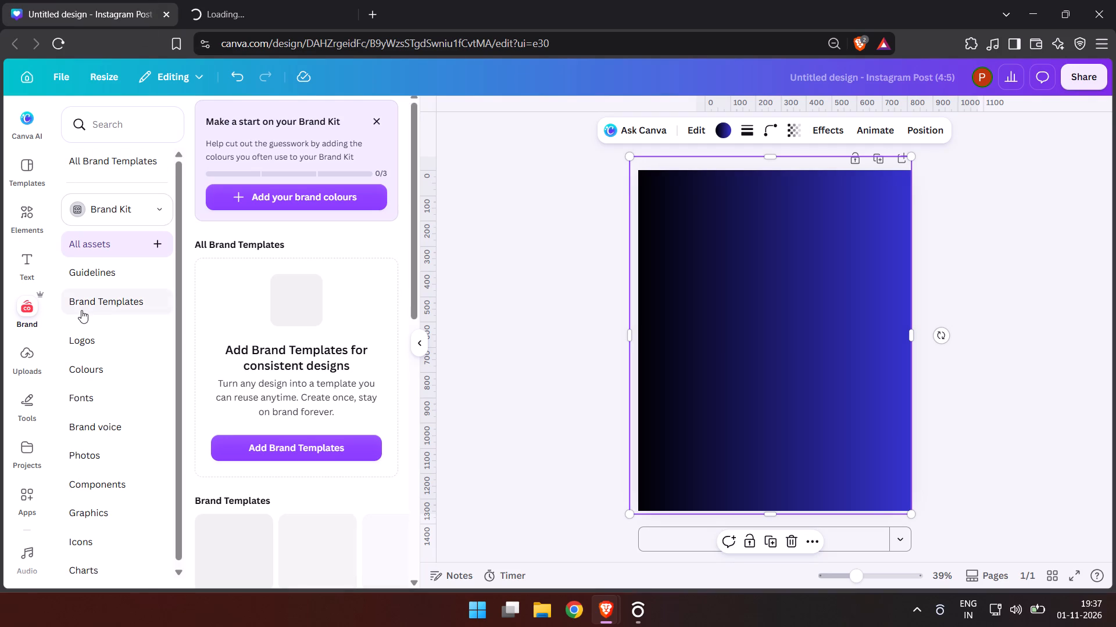
# Examine the Brand Kit's Colours section and open the page for generating a colour theme.
pyautogui.scroll(2, 108, 336)
pyautogui.click(112, 376)
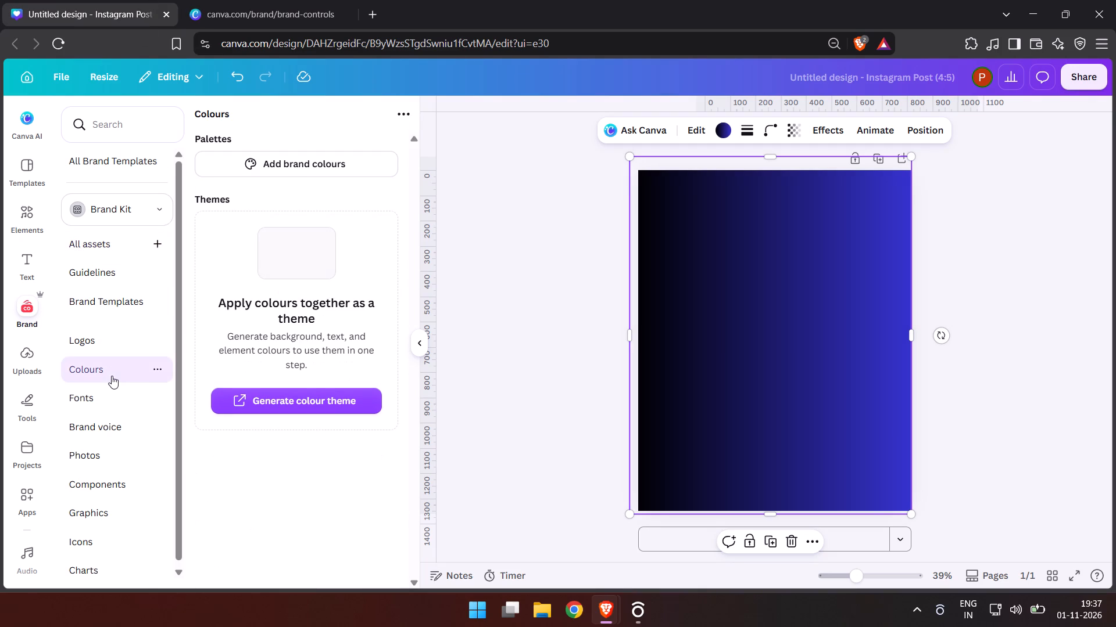
pyautogui.scroll(-2, 111, 390)
pyautogui.click(264, 401)
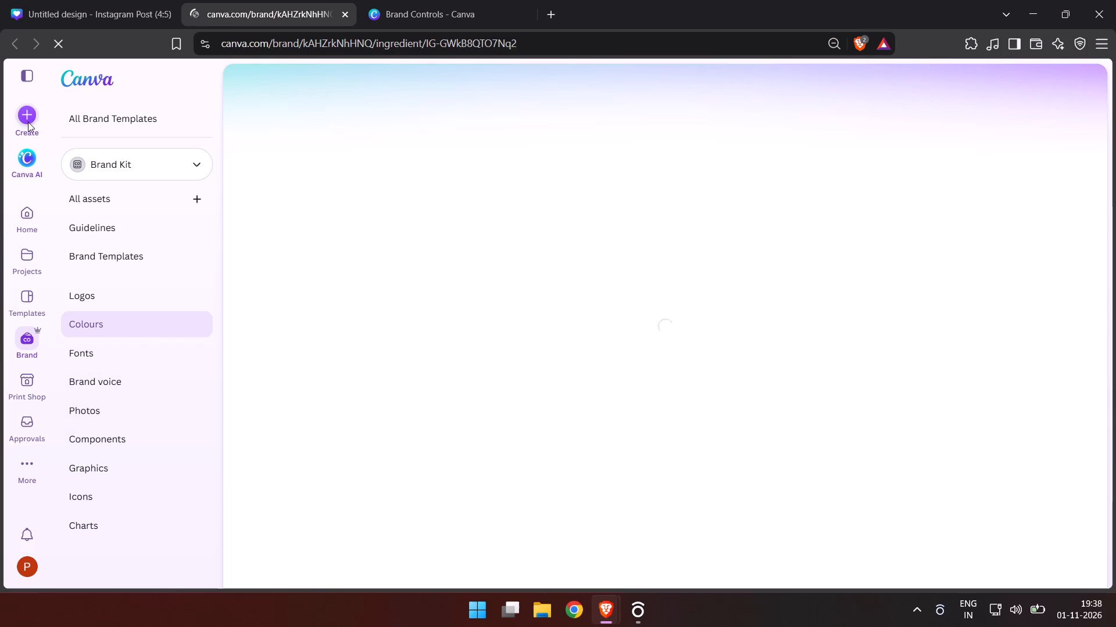
# Return from the Brand Kit page to the untitled Instagram post design.
pyautogui.click(69, 0)
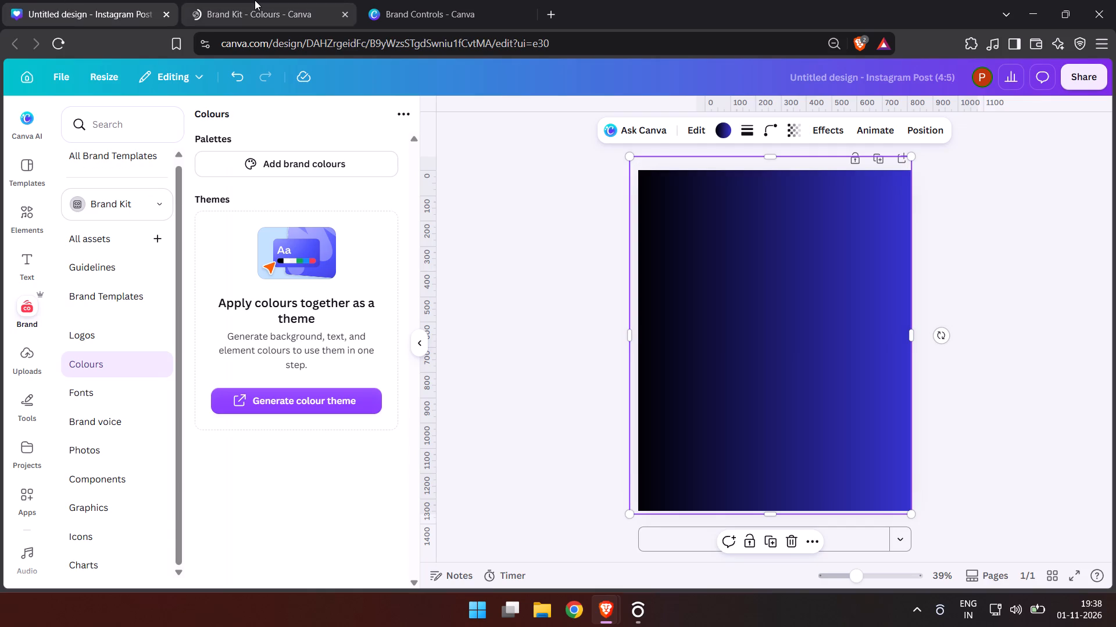
# Switch to the Brand Kit colours page.
pyautogui.click(255, 0)
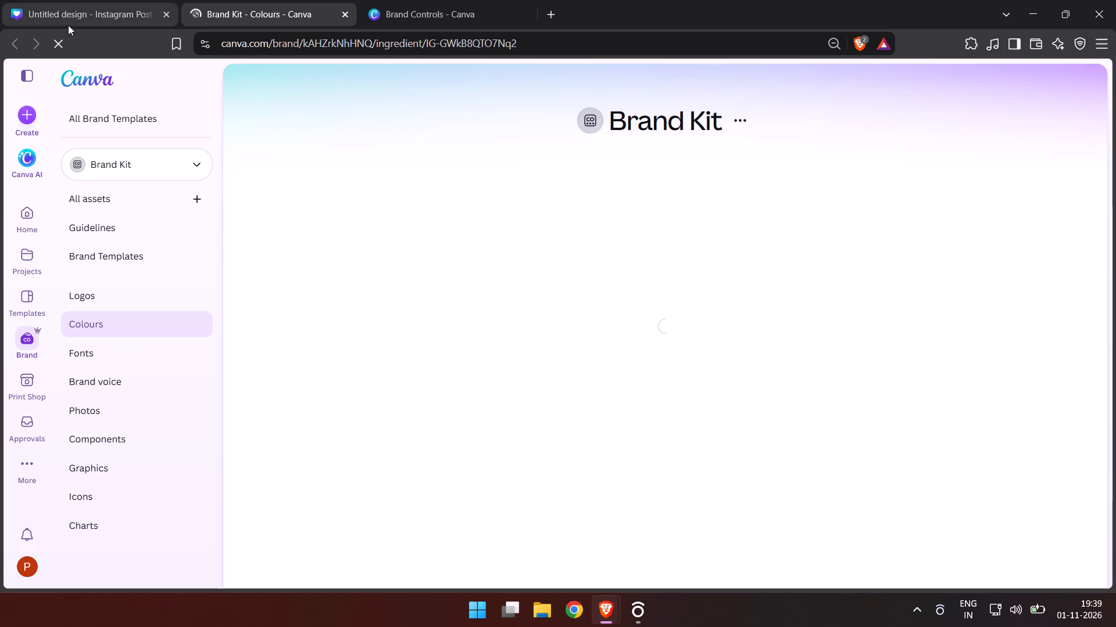
# Reload the Brand Kit colours page.
pyautogui.click(44, 45)
pyautogui.click(47, 48)
pyautogui.click(52, 48)
pyautogui.click(63, 45)
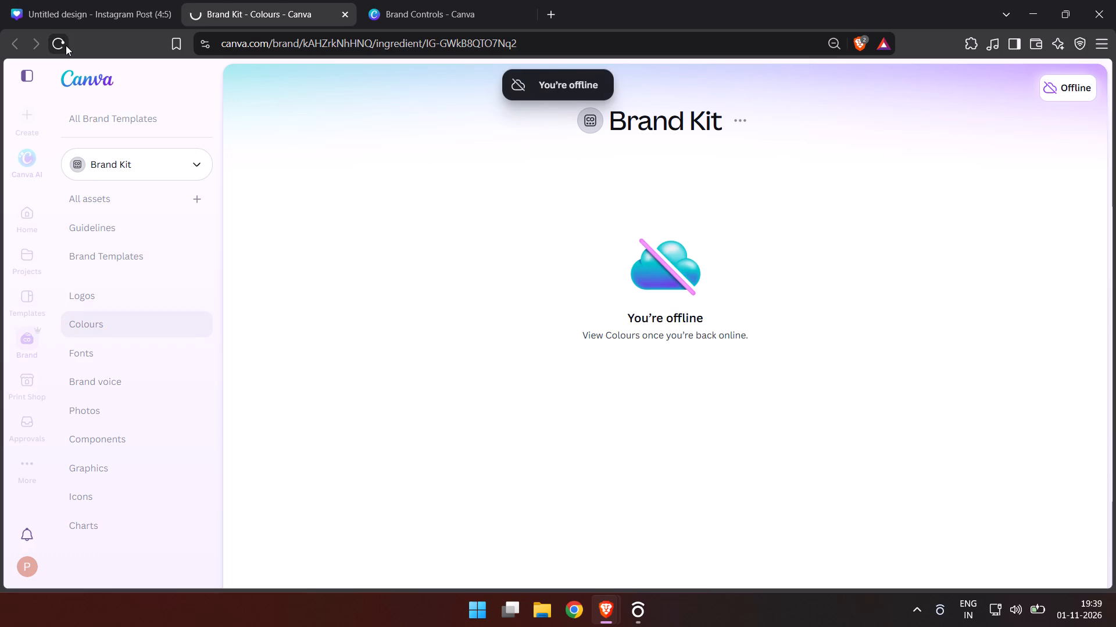
pyautogui.click(67, 46)
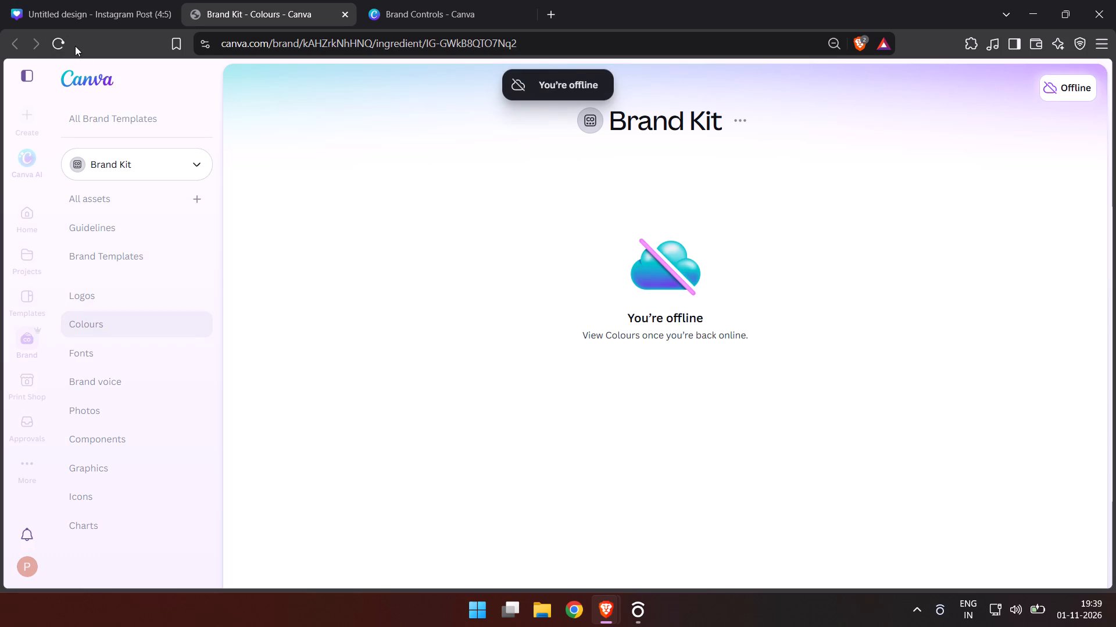
pyautogui.click(72, 43)
pyautogui.click(48, 44)
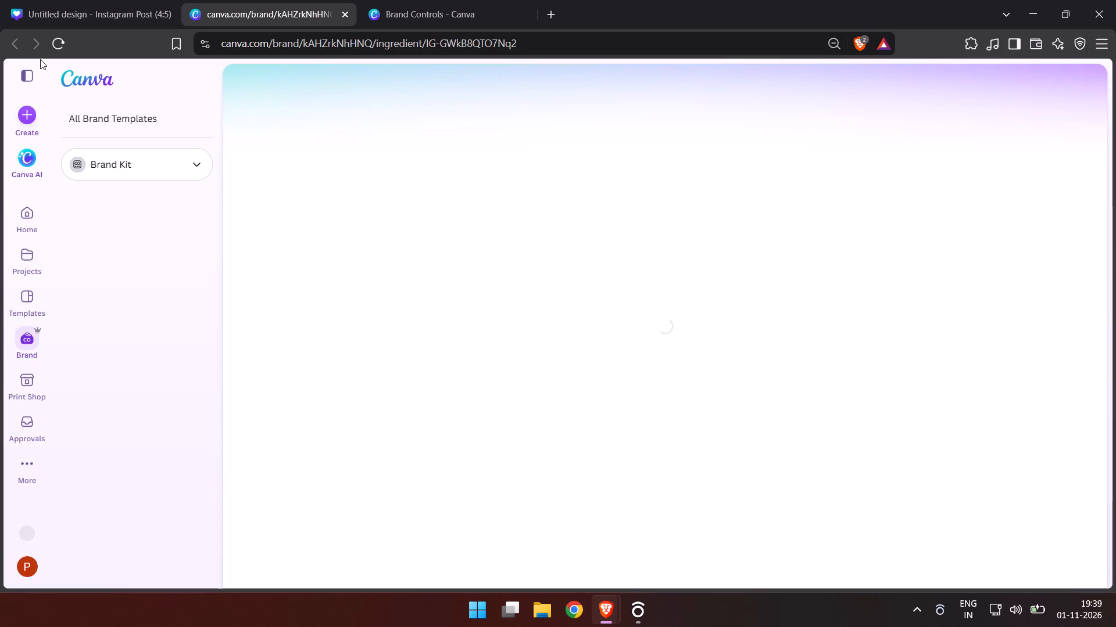
# Return to the Instagram post design and move the gradient-filled rectangle off the page.
pyautogui.click(5, 0)
pyautogui.moveTo(794, 370); pyautogui.dragTo(248, 360)
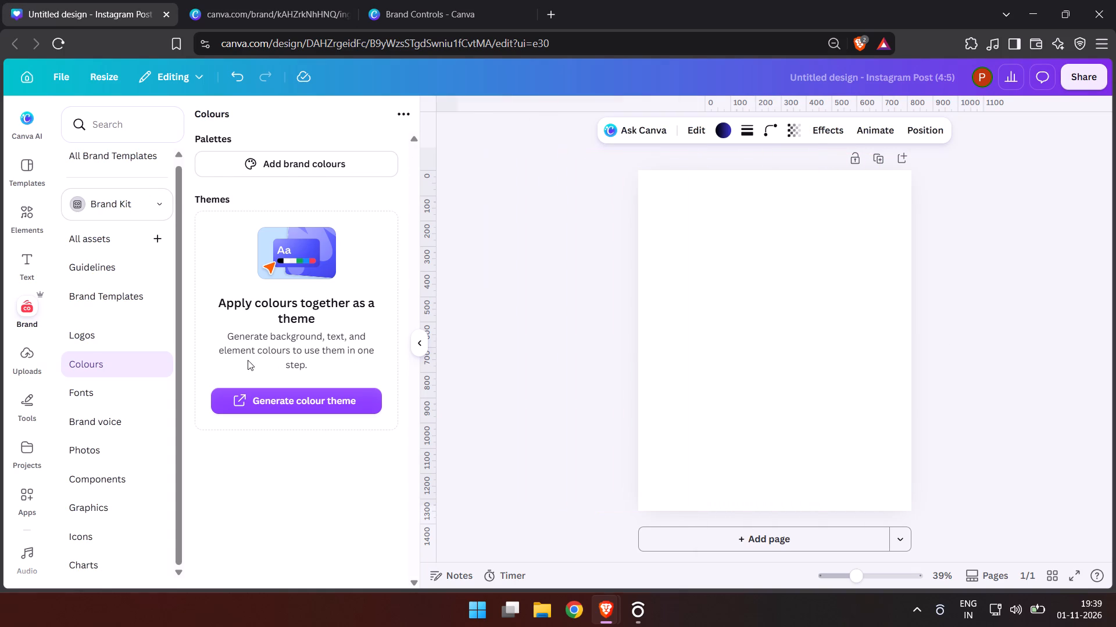
pyautogui.moveTo(248, 360); pyautogui.dragTo(370, 387)
# Open the colour theme generation page from the design's brand colours and check the open Brand Kit pages.
pyautogui.click(355, 397)
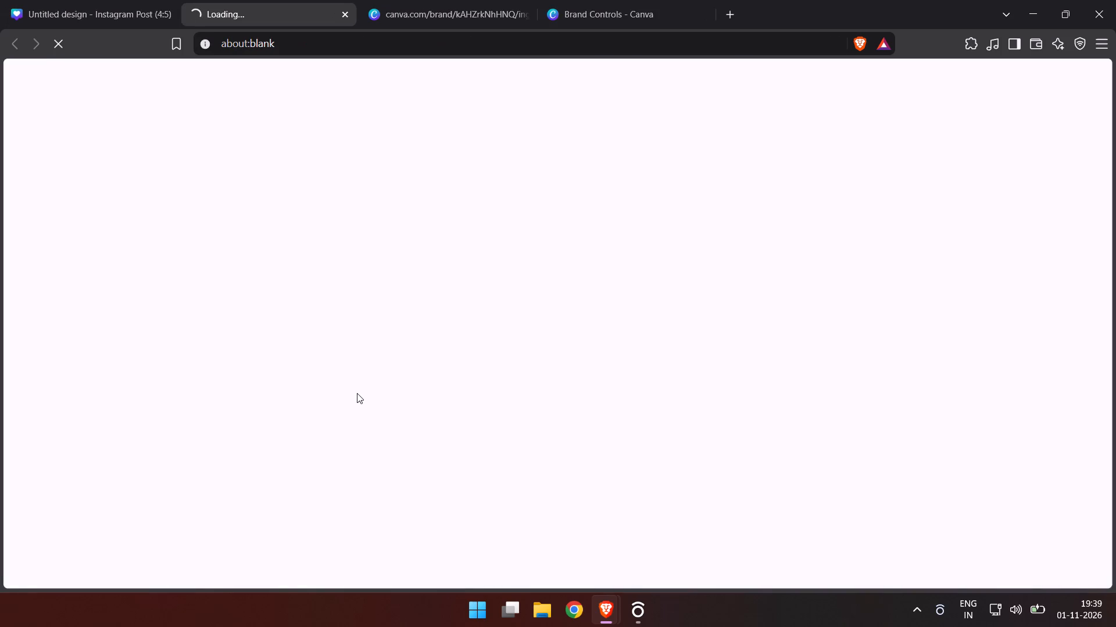
pyautogui.click(482, 0)
pyautogui.scroll(-4, 444, 272)
pyautogui.scroll(1, 444, 272)
pyautogui.scroll(-1, 443, 272)
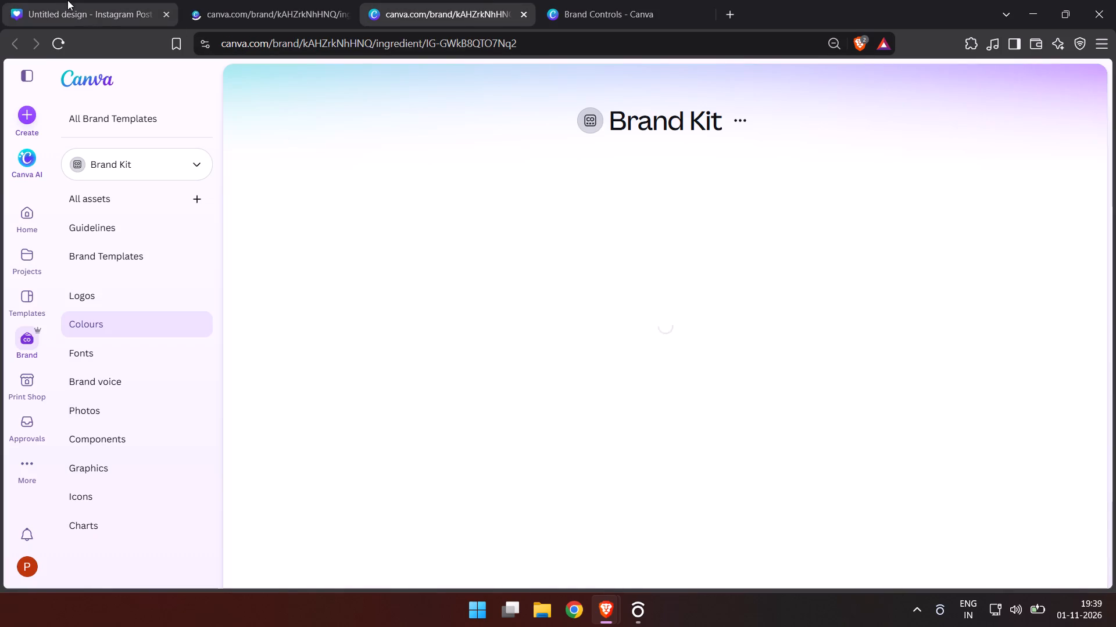
pyautogui.click(226, 5)
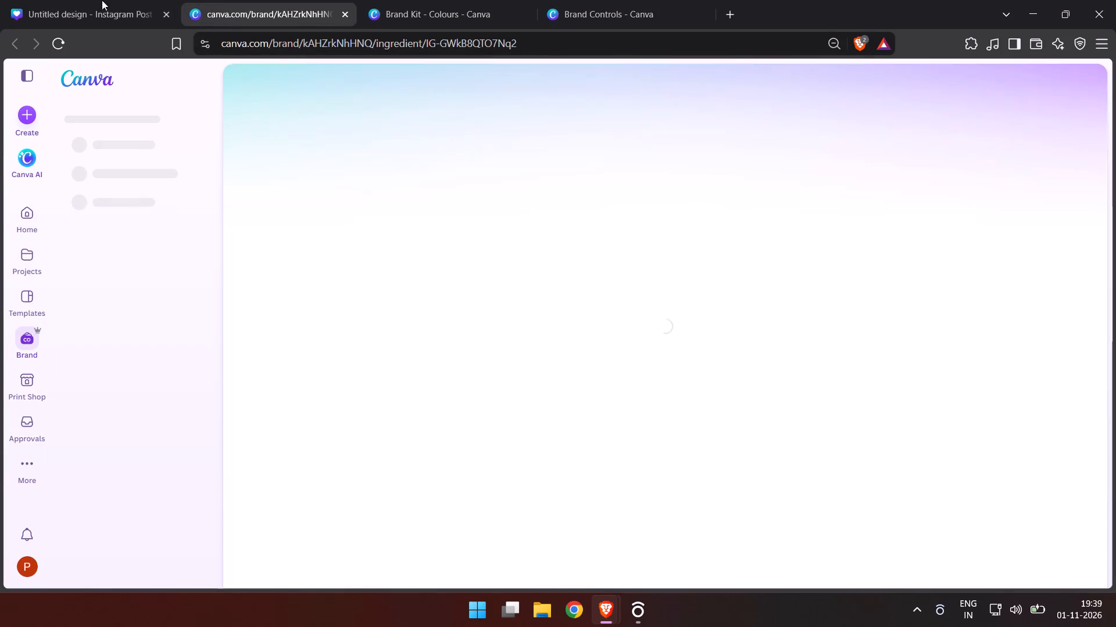
pyautogui.click(88, 0)
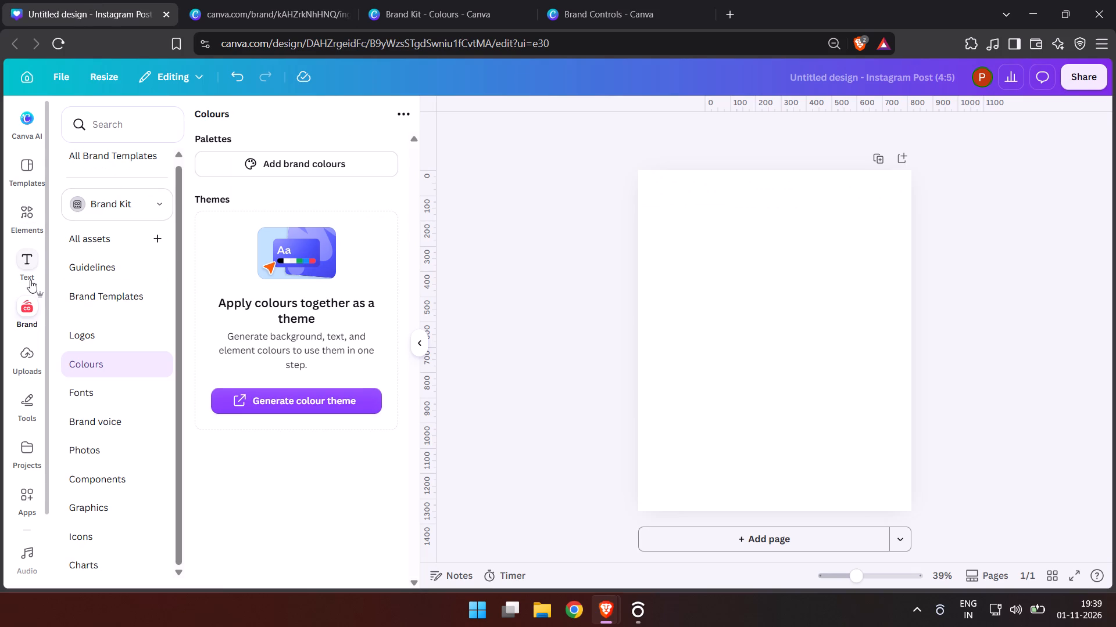
pyautogui.click(282, 0)
pyautogui.click(129, 0)
pyautogui.click(219, 0)
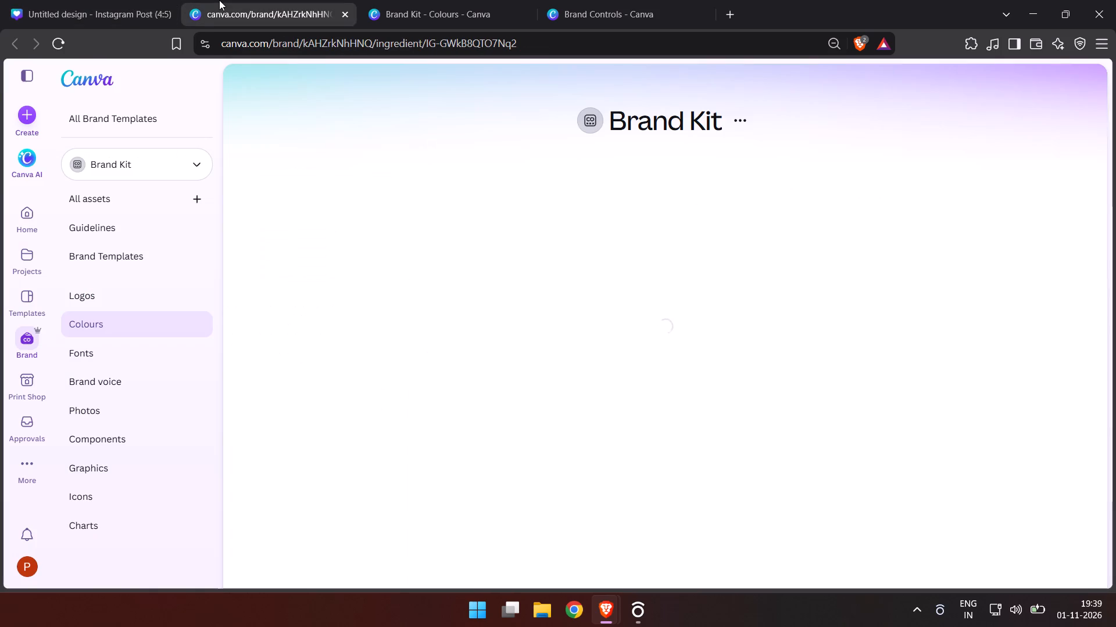
# Return to the design and browse the element categories, Instagram post templates and graphics for usable content.
pyautogui.click(98, 11)
pyautogui.click(35, 202)
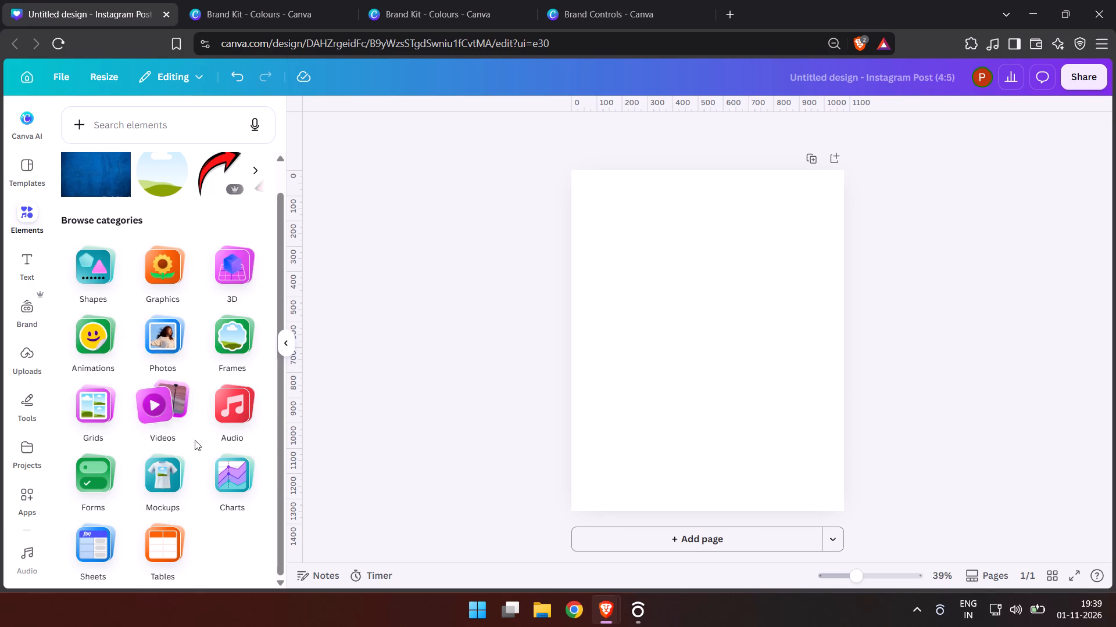
pyautogui.scroll(-2, 215, 483)
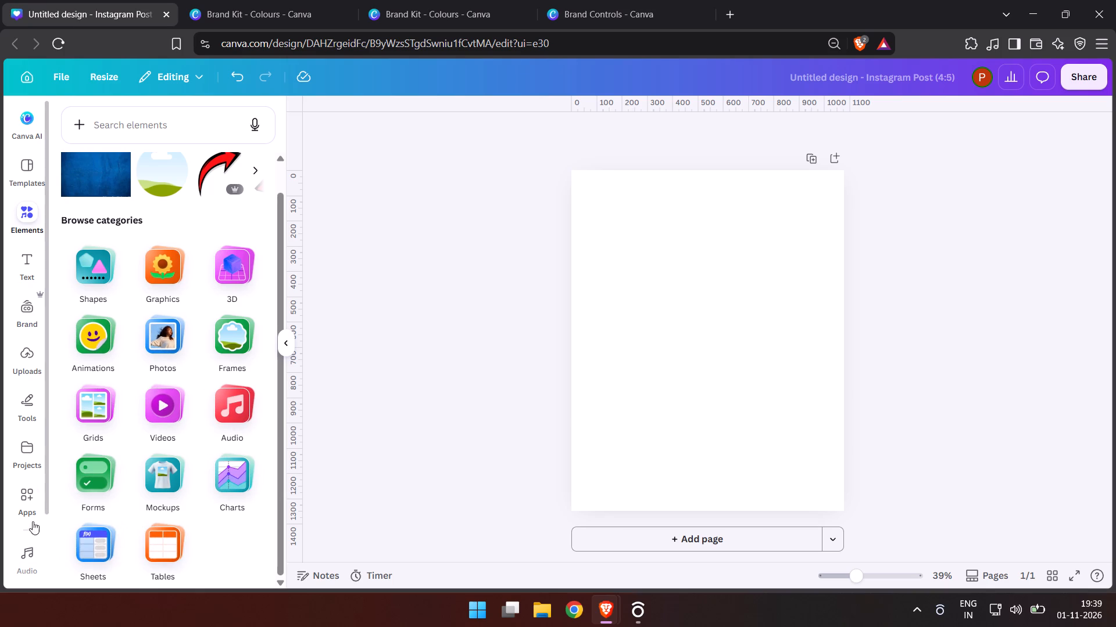
pyautogui.moveTo(46, 424); pyautogui.dragTo(31, 552)
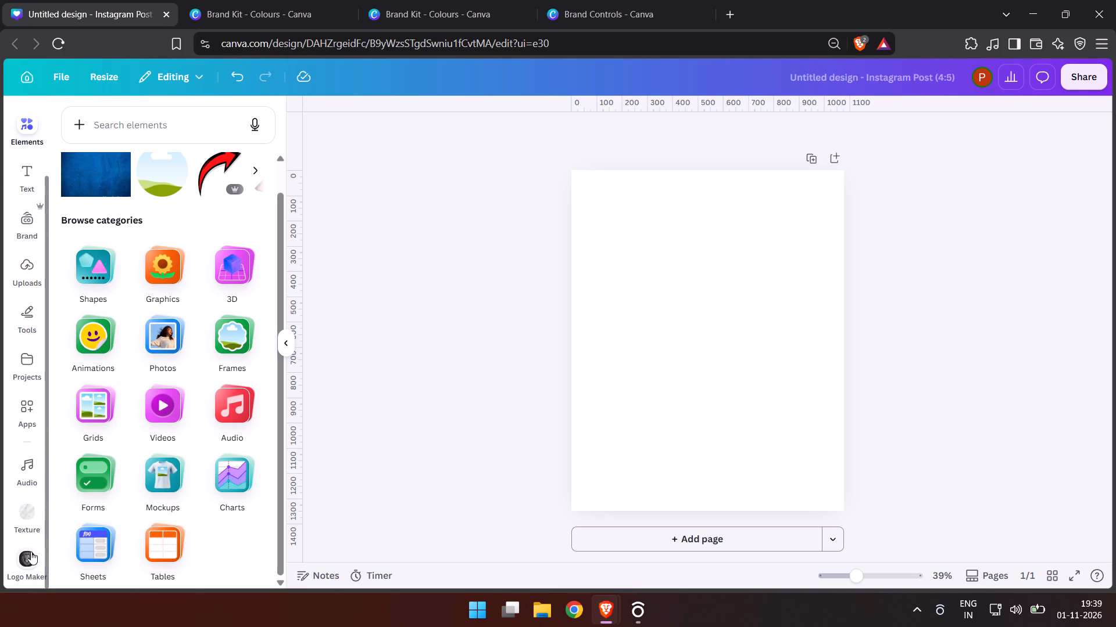
pyautogui.moveTo(31, 552); pyautogui.dragTo(86, 365)
pyautogui.scroll(-1, 87, 301)
pyautogui.click(24, 160)
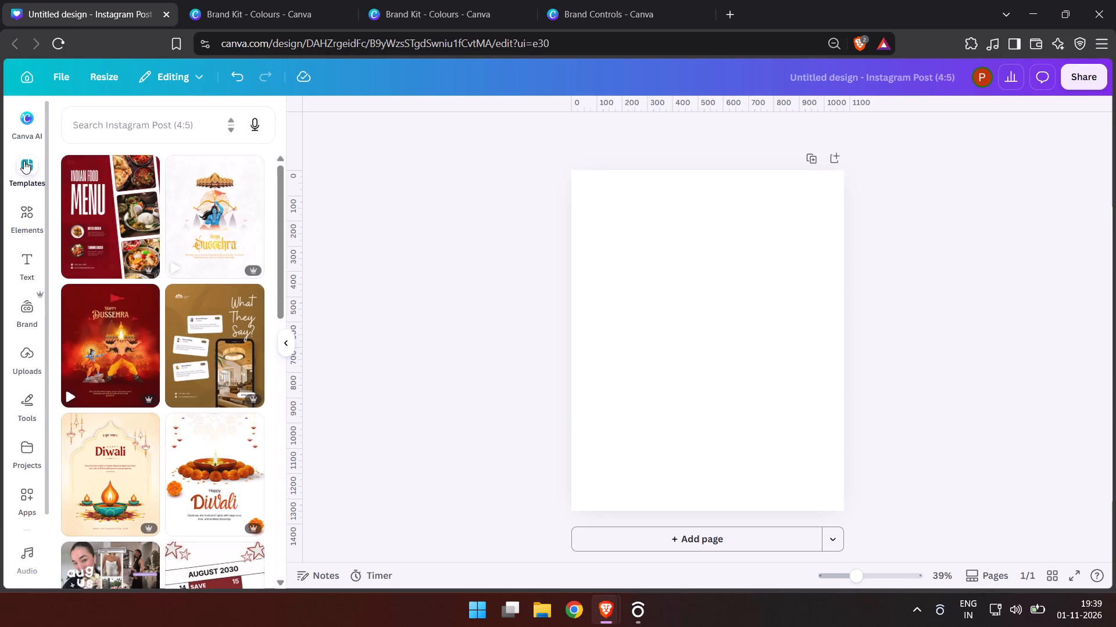
pyautogui.scroll(-2, 85, 294)
pyautogui.scroll(4, 85, 294)
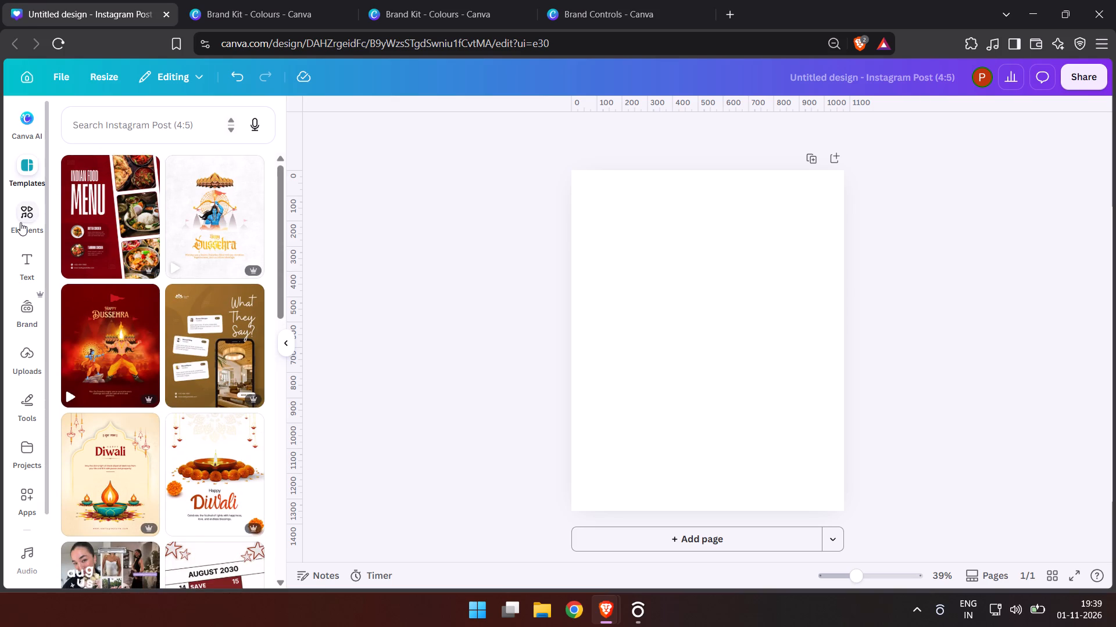
pyautogui.click(20, 222)
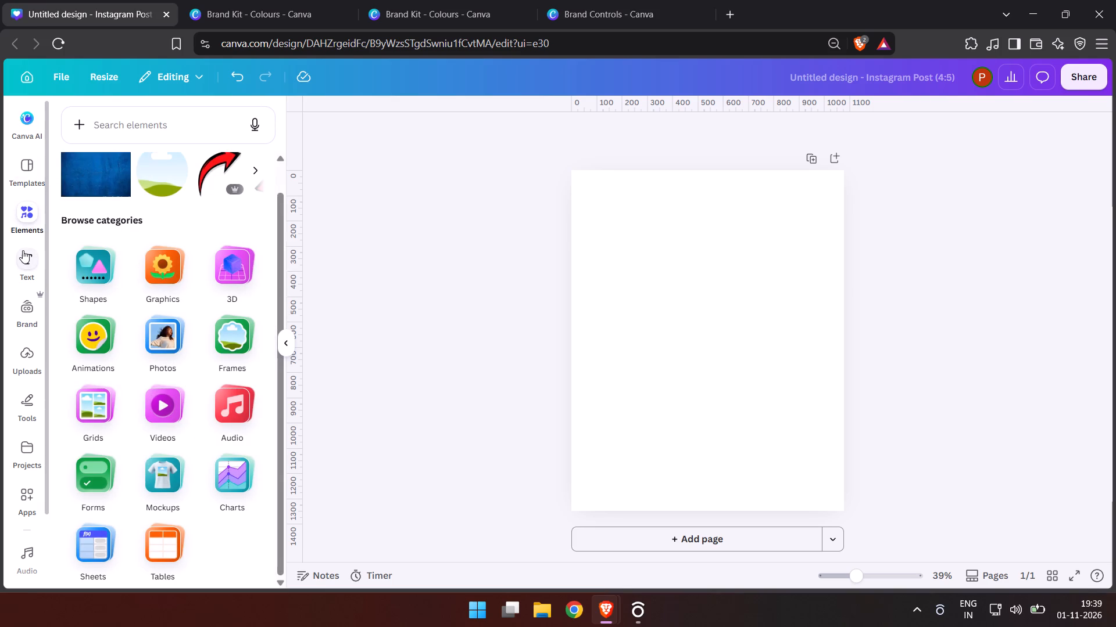
pyautogui.click(144, 264)
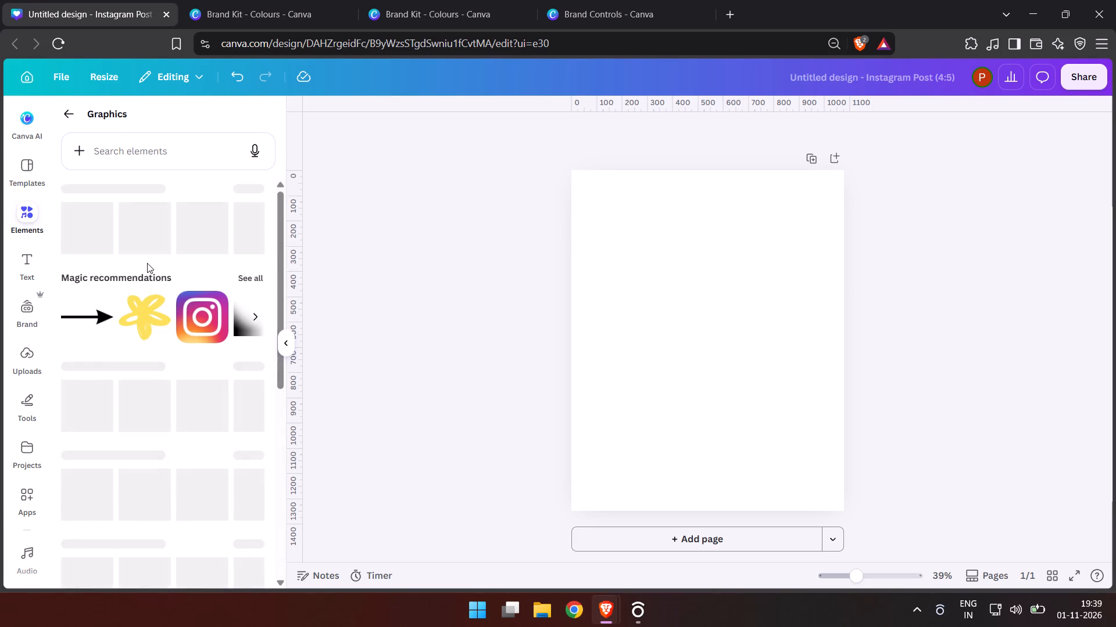
pyautogui.scroll(-1, 147, 263)
pyautogui.click(67, 110)
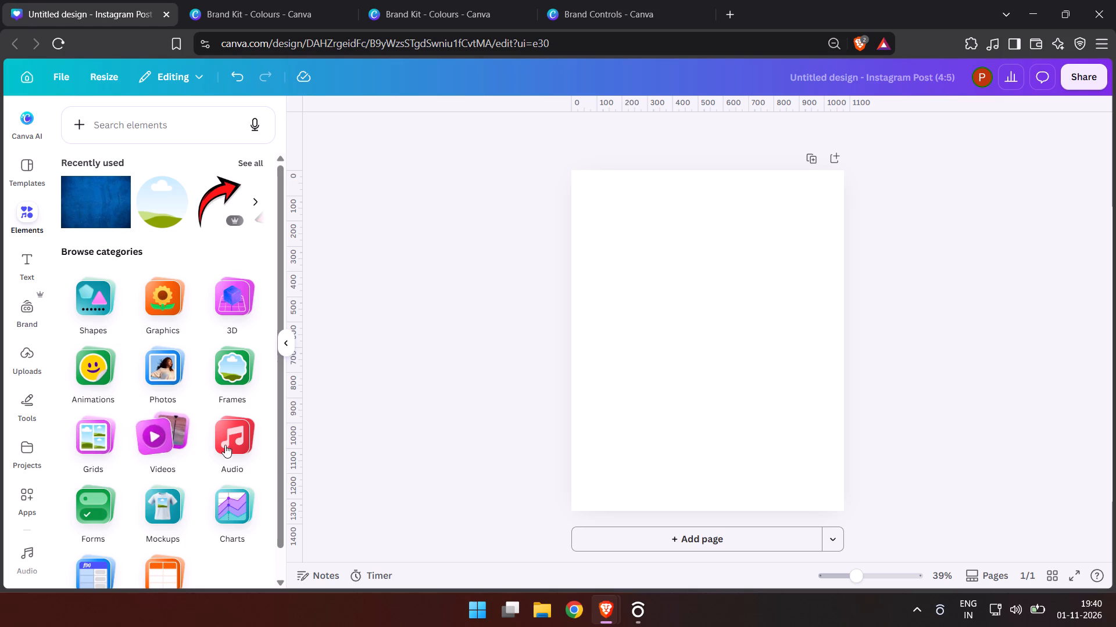
pyautogui.moveTo(209, 484); pyautogui.dragTo(165, 549)
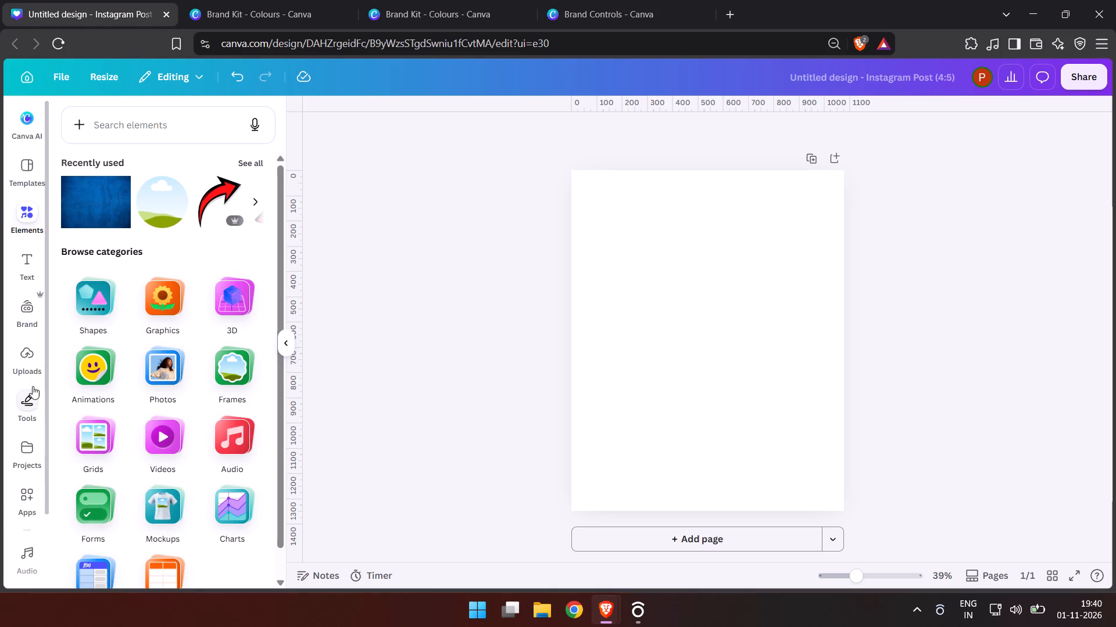
# Examine the Brand Kit's colour palette, the colour theme generator's design choices, the brand voice page and all brand templates.
pyautogui.click(292, 0)
pyautogui.scroll(-4, 410, 203)
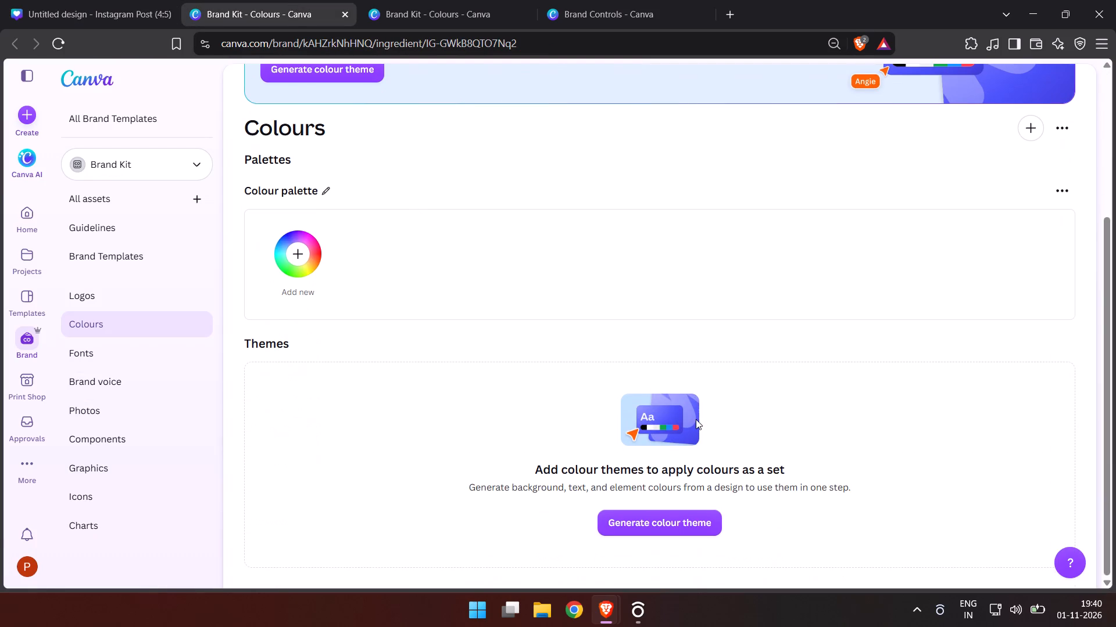
pyautogui.click(667, 523)
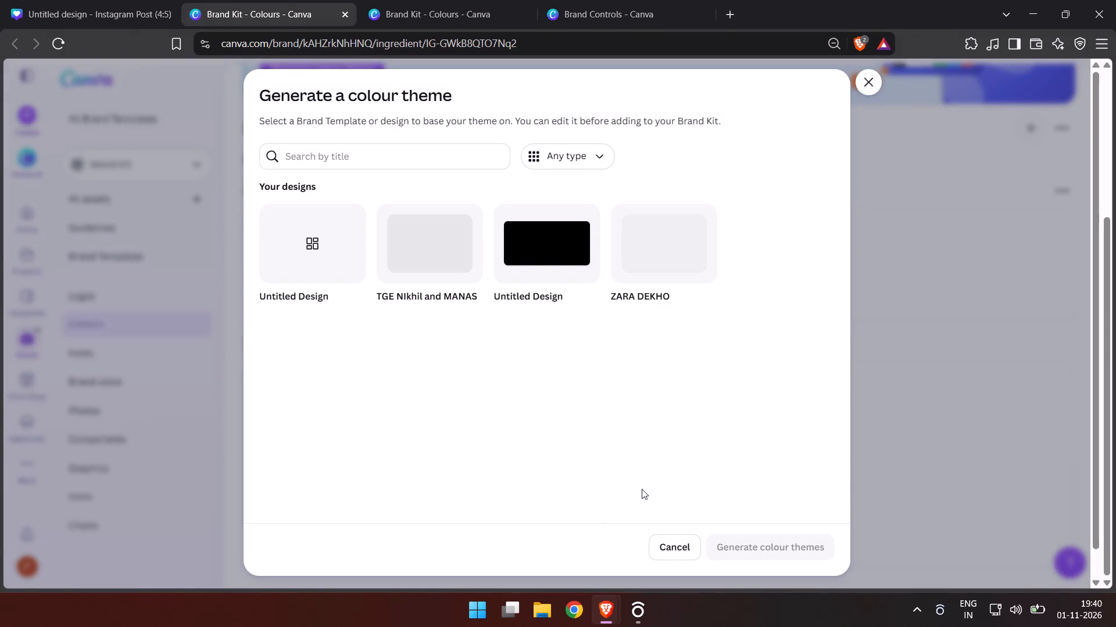
pyautogui.click(867, 81)
pyautogui.scroll(4, 761, 438)
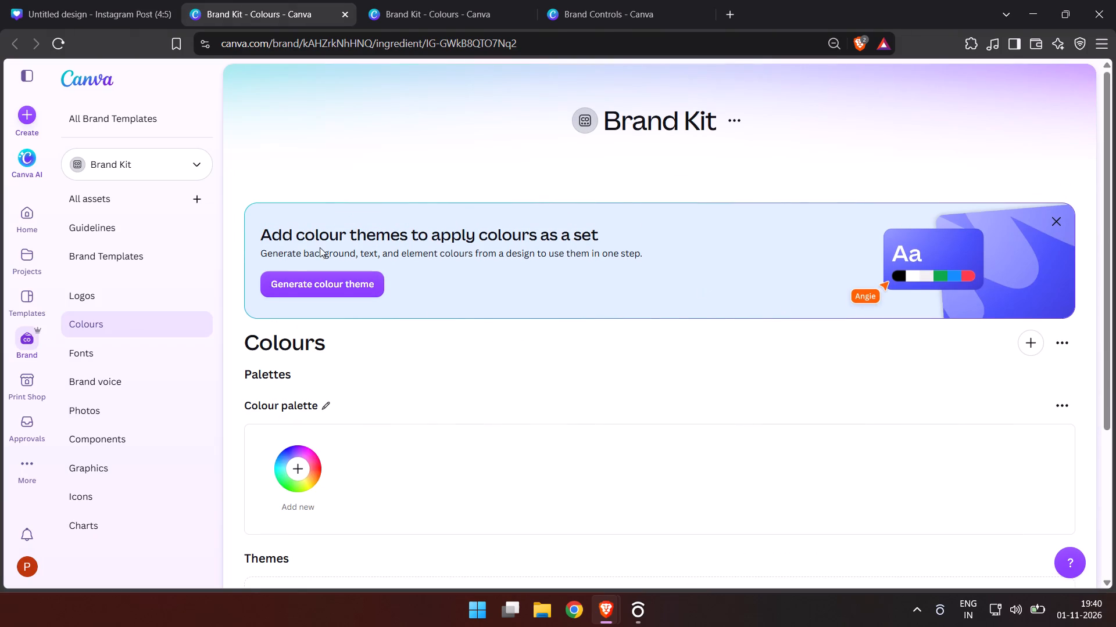
pyautogui.click(94, 383)
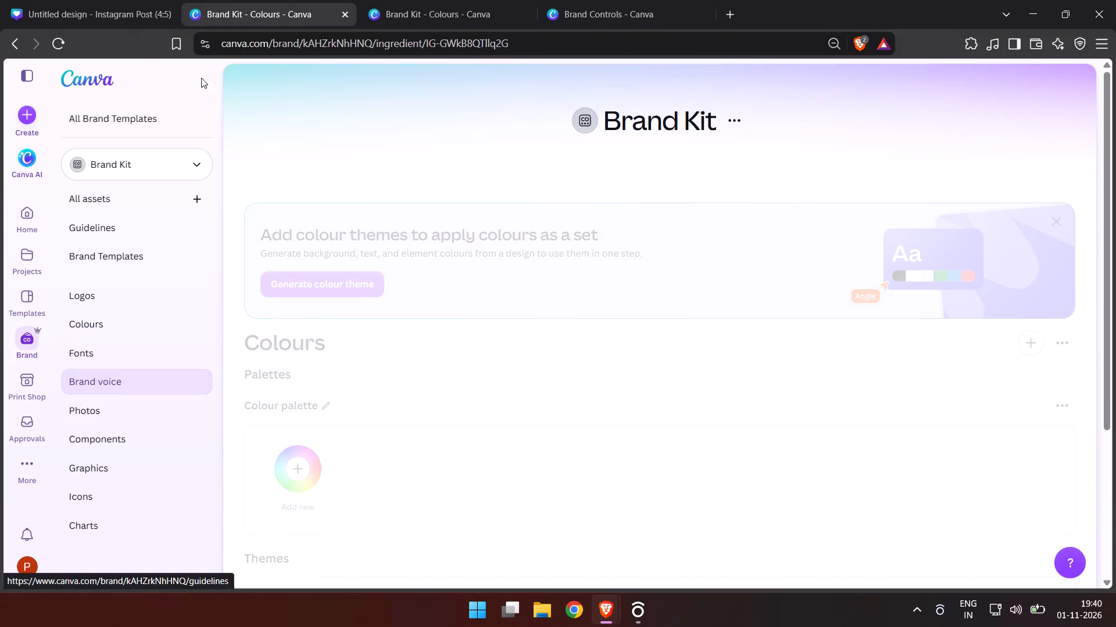
pyautogui.click(128, 109)
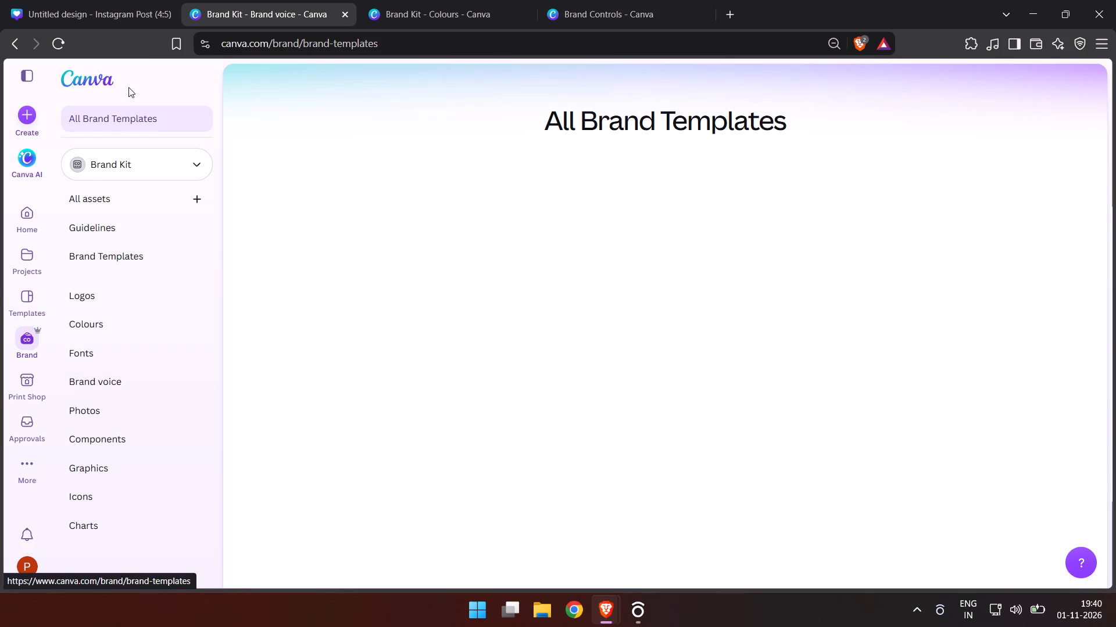
# Return to the Instagram post design and add a square shape to the blank page.
pyautogui.click(122, 0)
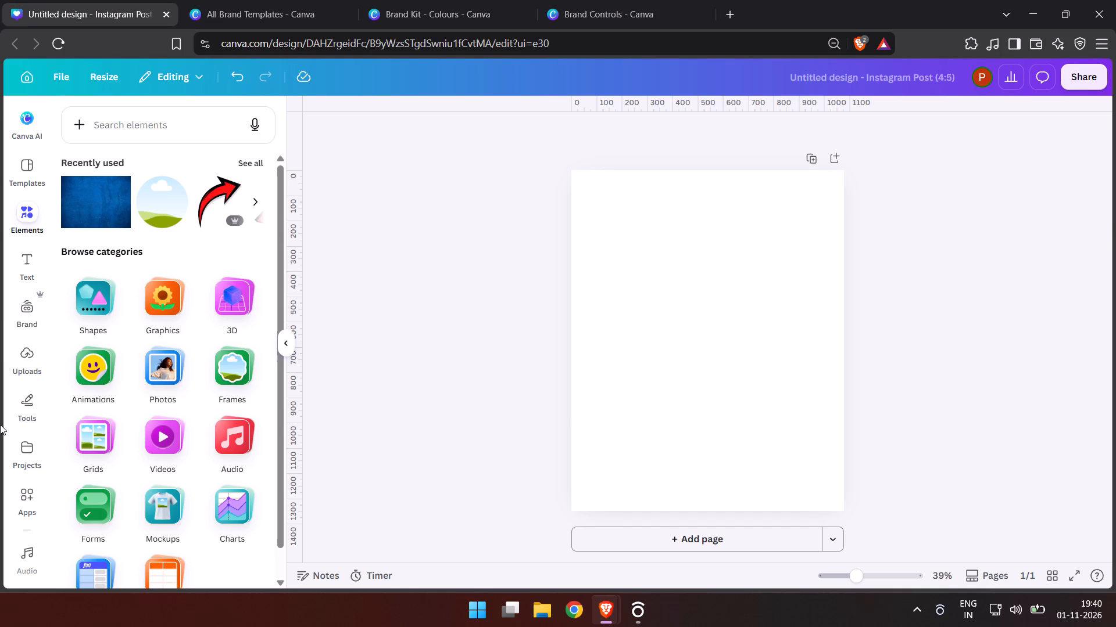
pyautogui.click(37, 412)
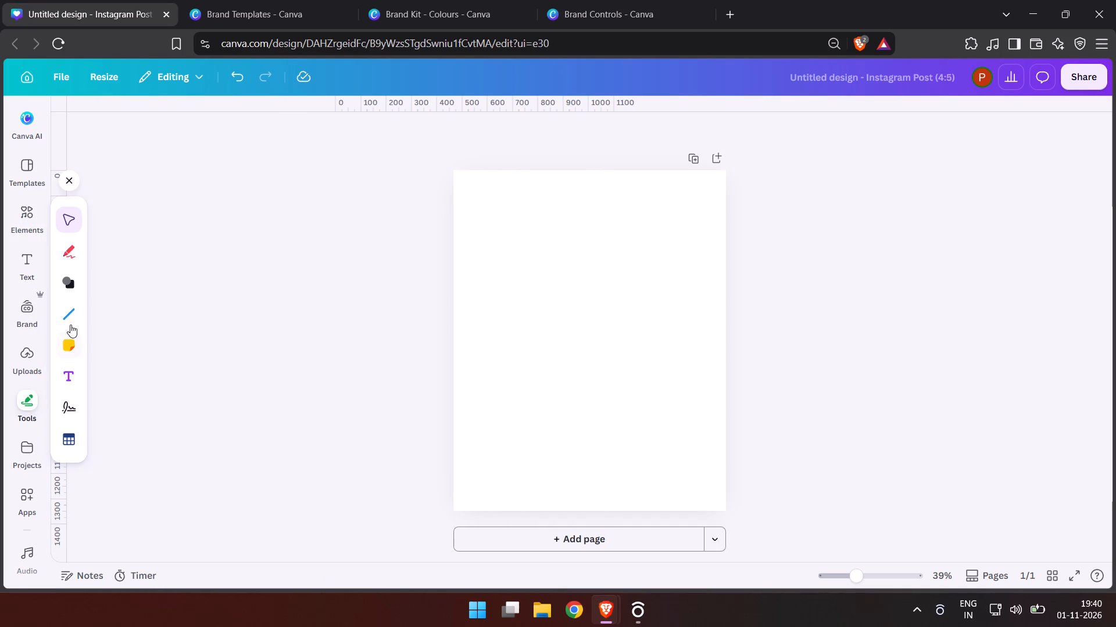
pyautogui.click(63, 290)
pyautogui.click(112, 209)
pyautogui.click(528, 272)
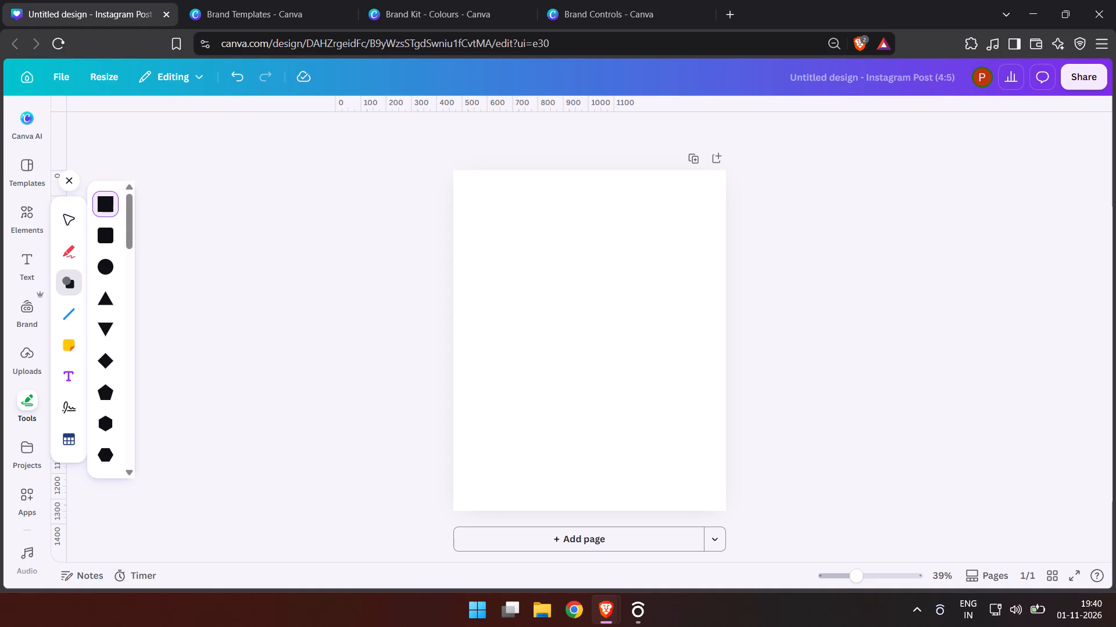
pyautogui.moveTo(578, 309); pyautogui.dragTo(541, 250)
pyautogui.click(364, 311)
# Move the grey square to the page's upper-left corner and enlarge it to cover the entire page.
pyautogui.moveTo(546, 325); pyautogui.dragTo(460, 217)
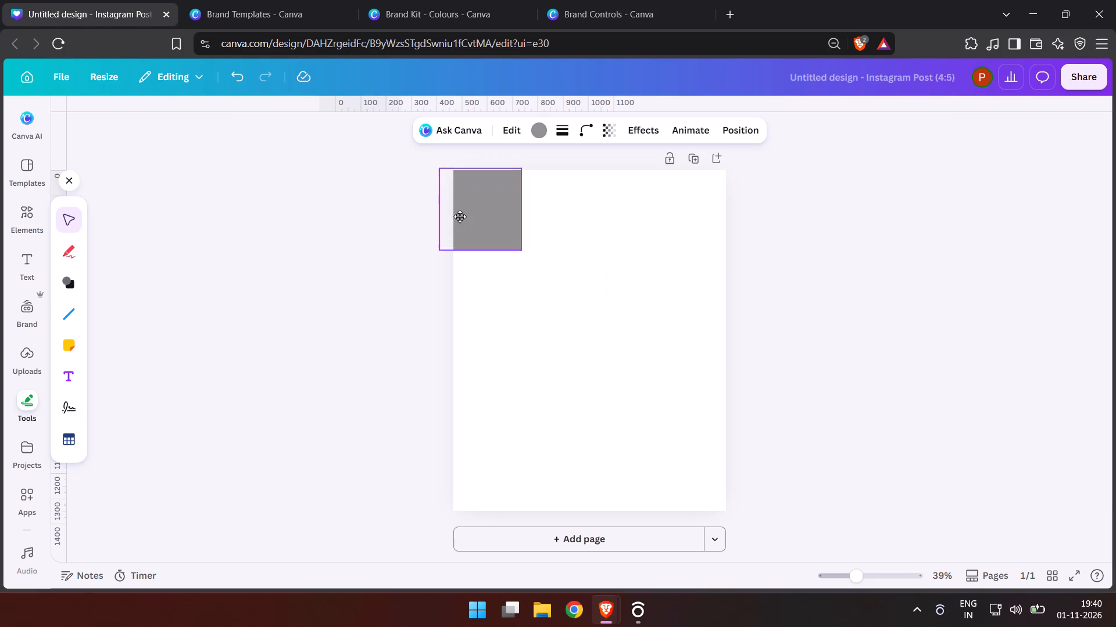
pyautogui.moveTo(460, 217); pyautogui.dragTo(460, 210)
pyautogui.moveTo(524, 240); pyautogui.dragTo(737, 509)
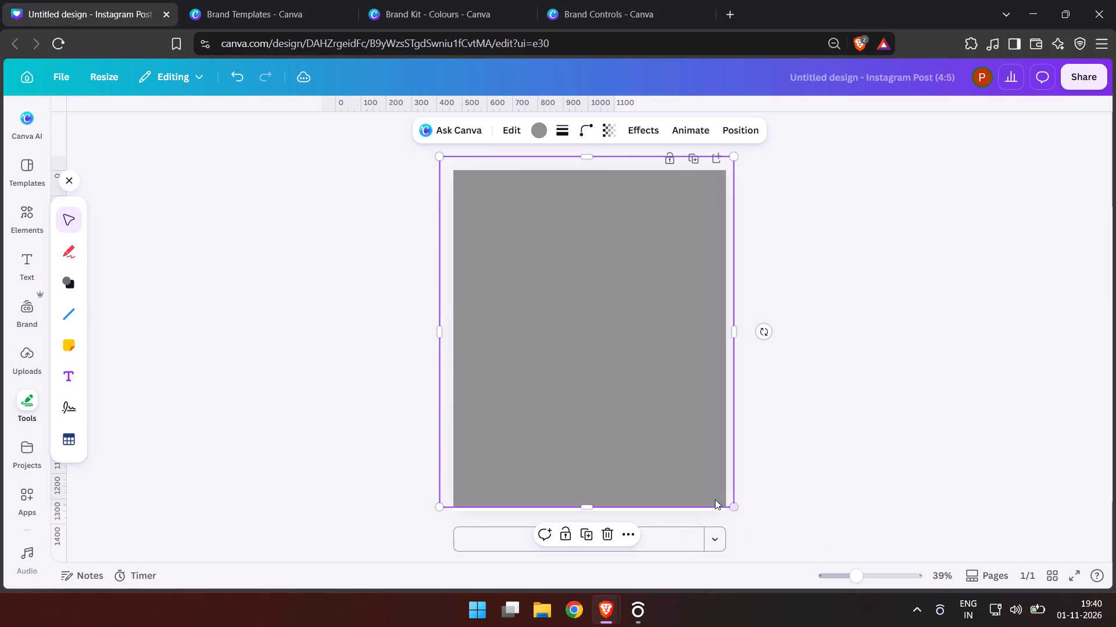
pyautogui.moveTo(733, 503); pyautogui.dragTo(744, 528)
# Fill the full-page rectangle with the dark blue default solid colour.
pyautogui.click(534, 131)
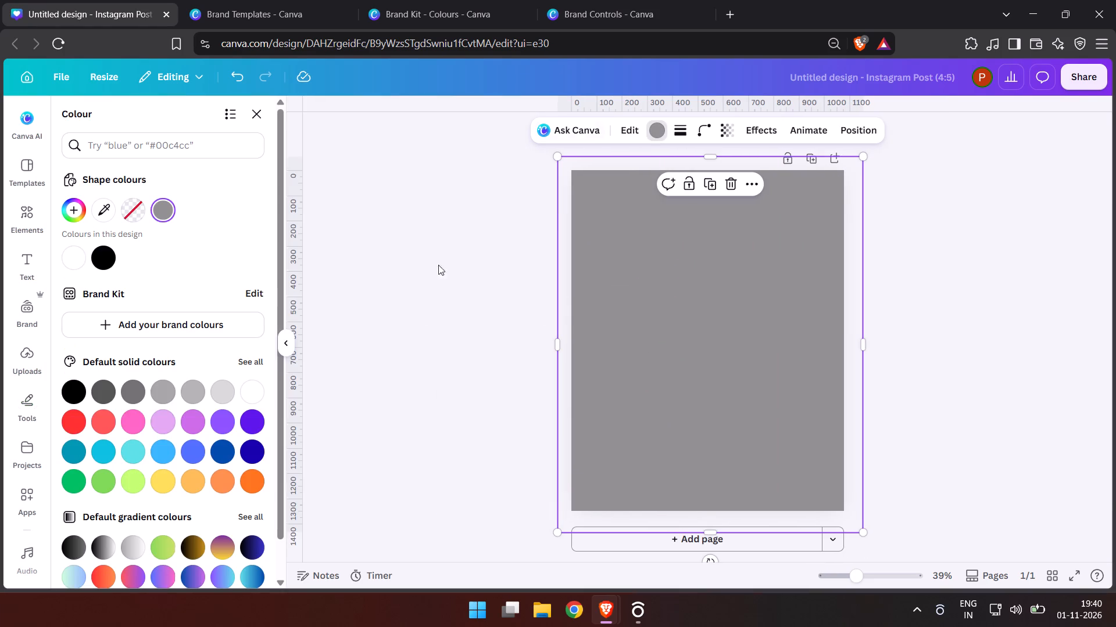
pyautogui.click(251, 456)
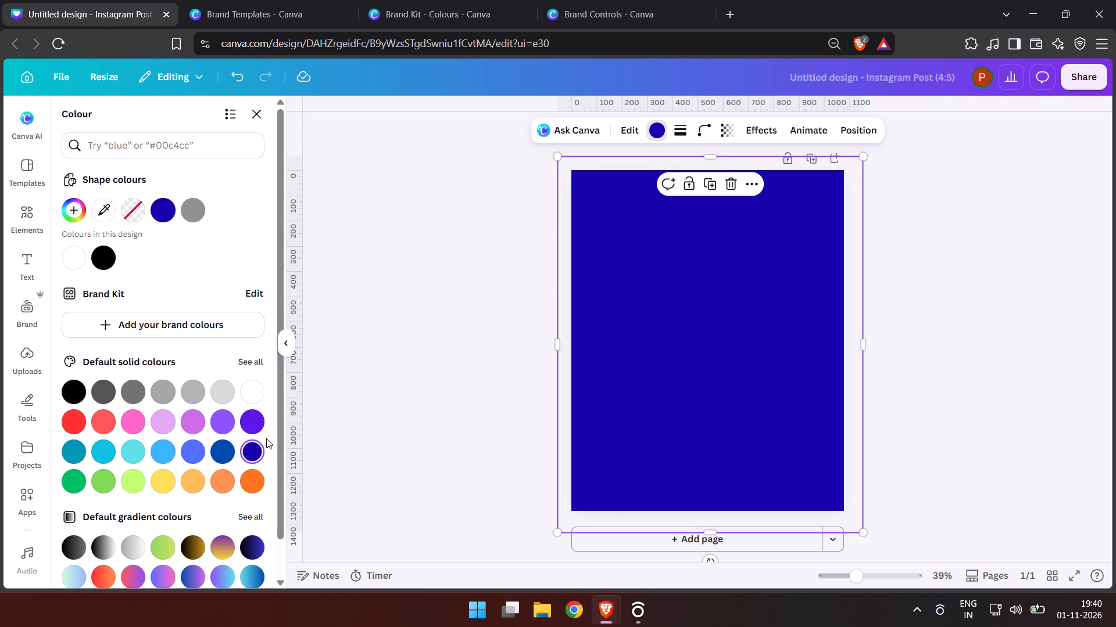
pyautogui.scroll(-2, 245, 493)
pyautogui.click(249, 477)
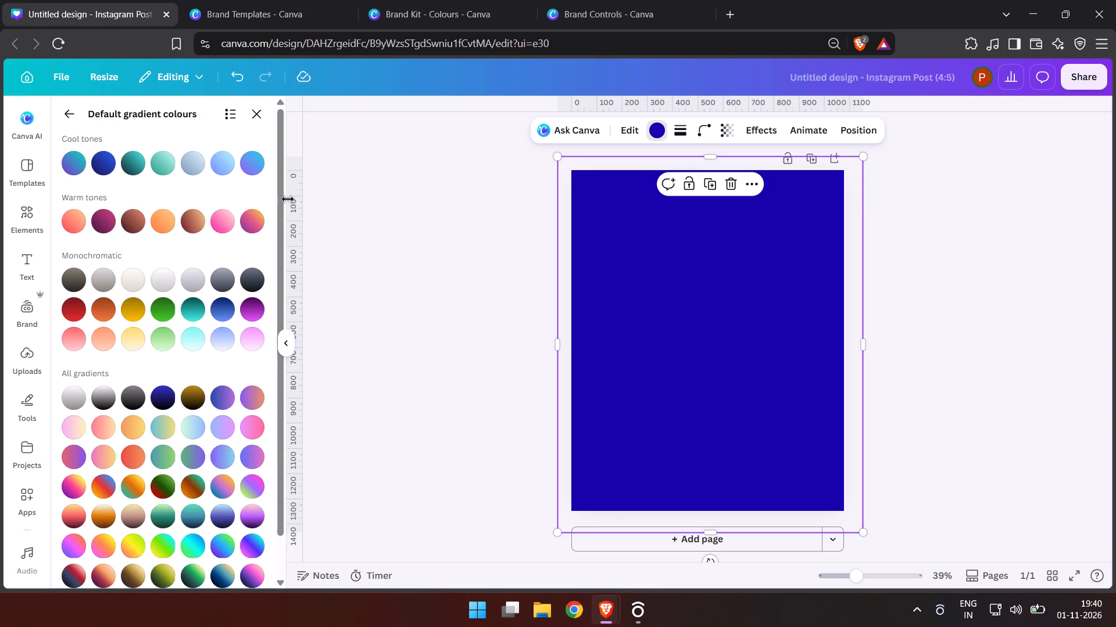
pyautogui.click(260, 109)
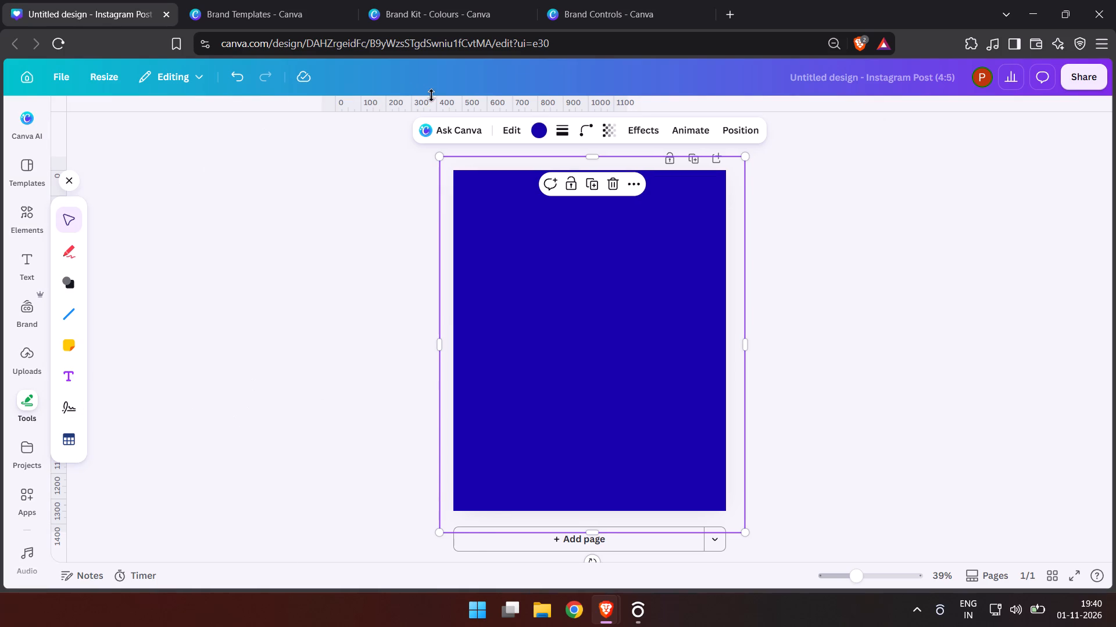
# Recolour the full-page rectangle to dark blue #02135F, fine-tuning it from the darkest blue in the default solid colours.
pyautogui.click(534, 128)
pyautogui.scroll(1, 111, 365)
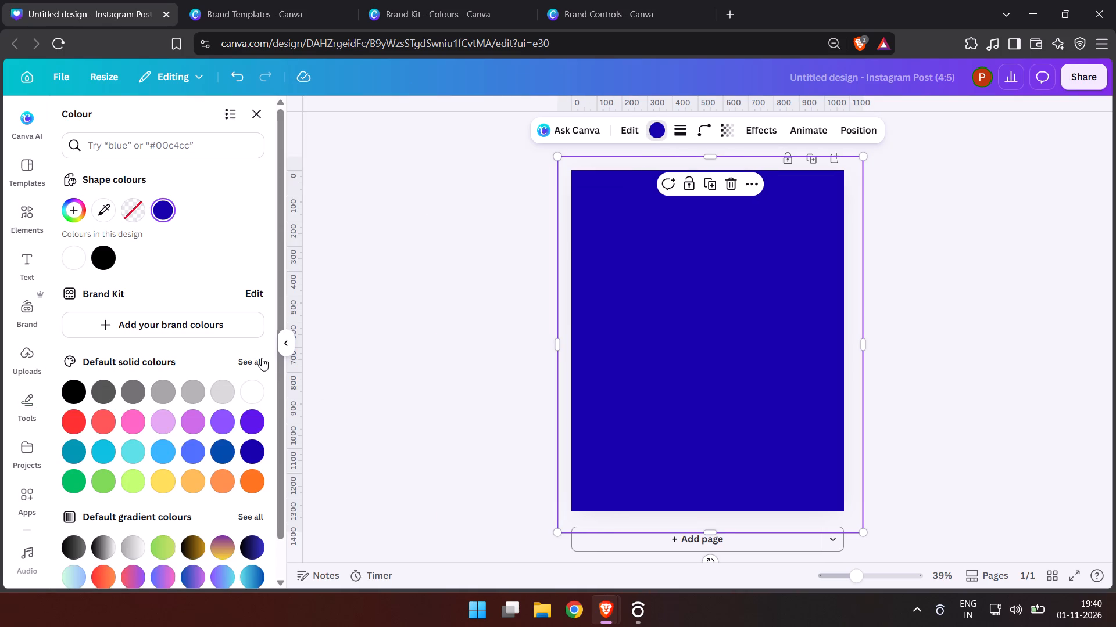
pyautogui.click(262, 358)
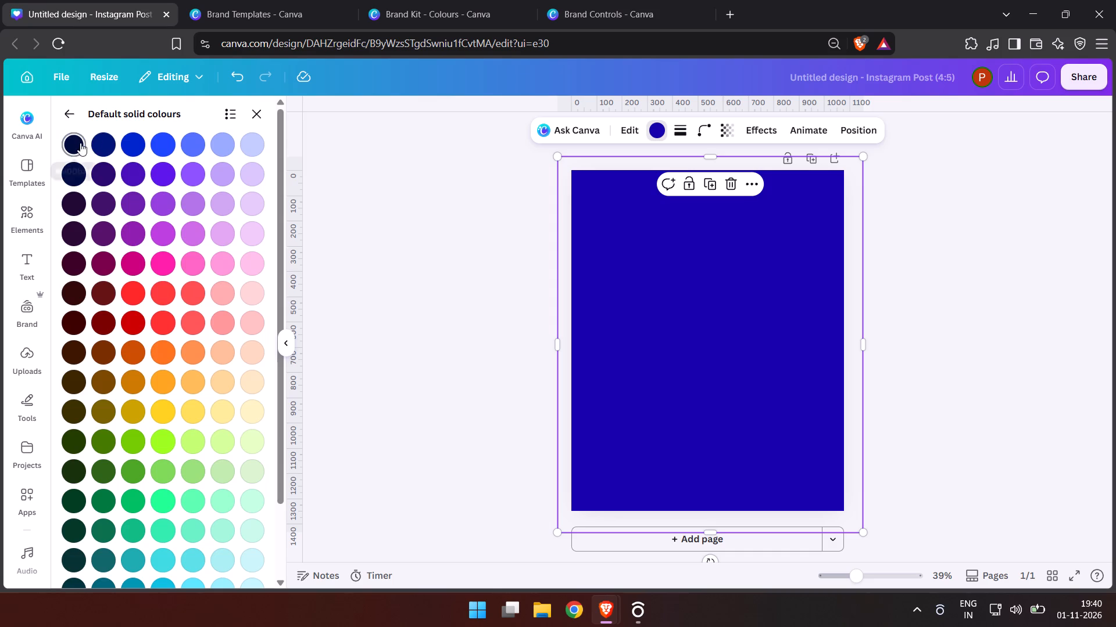
pyautogui.click(80, 143)
pyautogui.click(94, 142)
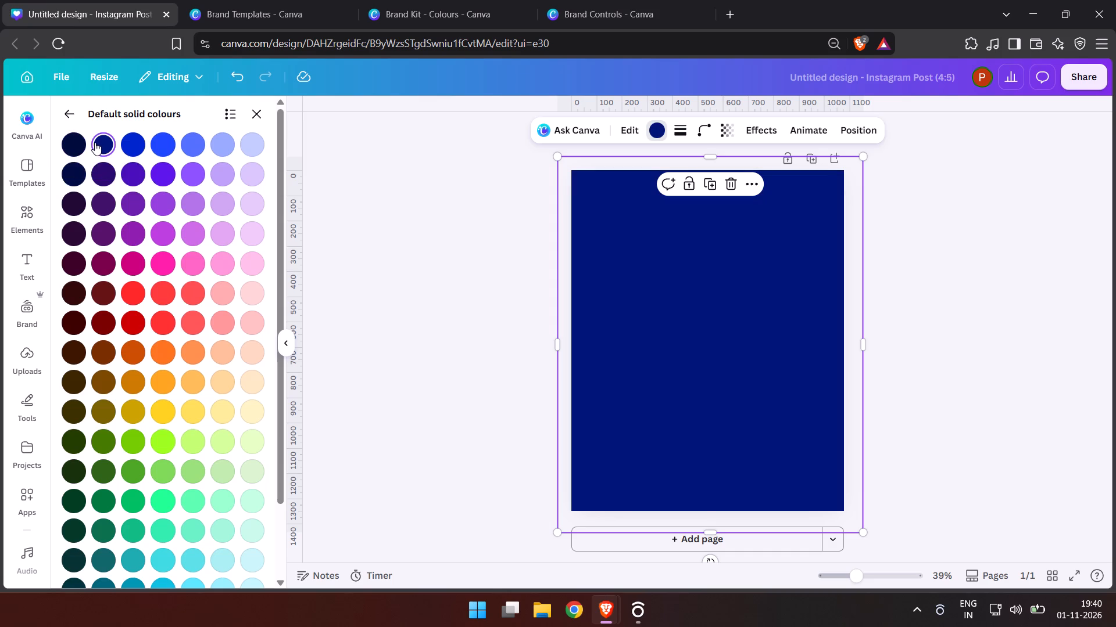
pyautogui.click(80, 170)
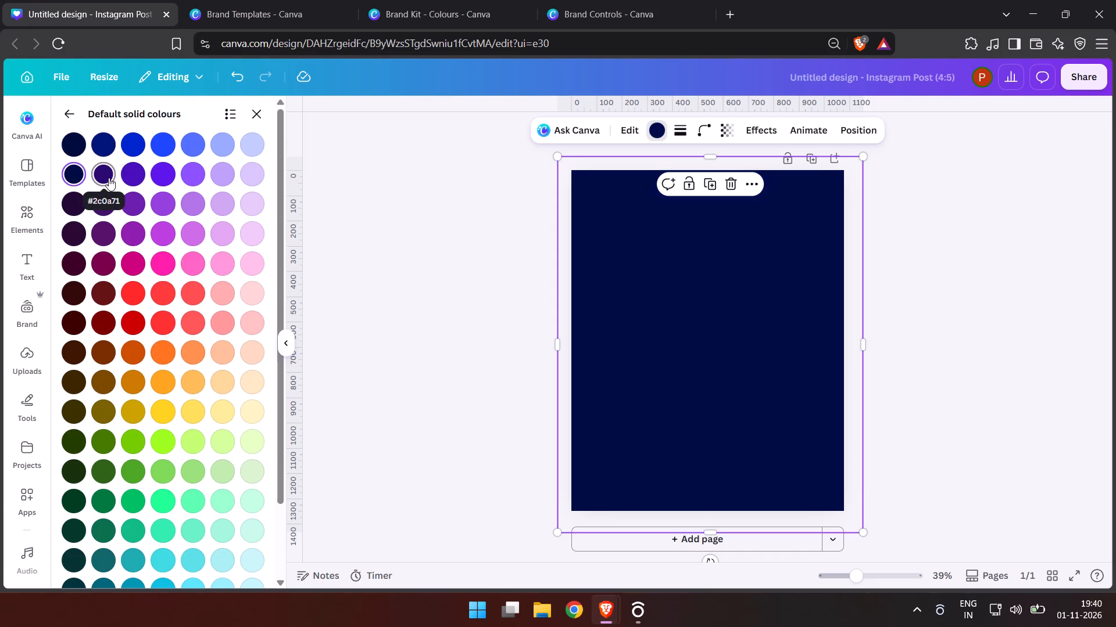
pyautogui.click(110, 147)
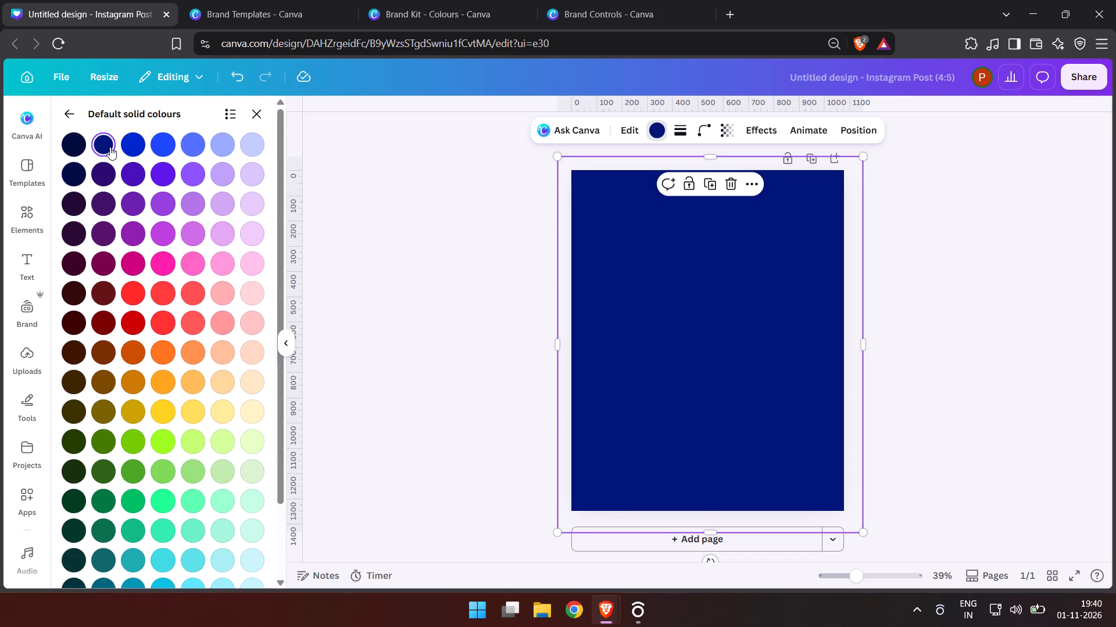
pyautogui.click(78, 146)
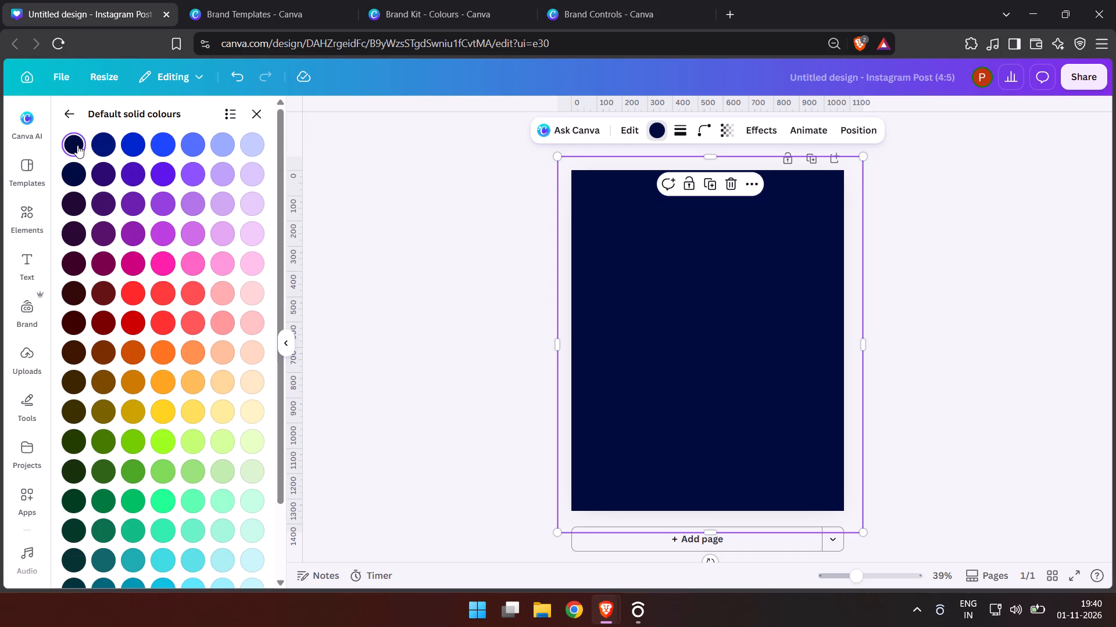
pyautogui.doubleClick(77, 145)
pyautogui.click(70, 121)
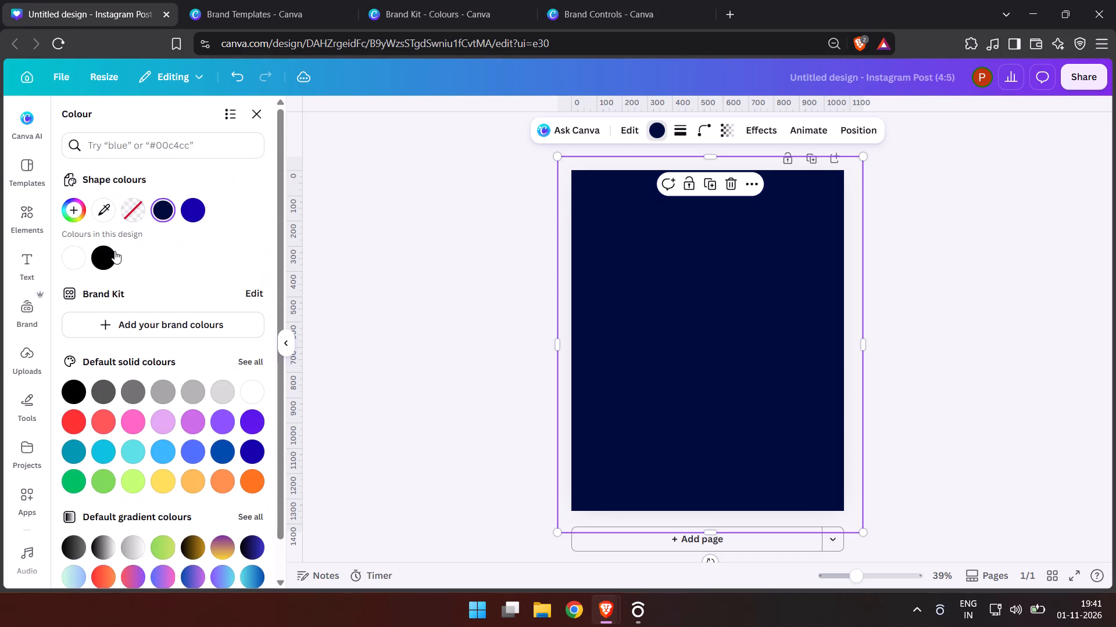
pyautogui.click(165, 210)
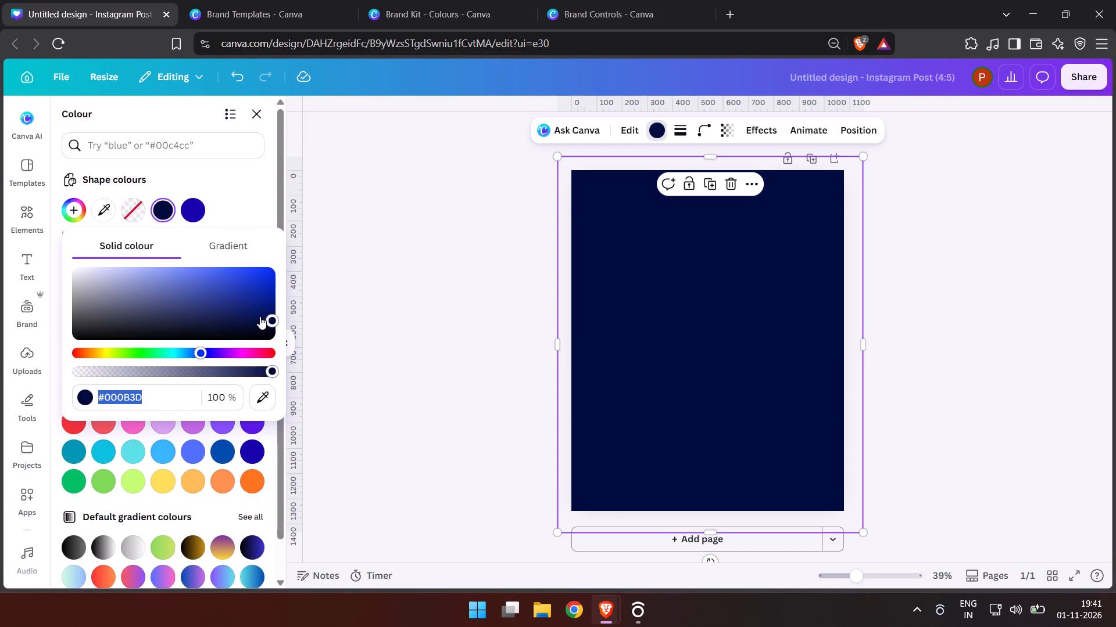
pyautogui.click(269, 317)
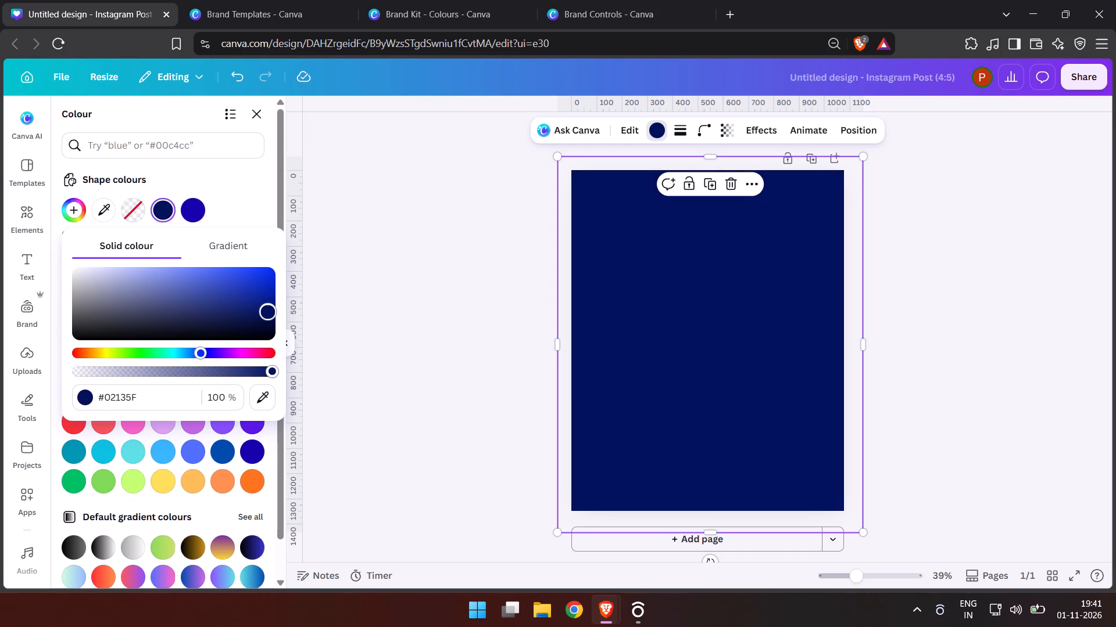
pyautogui.doubleClick(384, 441)
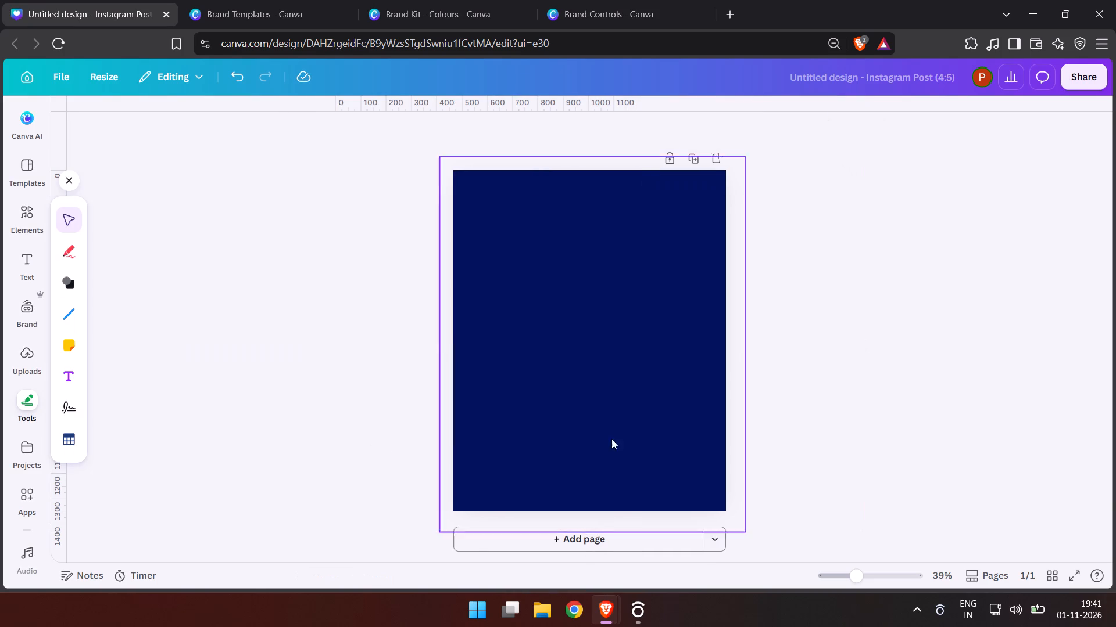
# Search the elements library for "grain".
pyautogui.click(611, 439)
pyautogui.click(22, 207)
pyautogui.click(188, 123)
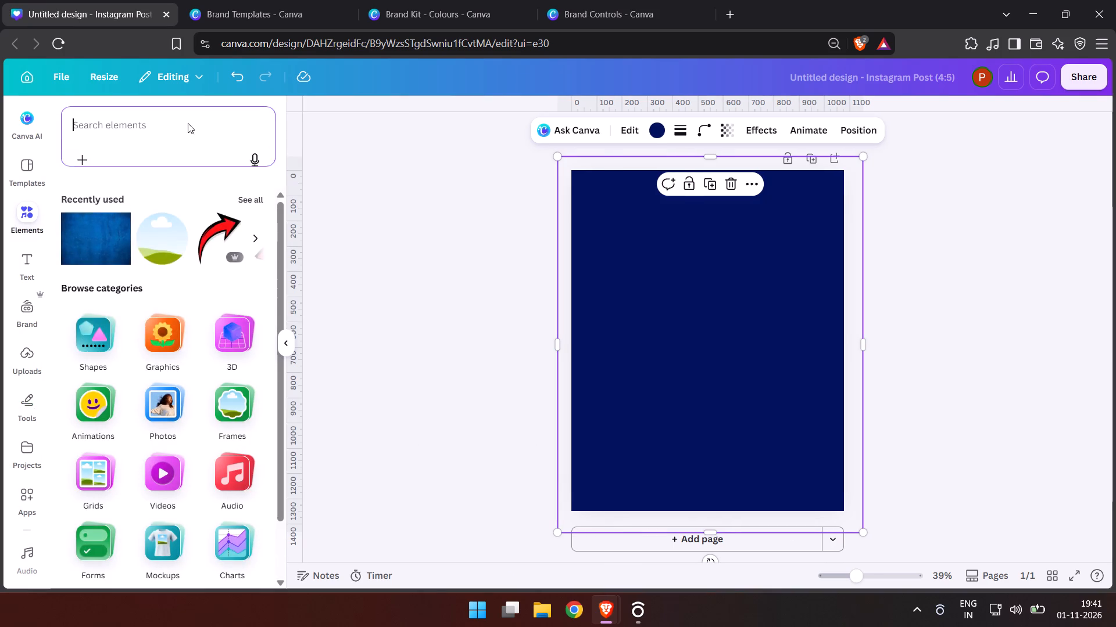
pyautogui.write('grain')
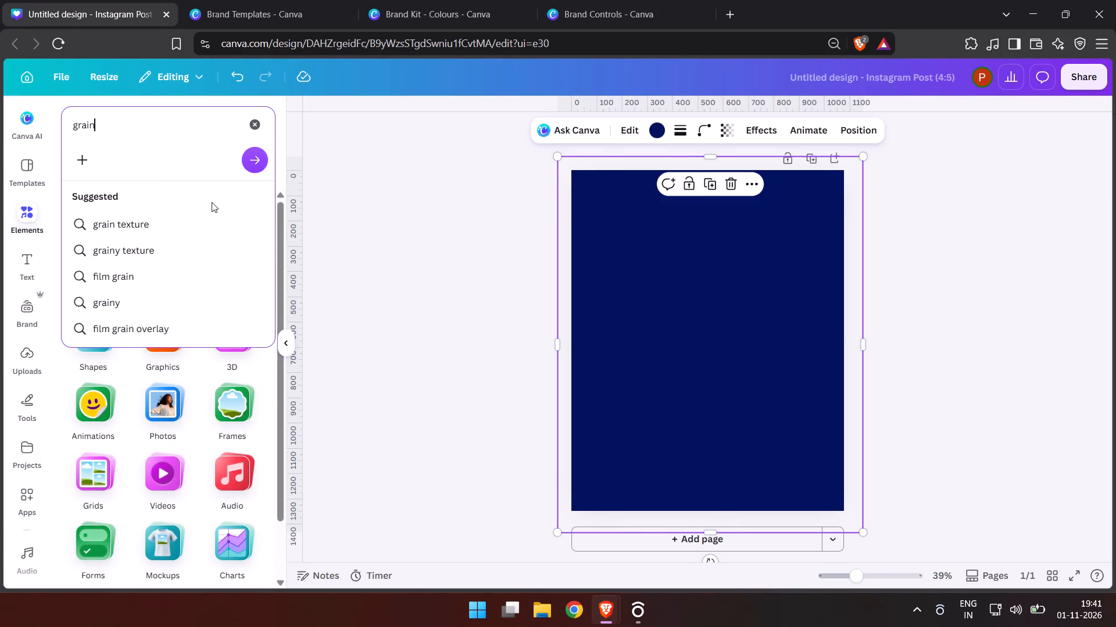
pyautogui.press('Return')
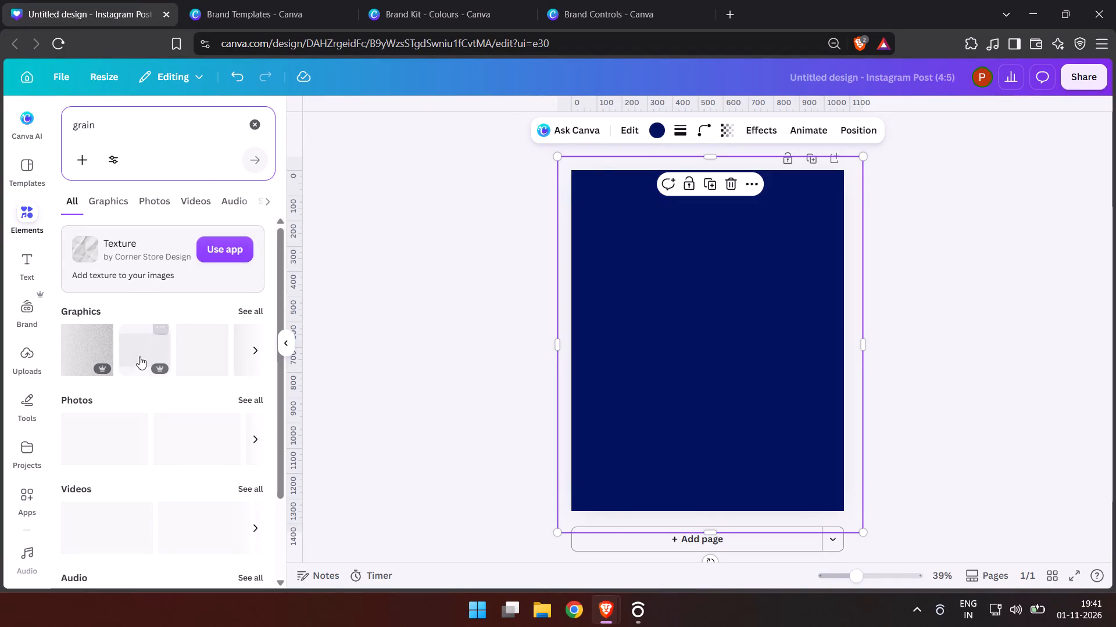
# Add a faint grain texture graphic from the search results and enlarge it to cover the whole page.
pyautogui.click(101, 347)
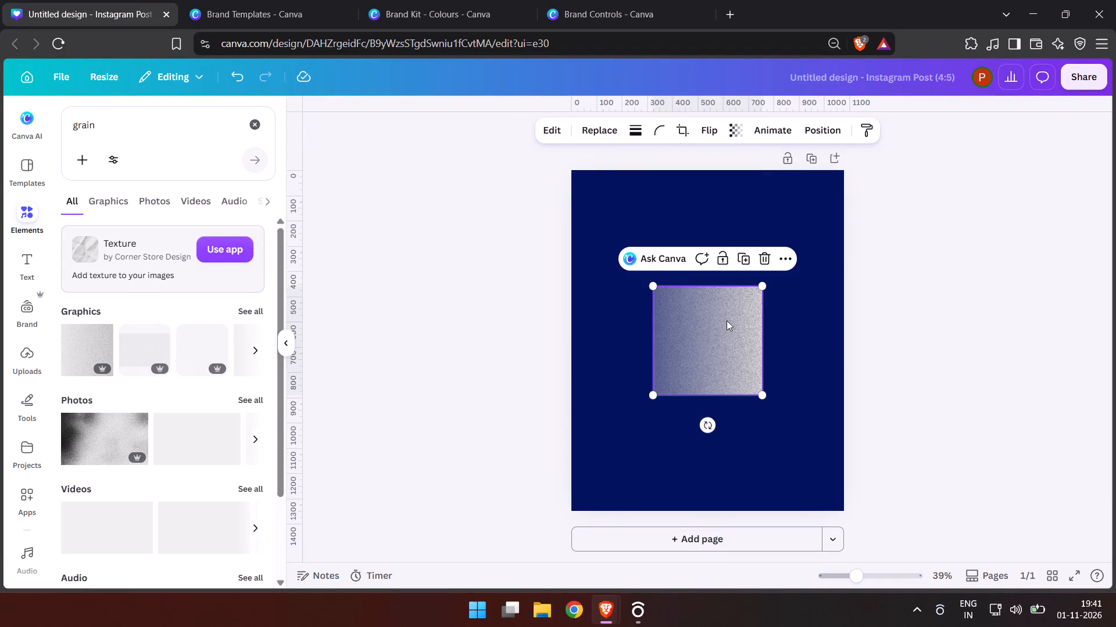
pyautogui.moveTo(727, 320); pyautogui.dragTo(345, 334)
pyautogui.click(195, 343)
pyautogui.moveTo(734, 335); pyautogui.dragTo(731, 333)
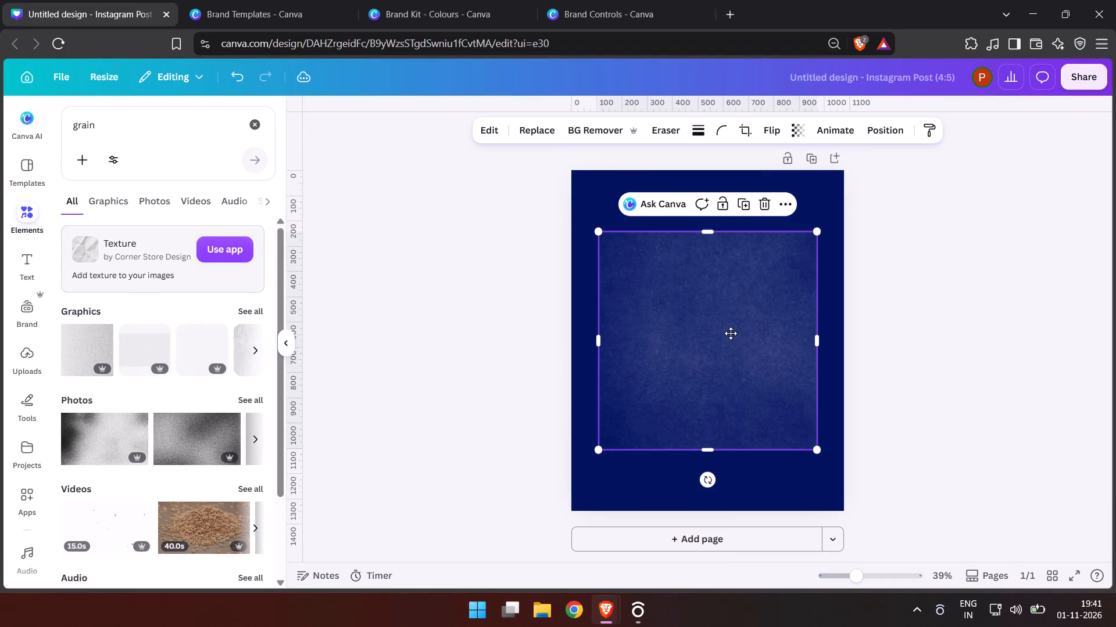
pyautogui.moveTo(731, 333); pyautogui.dragTo(692, 268)
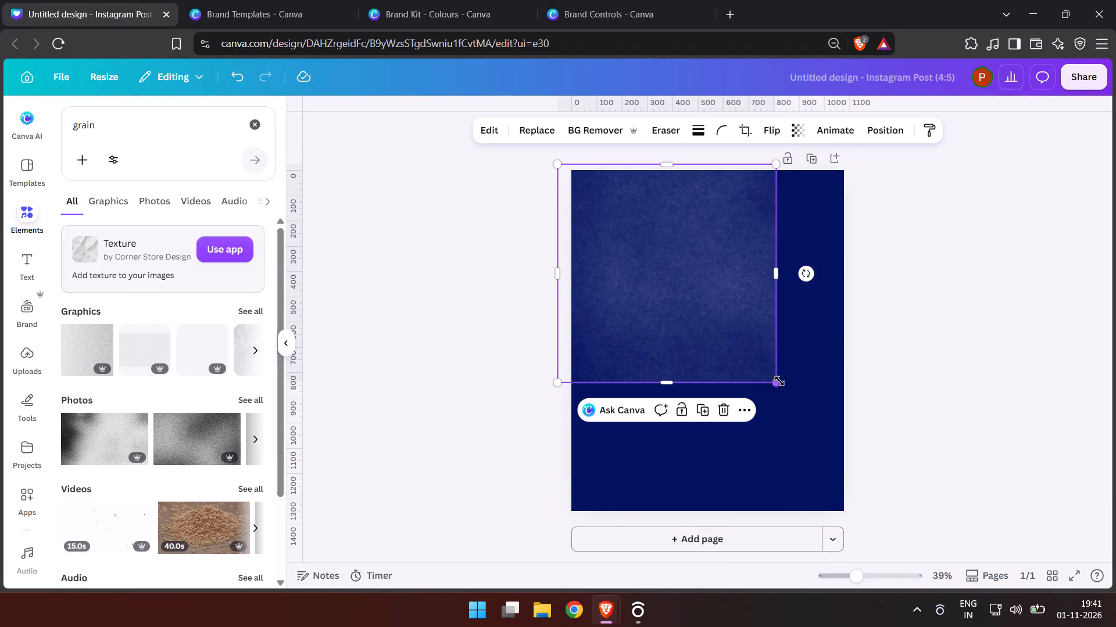
pyautogui.moveTo(777, 381); pyautogui.dragTo(906, 568)
pyautogui.moveTo(784, 408); pyautogui.dragTo(777, 408)
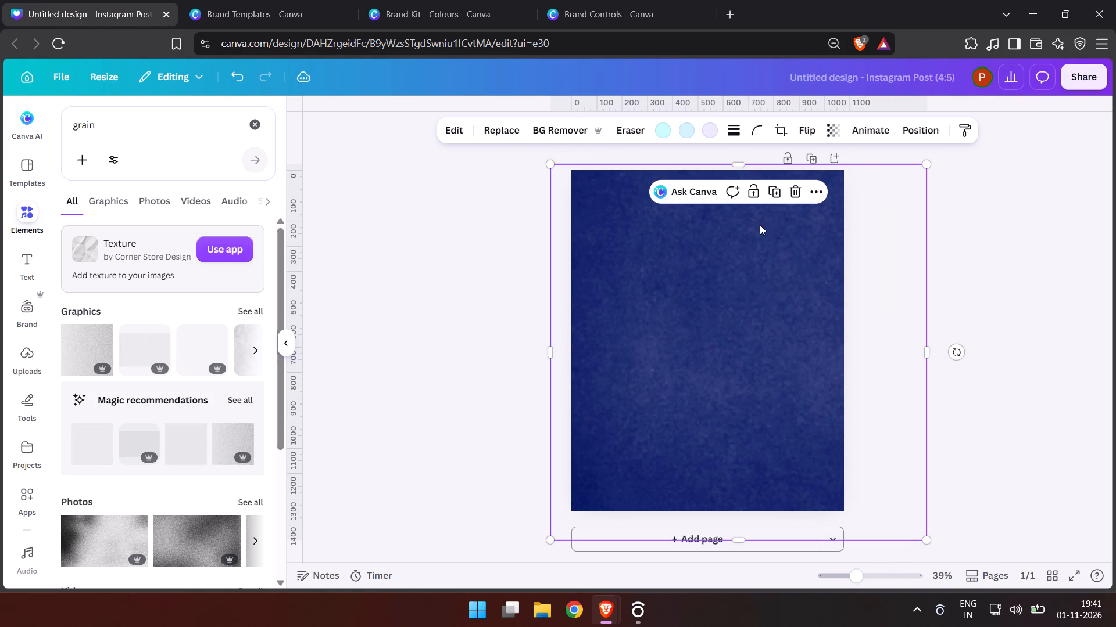
# Set the grain texture's transparency to 46.
pyautogui.click(825, 128)
pyautogui.click(797, 175)
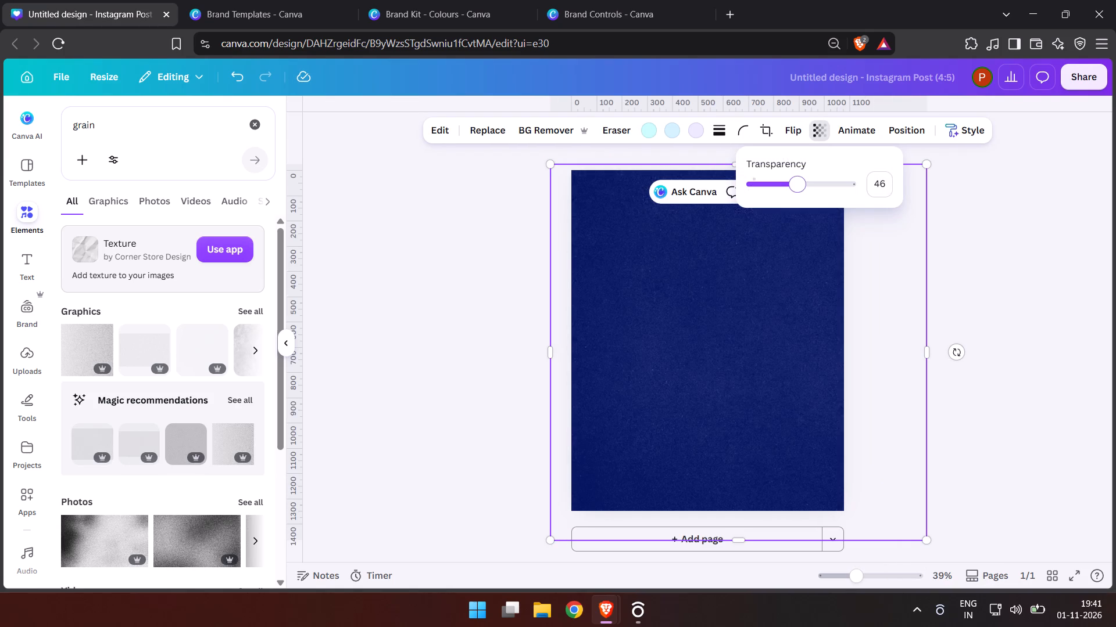
pyautogui.click(382, 328)
pyautogui.click(383, 333)
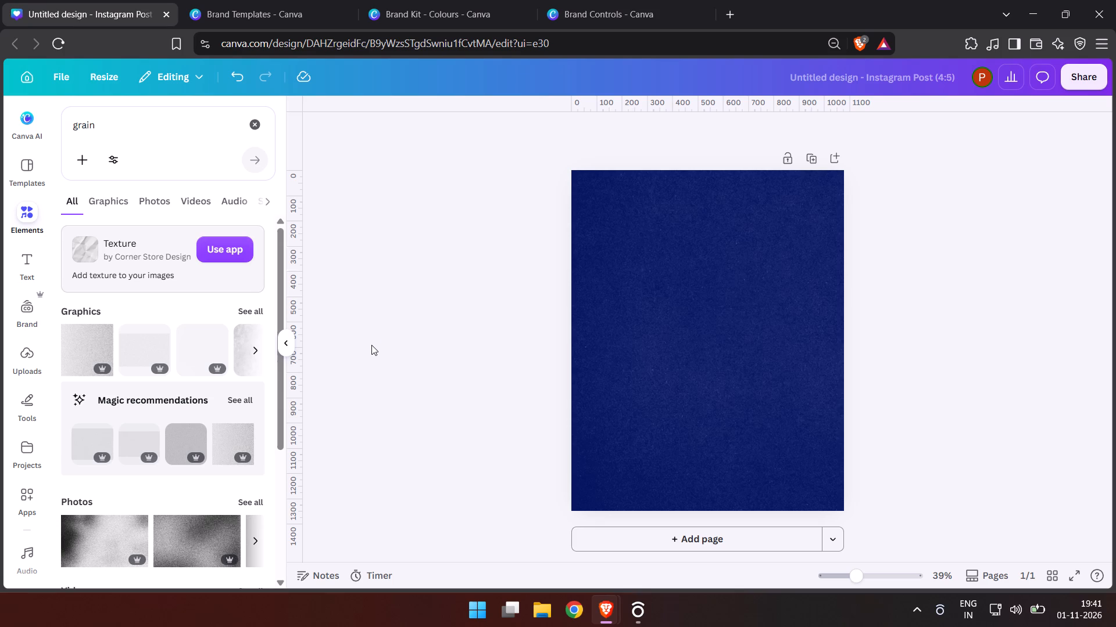
# Add a square shape over the textured background and move it to the upper-middle area of the page.
pyautogui.click(252, 122)
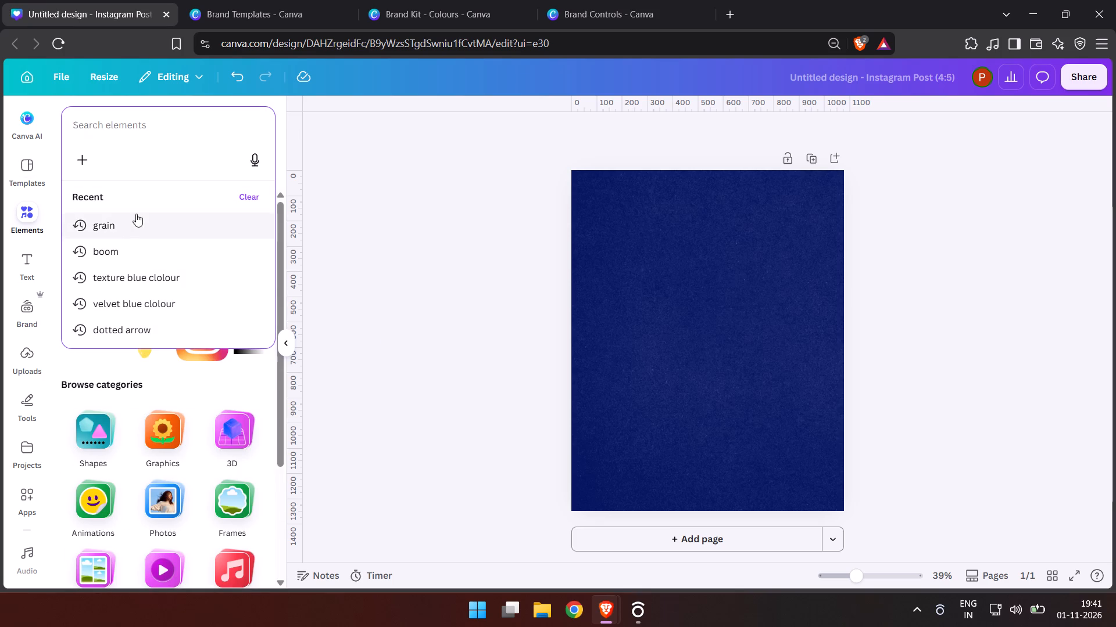
pyautogui.click(28, 398)
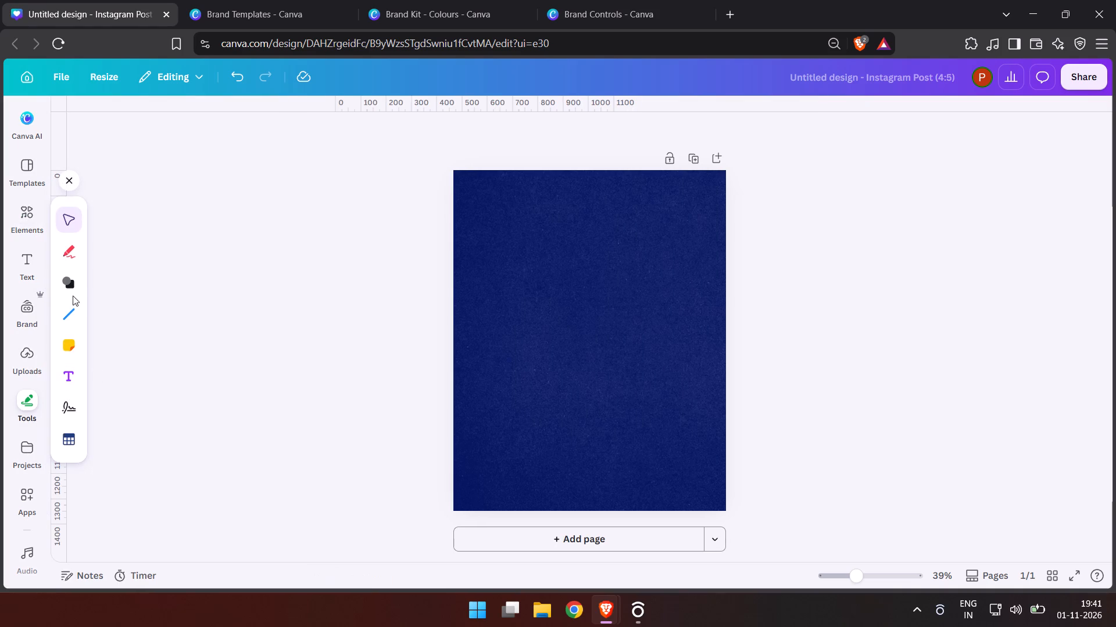
pyautogui.click(77, 275)
pyautogui.click(104, 195)
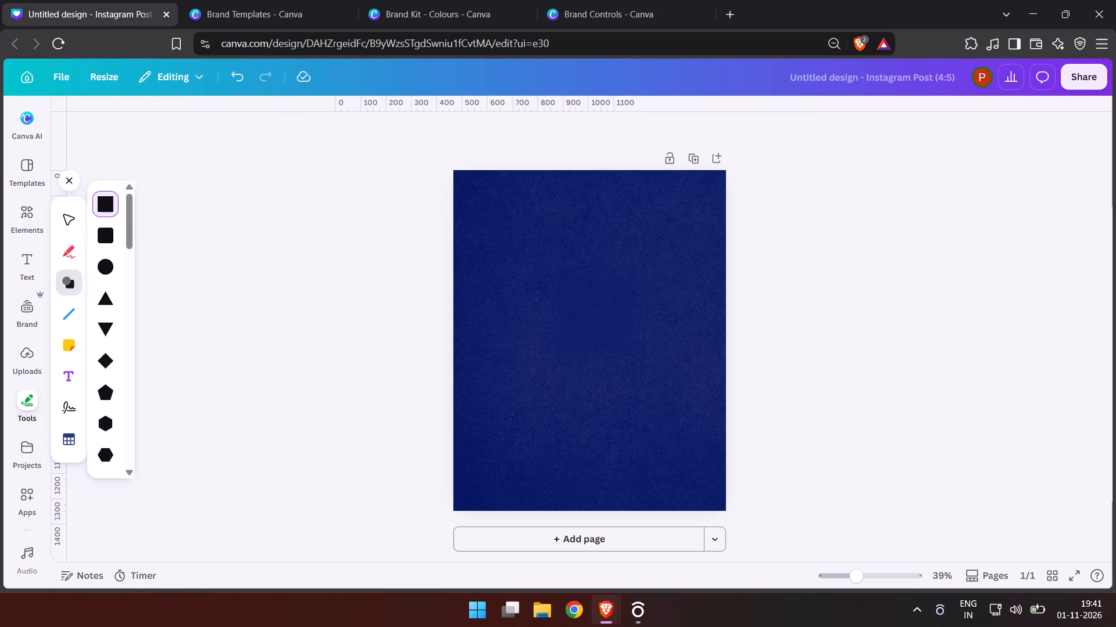
pyautogui.click(510, 250)
pyautogui.moveTo(545, 287); pyautogui.dragTo(536, 275)
pyautogui.click(471, 316)
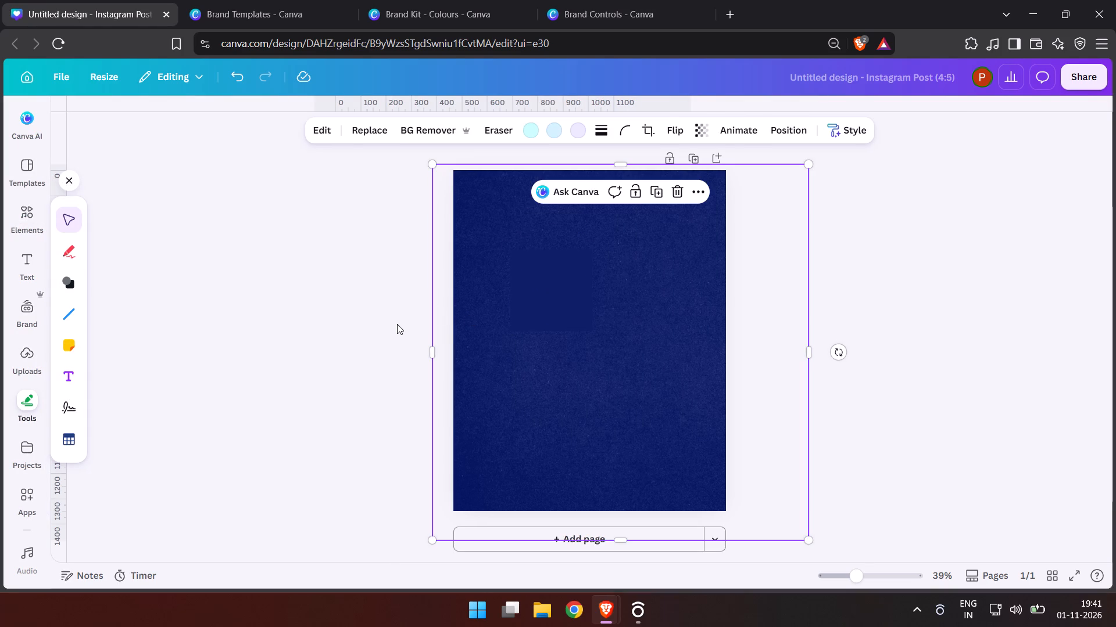
# Enlarge the small blue square into a portrait rectangle about 930 px tall over the middle of the page.
pyautogui.click(556, 283)
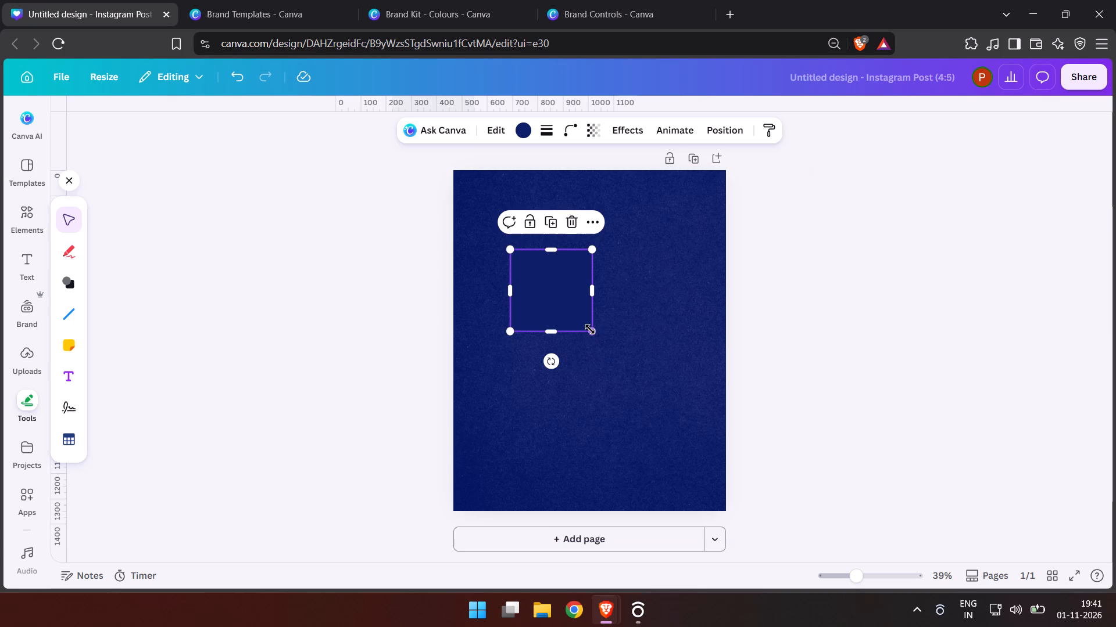
pyautogui.moveTo(590, 329); pyautogui.dragTo(673, 456)
pyautogui.moveTo(611, 373); pyautogui.dragTo(606, 361)
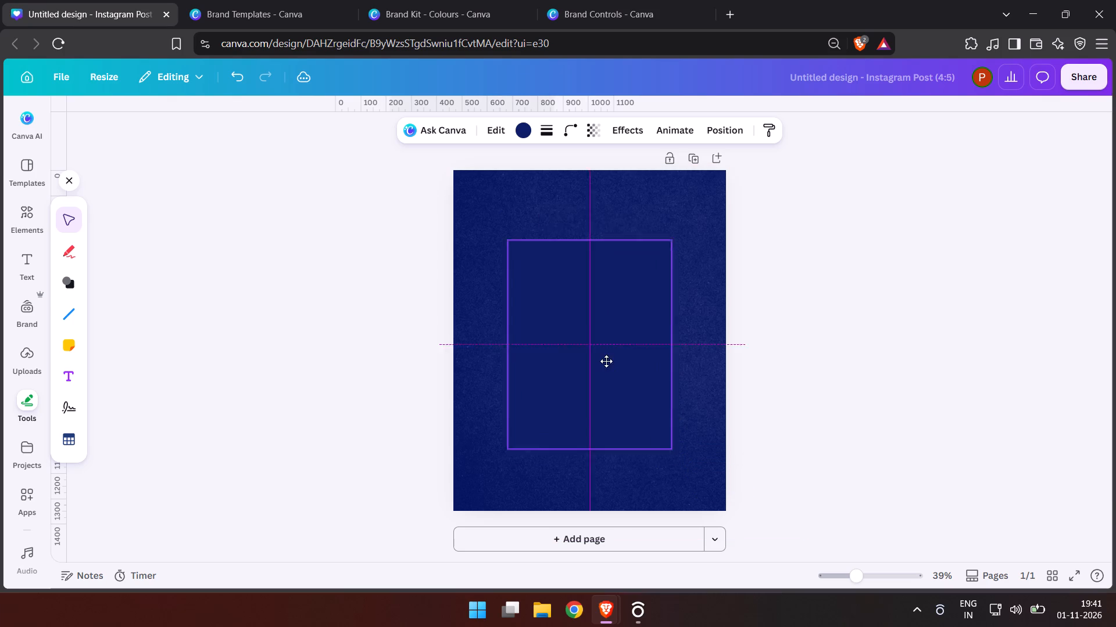
pyautogui.moveTo(606, 361); pyautogui.dragTo(596, 341)
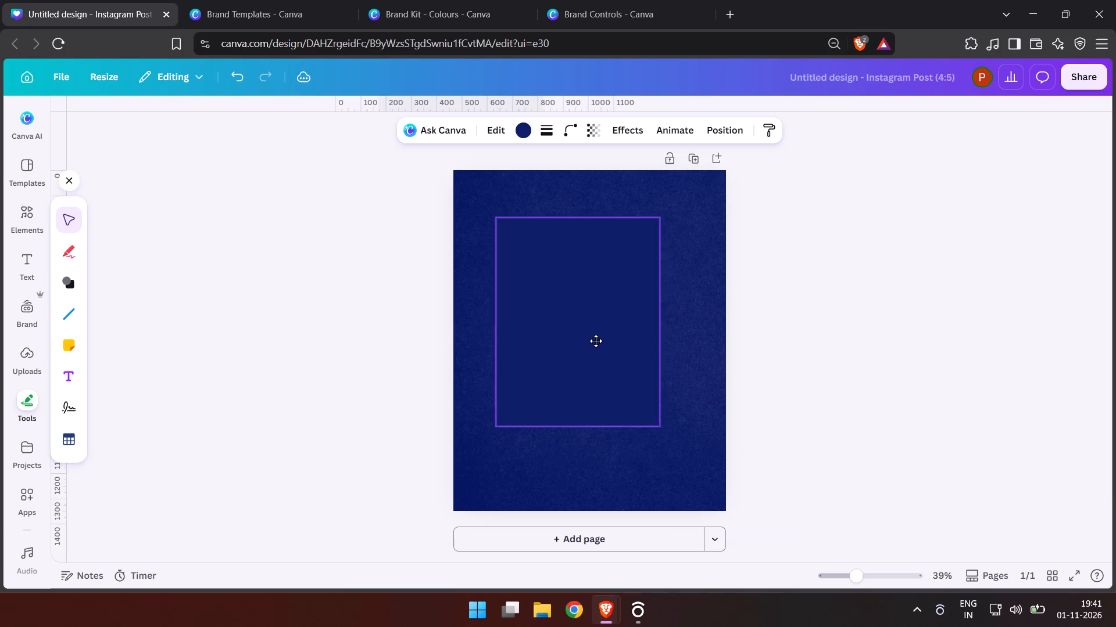
pyautogui.moveTo(596, 341); pyautogui.dragTo(591, 340)
pyautogui.moveTo(656, 427); pyautogui.dragTo(671, 452)
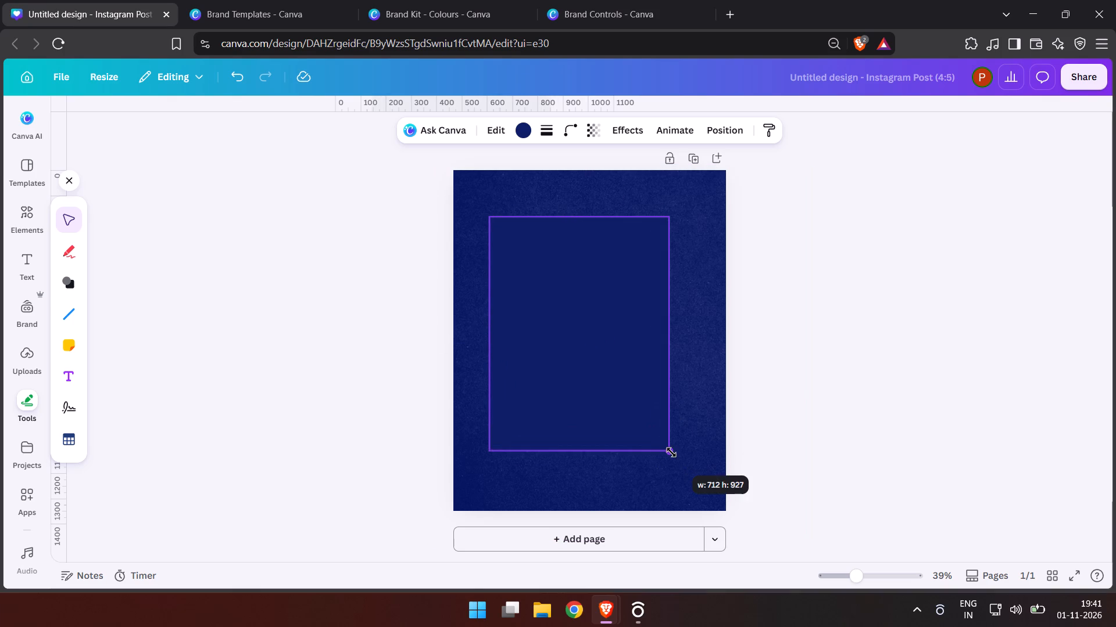
pyautogui.moveTo(671, 452); pyautogui.dragTo(684, 453)
# Fill the inner portrait rectangle with white.
pyautogui.click(528, 138)
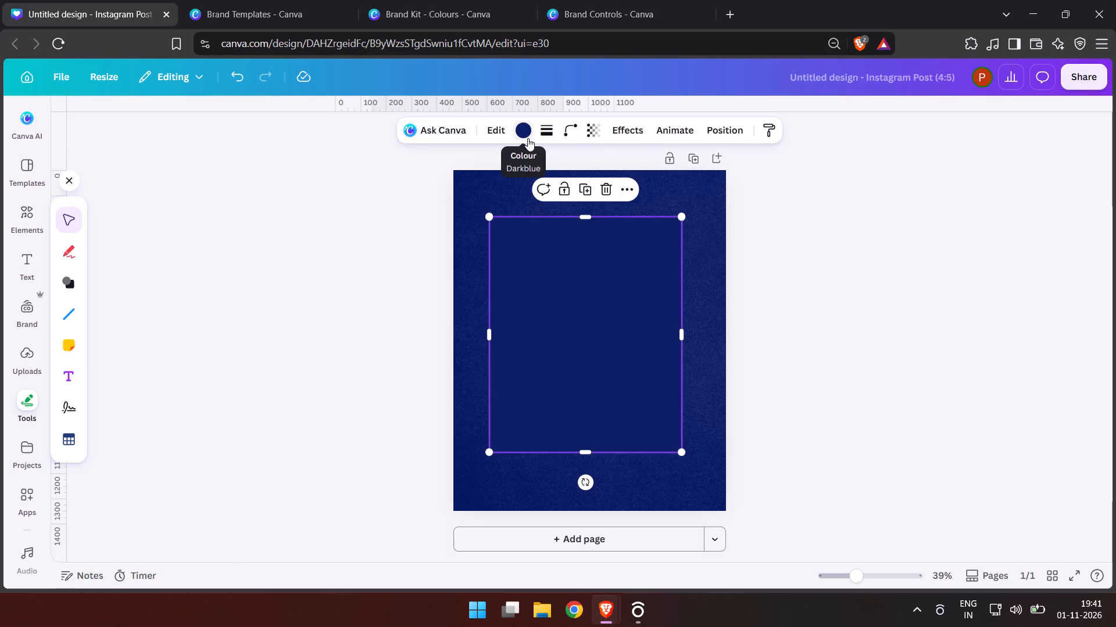
pyautogui.click(70, 260)
pyautogui.doubleClick(248, 318)
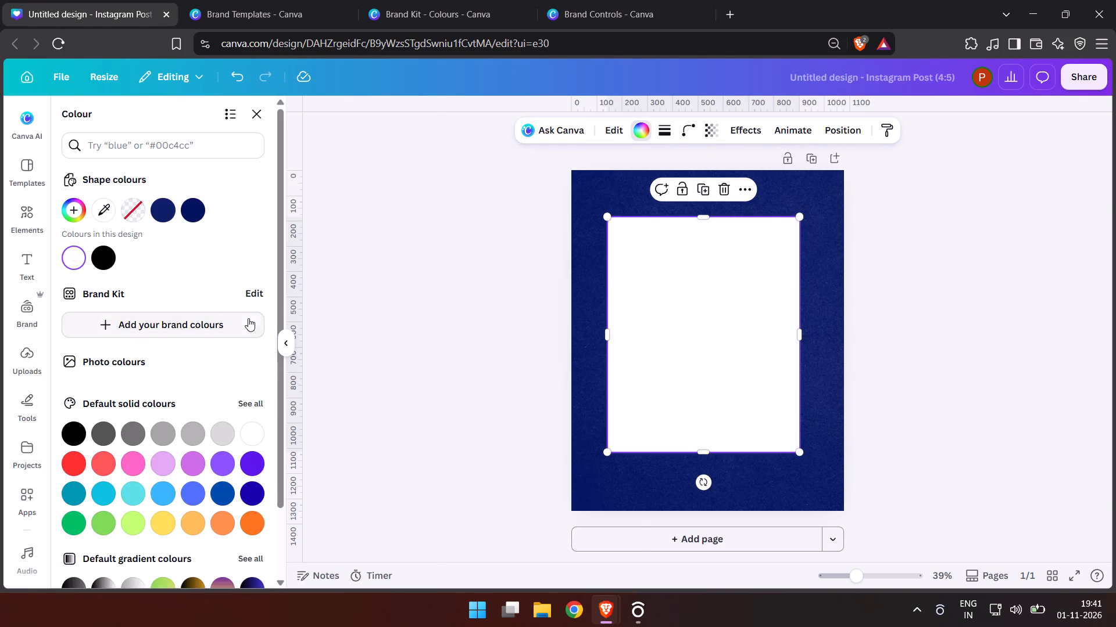
pyautogui.doubleClick(503, 325)
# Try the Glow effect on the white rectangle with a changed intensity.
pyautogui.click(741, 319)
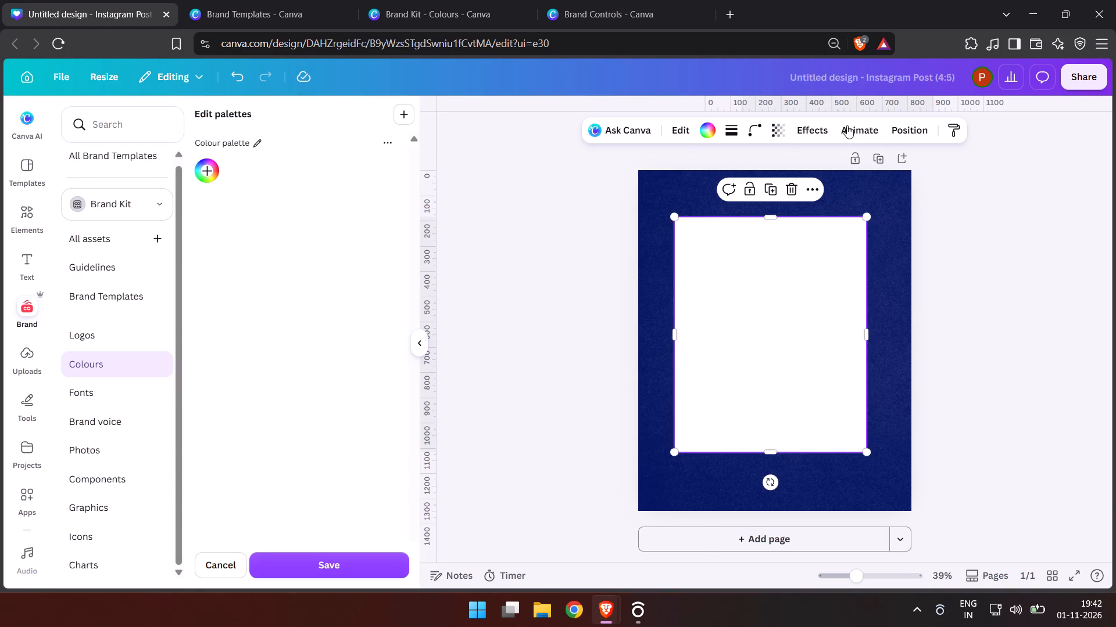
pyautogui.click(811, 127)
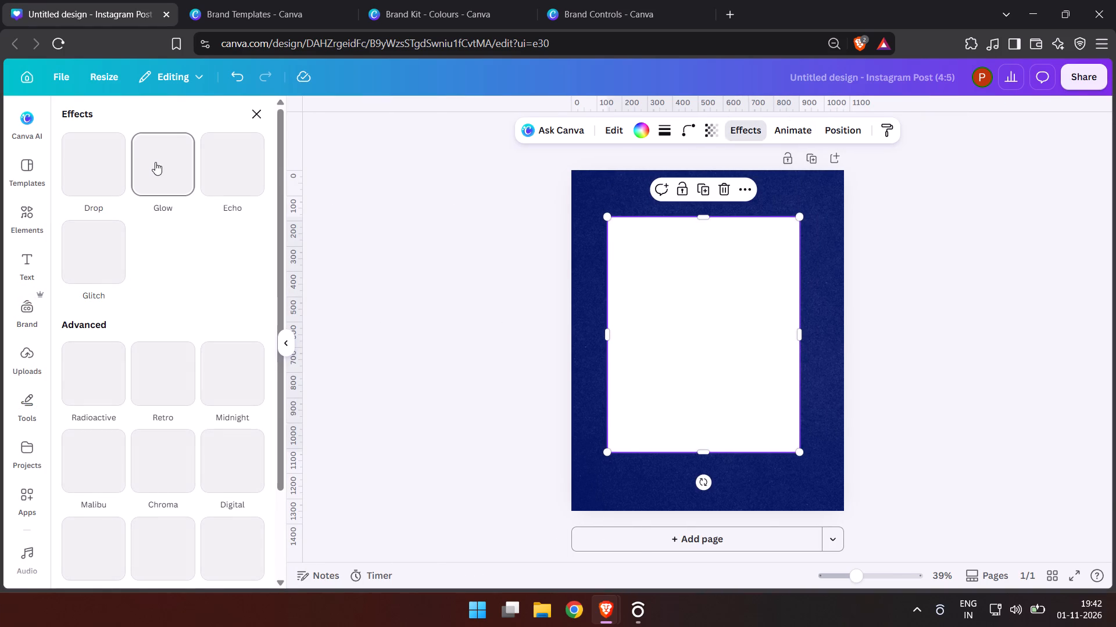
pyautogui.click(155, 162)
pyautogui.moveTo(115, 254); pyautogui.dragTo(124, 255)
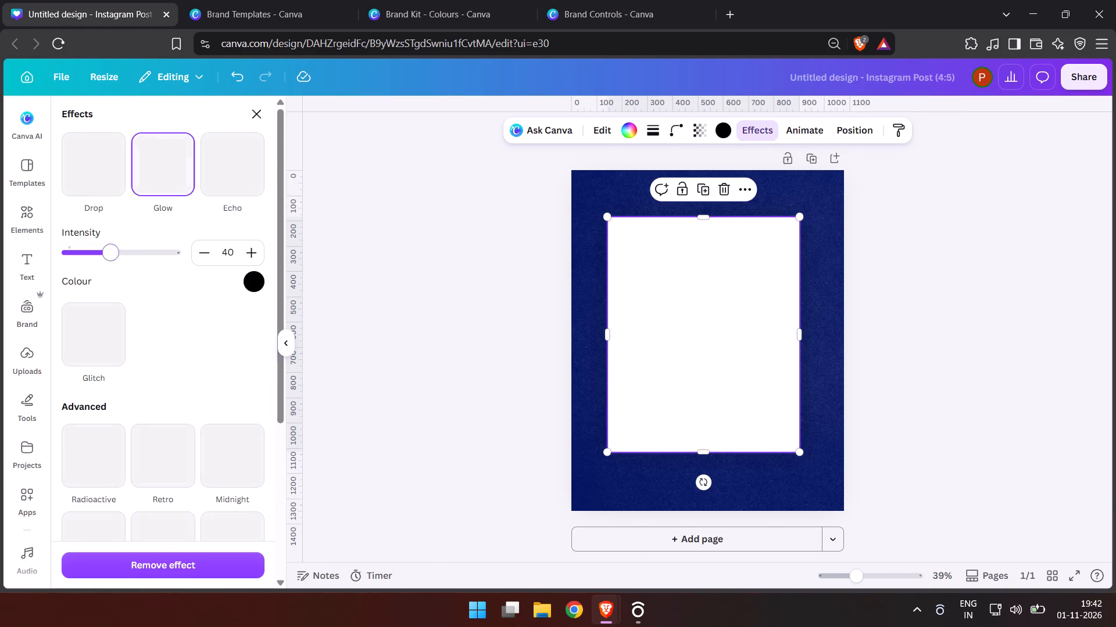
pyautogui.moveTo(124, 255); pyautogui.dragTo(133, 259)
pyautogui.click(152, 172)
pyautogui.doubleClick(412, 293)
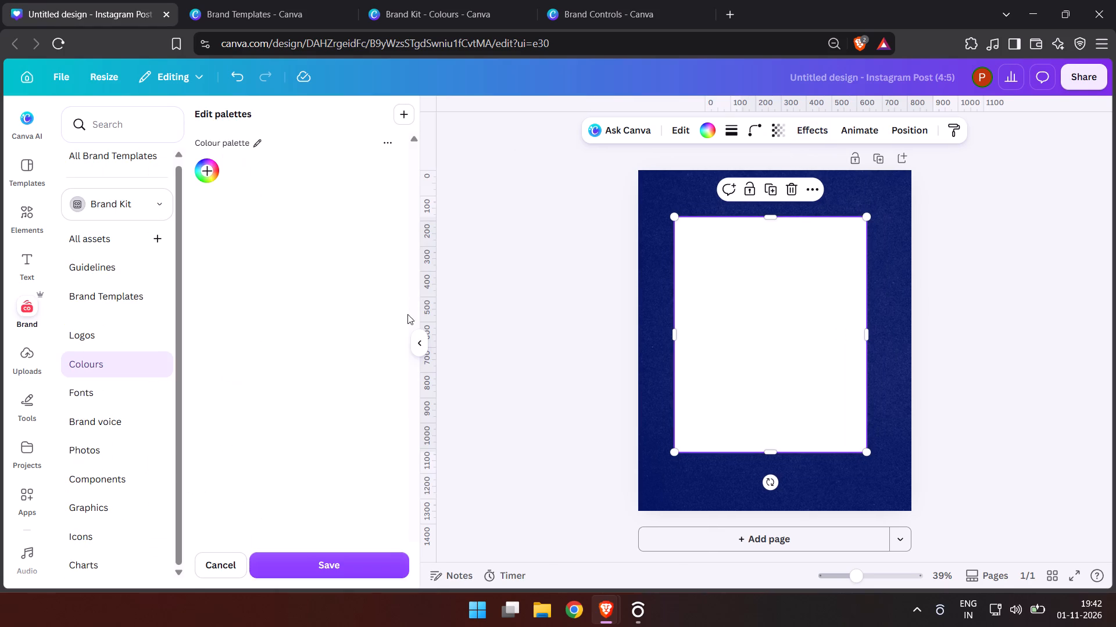
# Open the transparency setting of the white rectangle.
pyautogui.doubleClick(639, 374)
pyautogui.click(487, 385)
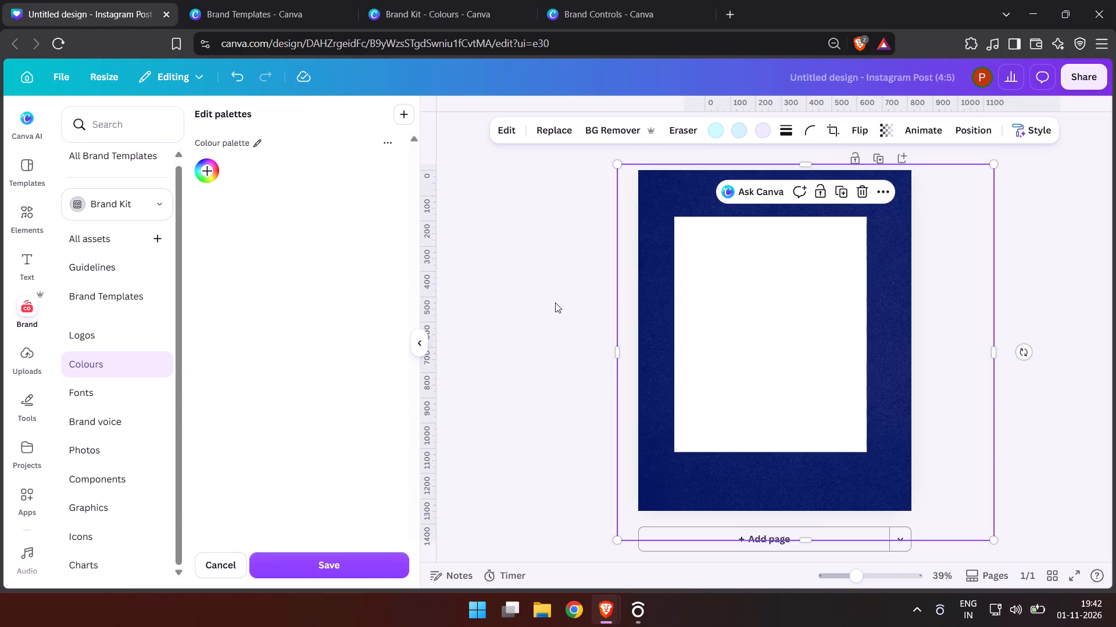
pyautogui.click(782, 344)
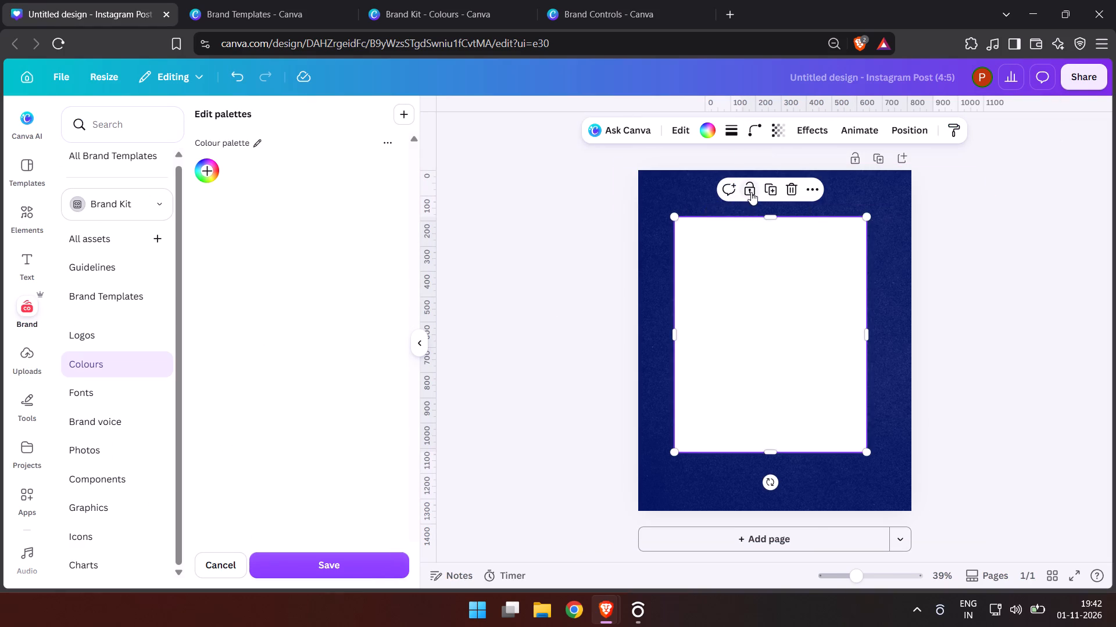
pyautogui.click(779, 120)
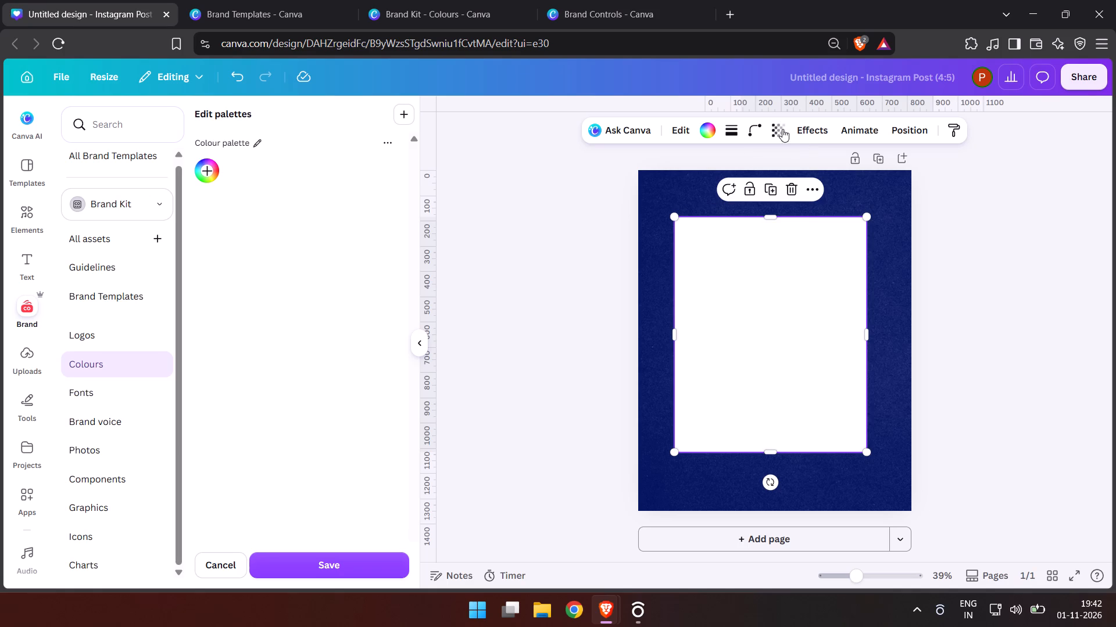
pyautogui.click(786, 137)
pyautogui.click(793, 173)
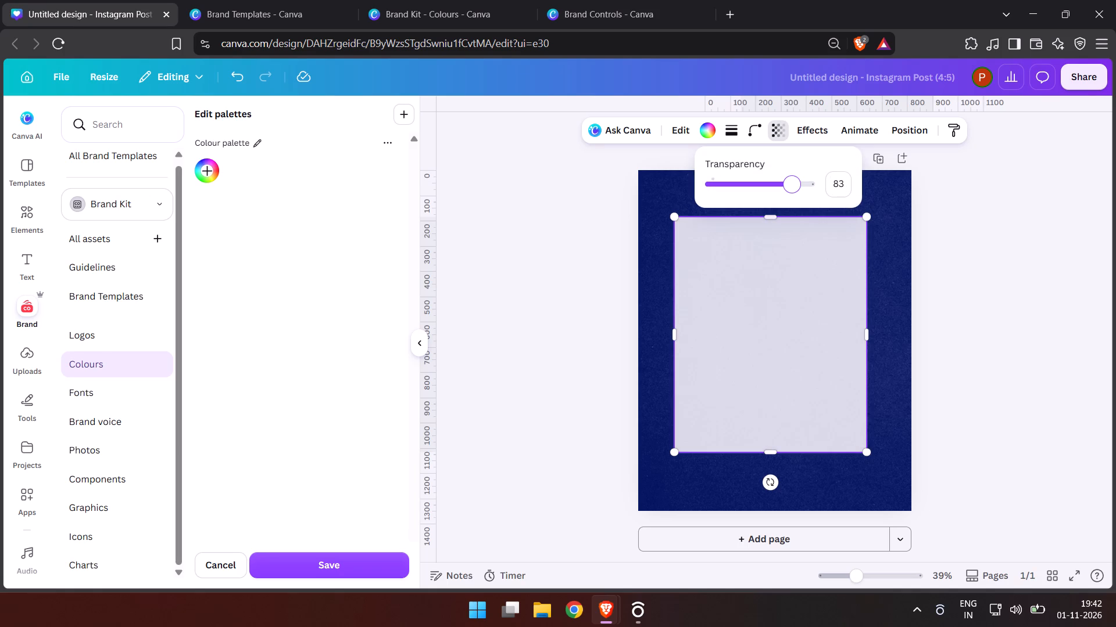
# Set the white rectangle back to fully opaque.
pyautogui.moveTo(793, 173); pyautogui.dragTo(824, 182)
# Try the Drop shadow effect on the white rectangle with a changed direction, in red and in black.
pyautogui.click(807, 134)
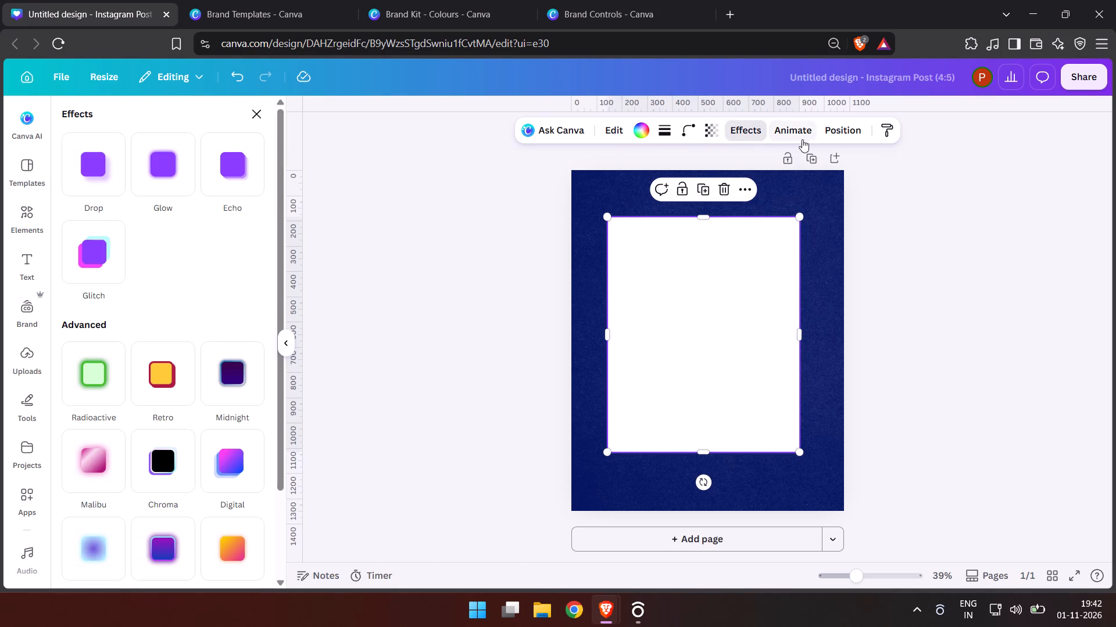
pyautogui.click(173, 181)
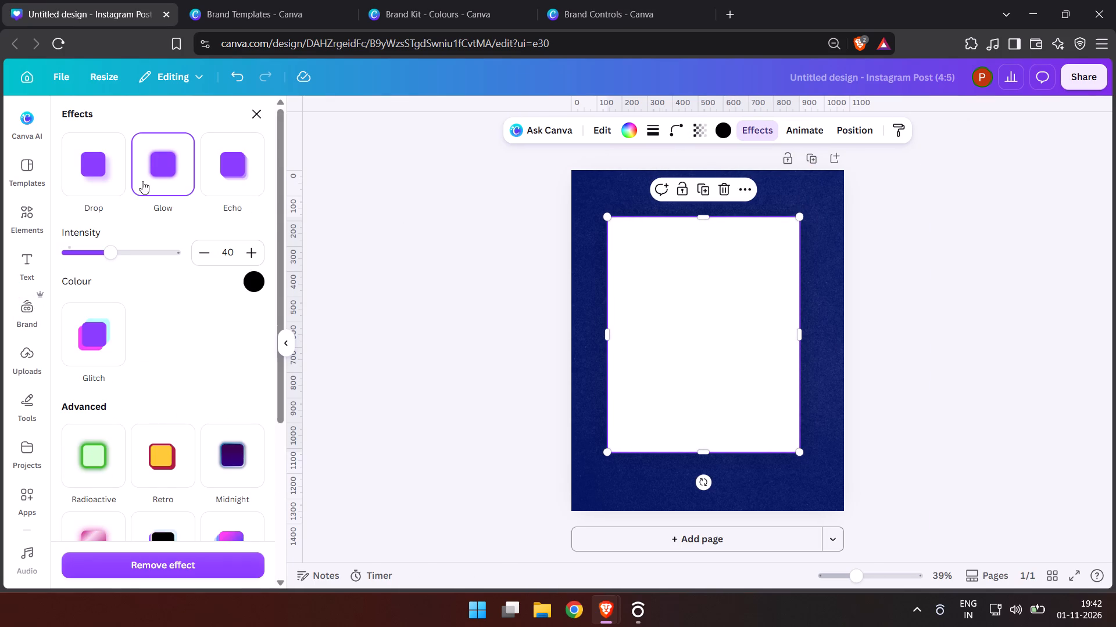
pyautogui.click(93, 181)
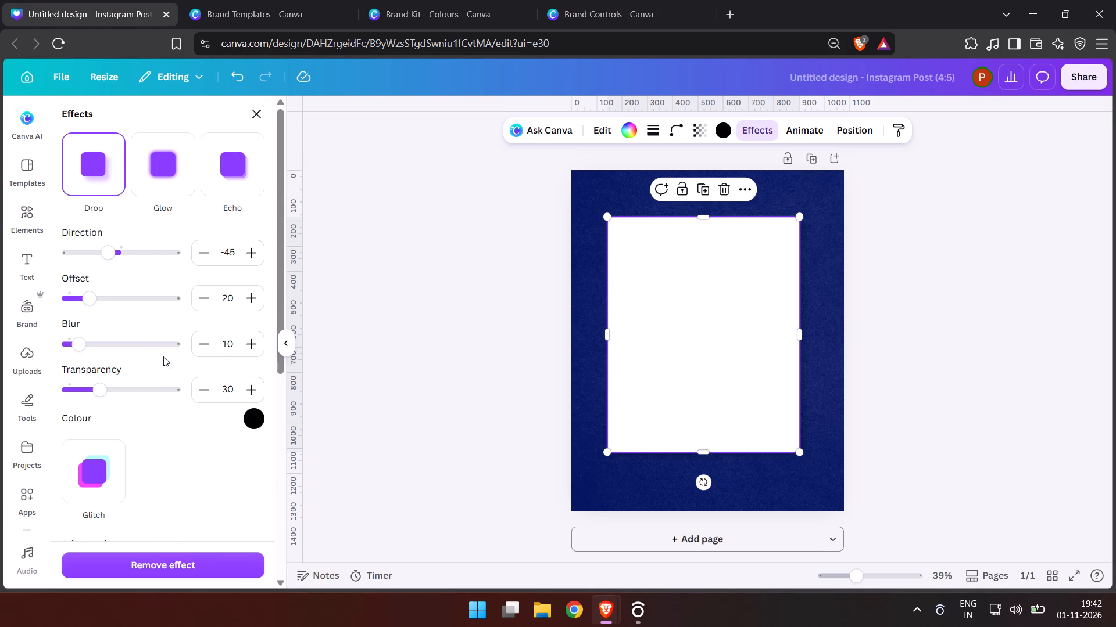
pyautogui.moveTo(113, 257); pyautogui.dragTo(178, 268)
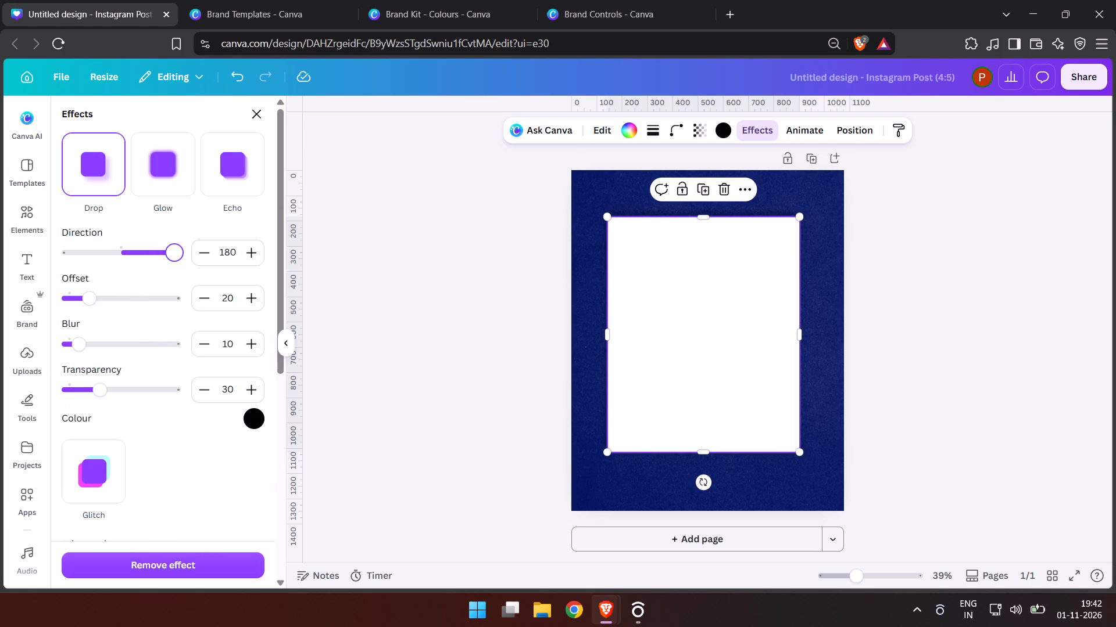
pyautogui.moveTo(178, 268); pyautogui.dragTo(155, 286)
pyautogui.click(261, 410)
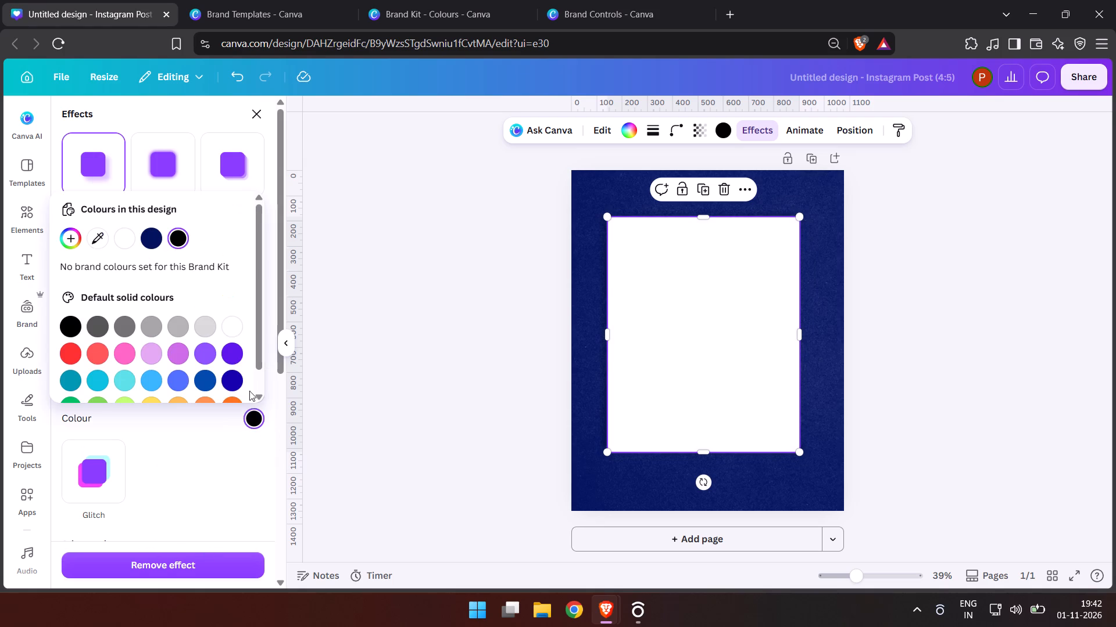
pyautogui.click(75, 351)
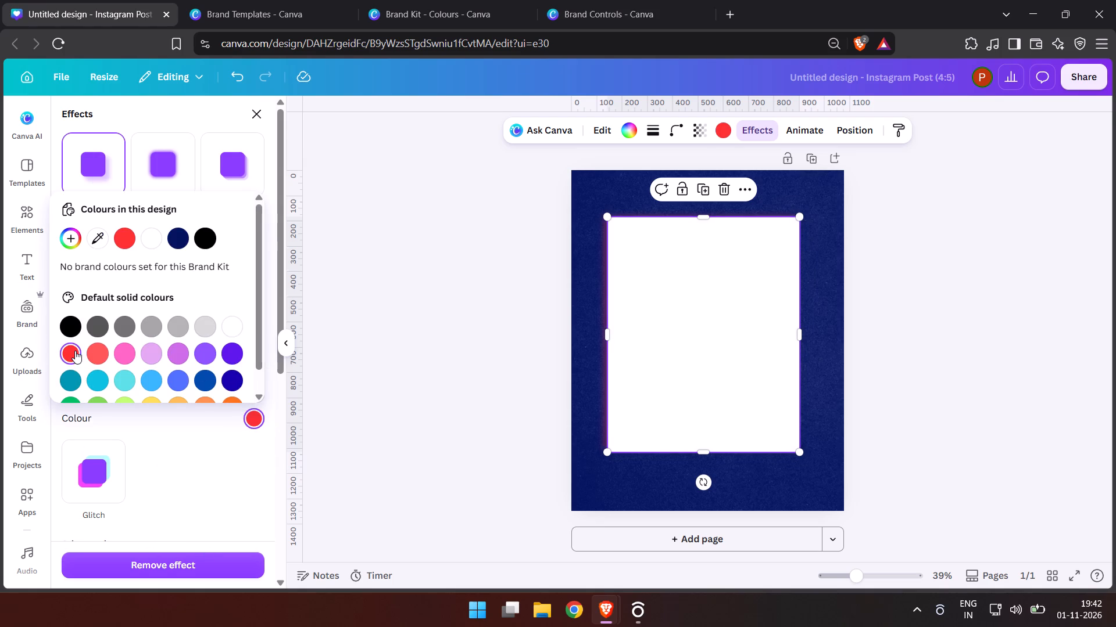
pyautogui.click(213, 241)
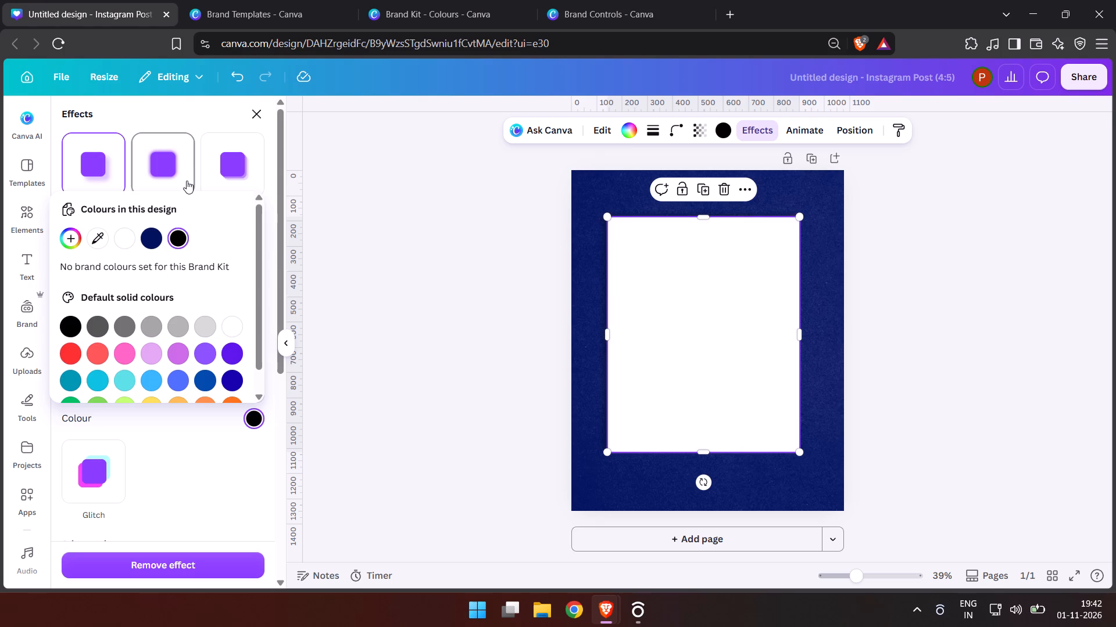
# Apply a black Glow effect at intensity 100 to the white rectangle.
pyautogui.click(187, 180)
pyautogui.moveTo(106, 258); pyautogui.dragTo(205, 271)
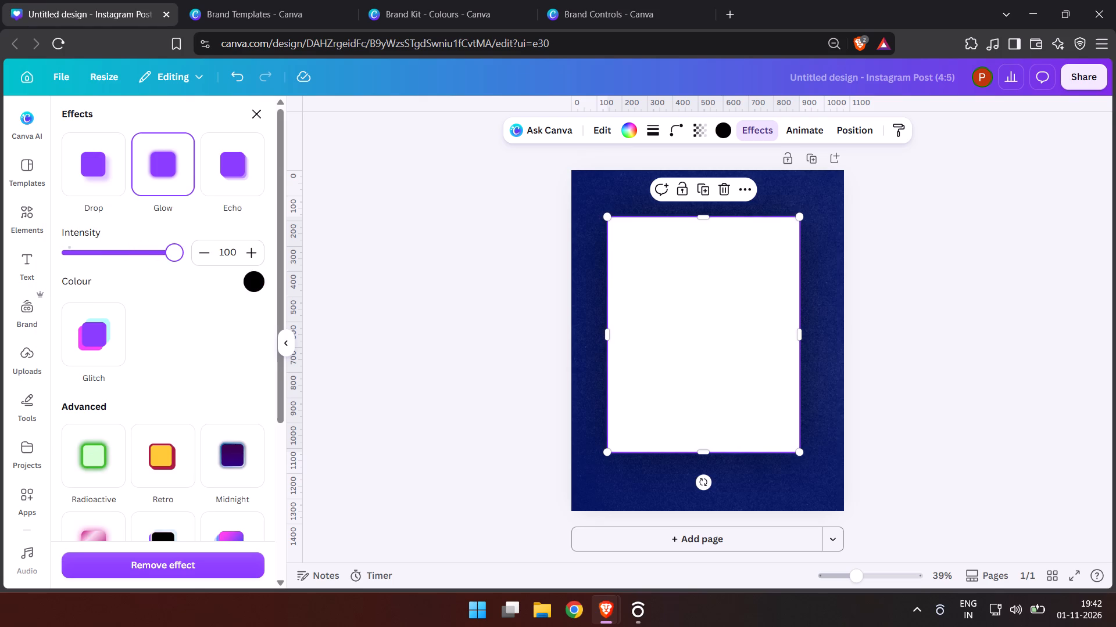
pyautogui.moveTo(205, 271); pyautogui.dragTo(226, 275)
pyautogui.doubleClick(417, 403)
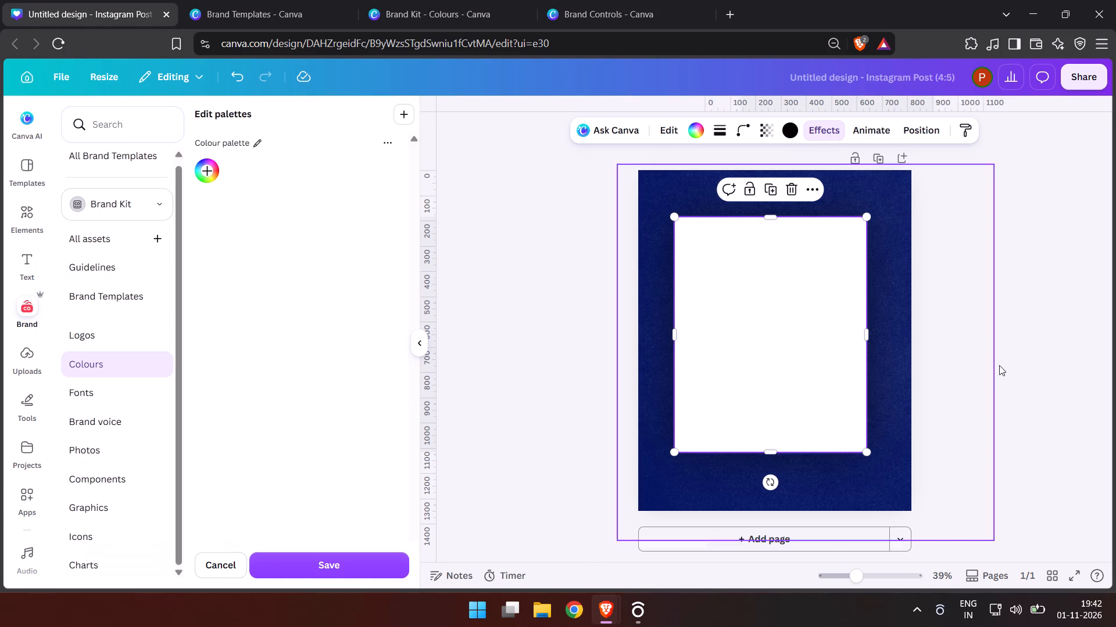
pyautogui.doubleClick(1025, 361)
# Resize the white rectangle to a slimmer portrait about 650 by 950 px and centre it on the dark blue page.
pyautogui.moveTo(797, 340); pyautogui.dragTo(804, 345)
pyautogui.doubleClick(505, 372)
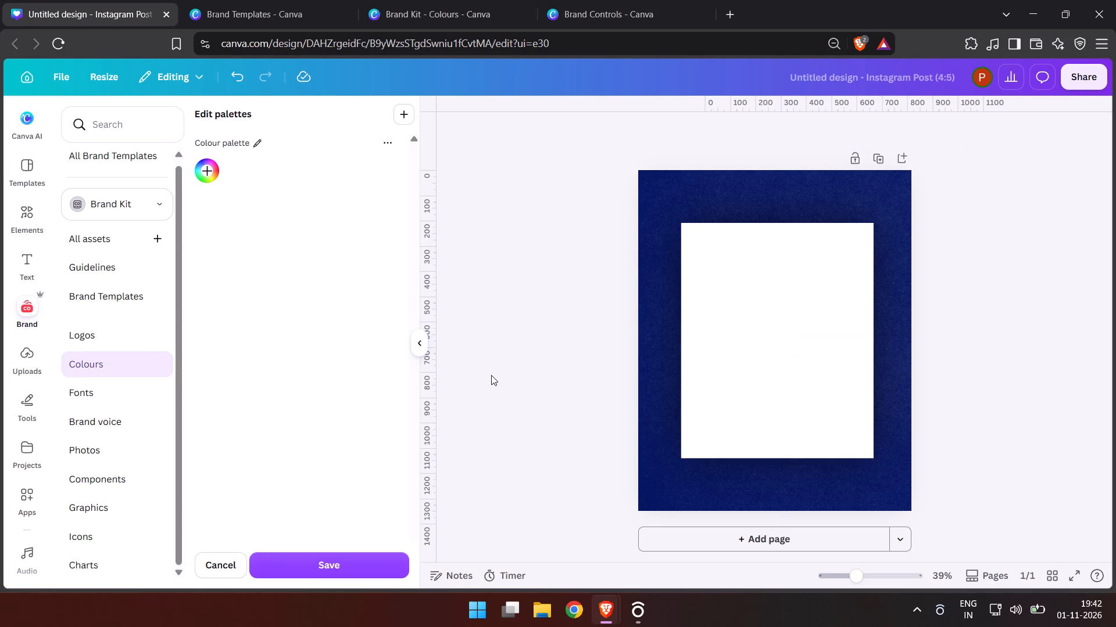
pyautogui.moveTo(785, 333); pyautogui.dragTo(783, 340)
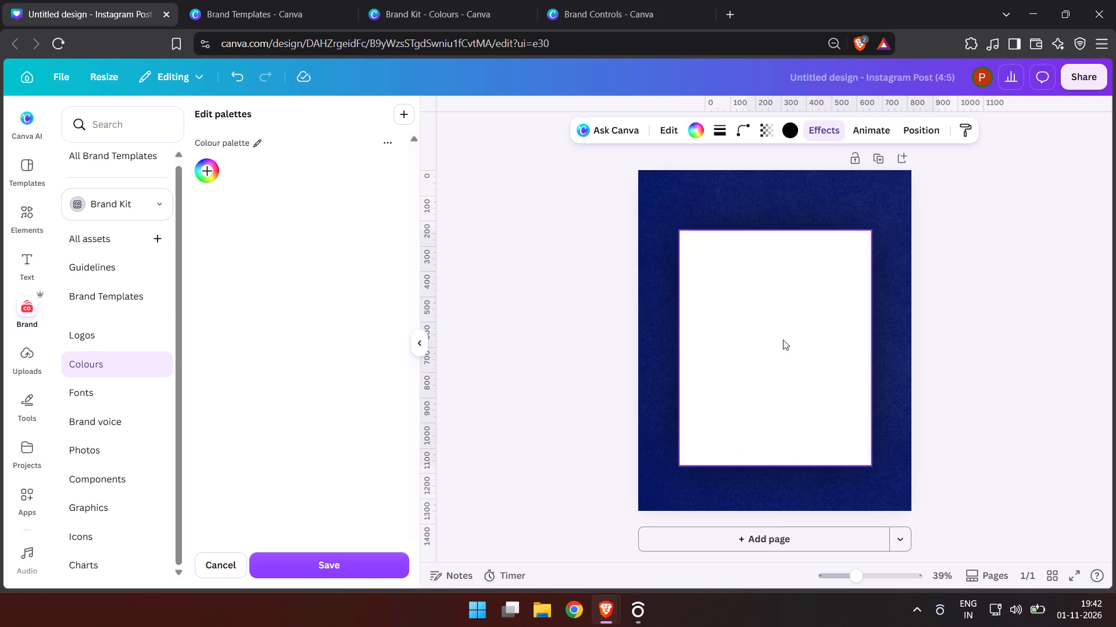
pyautogui.moveTo(874, 464); pyautogui.dragTo(850, 434)
pyautogui.moveTo(798, 369); pyautogui.dragTo(811, 390)
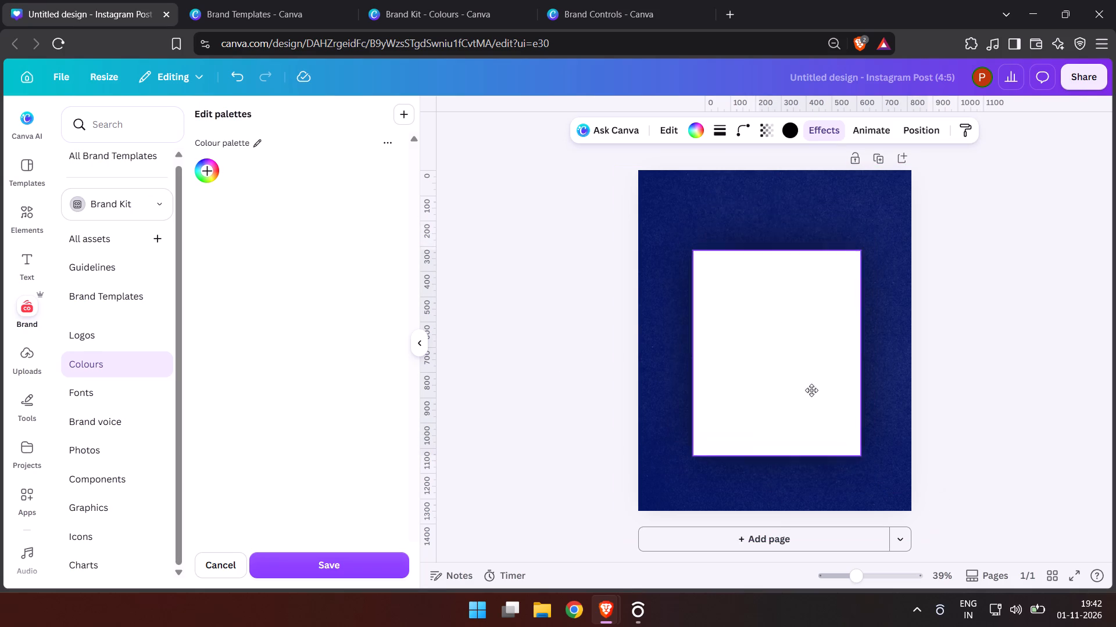
pyautogui.moveTo(811, 390); pyautogui.dragTo(807, 385)
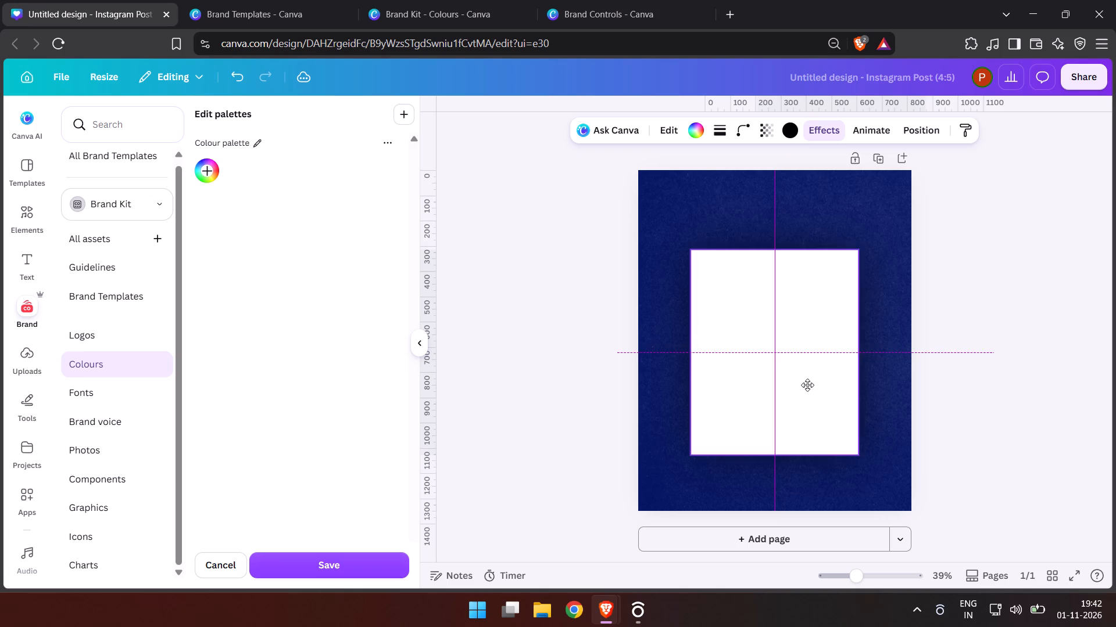
pyautogui.moveTo(807, 385); pyautogui.dragTo(809, 362)
pyautogui.moveTo(857, 430); pyautogui.dragTo(876, 480)
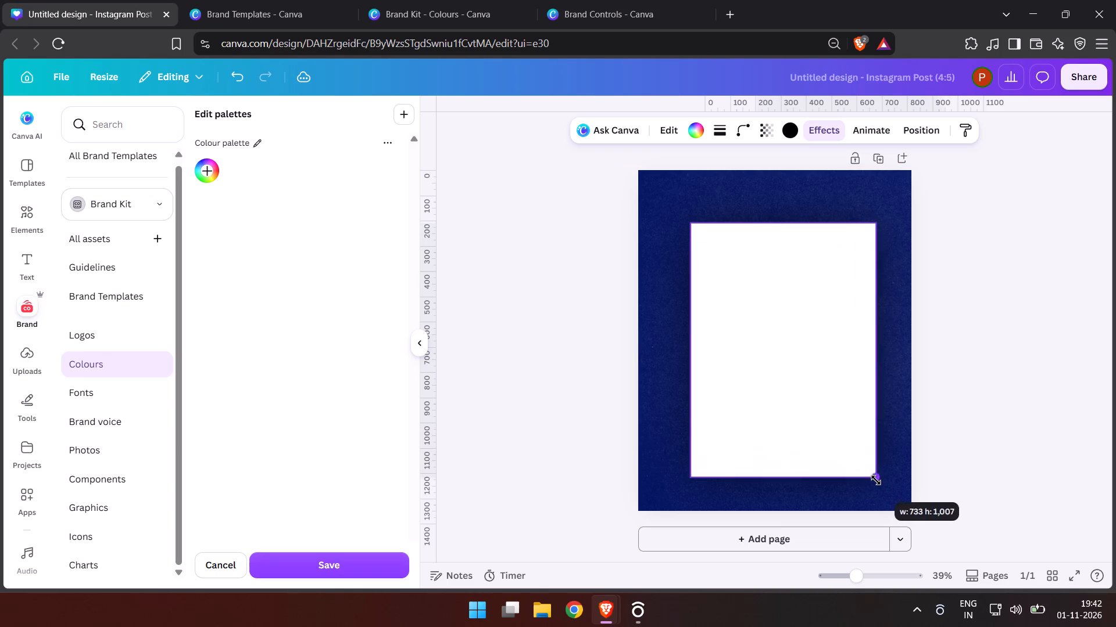
pyautogui.moveTo(876, 480); pyautogui.dragTo(879, 484)
pyautogui.moveTo(808, 402); pyautogui.dragTo(797, 399)
pyautogui.doubleClick(586, 347)
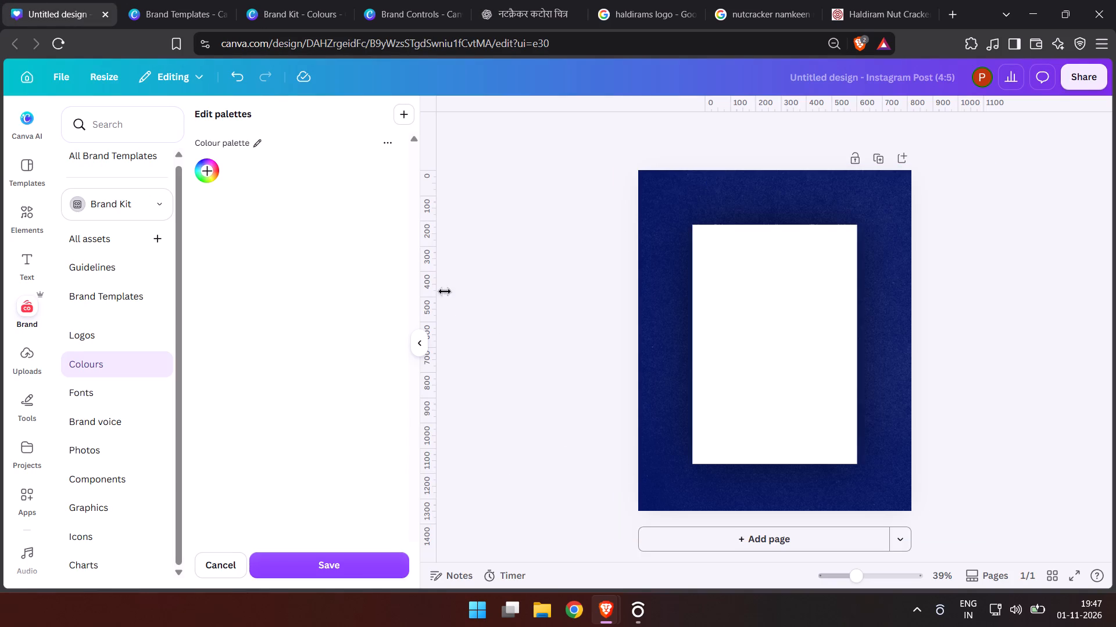
# Search the design elements for "veg" and look through the graphics results for a green vegetarian food mark.
pyautogui.click(38, 210)
pyautogui.click(148, 128)
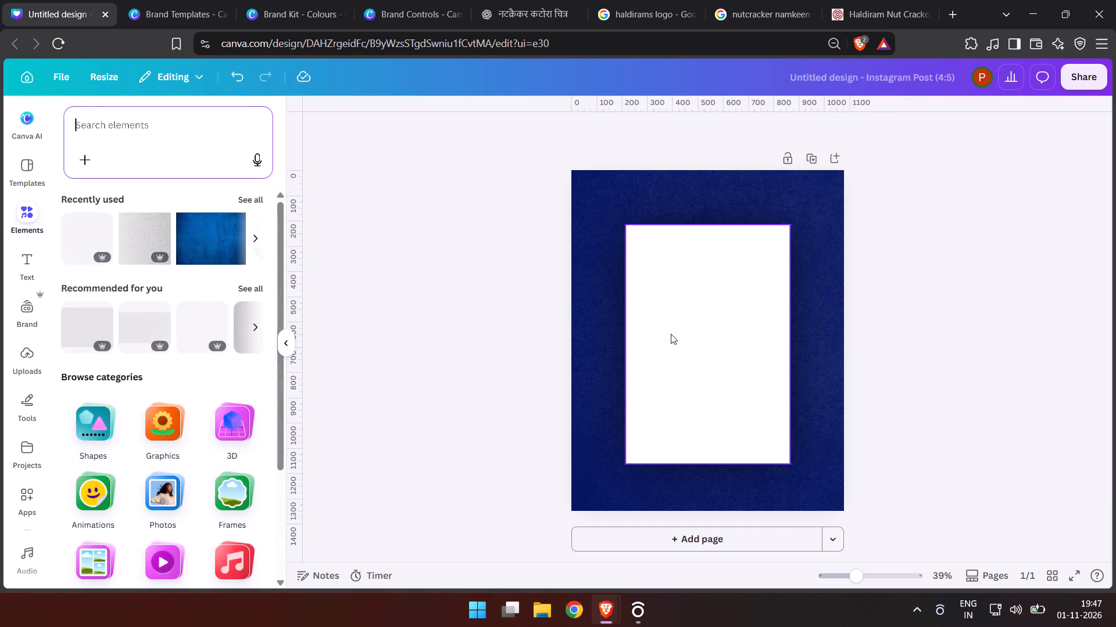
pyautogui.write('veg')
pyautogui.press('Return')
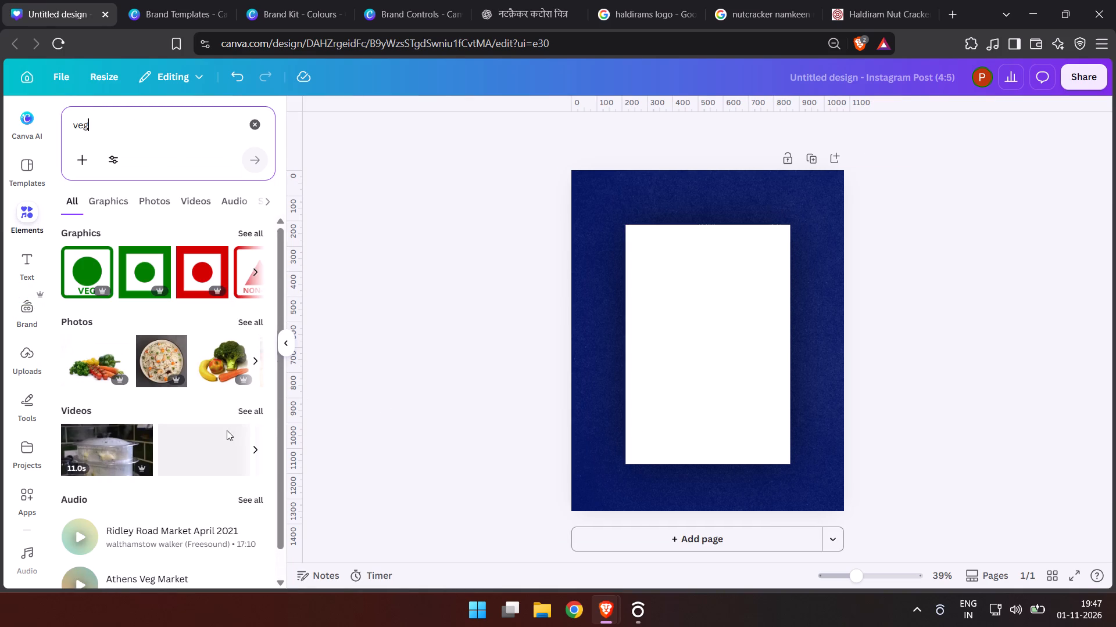
pyautogui.click(101, 193)
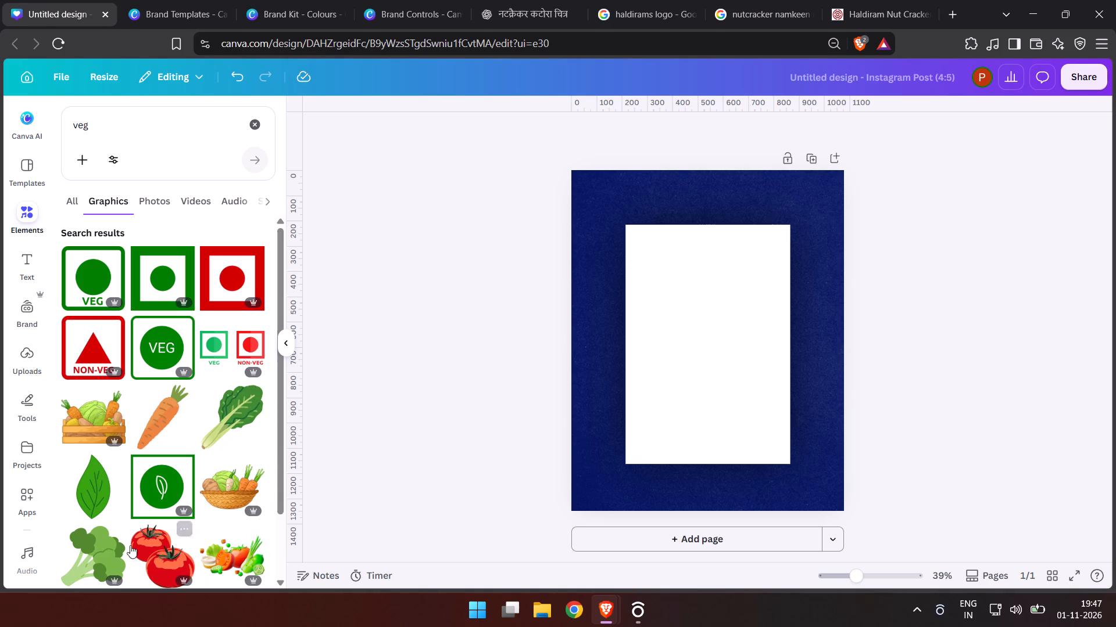
pyautogui.scroll(-2, 156, 347)
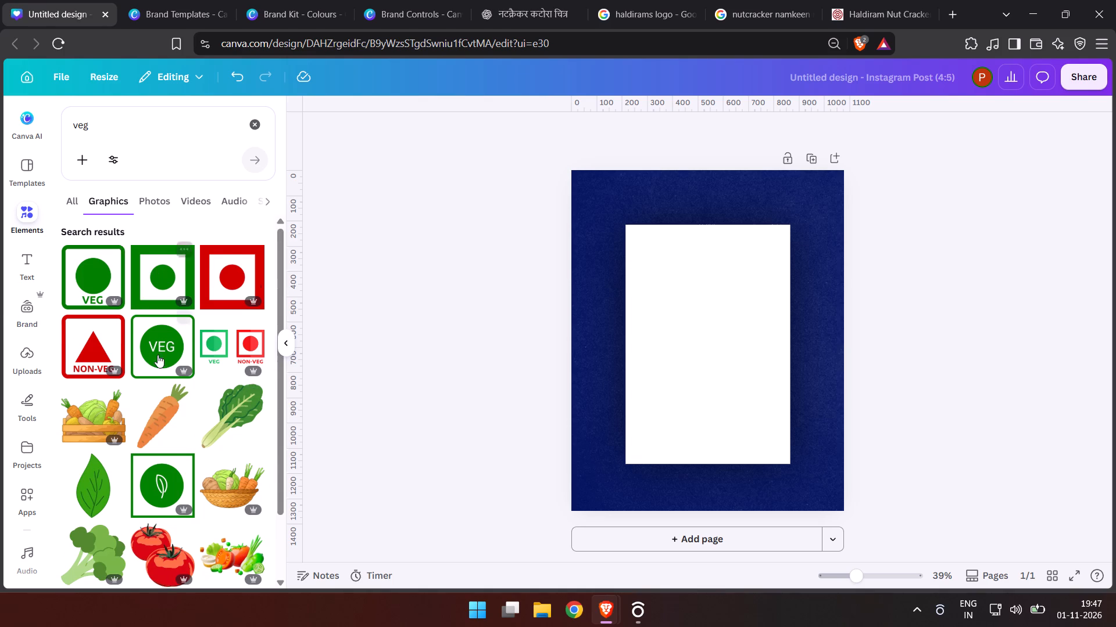
pyautogui.scroll(-4, 158, 355)
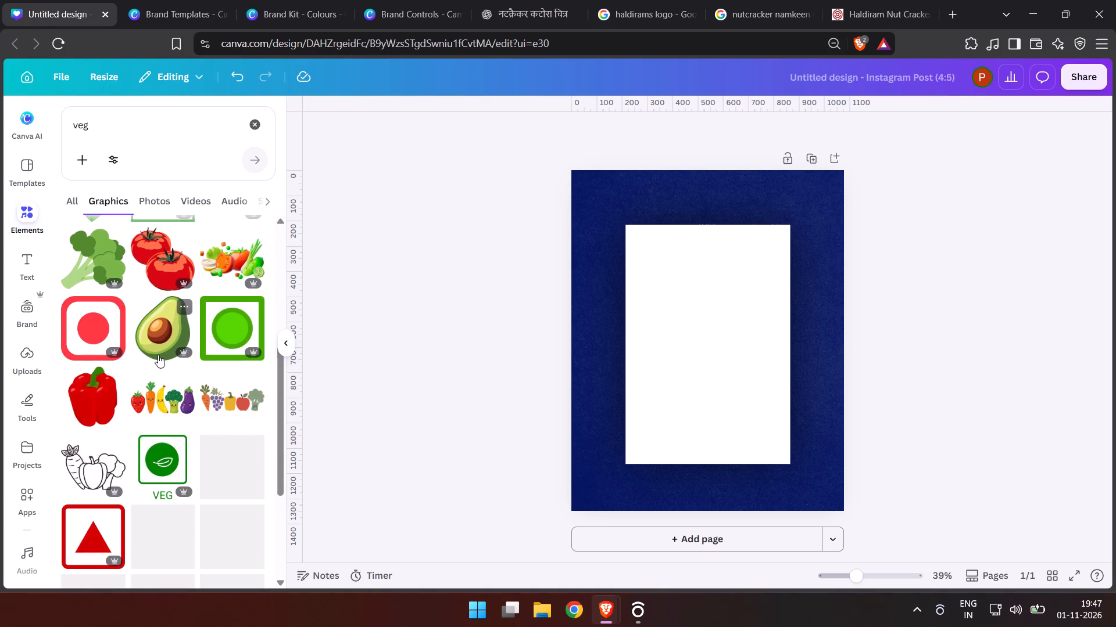
pyautogui.scroll(5, 158, 355)
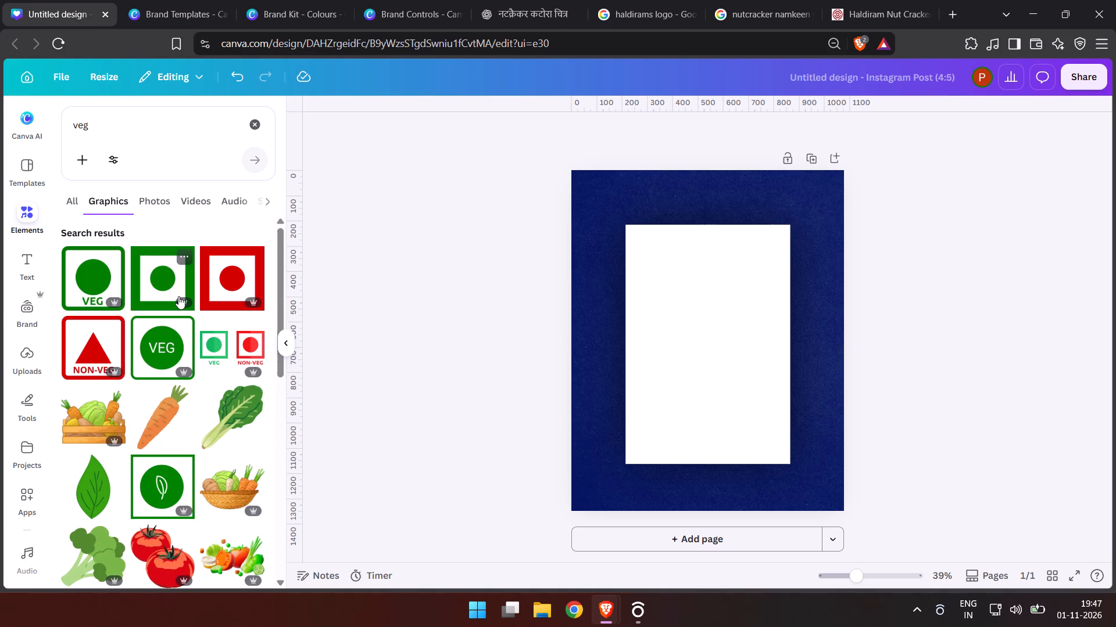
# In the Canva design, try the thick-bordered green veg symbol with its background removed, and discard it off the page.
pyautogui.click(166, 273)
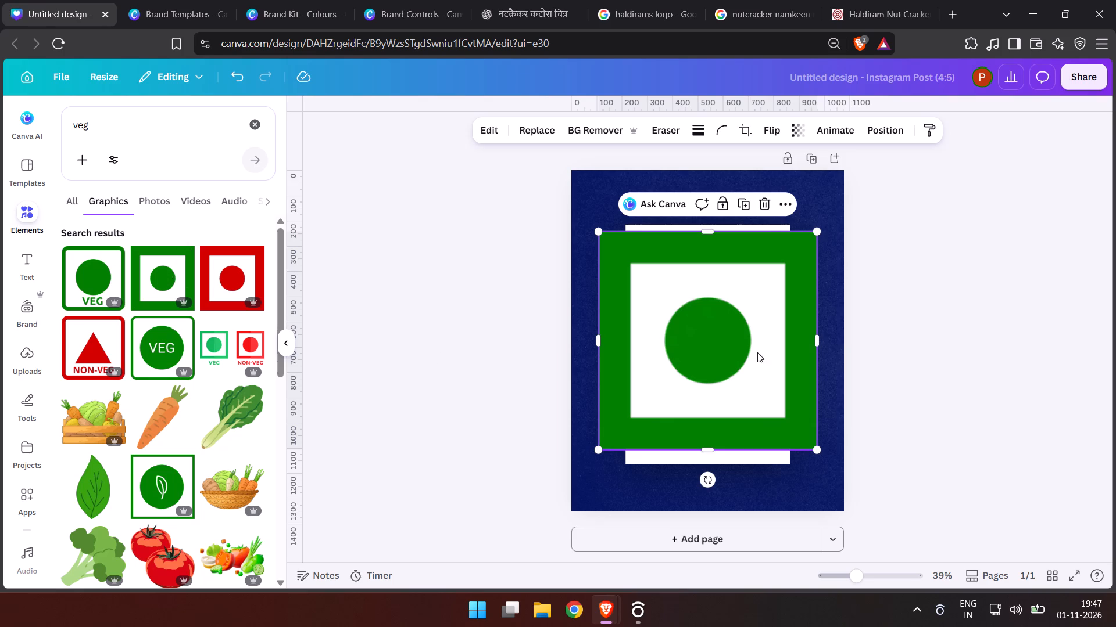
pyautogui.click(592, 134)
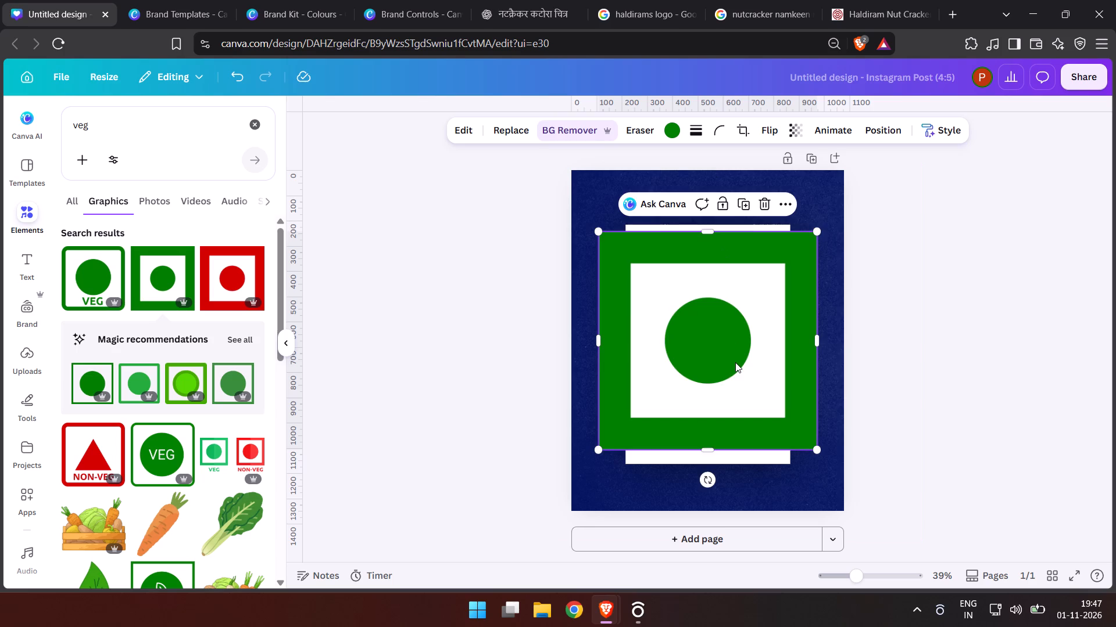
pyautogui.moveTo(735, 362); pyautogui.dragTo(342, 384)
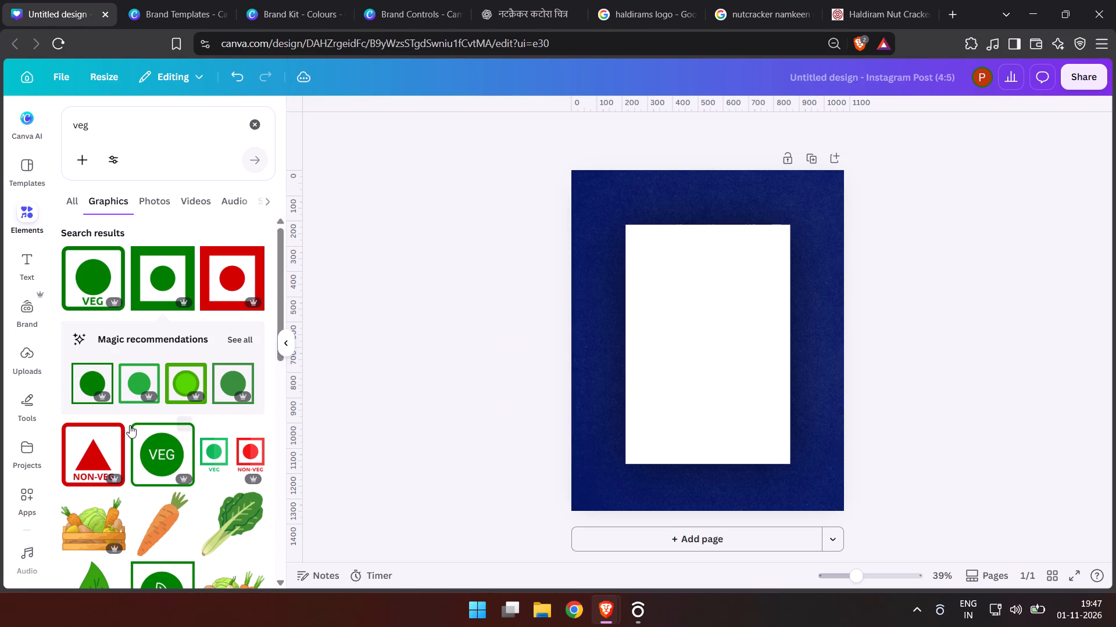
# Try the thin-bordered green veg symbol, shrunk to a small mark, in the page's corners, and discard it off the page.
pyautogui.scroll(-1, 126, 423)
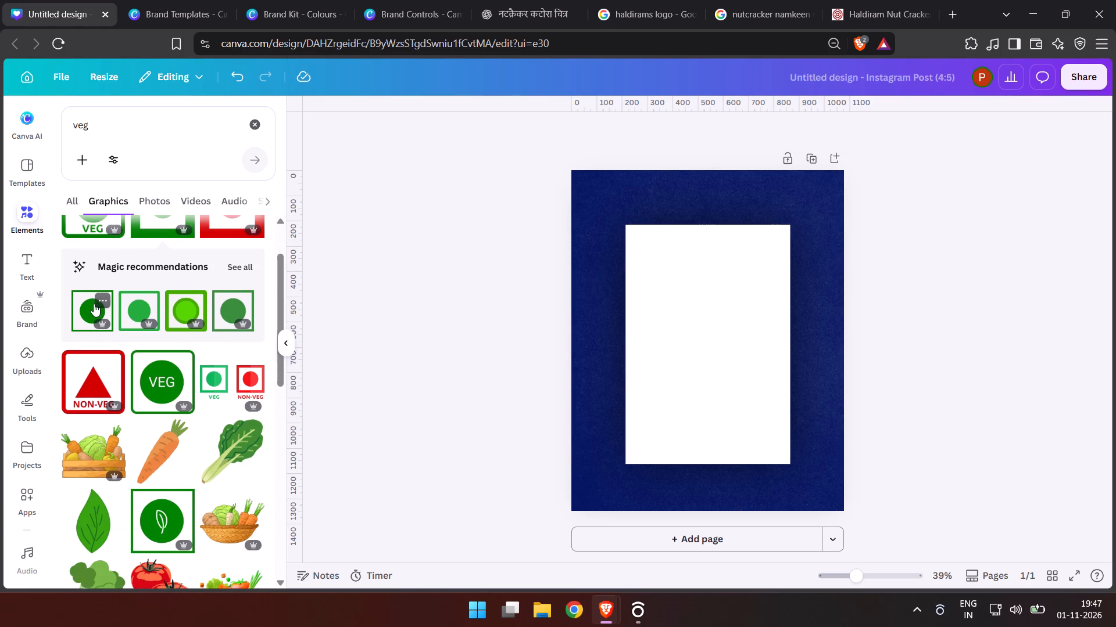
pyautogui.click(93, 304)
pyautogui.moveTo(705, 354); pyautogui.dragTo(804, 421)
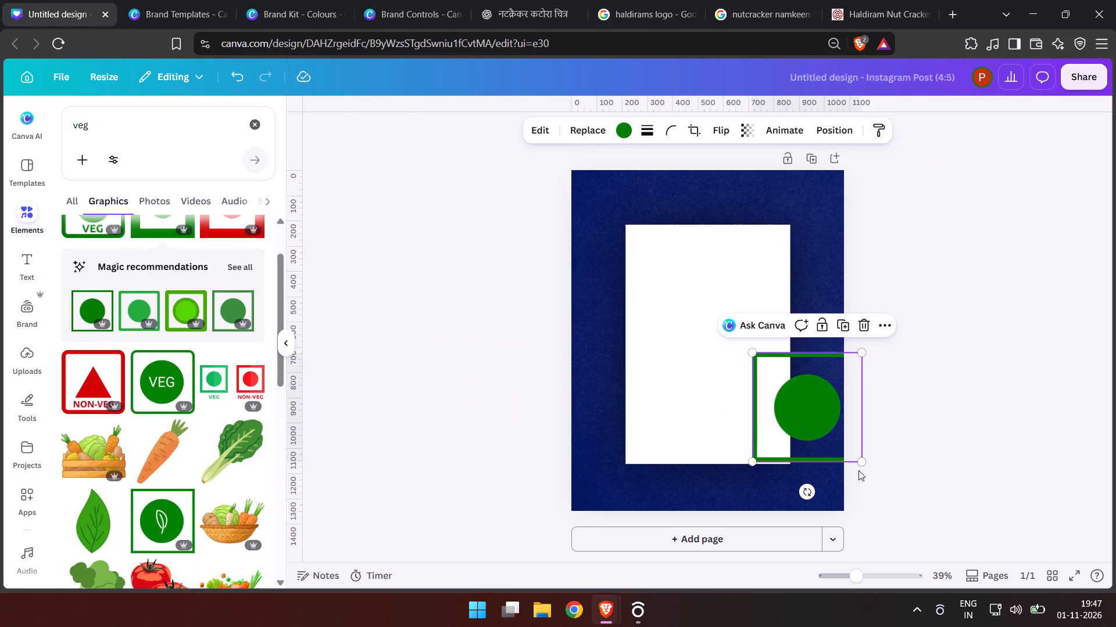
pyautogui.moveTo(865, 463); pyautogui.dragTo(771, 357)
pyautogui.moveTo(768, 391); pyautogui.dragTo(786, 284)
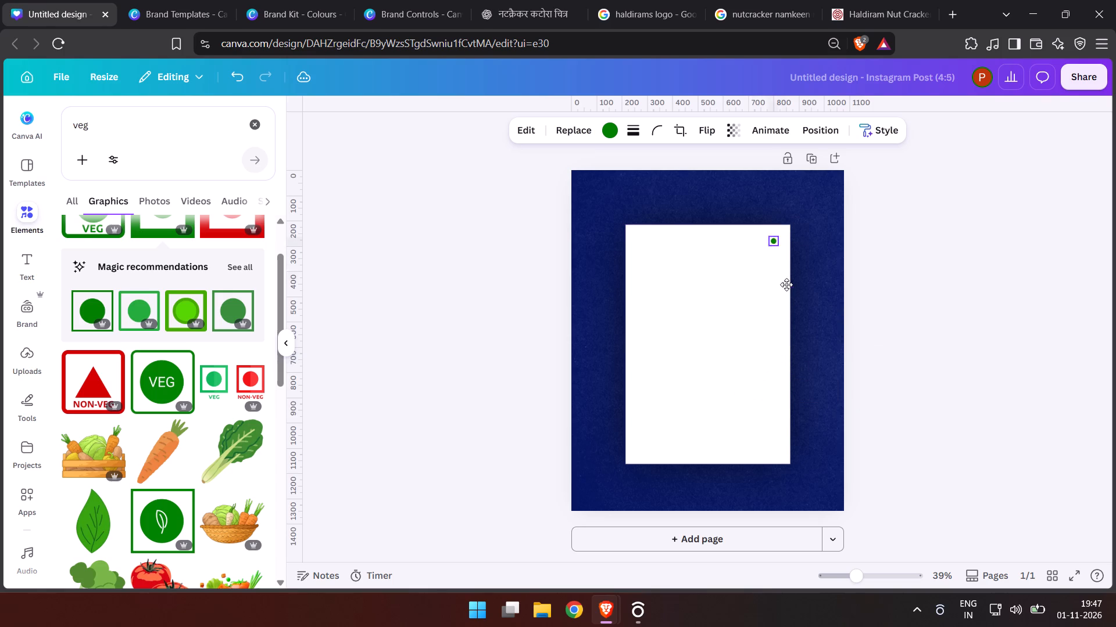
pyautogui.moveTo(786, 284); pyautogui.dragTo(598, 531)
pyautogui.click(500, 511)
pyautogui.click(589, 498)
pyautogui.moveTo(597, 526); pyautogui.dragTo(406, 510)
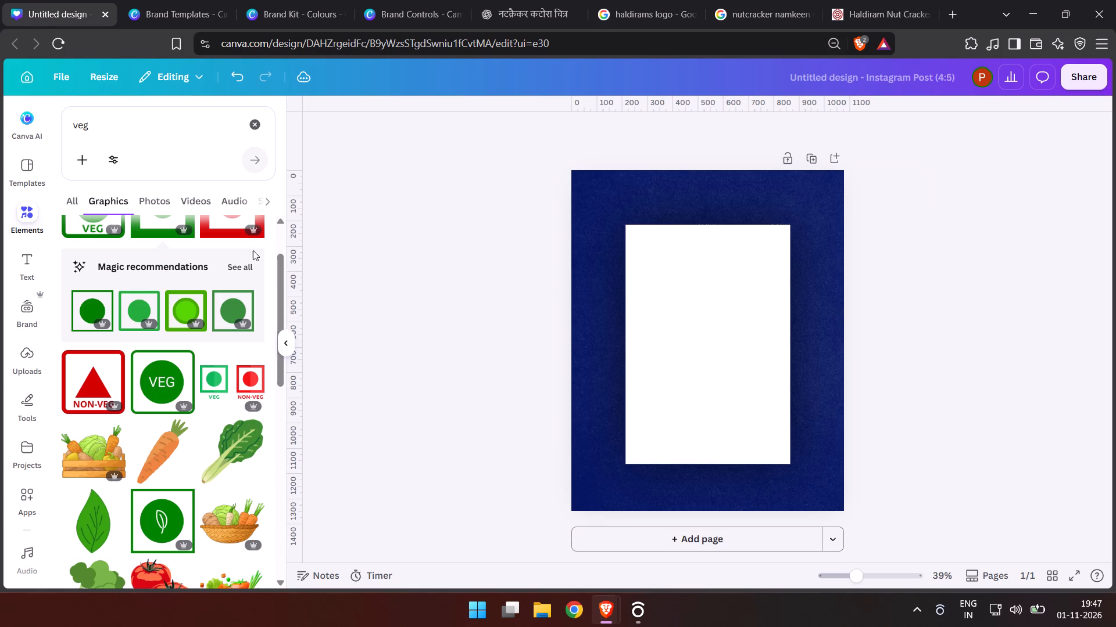
# Look through the magic recommendations and veg graphics results for a suitable vegetarian symbol.
pyautogui.click(250, 269)
pyautogui.scroll(5, 180, 377)
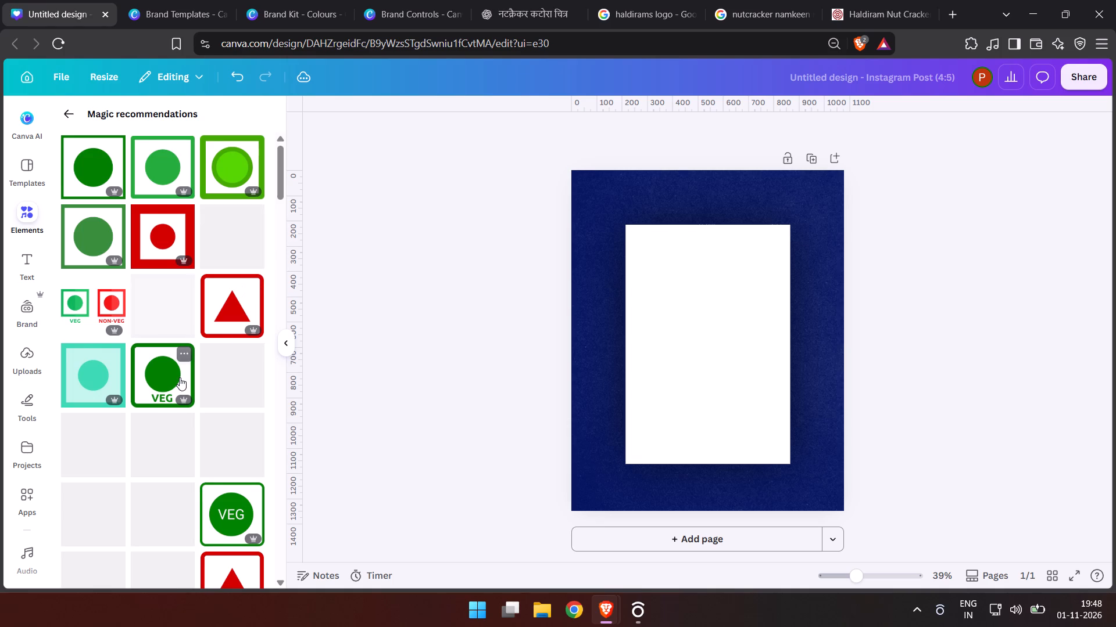
pyautogui.scroll(-5, 180, 377)
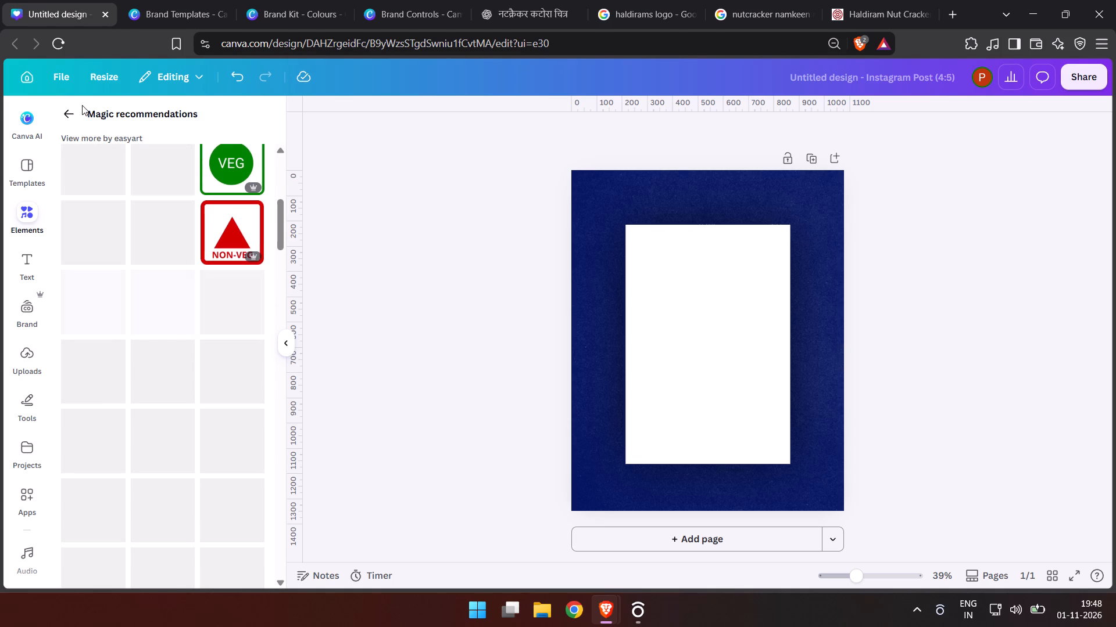
pyautogui.click(78, 110)
pyautogui.scroll(-4, 116, 402)
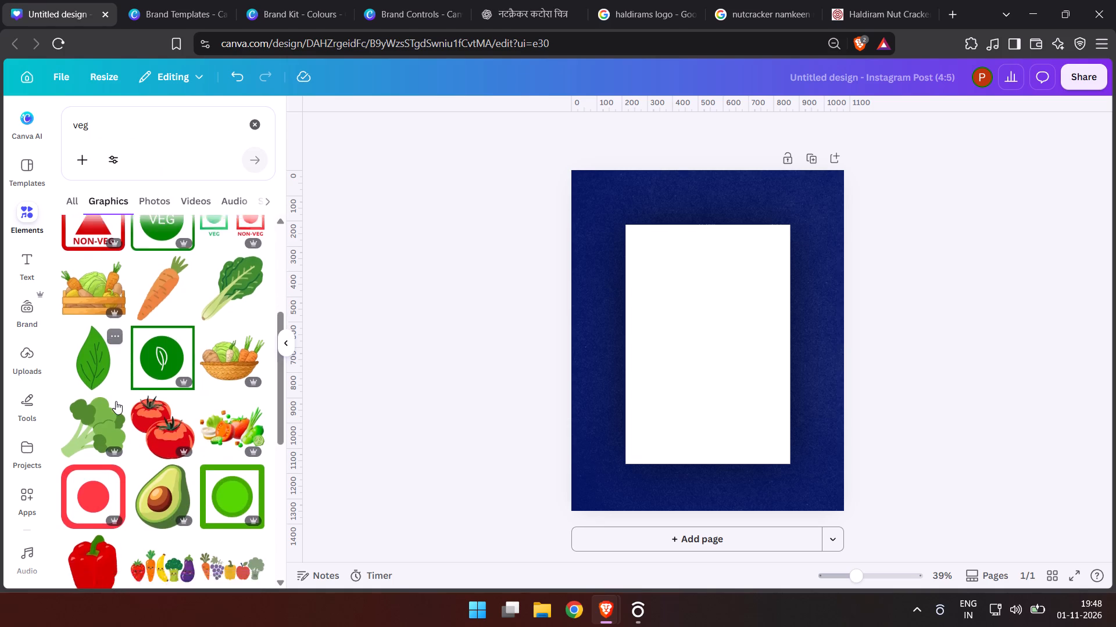
pyautogui.scroll(-5, 116, 401)
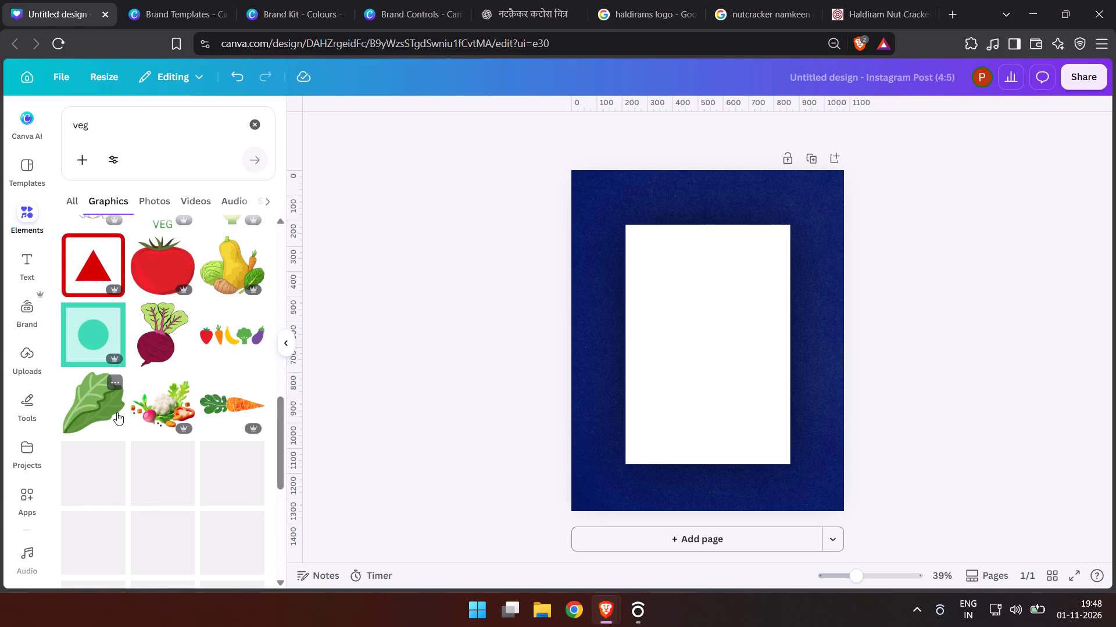
pyautogui.scroll(-4, 117, 412)
pyautogui.scroll(5, 117, 409)
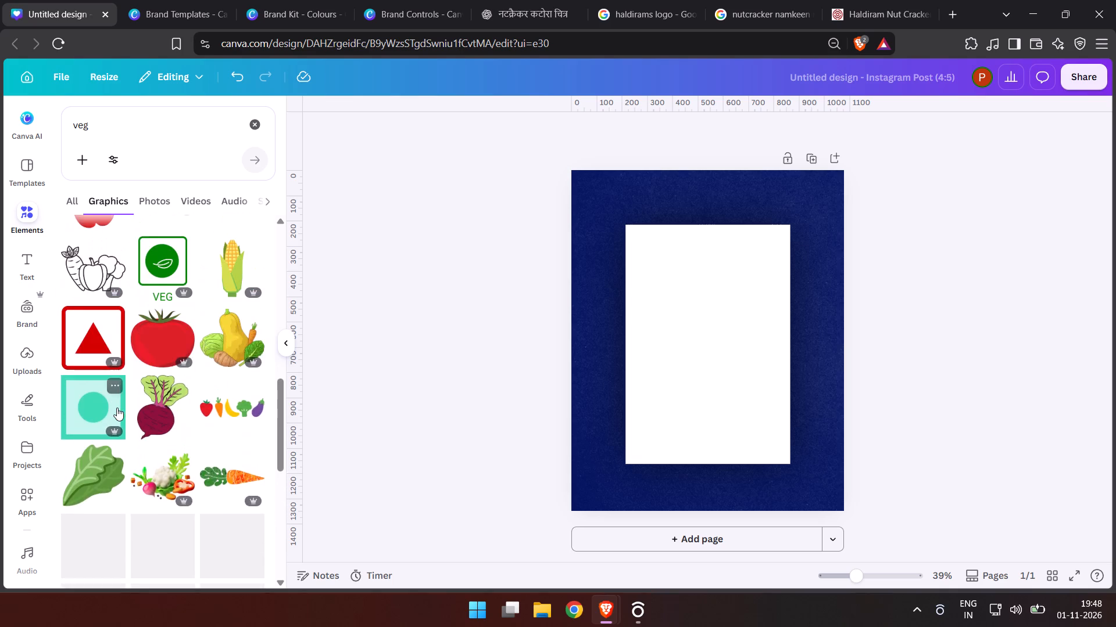
pyautogui.scroll(2, 117, 408)
pyautogui.scroll(-1, 117, 408)
pyautogui.scroll(3, 117, 408)
pyautogui.scroll(-3, 117, 408)
pyautogui.scroll(1, 117, 408)
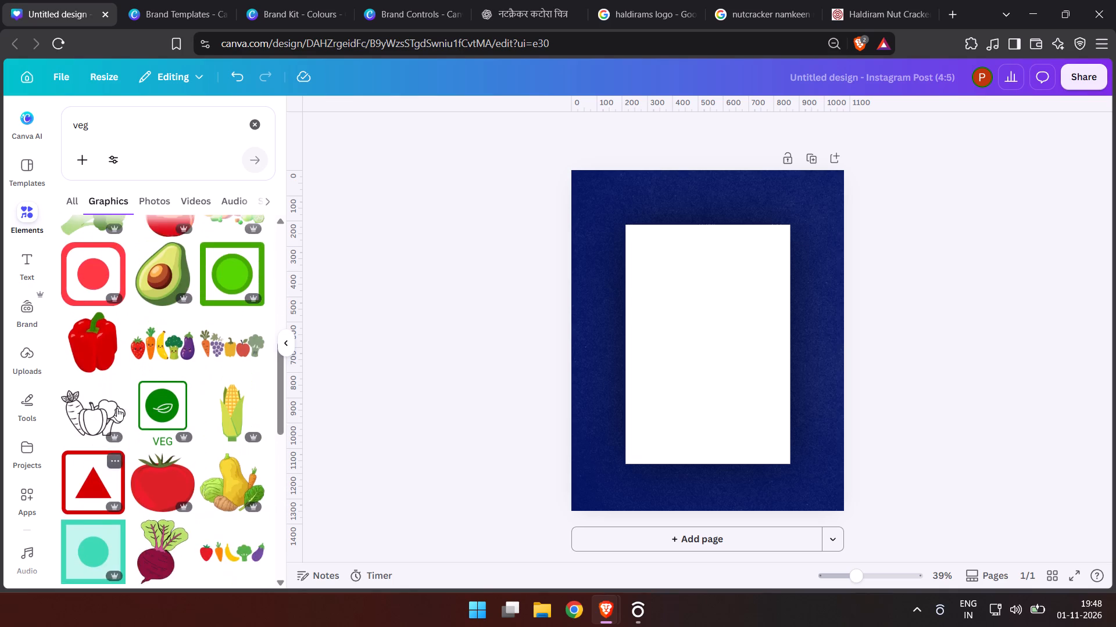
pyautogui.scroll(9, 117, 408)
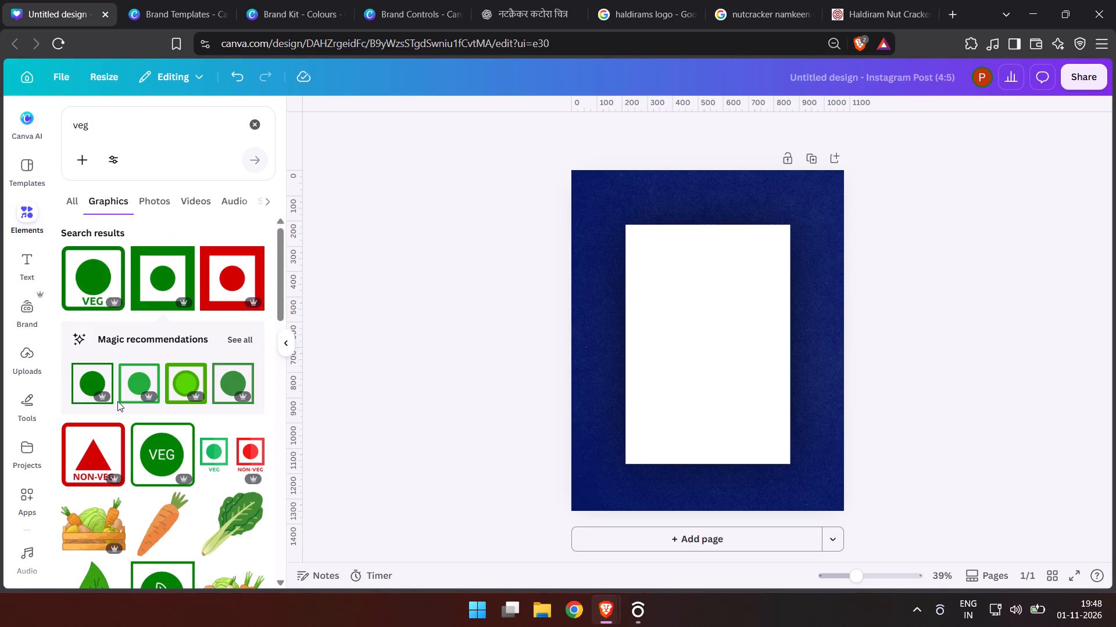
pyautogui.scroll(6, 117, 401)
pyautogui.scroll(-5, 117, 401)
pyautogui.scroll(8, 117, 401)
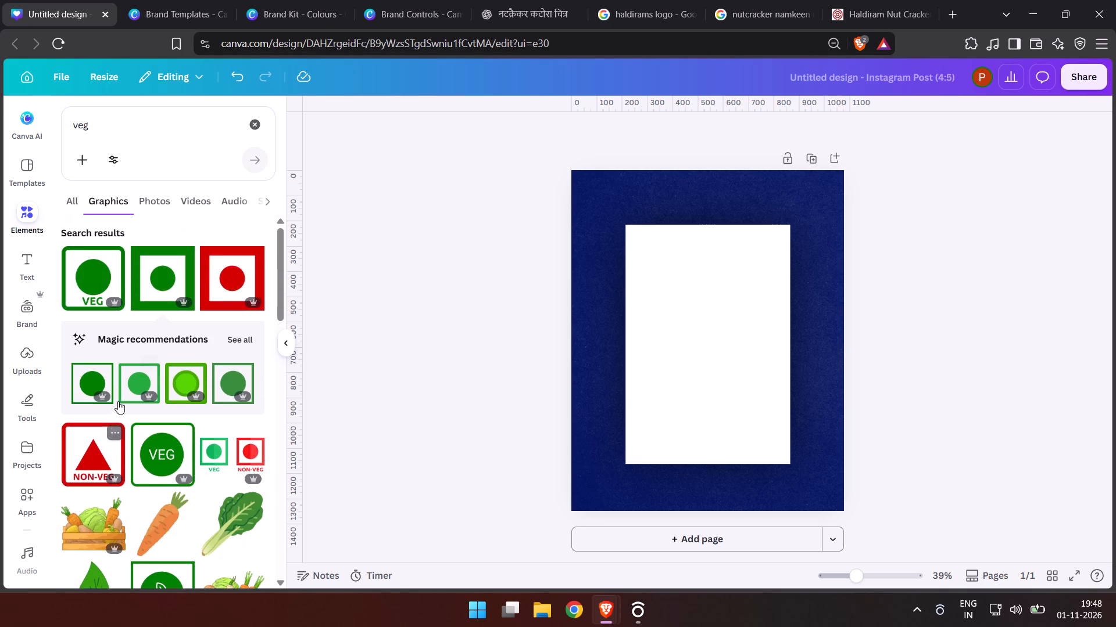
# Add the thick-bordered green veg symbol, shrunk to about 78 × 78, on the blue background near the page's top-right corner.
pyautogui.click(167, 267)
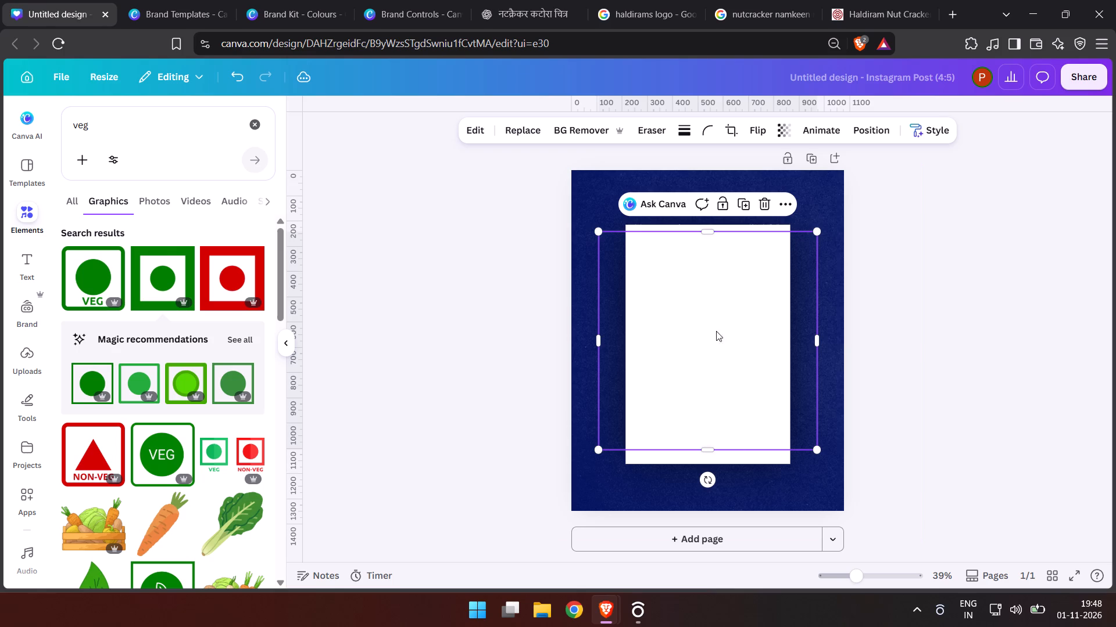
pyautogui.moveTo(819, 446); pyautogui.dragTo(663, 264)
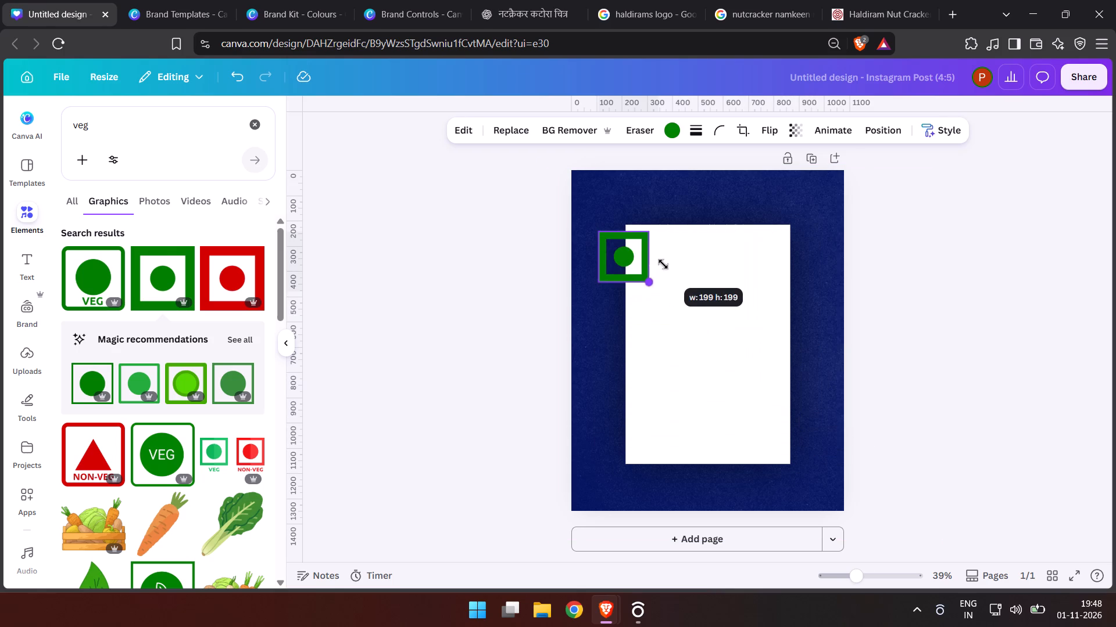
pyautogui.moveTo(663, 264); pyautogui.dragTo(651, 255)
pyautogui.moveTo(621, 250); pyautogui.dragTo(807, 204)
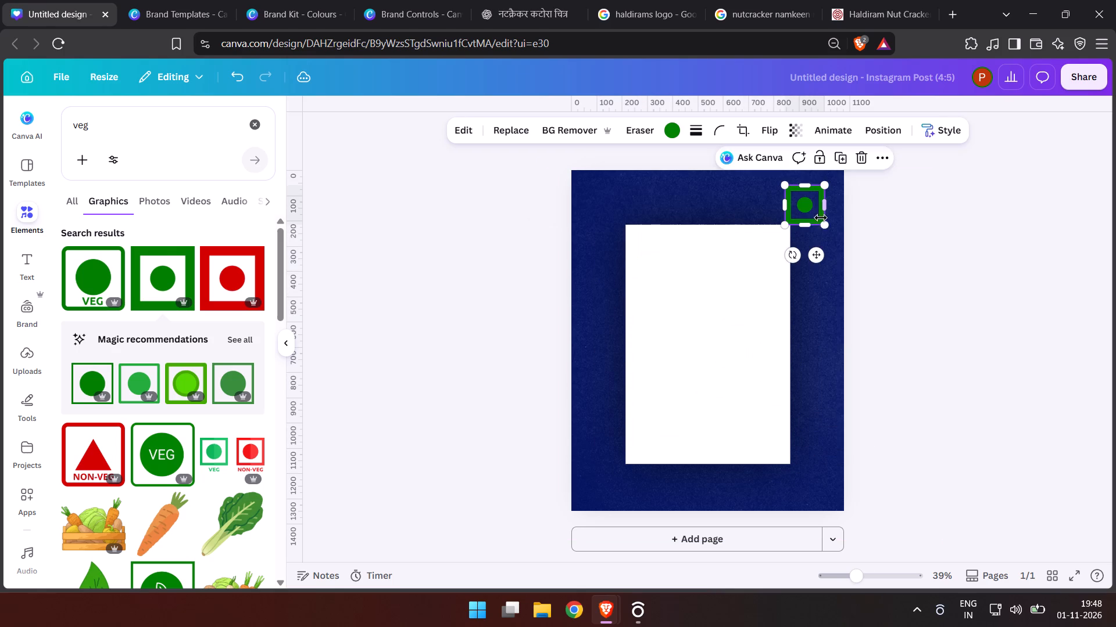
pyautogui.moveTo(821, 224); pyautogui.dragTo(800, 203)
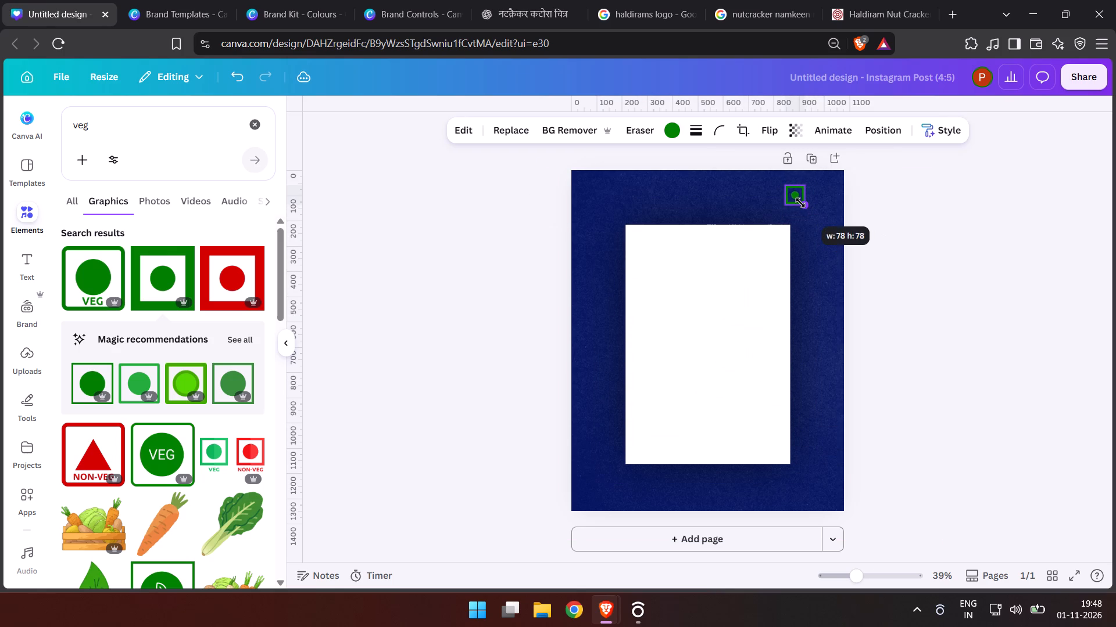
# Move the veg symbol closer to the page's top-right corner, clear of the white panel, and deselect it.
pyautogui.moveTo(800, 203); pyautogui.dragTo(800, 201)
pyautogui.moveTo(812, 236); pyautogui.dragTo(840, 231)
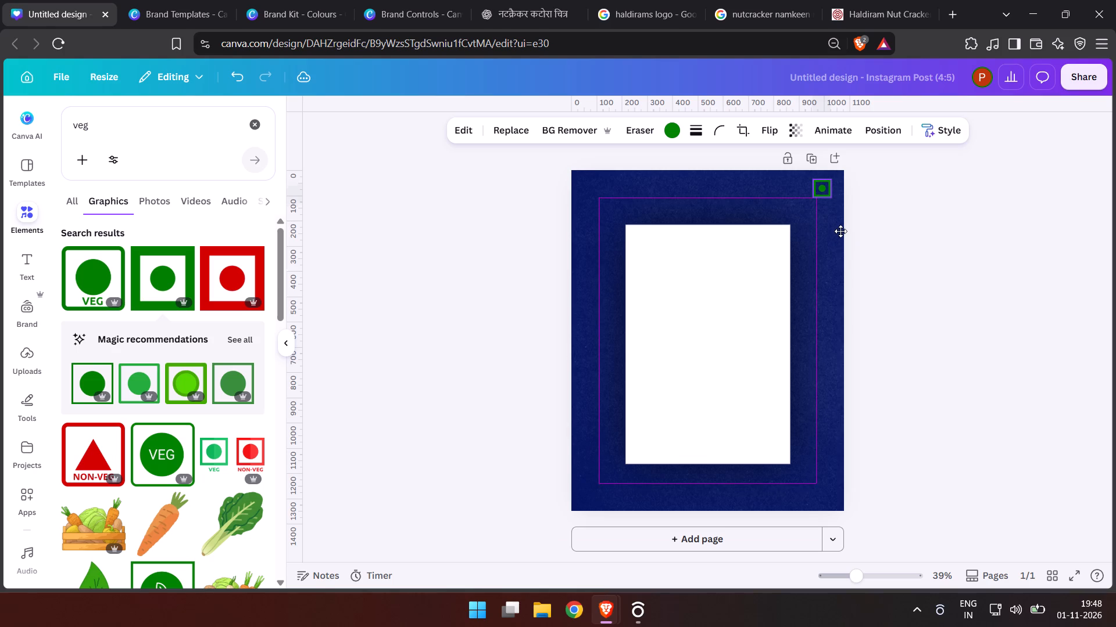
pyautogui.moveTo(840, 231); pyautogui.dragTo(839, 237)
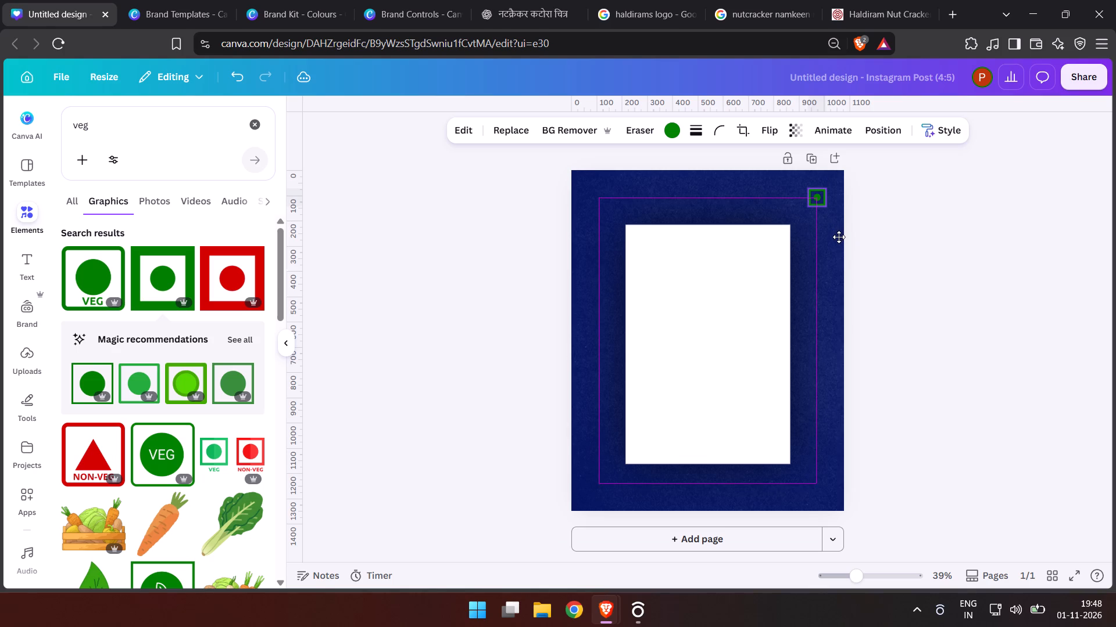
pyautogui.moveTo(839, 237); pyautogui.dragTo(838, 236)
pyautogui.doubleClick(1038, 281)
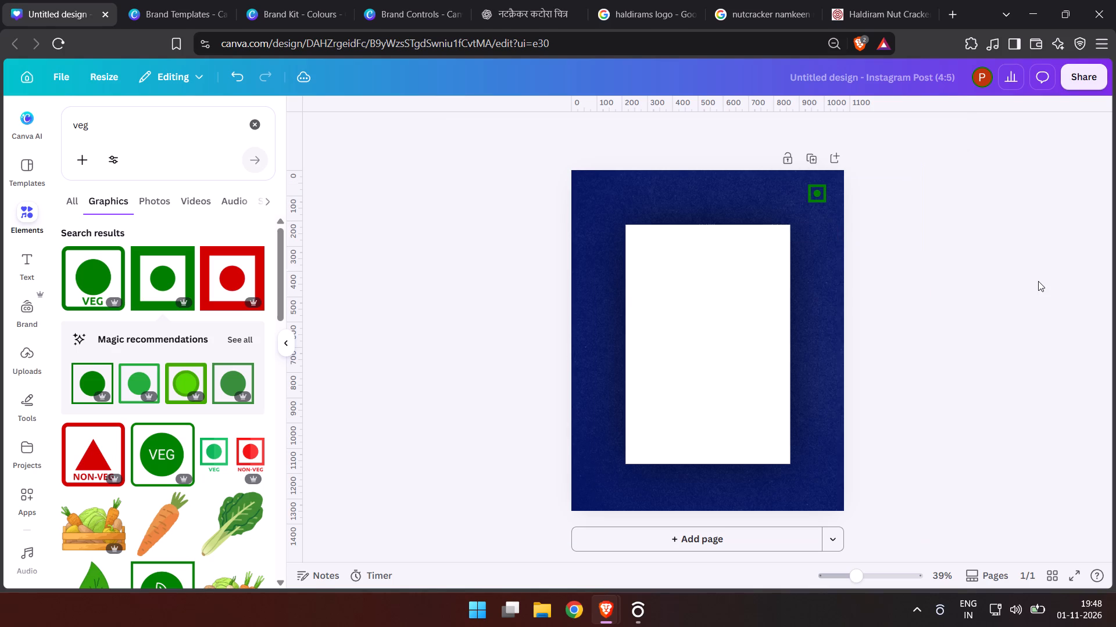
# Add a white square shape, shrink it to the veg symbol's size and send it behind the symbol as its background.
pyautogui.click(37, 411)
pyautogui.click(67, 291)
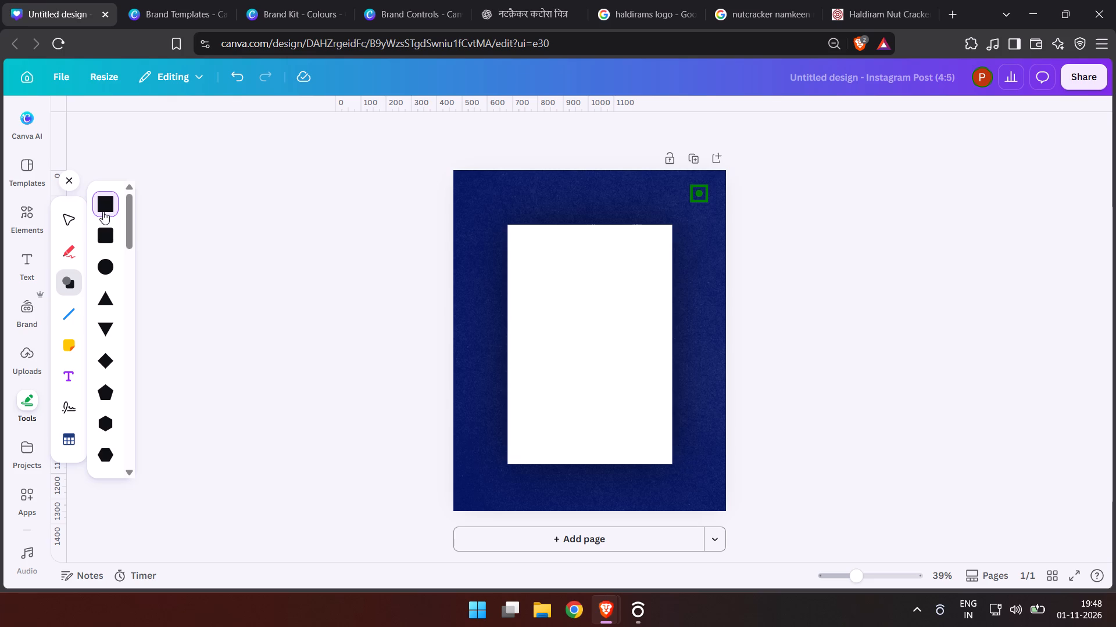
pyautogui.click(103, 211)
pyautogui.click(691, 185)
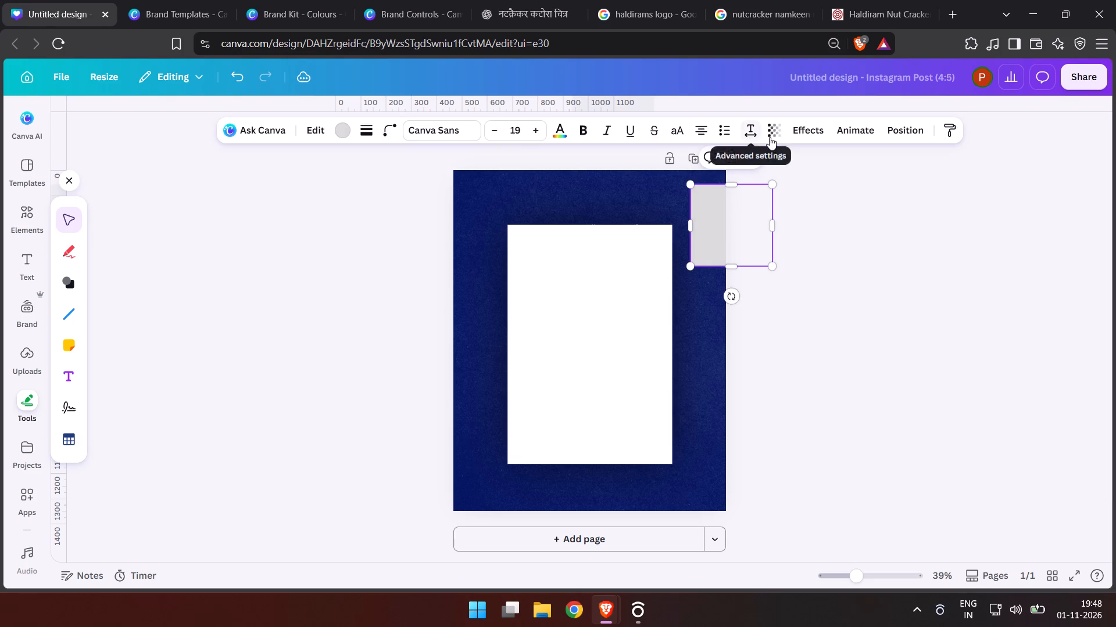
pyautogui.click(775, 137)
pyautogui.click(341, 129)
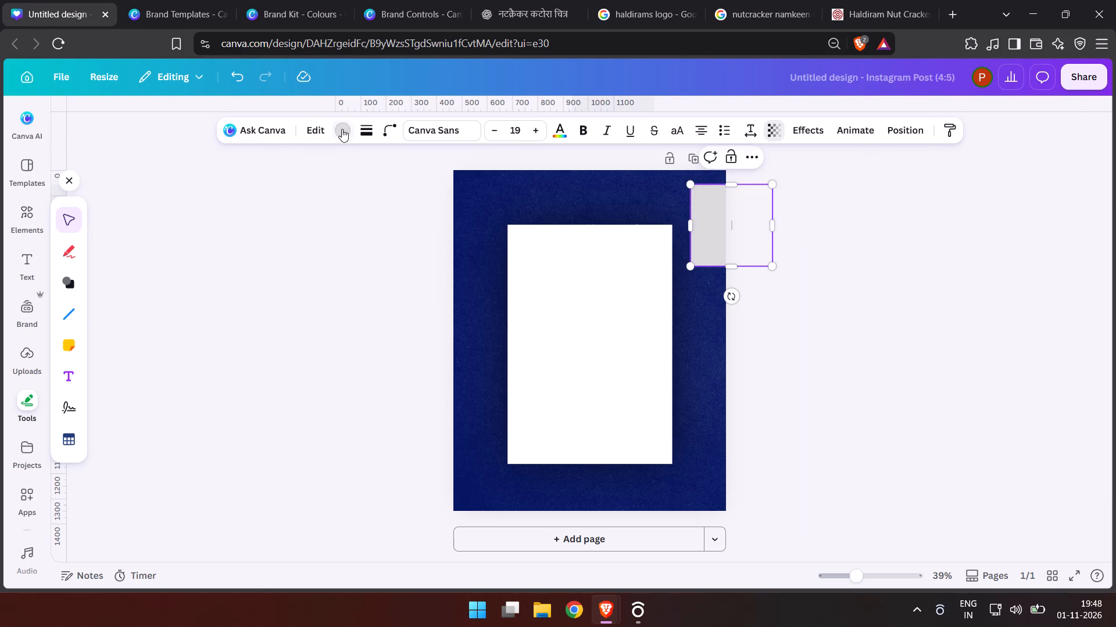
pyautogui.click(170, 208)
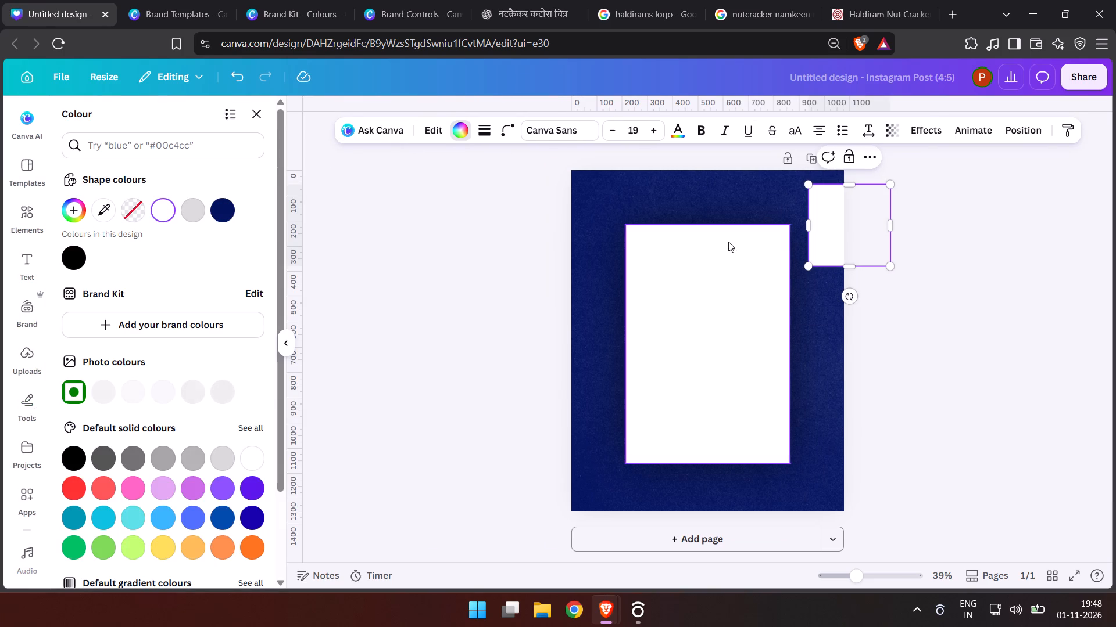
pyautogui.moveTo(889, 269); pyautogui.dragTo(789, 208)
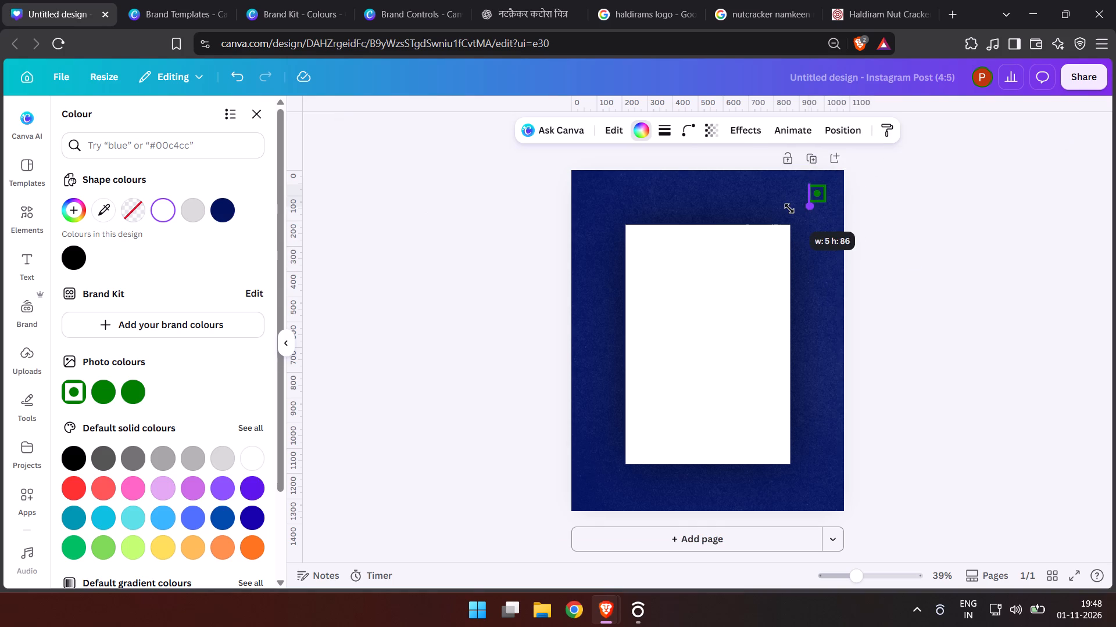
pyautogui.moveTo(789, 208); pyautogui.dragTo(826, 204)
pyautogui.hotkey('ctrl', '[')
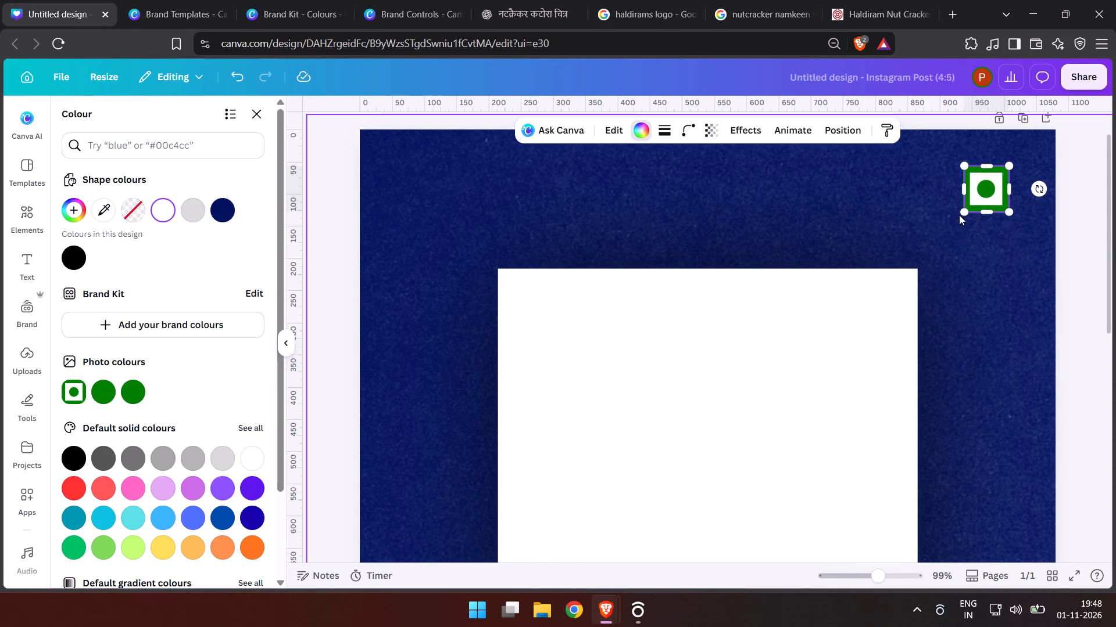
pyautogui.doubleClick(1081, 240)
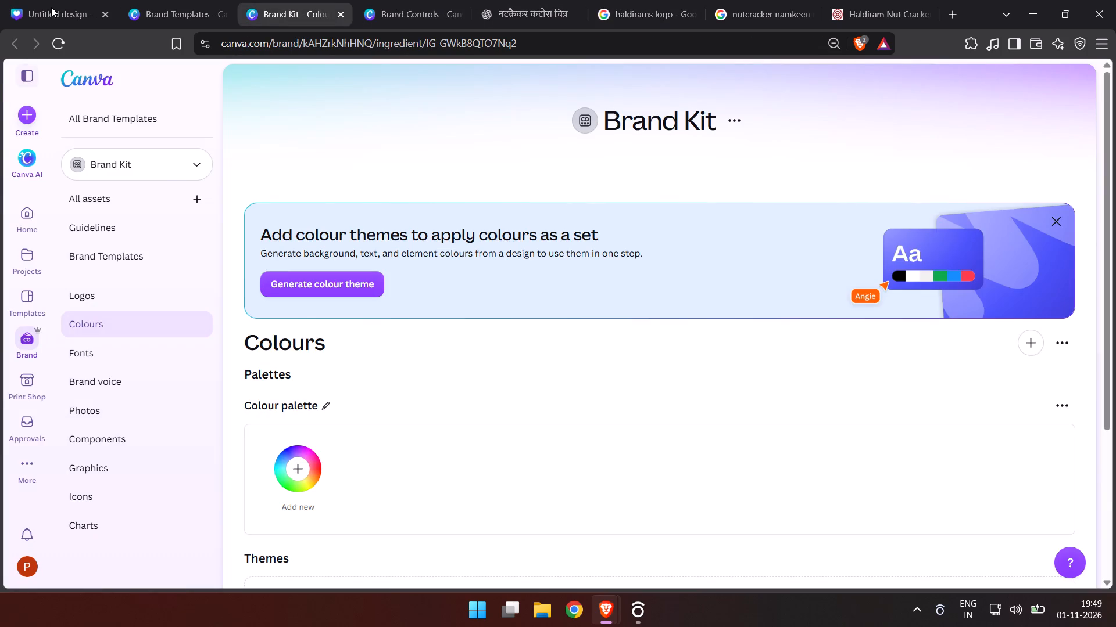
# Switch to the Canva design, discard the stray snack tray photo and paste the generated snack bowl image over the white panel.
pyautogui.click(56, 0)
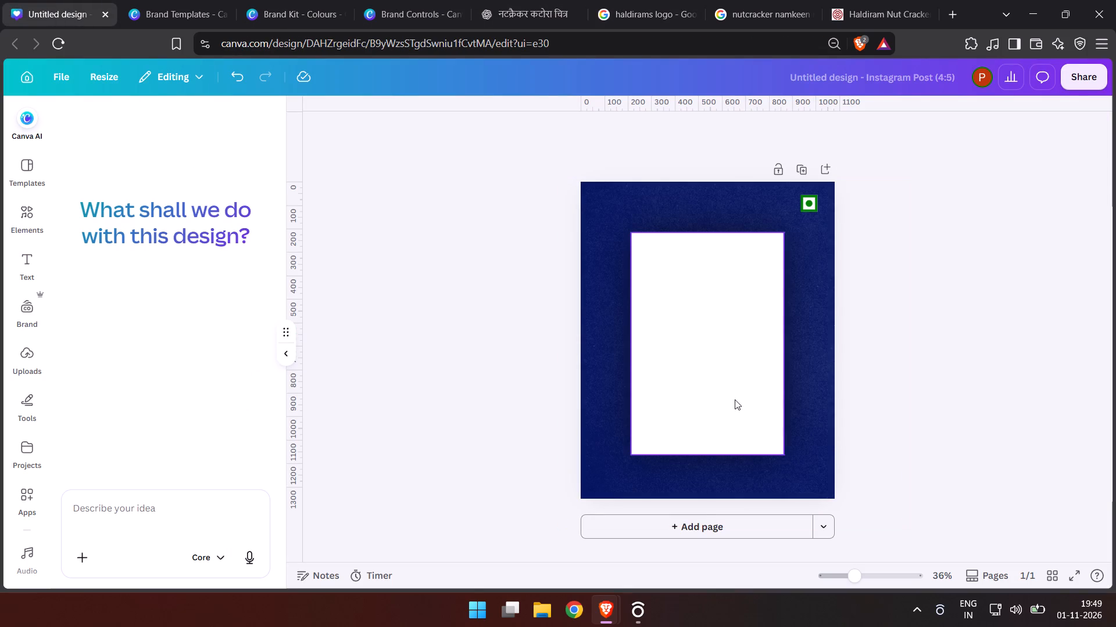
pyautogui.hotkey('ctrl', 'v')
pyautogui.moveTo(703, 349); pyautogui.dragTo(469, 401)
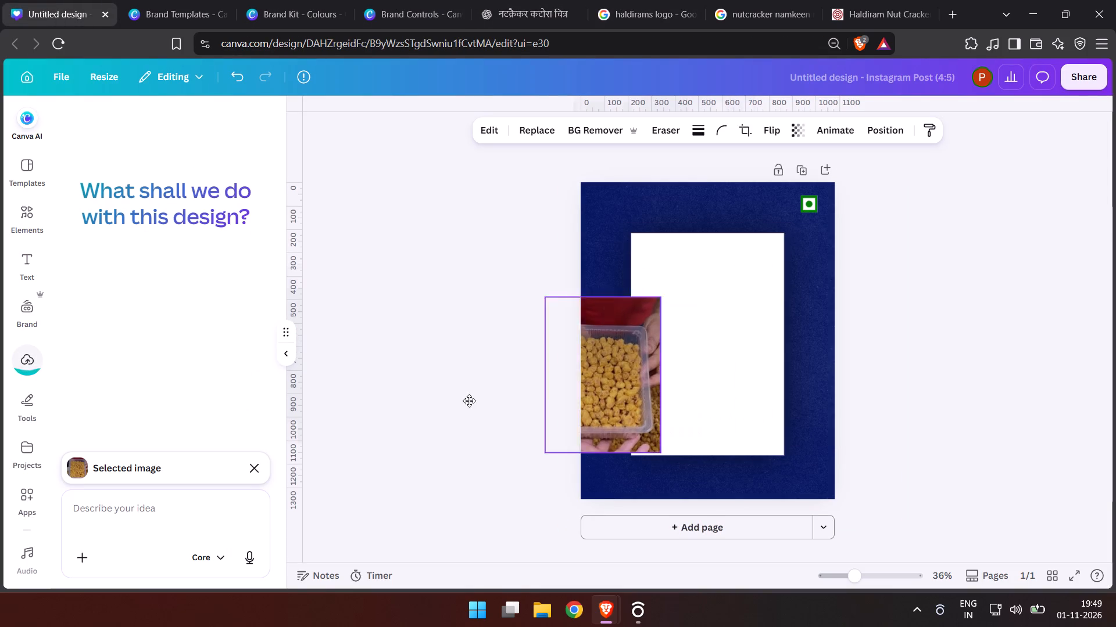
pyautogui.moveTo(469, 401); pyautogui.dragTo(360, 405)
pyautogui.click(730, 421)
pyautogui.hotkey('ctrl', 'v')
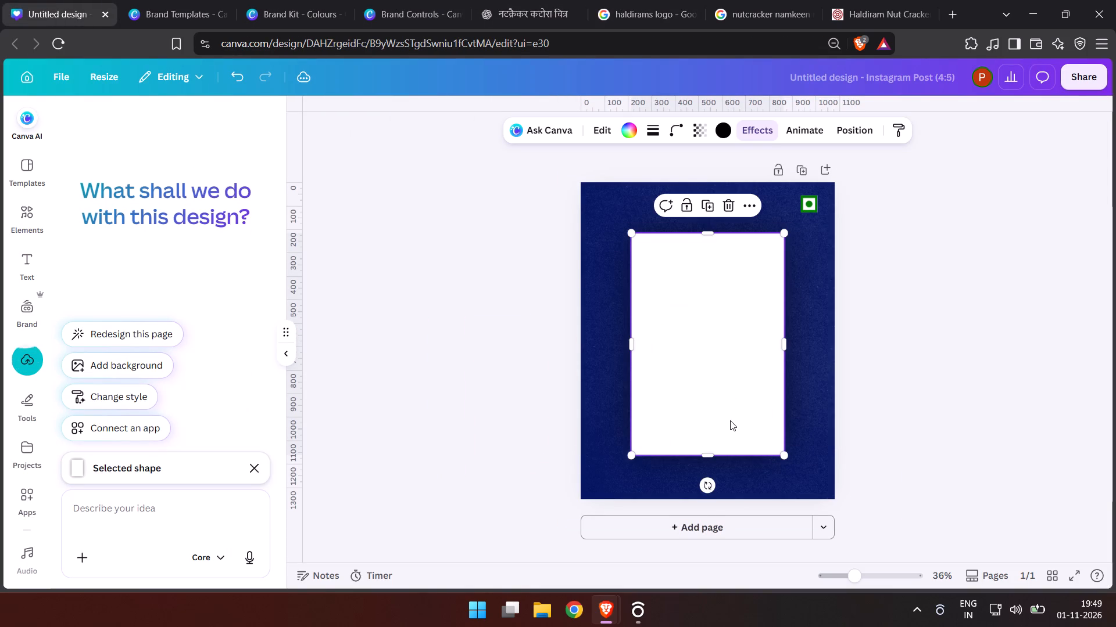
pyautogui.hotkey('ctrl', 'v')
# Switch to the ChatGPT conversation and save the snack bowl image to the Desktop as PNG "Joyful Golden Snack Bowl Characters".
pyautogui.click(491, 0)
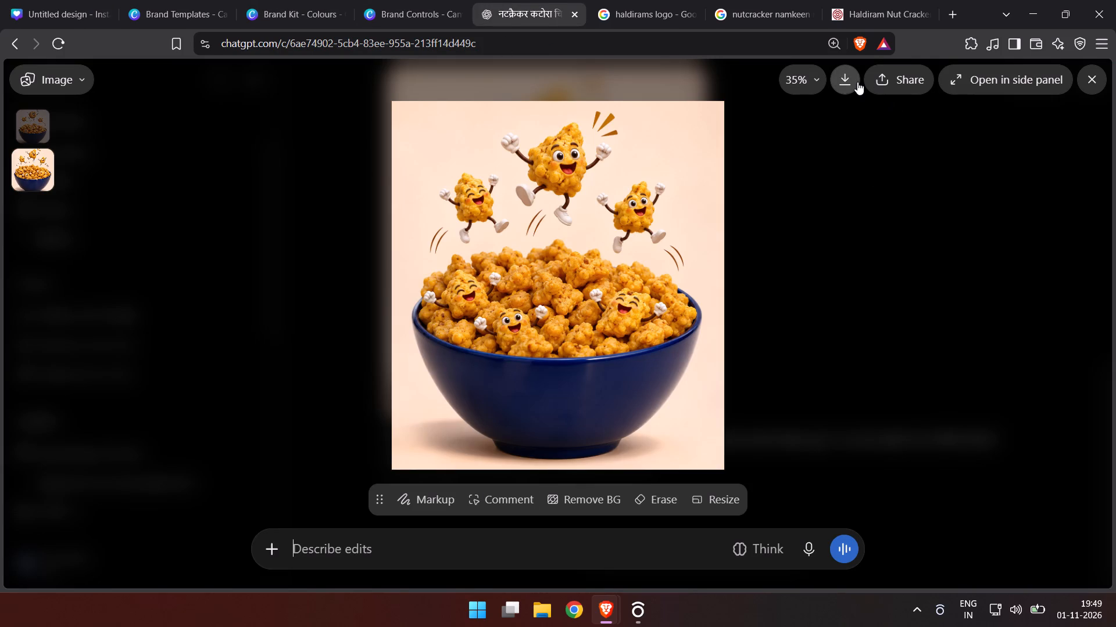
pyautogui.click(857, 82)
pyautogui.click(996, 558)
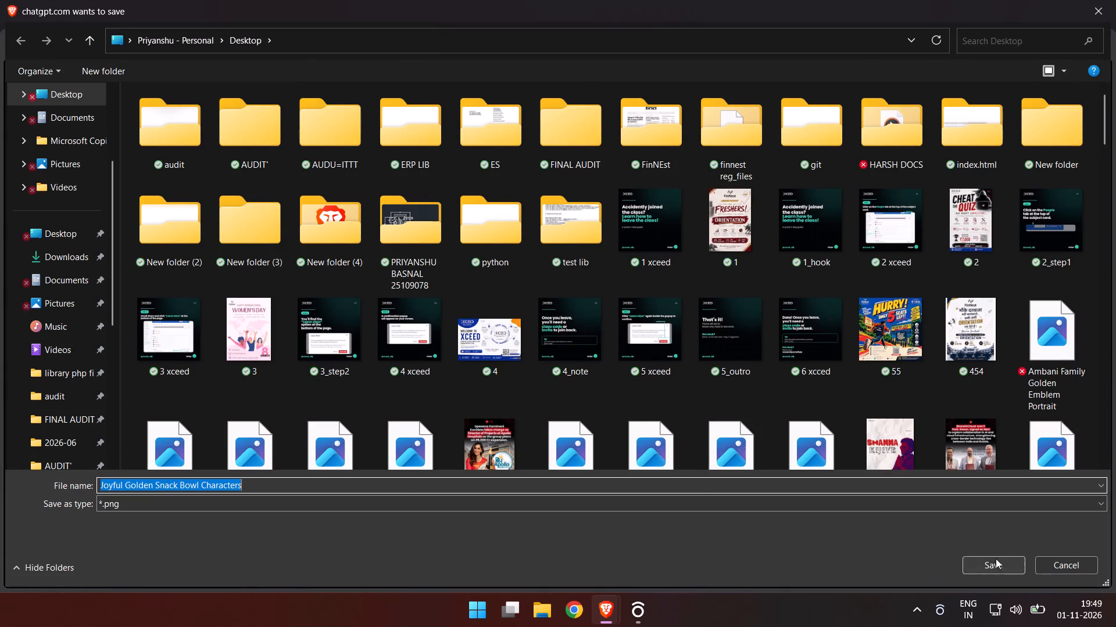
# Return to the Canva design and remove the duplicate snack bowl image by moving it off the page.
pyautogui.click(31, 5)
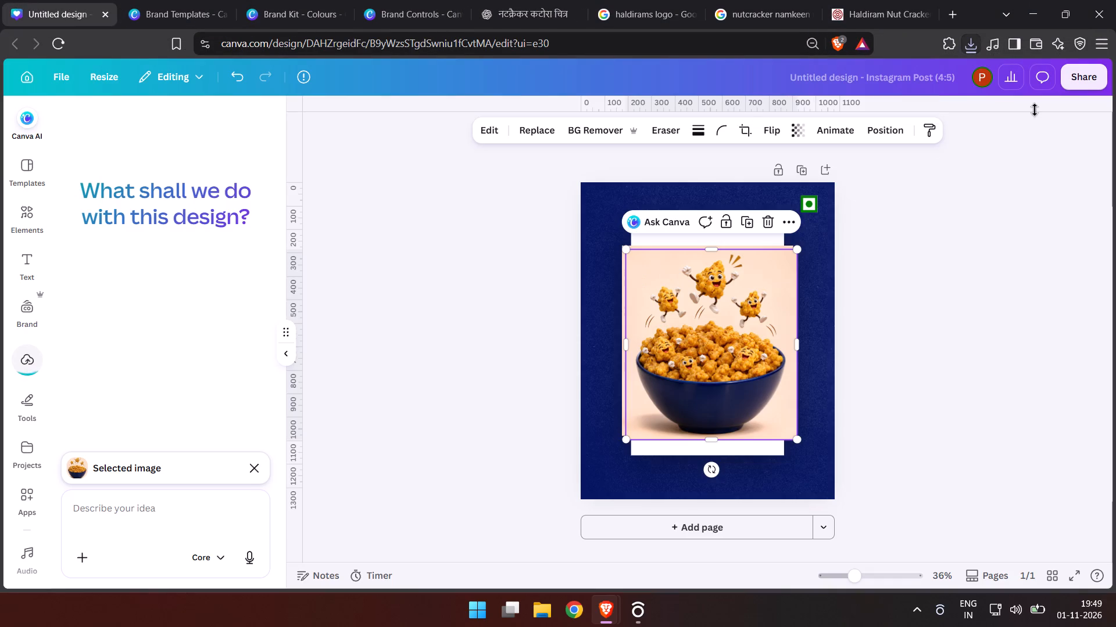
pyautogui.moveTo(699, 303); pyautogui.dragTo(205, 348)
# Remove the beige background from the remaining snack bowl image with BG Remover.
pyautogui.click(723, 394)
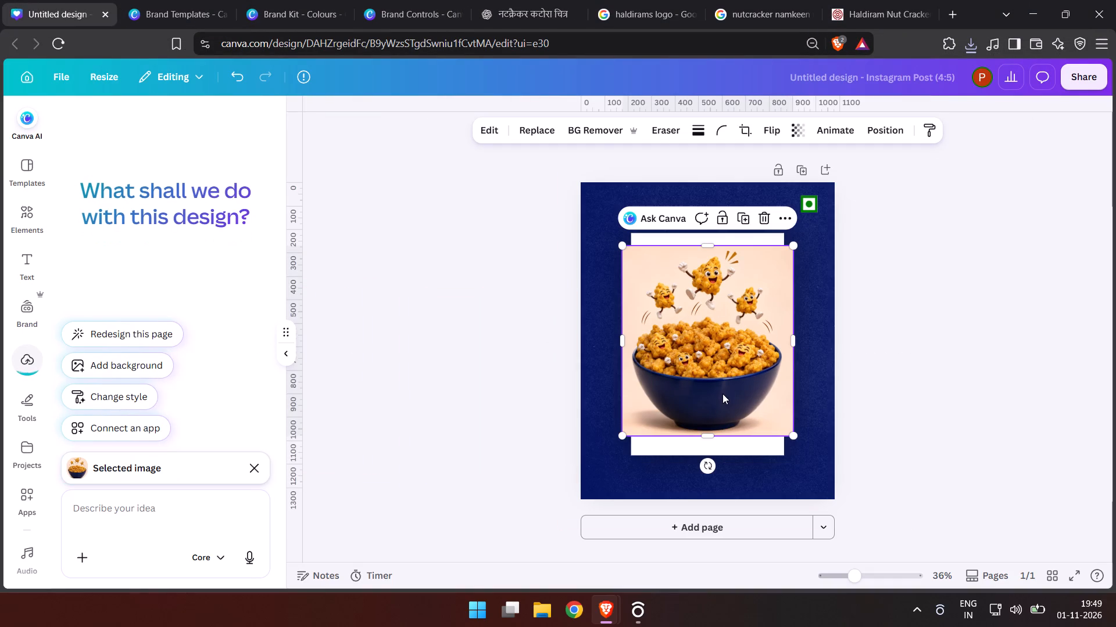
pyautogui.click(581, 132)
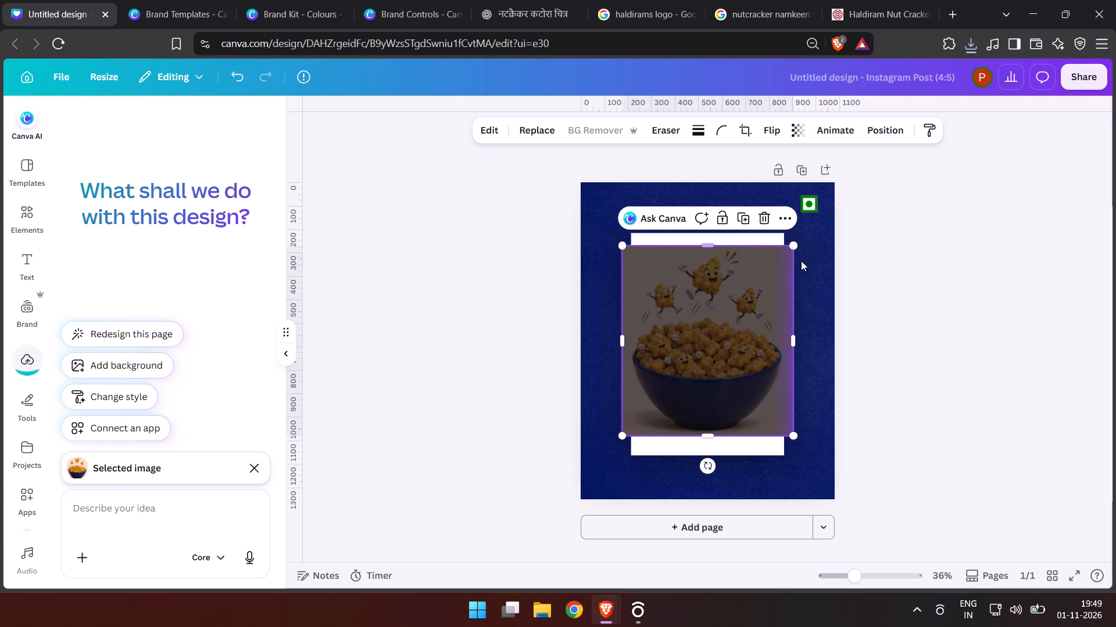
# Open YouTube in a new browser tab.
pyautogui.click(959, 7)
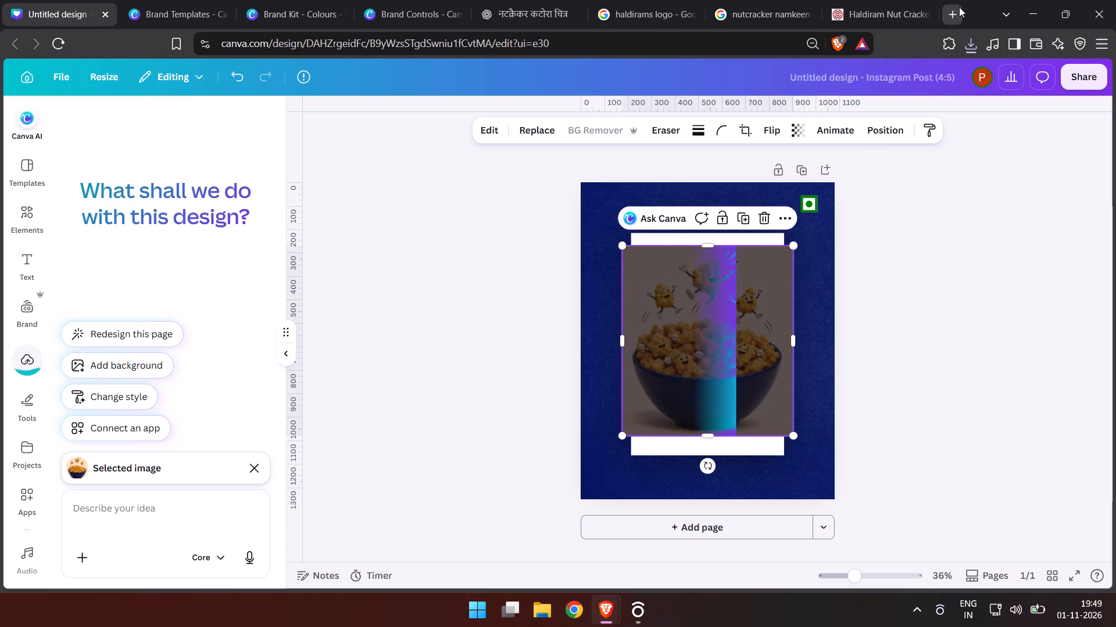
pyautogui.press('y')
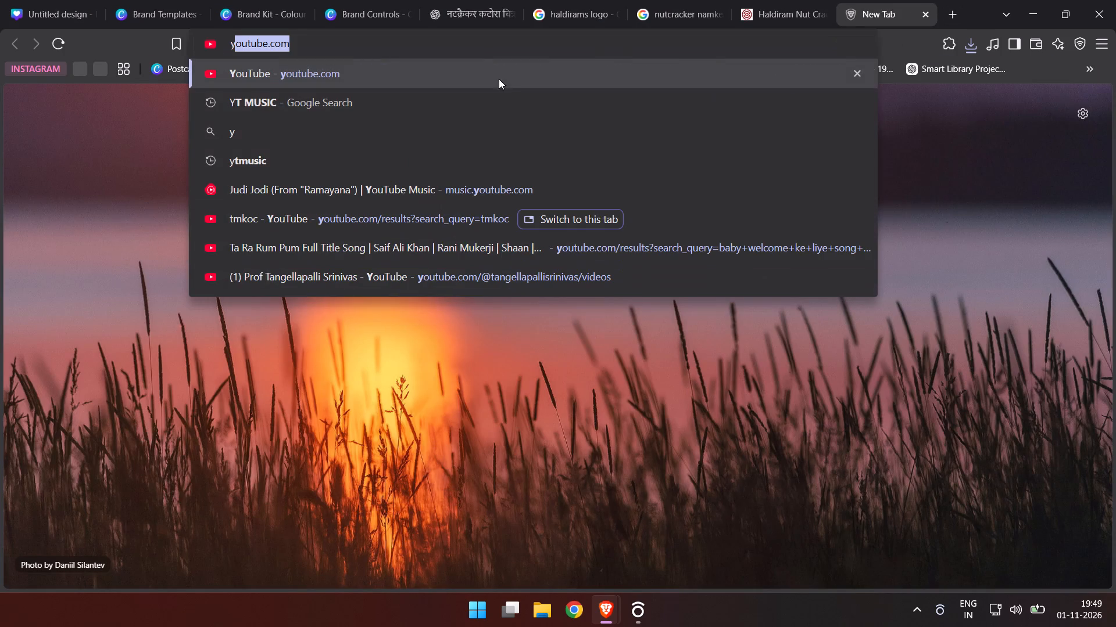
# Search for YT MUSIC in a new browser tab and open the YouTube Music site.
pyautogui.doubleClick(424, 111)
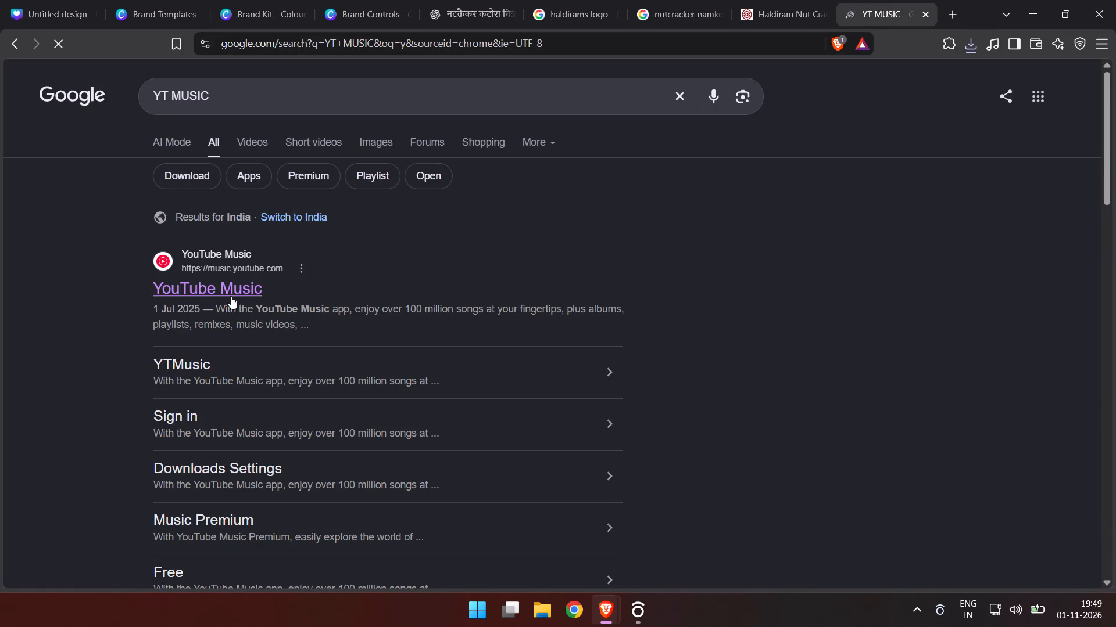
pyautogui.doubleClick(231, 291)
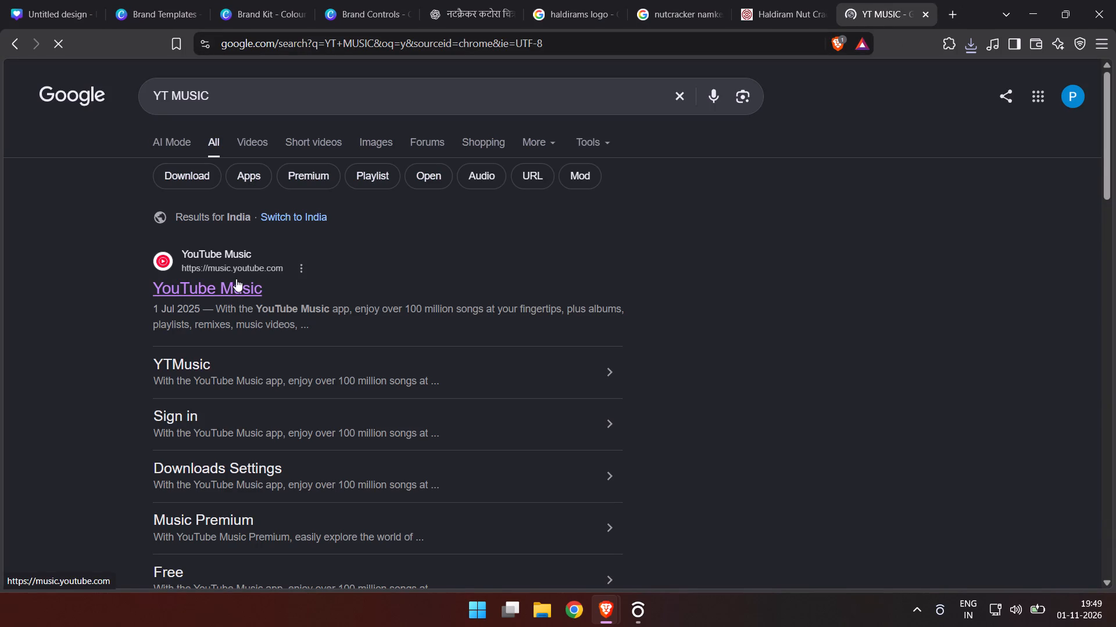
# Bring the ChatGPT image of the blue snack bowl with jumping characters into the Canva design, over the white panel.
pyautogui.click(437, 0)
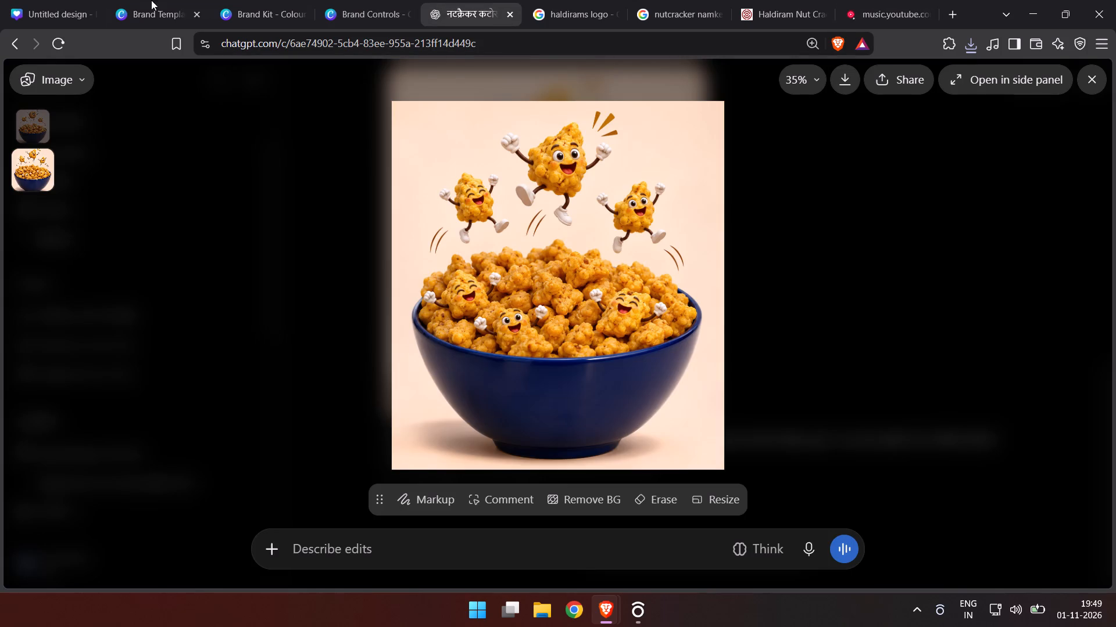
pyautogui.click(58, 0)
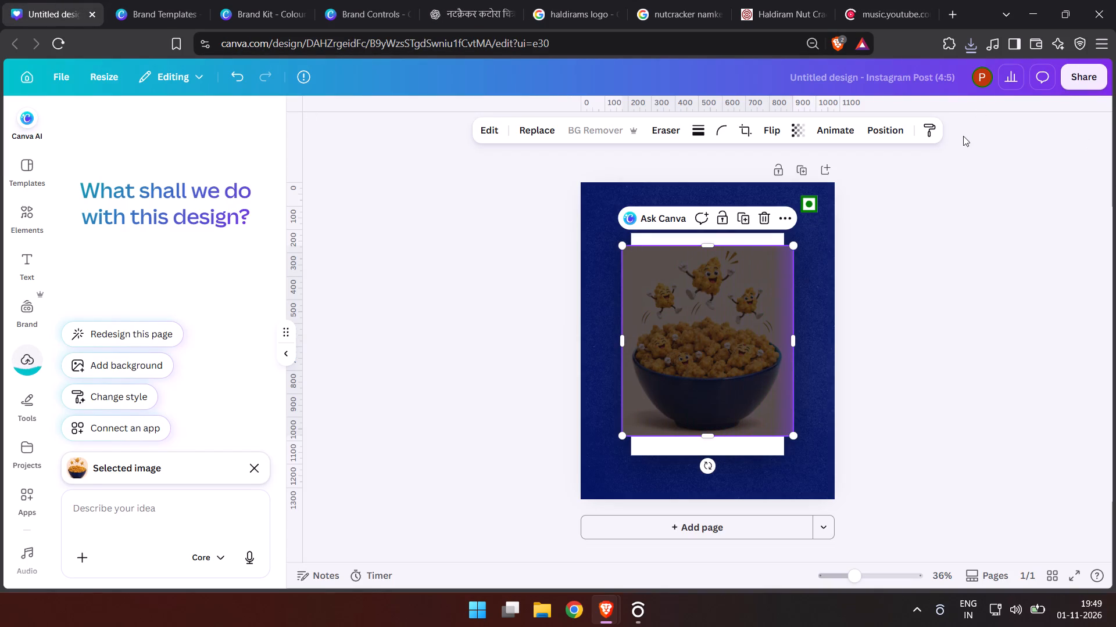
# Switch to the YouTube Music tab and play a song.
pyautogui.click(887, 0)
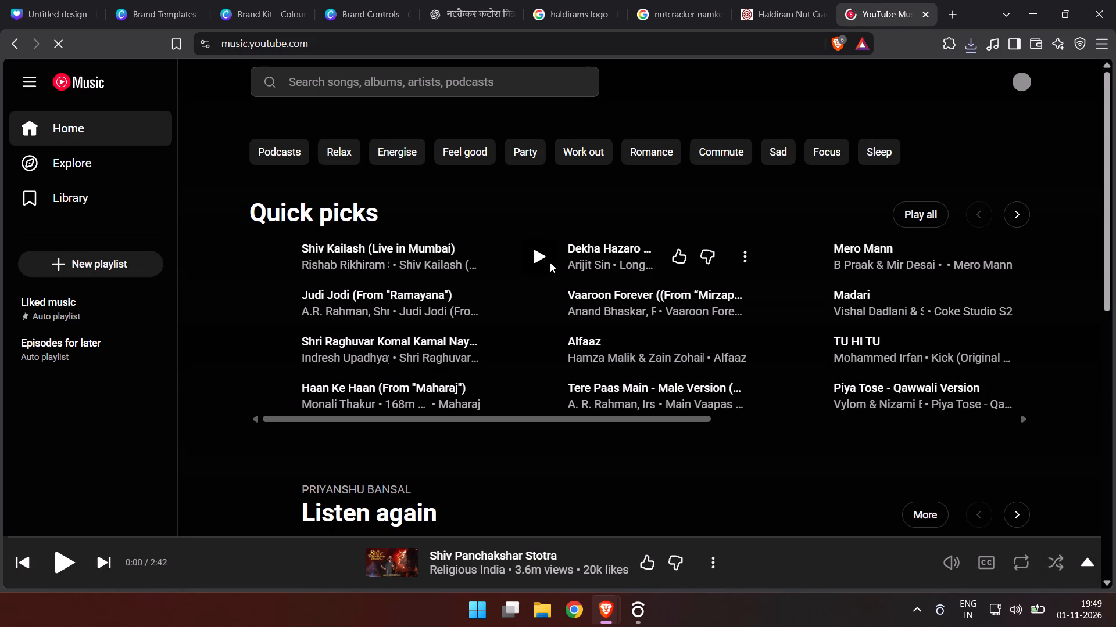
# Play the song Dekha Hazaro Dafaa from the Quick picks.
pyautogui.click(534, 245)
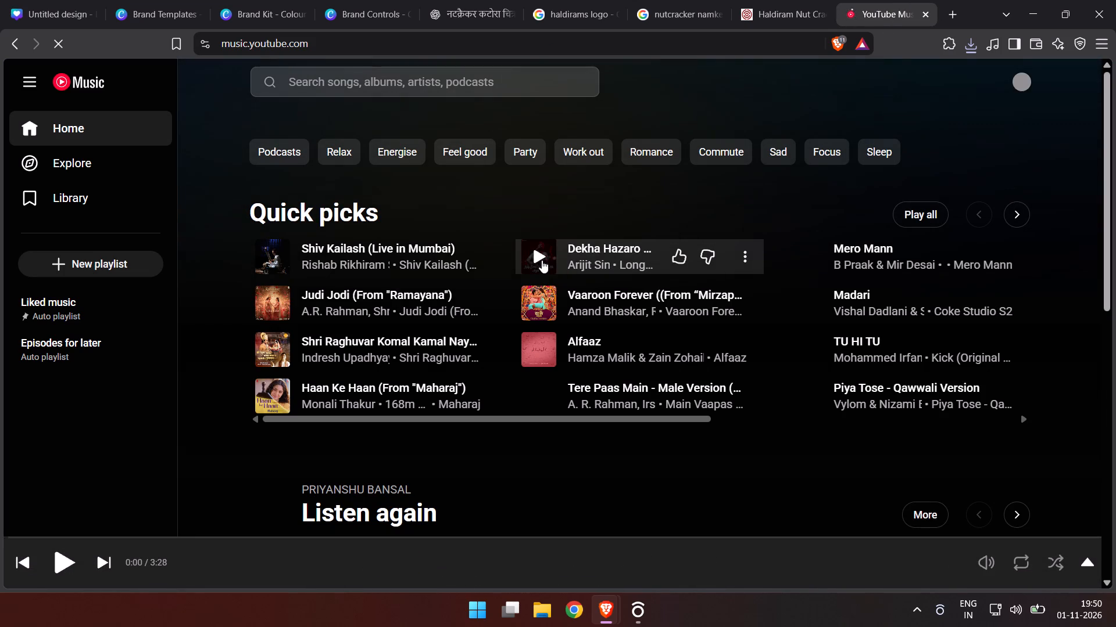
pyautogui.click(536, 253)
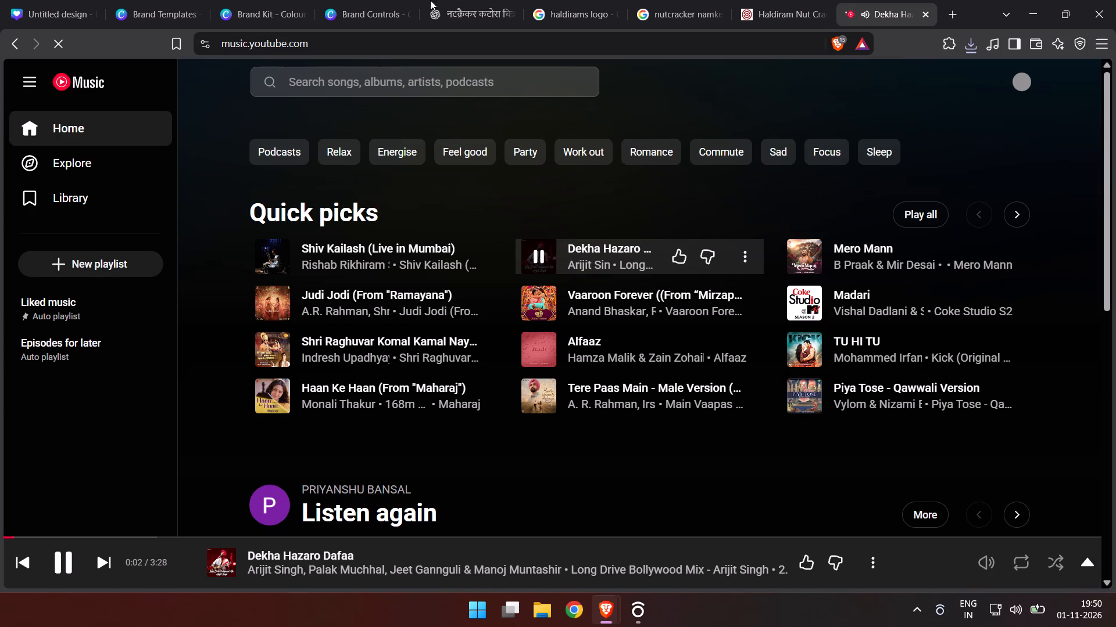
# Switch back to the Canva Instagram Post design and close the RAV Endpoint Protection window.
pyautogui.click(347, 0)
pyautogui.click(264, 0)
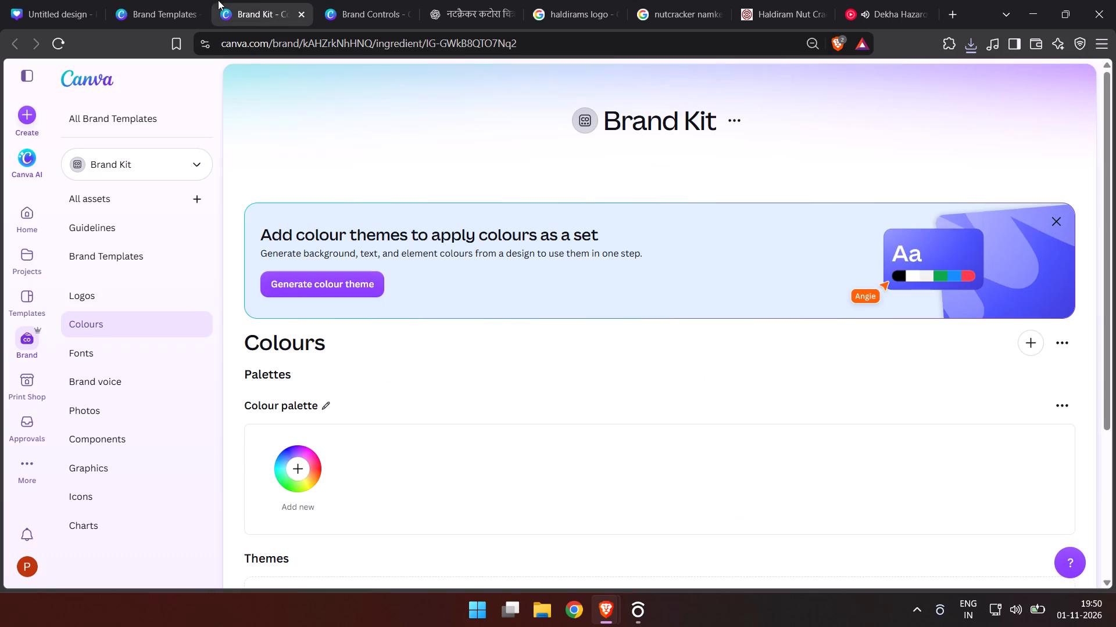
pyautogui.click(166, 0)
pyautogui.click(36, 0)
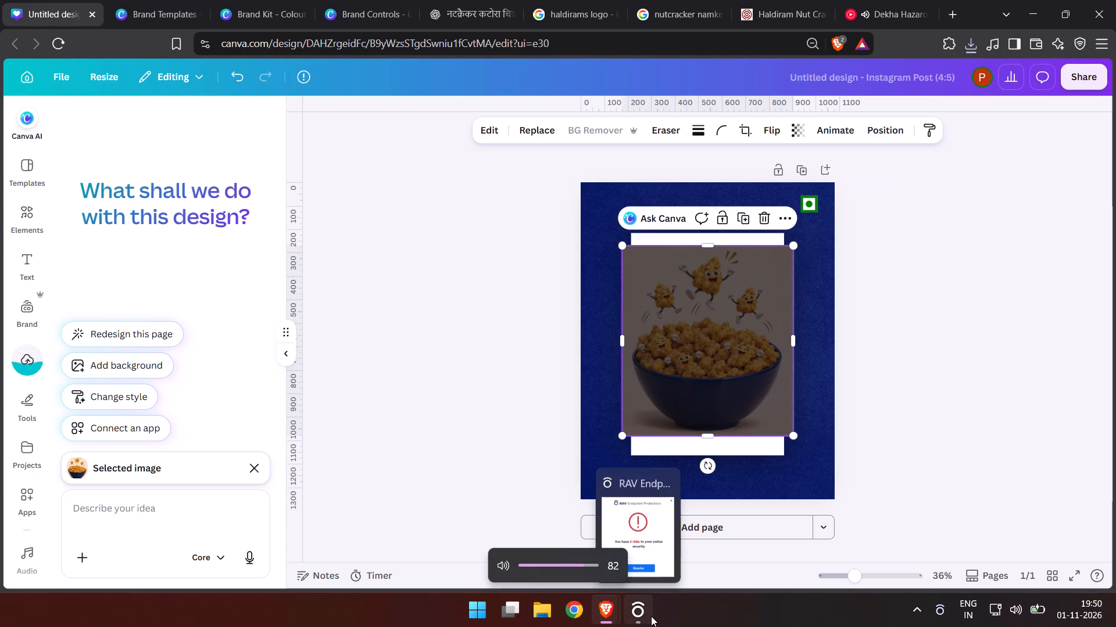
pyautogui.click(669, 480)
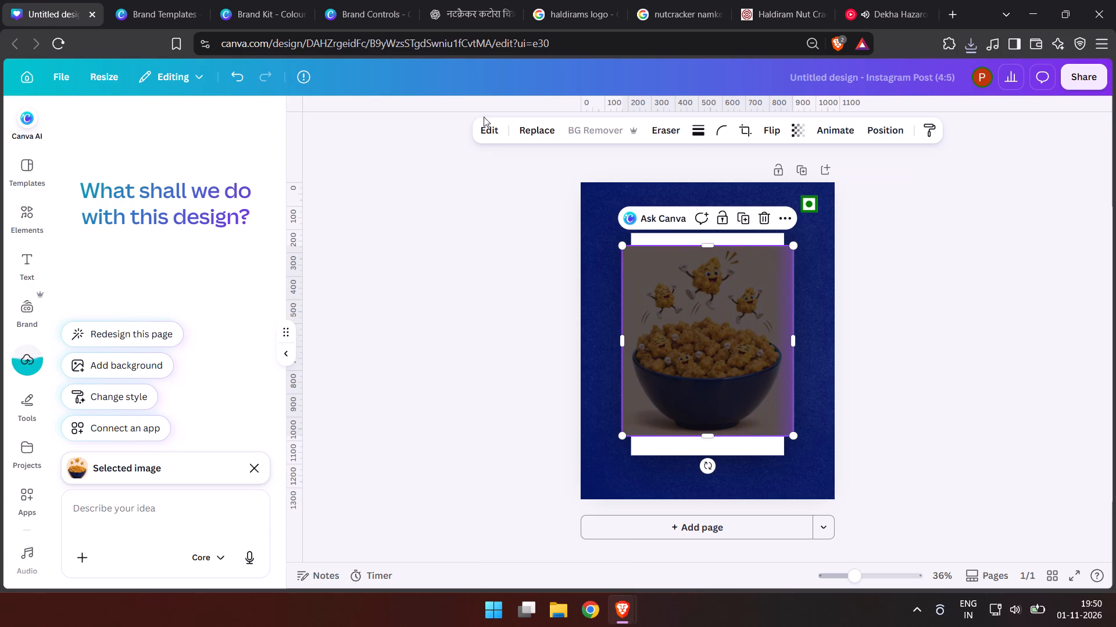
# Remove the background of the snack bowl image and reposition it over the white panel.
pyautogui.click(642, 361)
pyautogui.moveTo(665, 355); pyautogui.dragTo(640, 367)
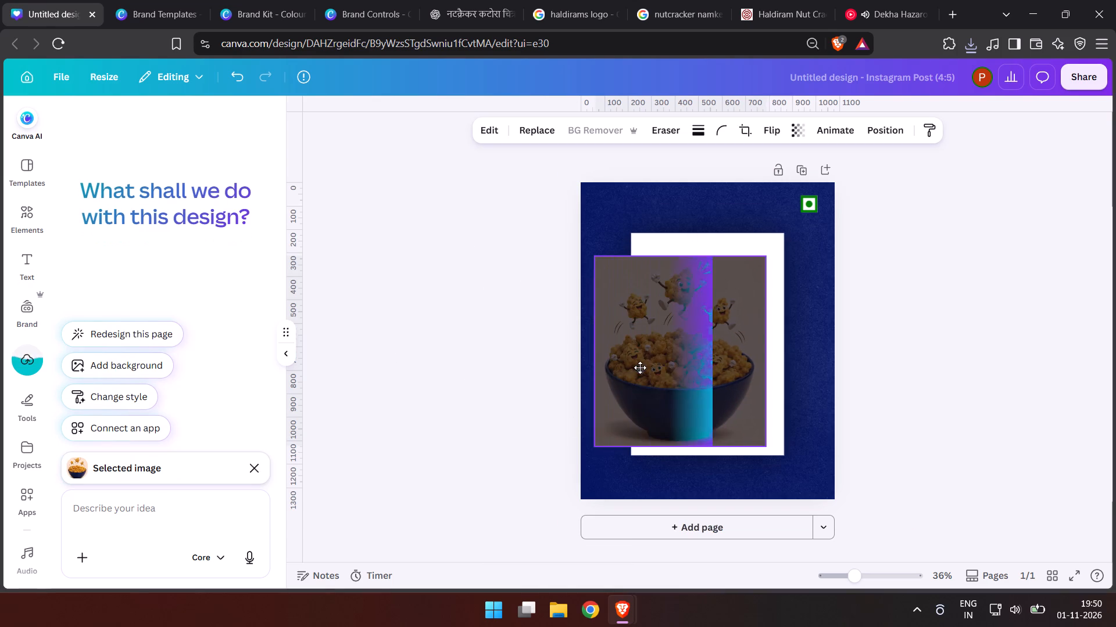
pyautogui.moveTo(640, 367); pyautogui.dragTo(662, 382)
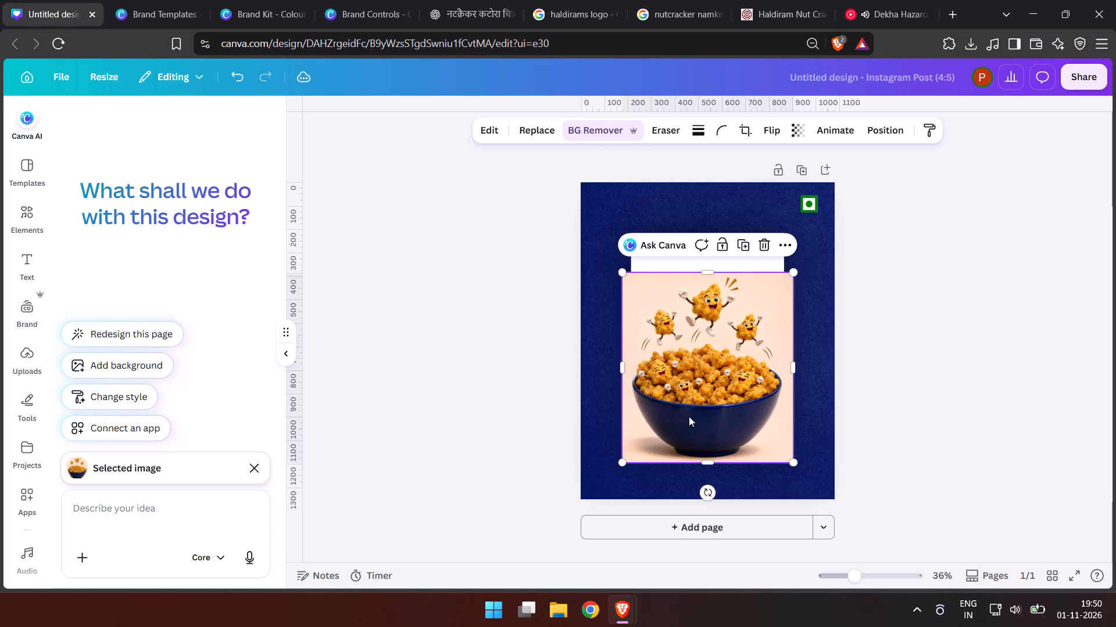
pyautogui.moveTo(704, 412); pyautogui.dragTo(699, 400)
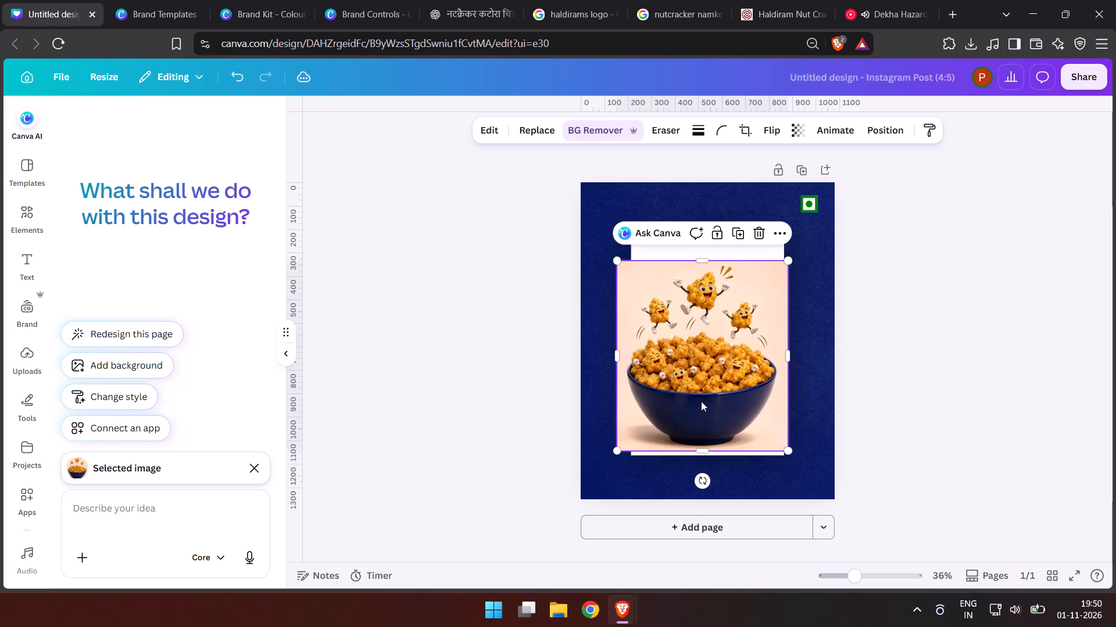
pyautogui.moveTo(710, 354); pyautogui.dragTo(719, 359)
pyautogui.click(604, 135)
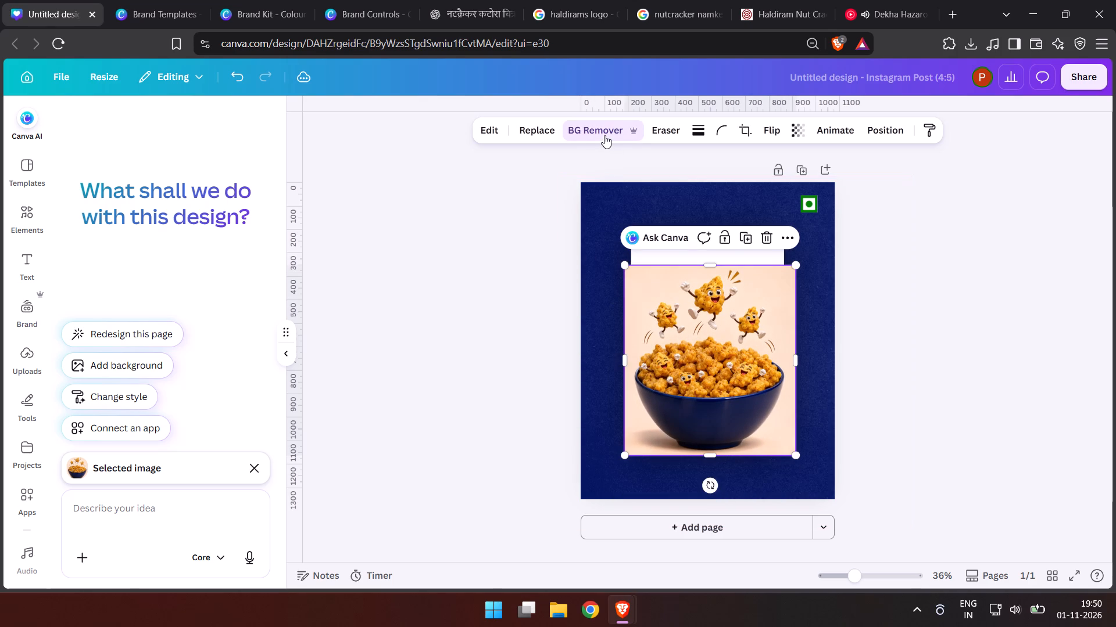
pyautogui.moveTo(736, 399); pyautogui.dragTo(688, 361)
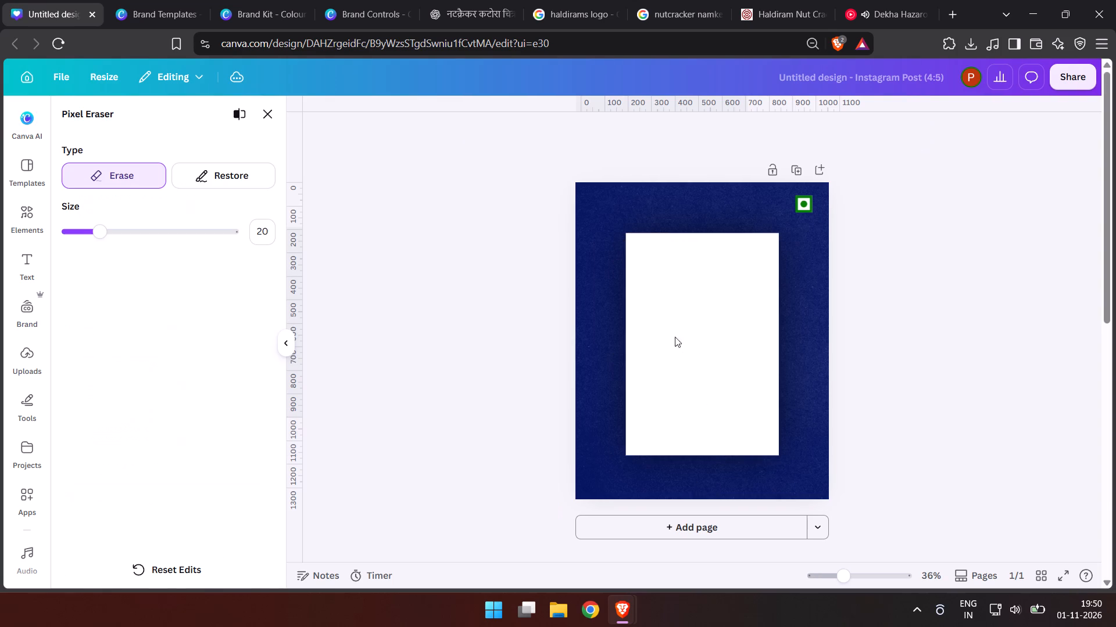
pyautogui.click(270, 121)
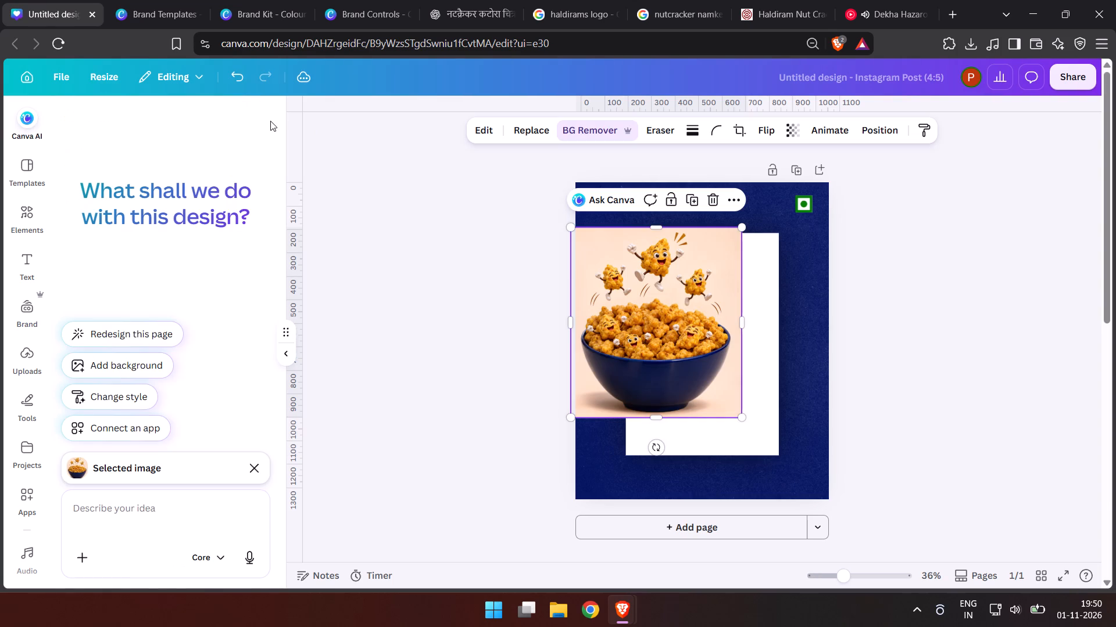
pyautogui.moveTo(641, 324); pyautogui.dragTo(679, 354)
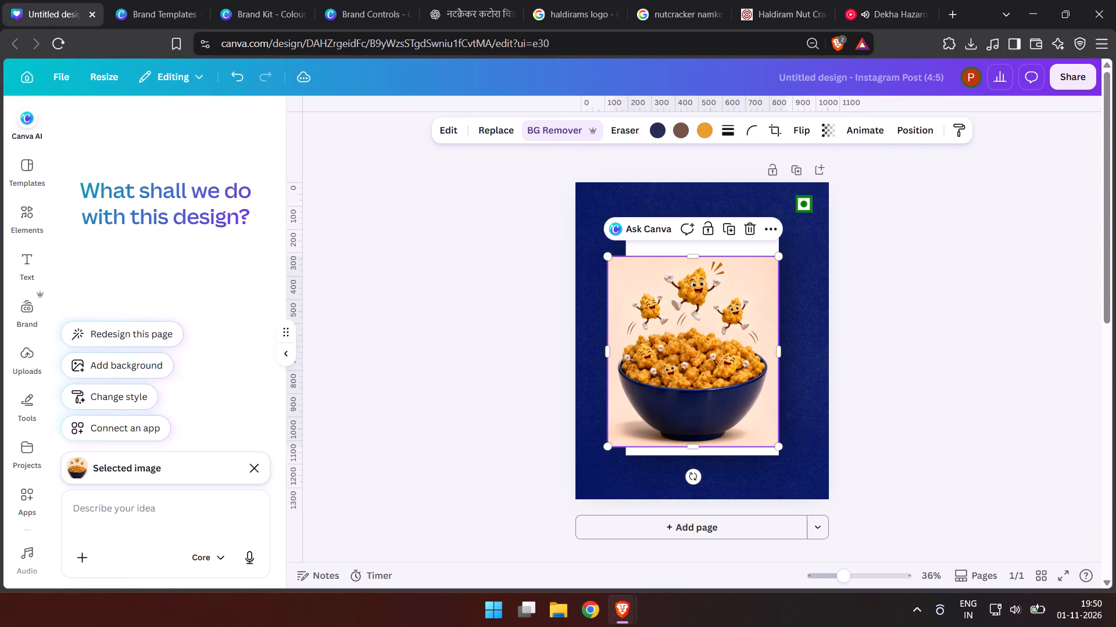
# Switch to the ChatGPT conversation and start removing the background from the generated snack bowl image there.
pyautogui.click(442, 0)
pyautogui.click(592, 503)
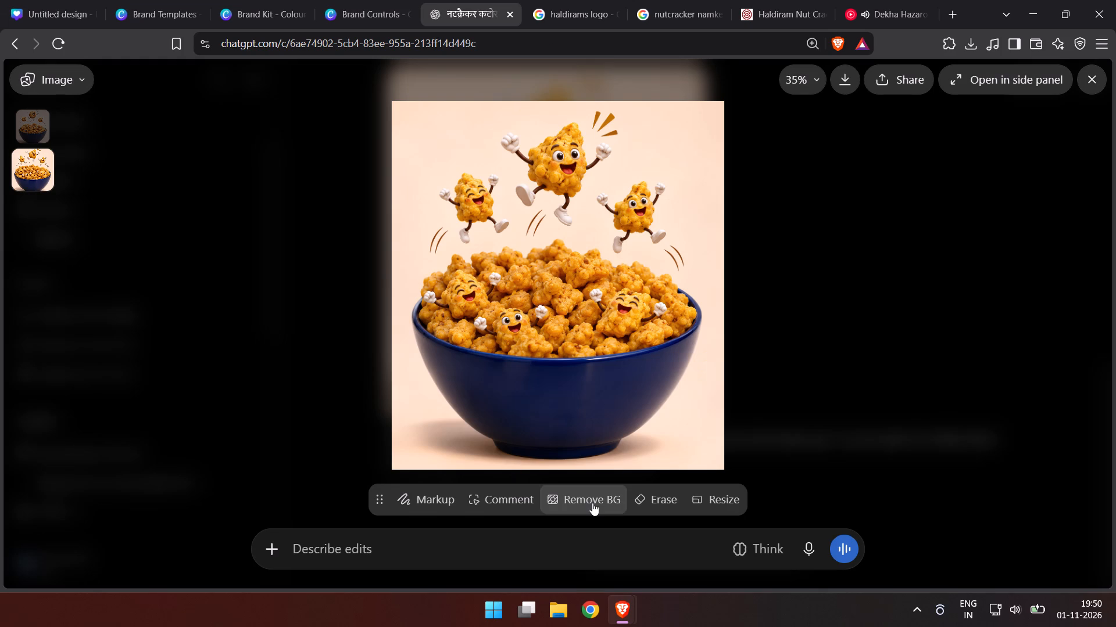
pyautogui.click(332, 14)
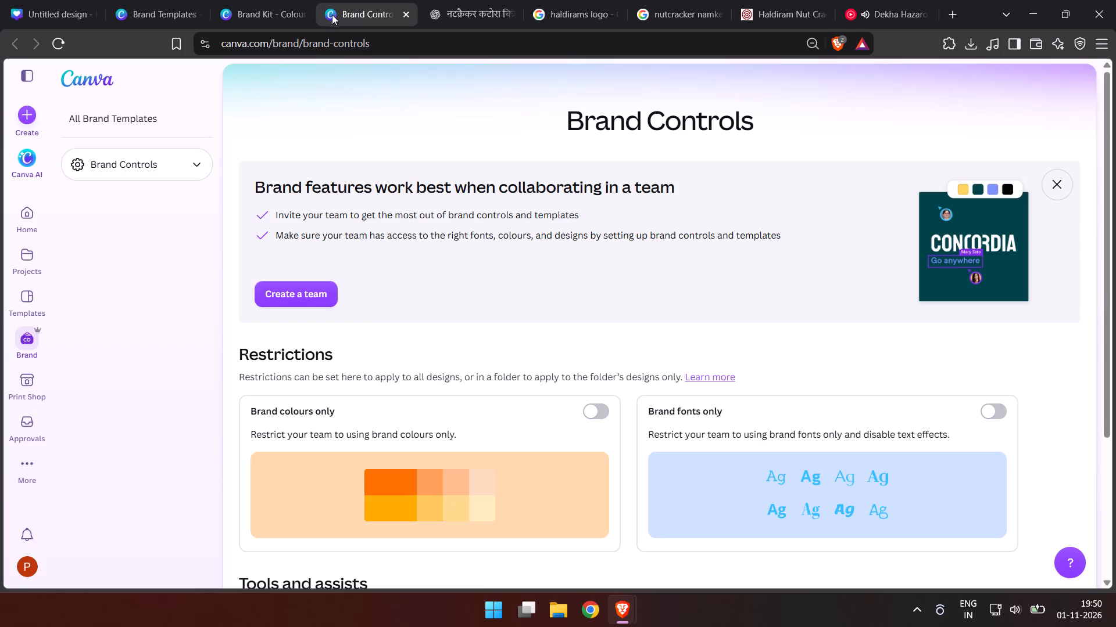
pyautogui.click(443, 0)
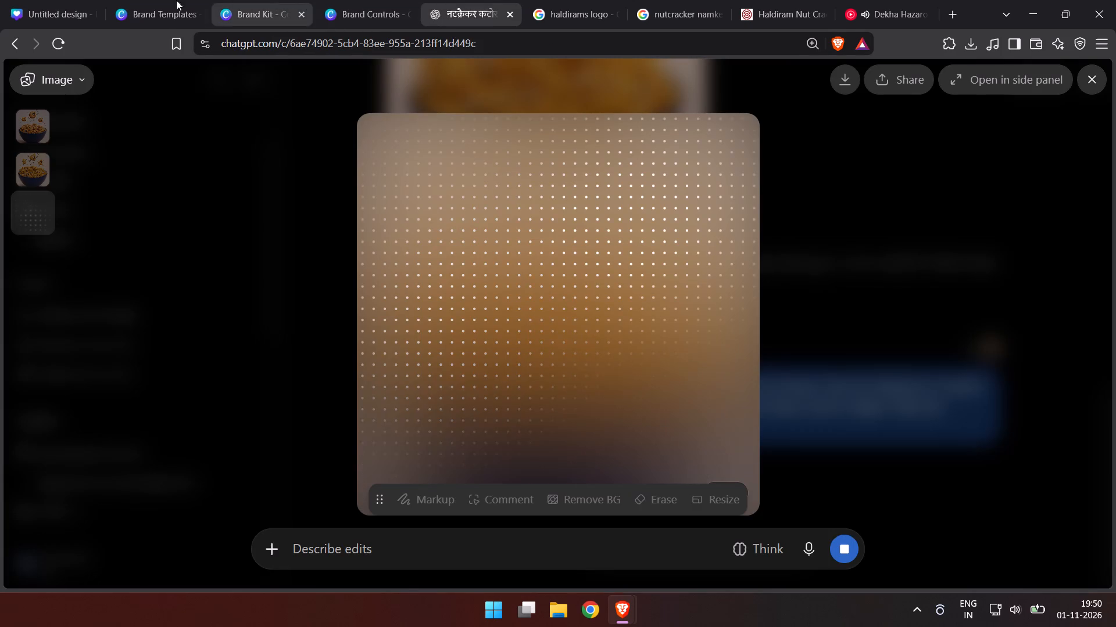
# Return to the Canva design and resize the snack bowl to about 780 px wide, placed so it runs off the page's bottom edge.
pyautogui.click(65, 1)
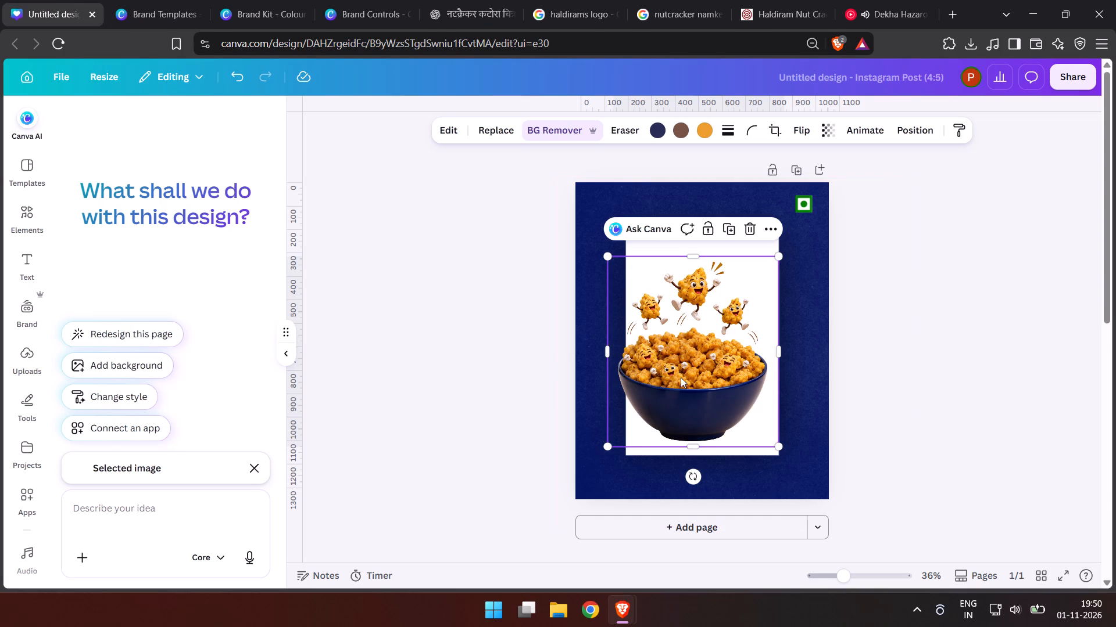
pyautogui.moveTo(696, 388); pyautogui.dragTo(706, 405)
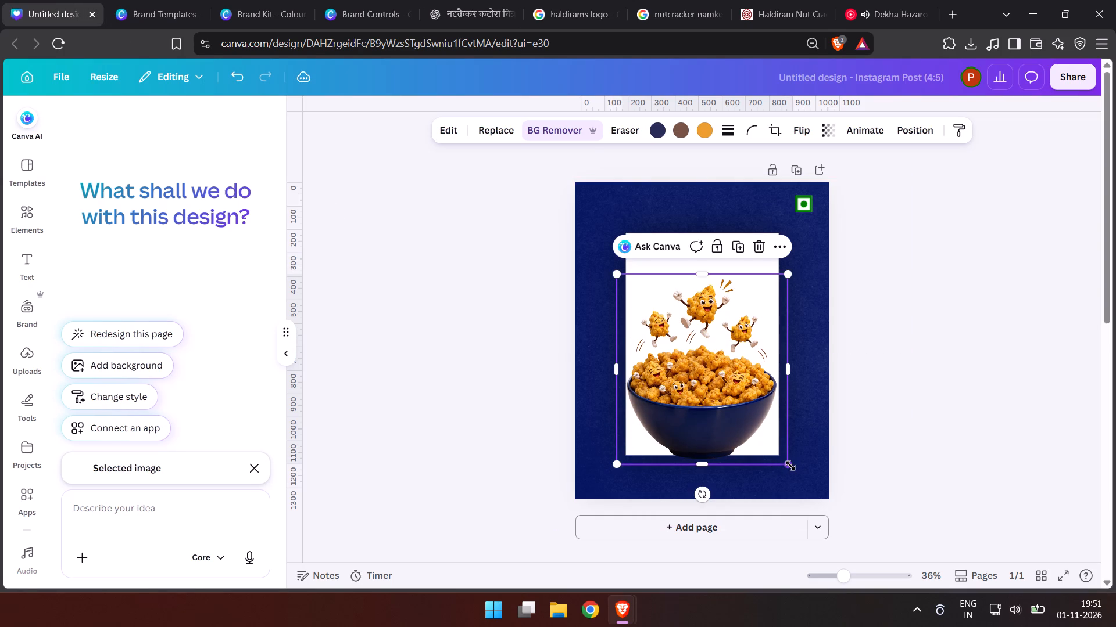
pyautogui.moveTo(790, 464); pyautogui.dragTo(774, 443)
pyautogui.moveTo(743, 398); pyautogui.dragTo(755, 443)
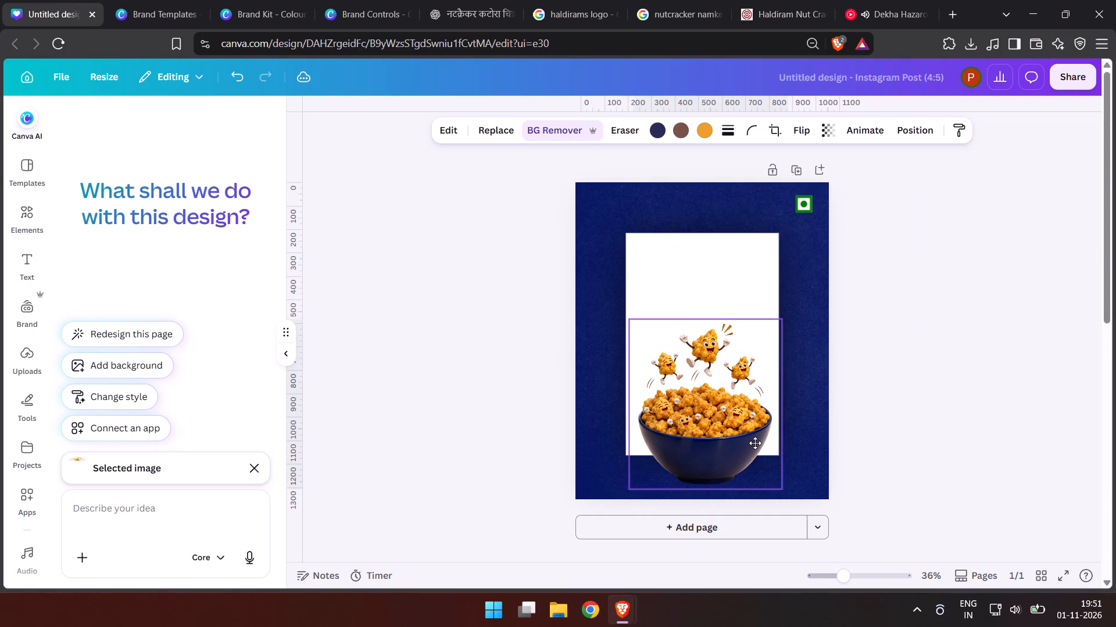
pyautogui.moveTo(755, 443); pyautogui.dragTo(740, 435)
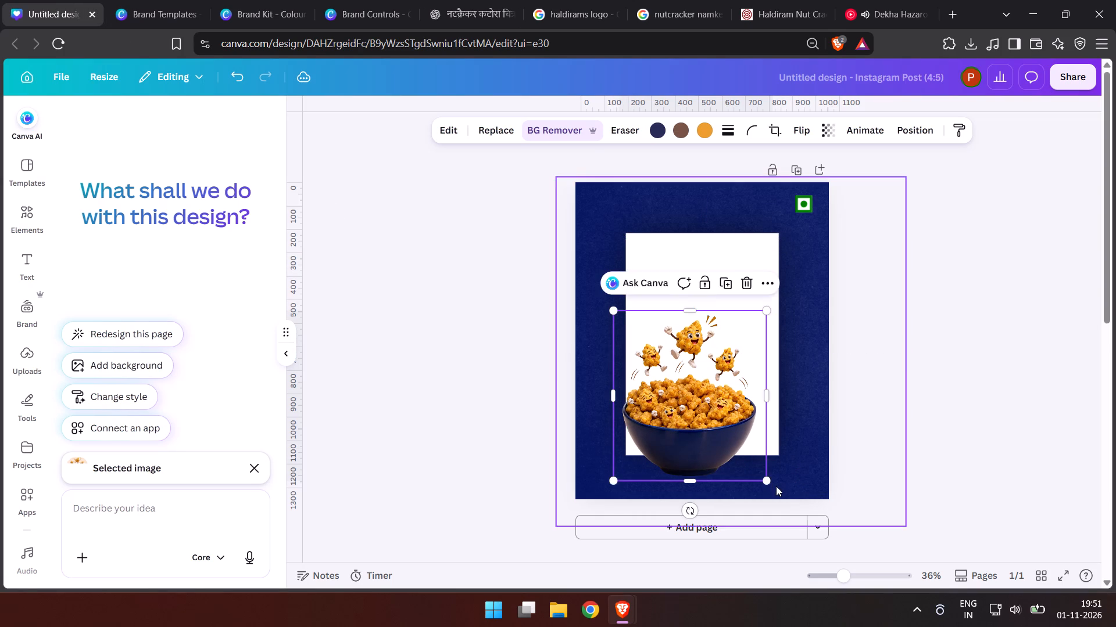
pyautogui.moveTo(768, 482); pyautogui.dragTo(807, 500)
pyautogui.moveTo(731, 450); pyautogui.dragTo(722, 469)
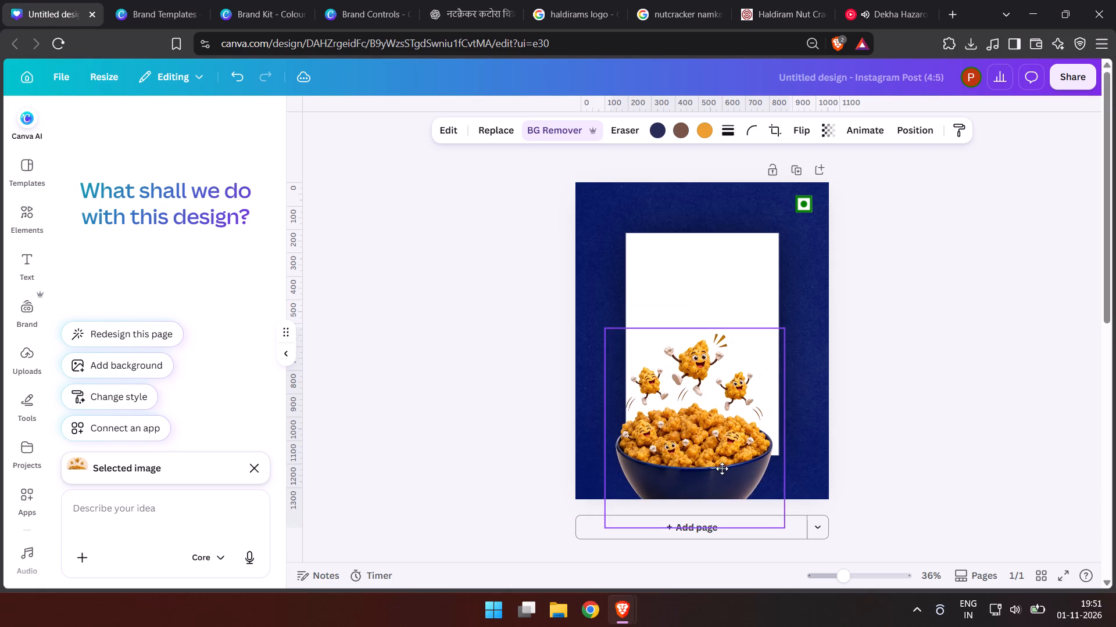
pyautogui.moveTo(722, 469); pyautogui.dragTo(724, 469)
pyautogui.moveTo(789, 520); pyautogui.dragTo(795, 527)
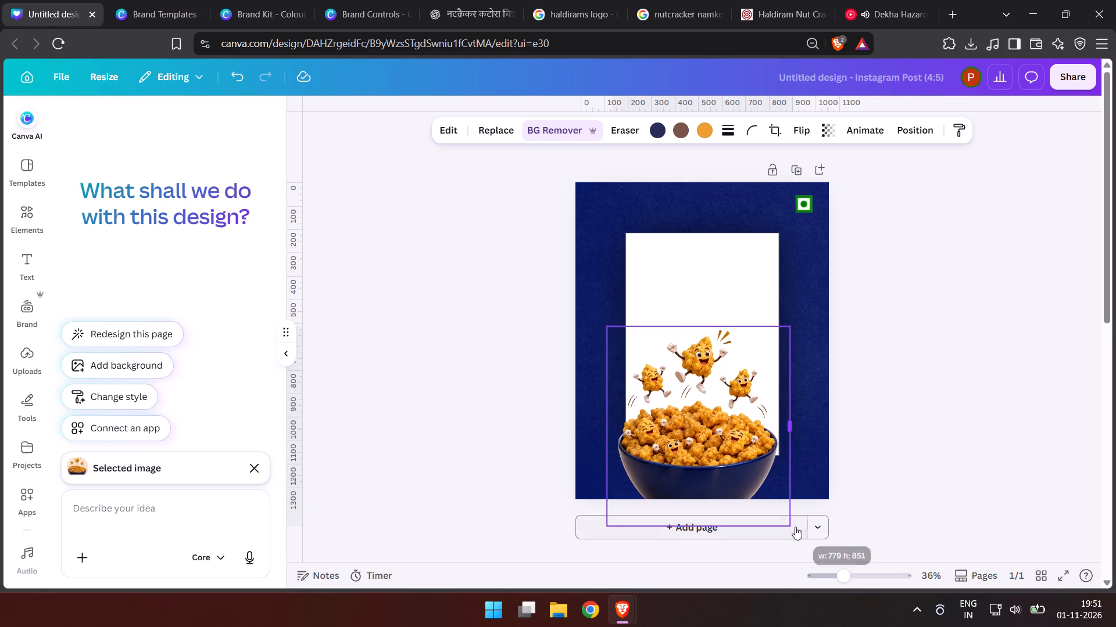
pyautogui.moveTo(795, 527); pyautogui.dragTo(799, 529)
pyautogui.moveTo(716, 433); pyautogui.dragTo(716, 445)
pyautogui.doubleClick(918, 458)
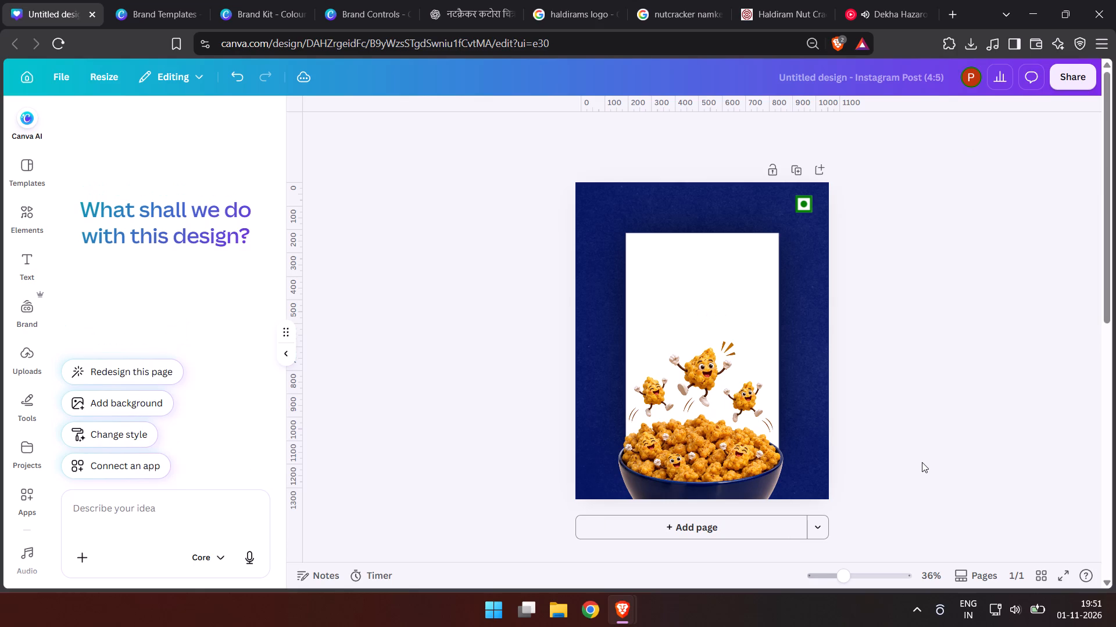
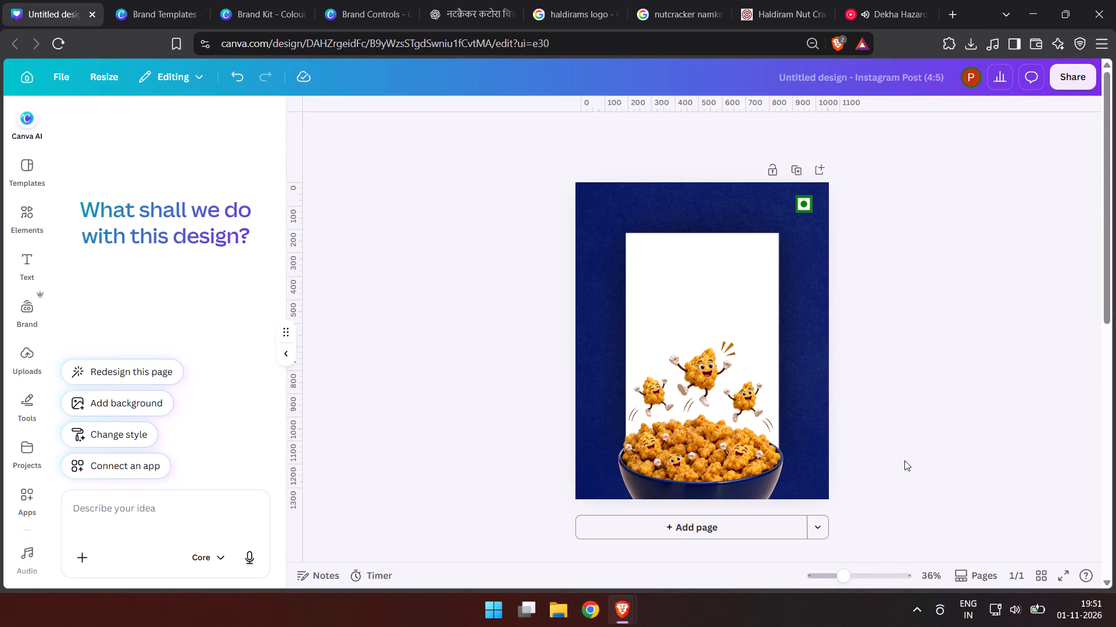
# Enlarge the snack bowl image beyond the white panel's width and centre it horizontally, with the bowl's base cropped by the page's bottom edge.
pyautogui.moveTo(695, 432); pyautogui.dragTo(686, 408)
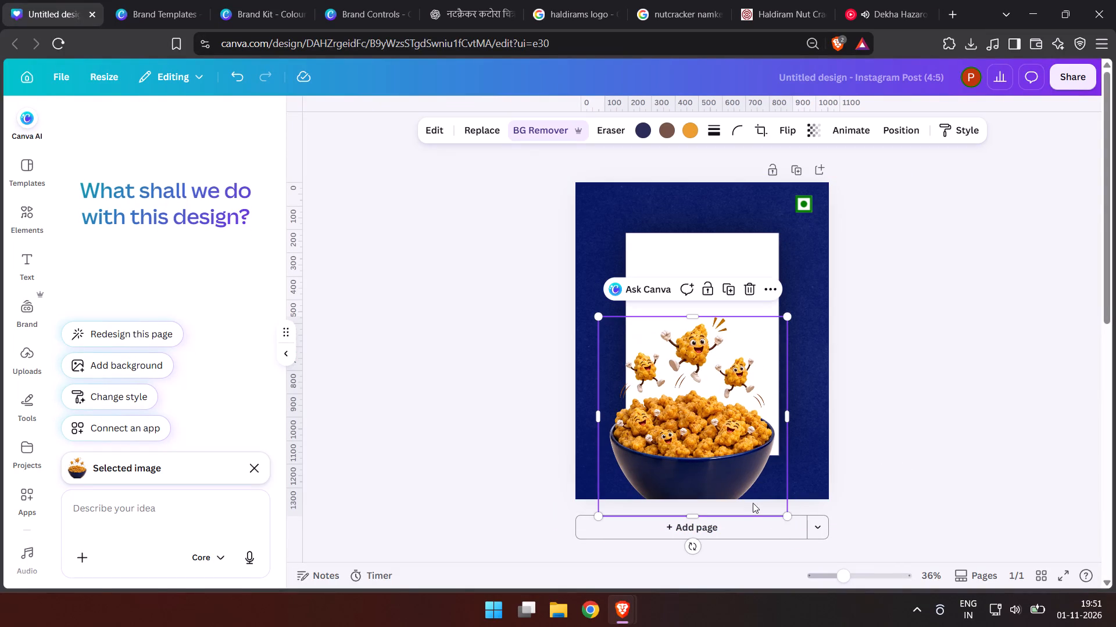
pyautogui.moveTo(788, 515); pyautogui.dragTo(839, 558)
pyautogui.moveTo(748, 469); pyautogui.dragTo(733, 473)
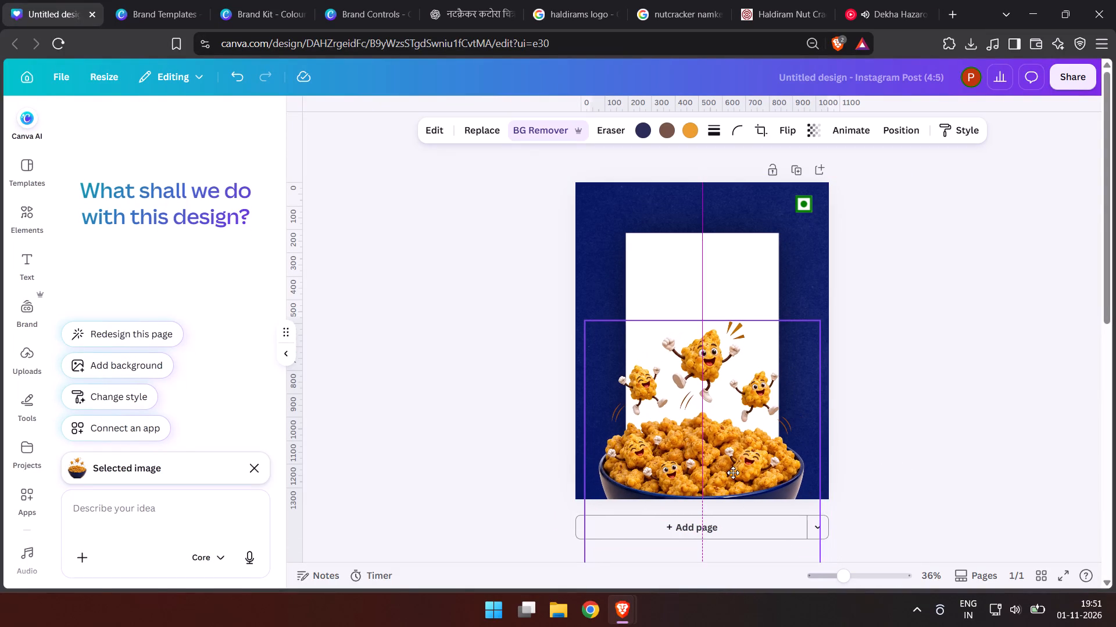
pyautogui.moveTo(733, 473); pyautogui.dragTo(733, 474)
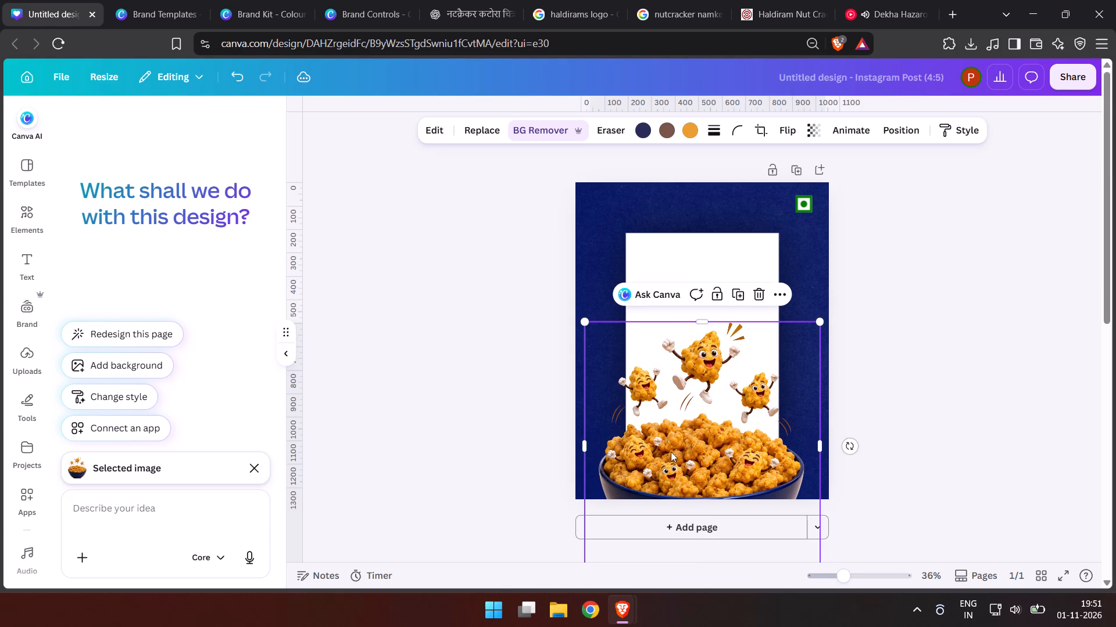
pyautogui.doubleClick(399, 384)
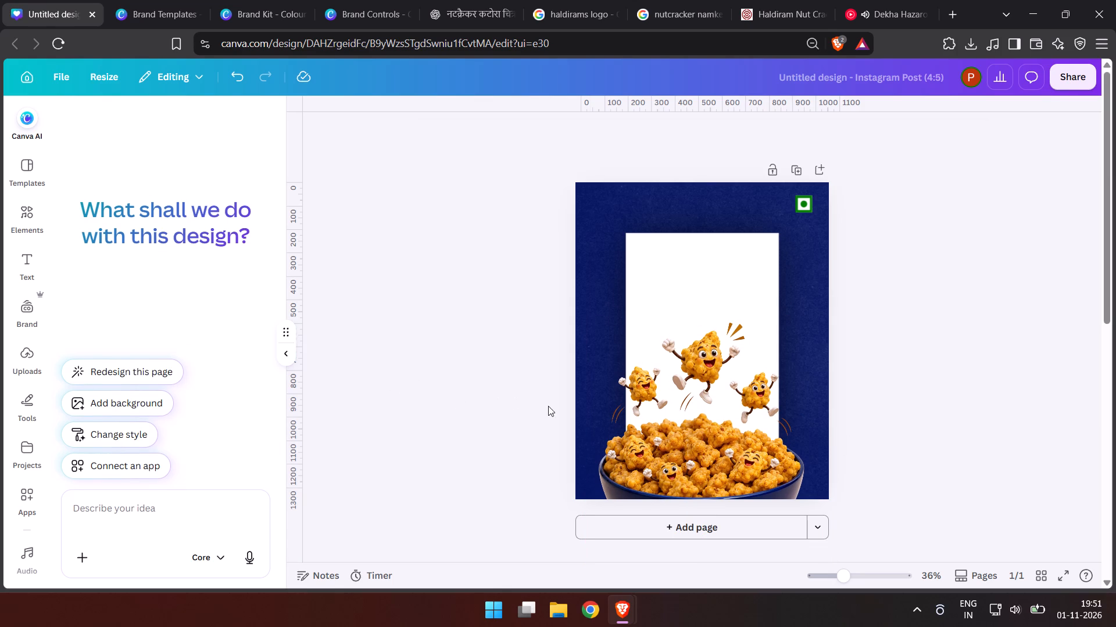
# Scale down the snack bowl image slightly and place it at the bottom of the page, over the white panel.
pyautogui.click(668, 406)
pyautogui.moveTo(584, 325); pyautogui.dragTo(608, 346)
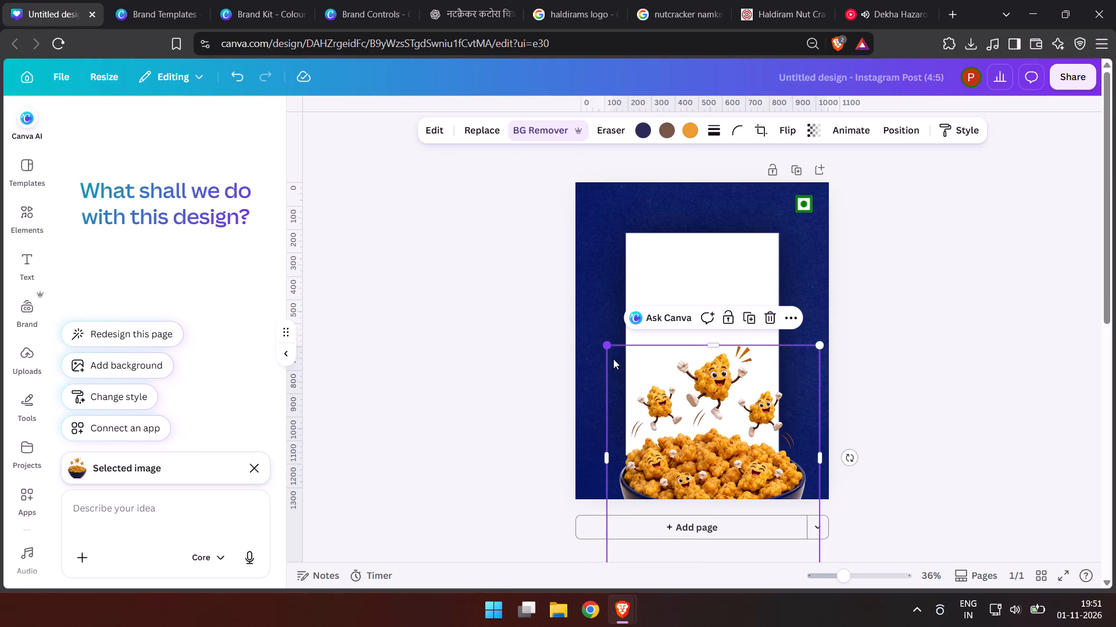
pyautogui.moveTo(692, 484); pyautogui.dragTo(681, 480)
pyautogui.doubleClick(330, 347)
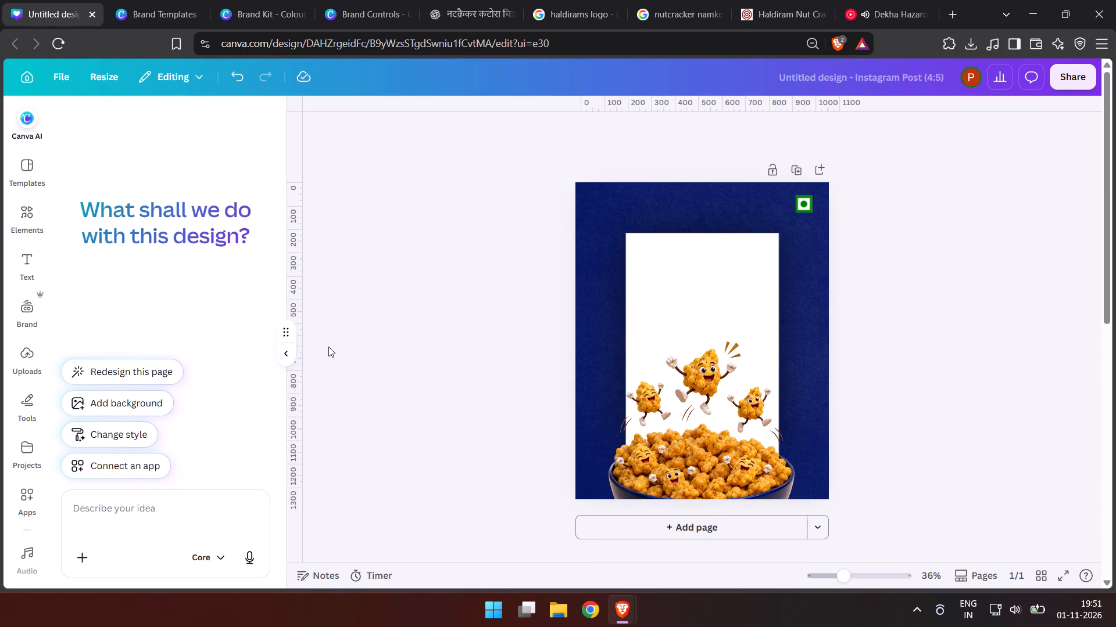
# Try the Glow shadow on the snack bowl image, settling on the Drop shadow.
pyautogui.click(660, 462)
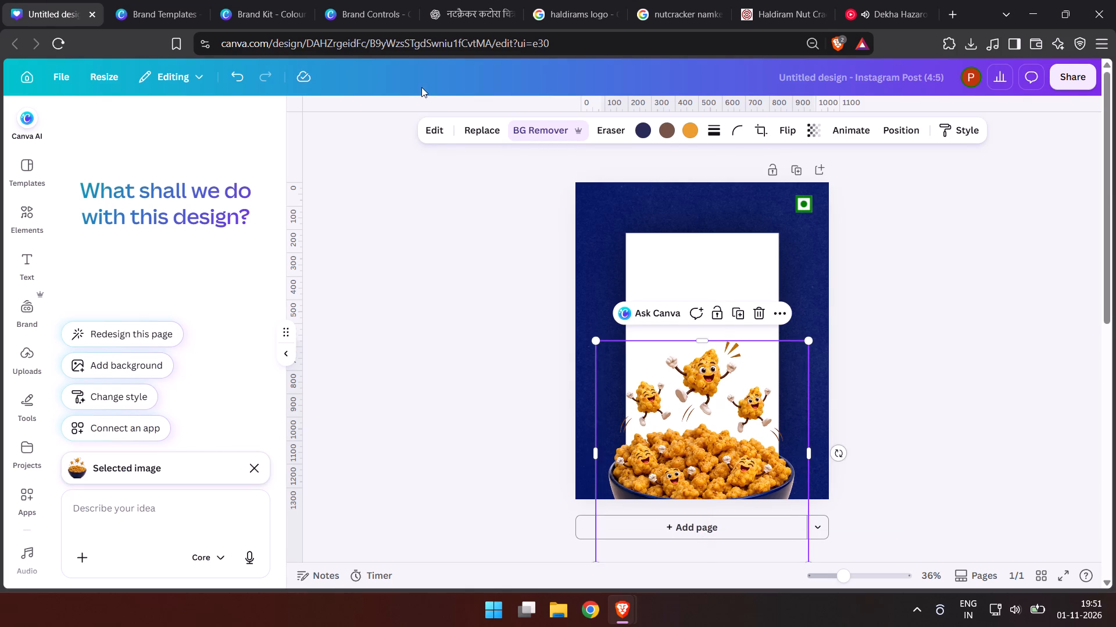
pyautogui.click(421, 132)
pyautogui.scroll(-2, 172, 344)
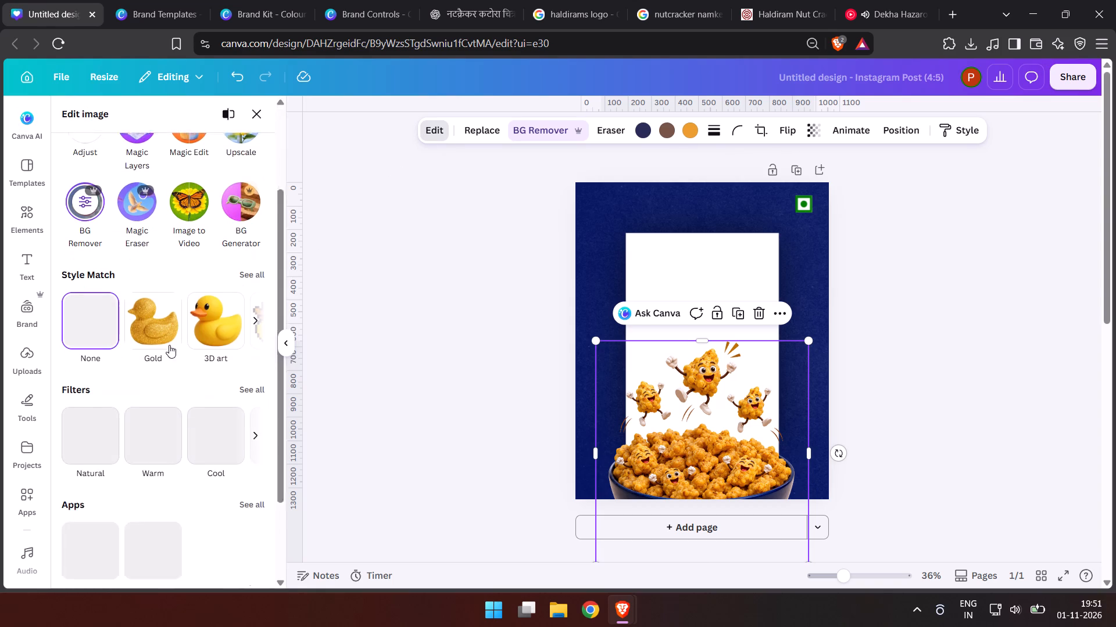
pyautogui.scroll(-1, 169, 345)
pyautogui.scroll(1, 169, 345)
pyautogui.scroll(-7, 162, 352)
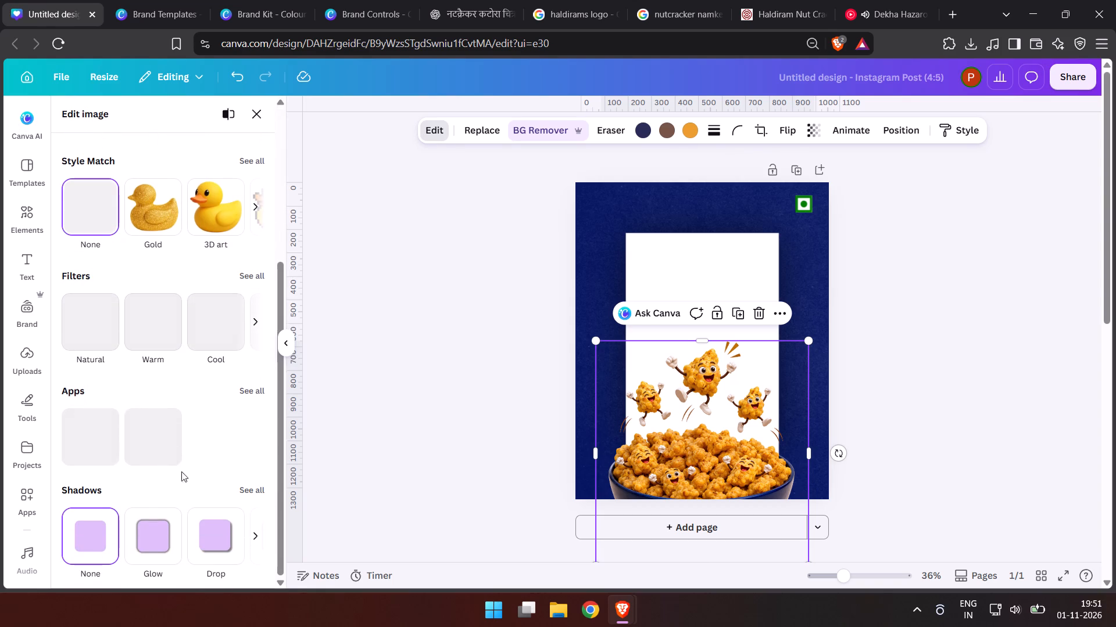
pyautogui.click(144, 557)
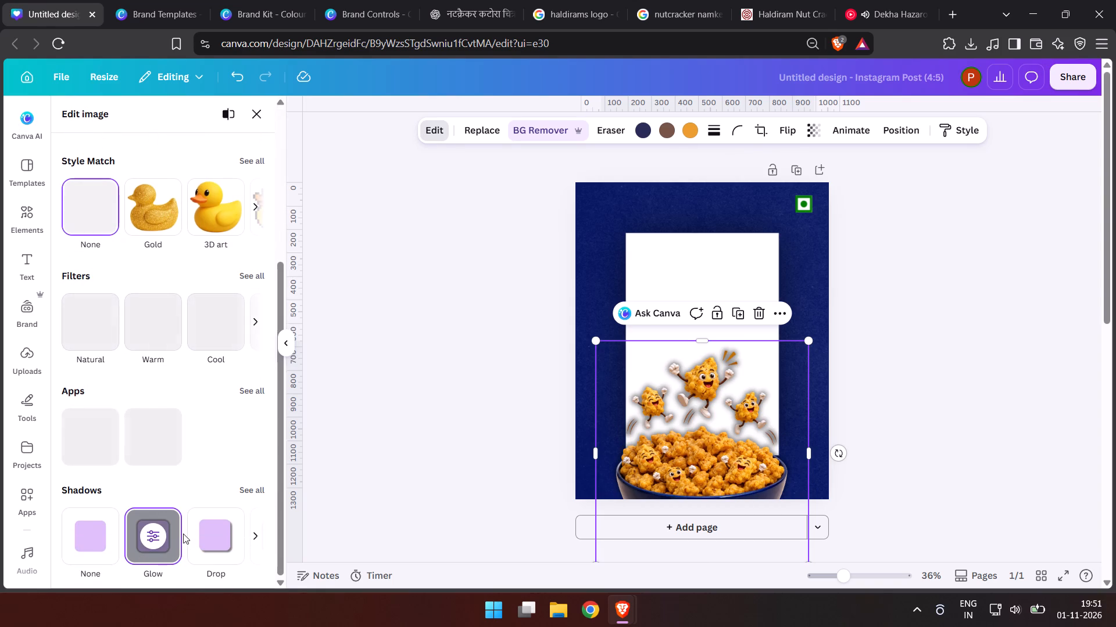
pyautogui.click(208, 529)
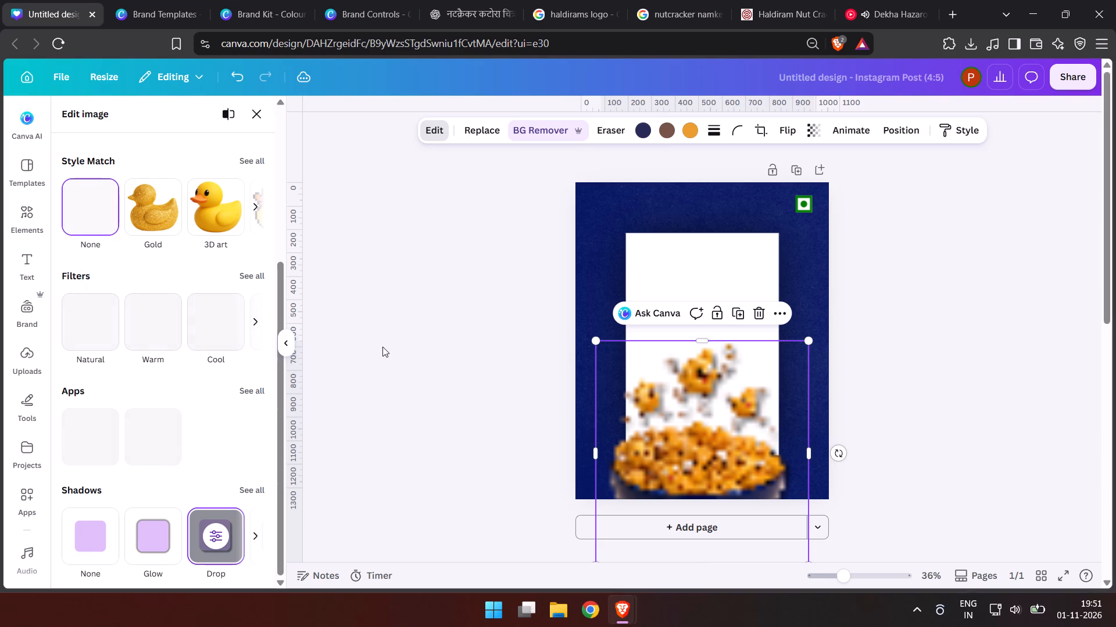
pyautogui.click(492, 367)
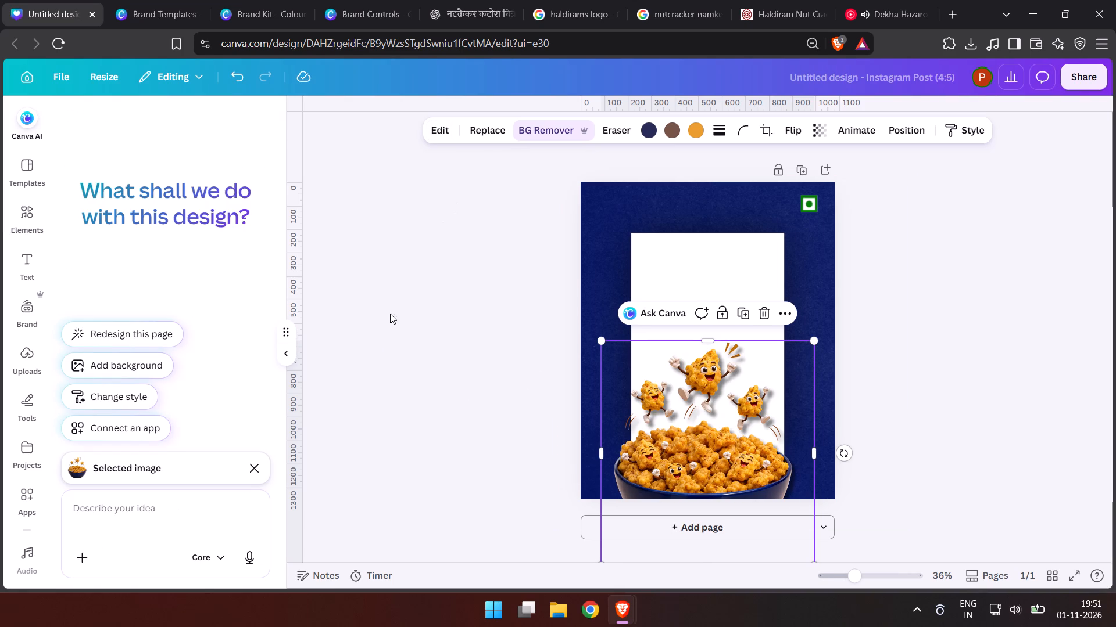
pyautogui.click(718, 457)
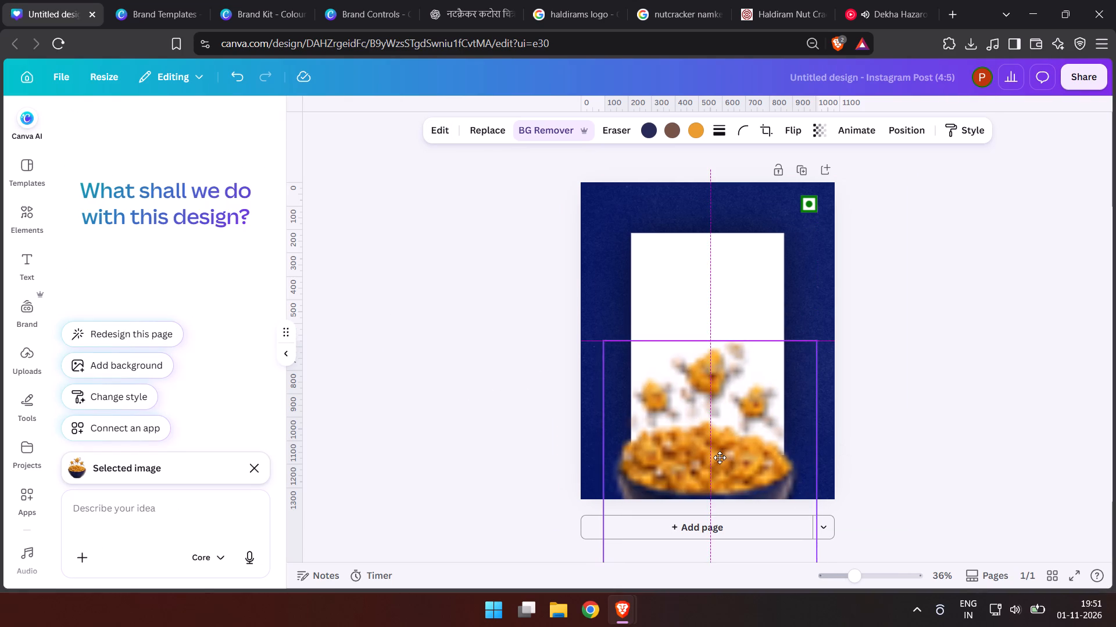
pyautogui.click(710, 450)
pyautogui.doubleClick(482, 439)
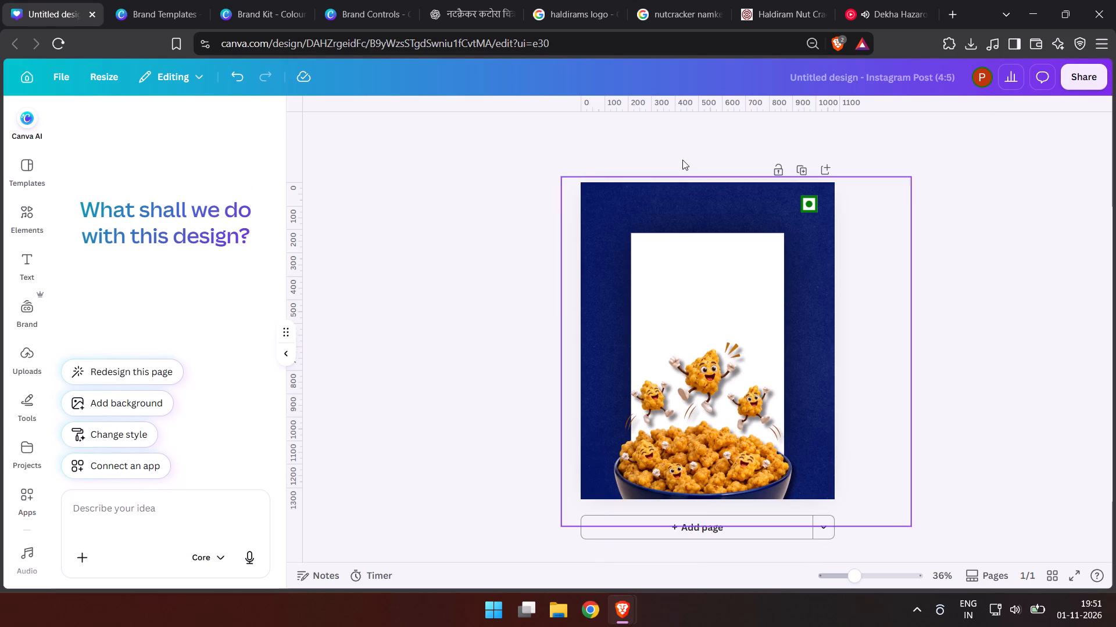
pyautogui.click(576, 3)
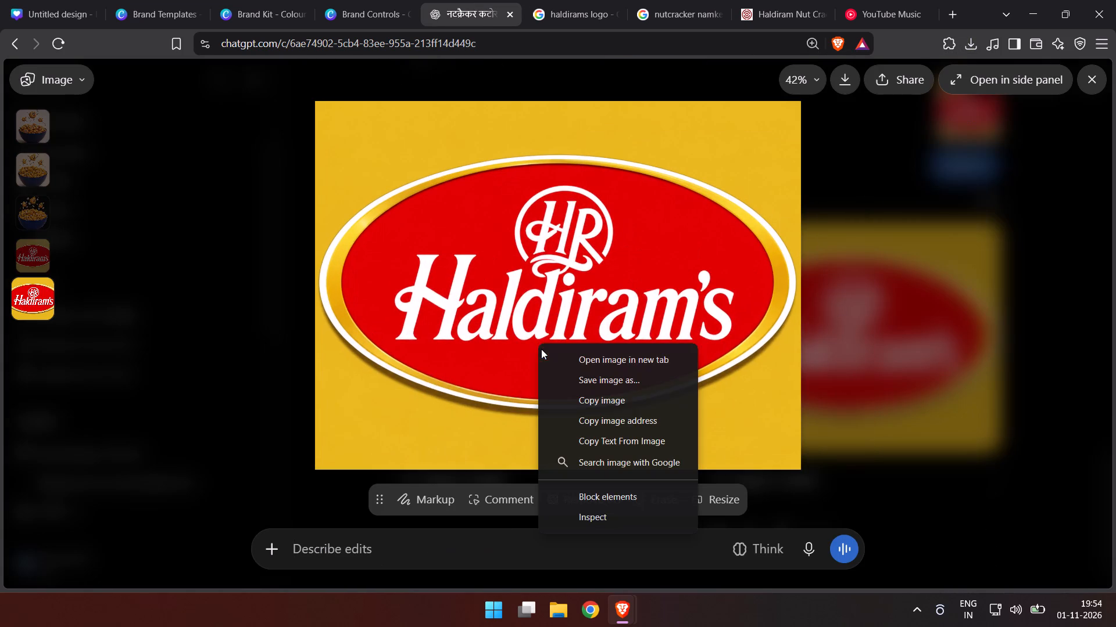
# Copy the enhanced Haldiram's logo image from the ChatGPT preview and switch to the Canva design.
pyautogui.click(587, 396)
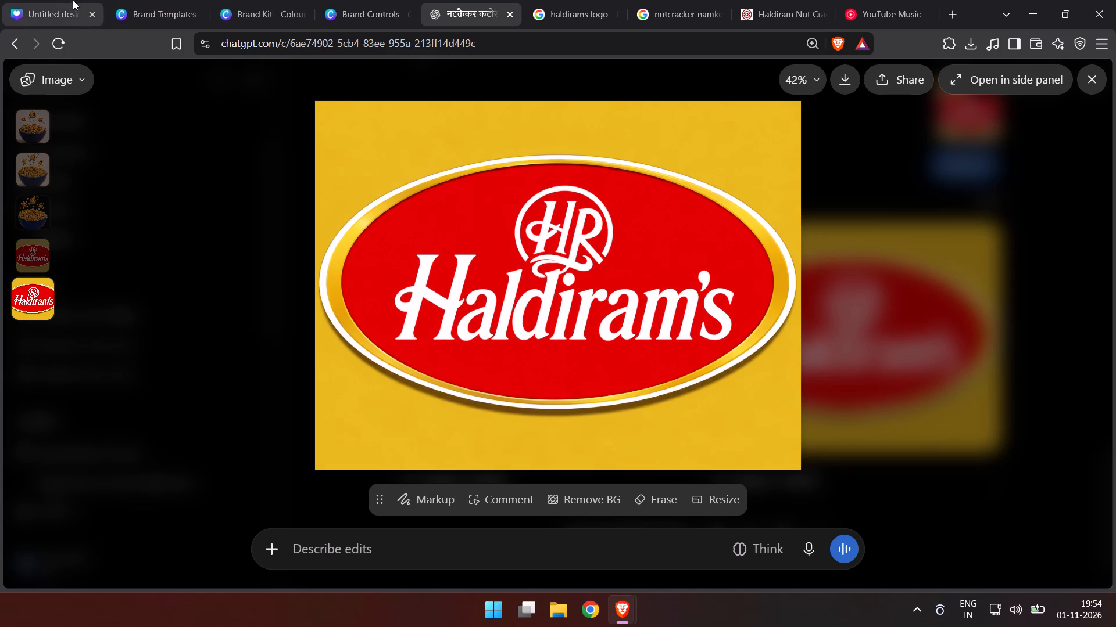
pyautogui.click(72, 0)
# Switch to YouTube Music and resume the paused song.
pyautogui.click(929, 0)
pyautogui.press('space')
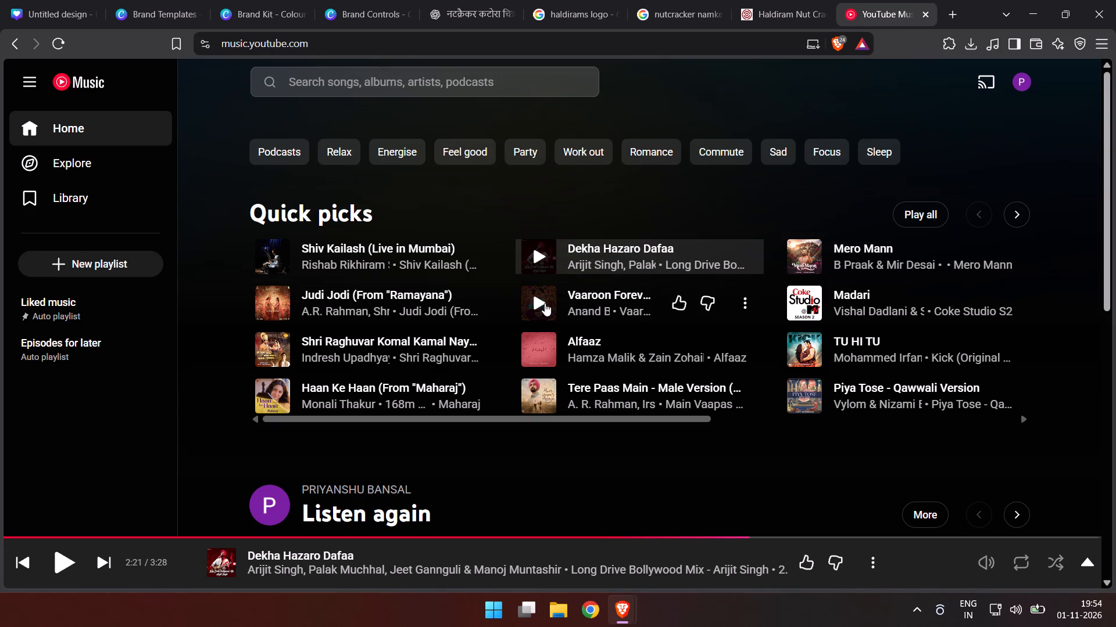
# Back in the Canva design, paste the Haldiram's logo without its background and place it small, centred over the white panel's top edge.
pyautogui.click(46, 1)
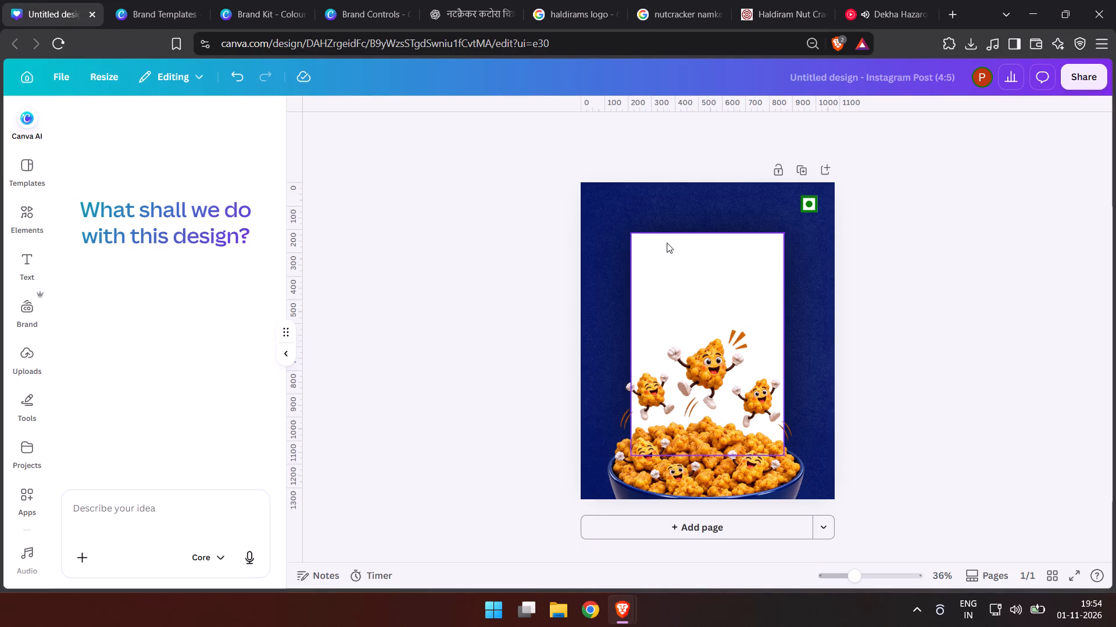
pyautogui.hotkey('ctrl', 'v')
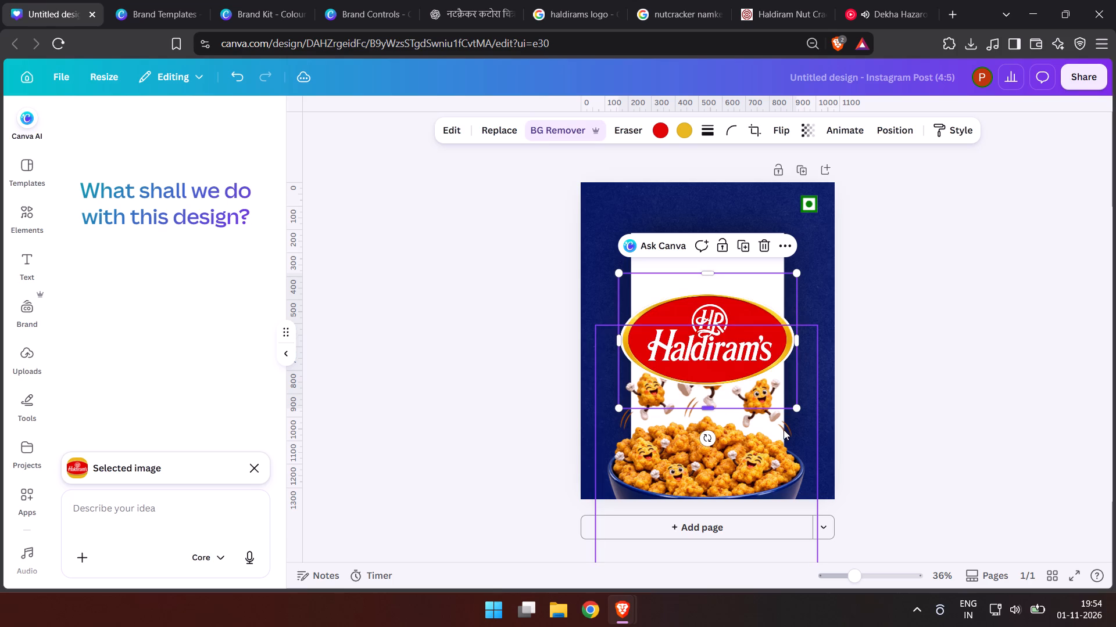
pyautogui.moveTo(795, 408); pyautogui.dragTo(714, 291)
pyautogui.moveTo(665, 300); pyautogui.dragTo(717, 239)
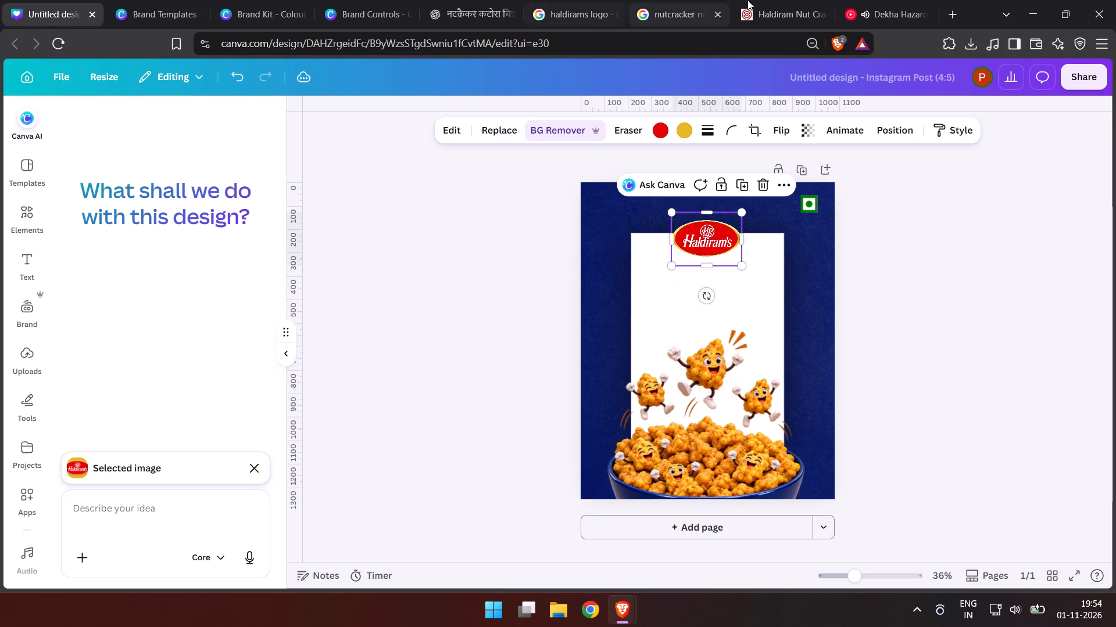
# Search YouTube Music for "old songs" and play the Kishore Kumar album Old Songs.
pyautogui.click(848, 0)
pyautogui.click(539, 81)
pyautogui.write('ol')
pyautogui.click(444, 128)
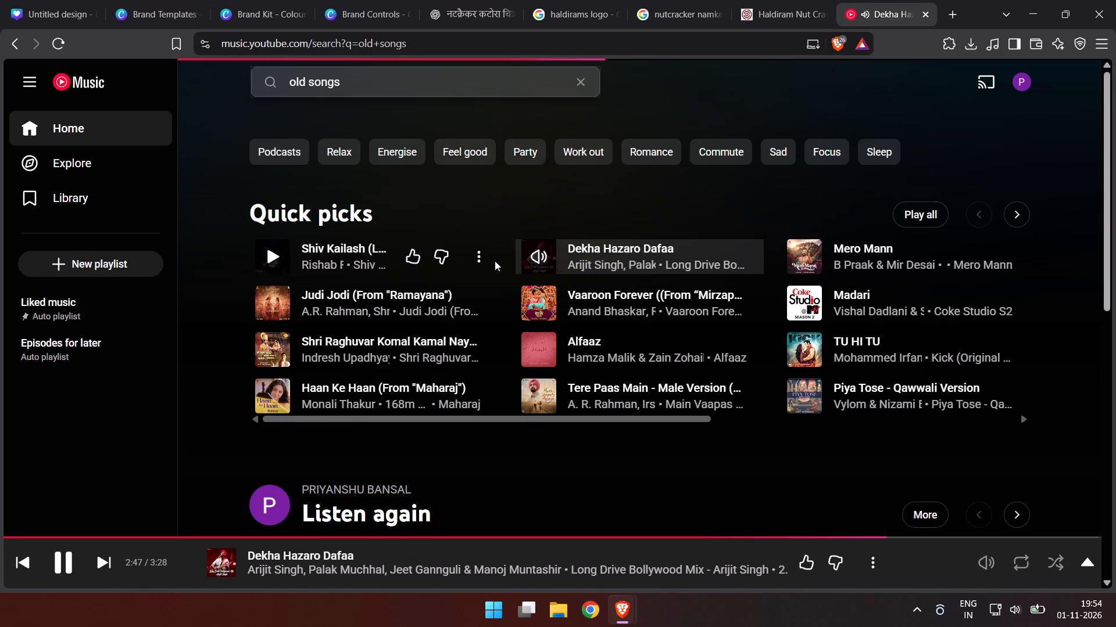
pyautogui.click(385, 284)
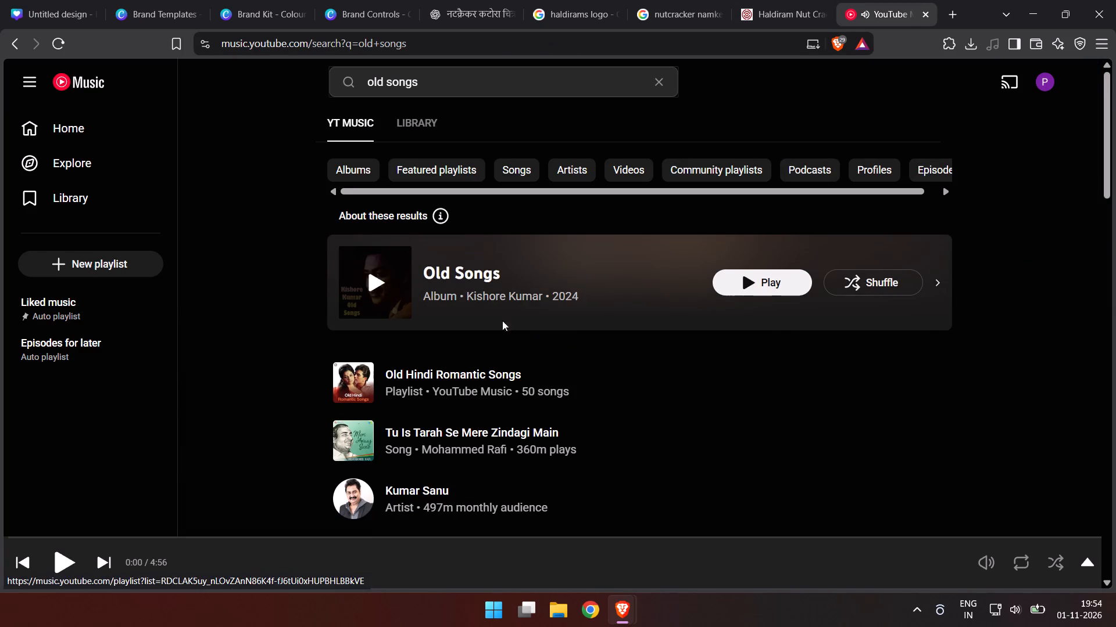
pyautogui.click(71, 574)
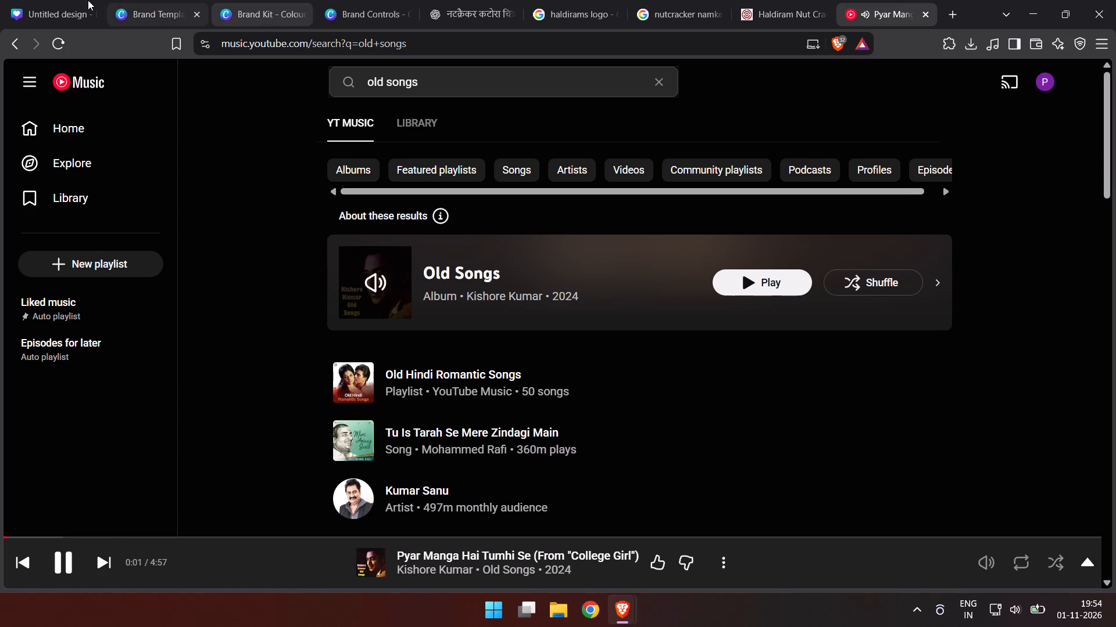
pyautogui.click(27, 542)
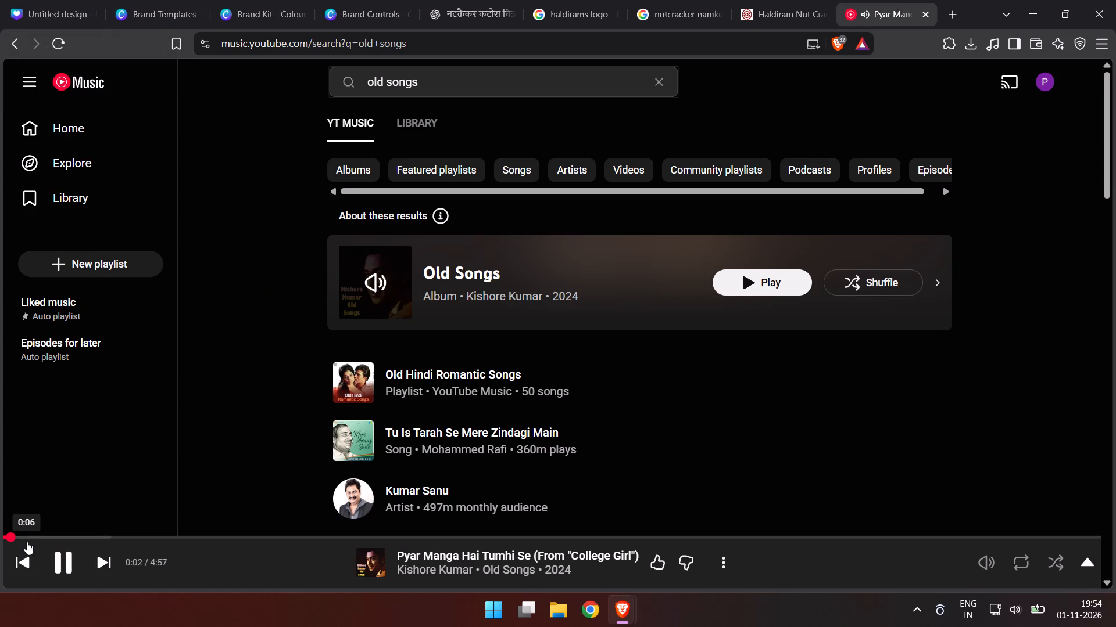
# Return to the Canva design, enlarge the Haldiram's logo and move it slightly upward over the white panel's top edge.
pyautogui.click(40, 0)
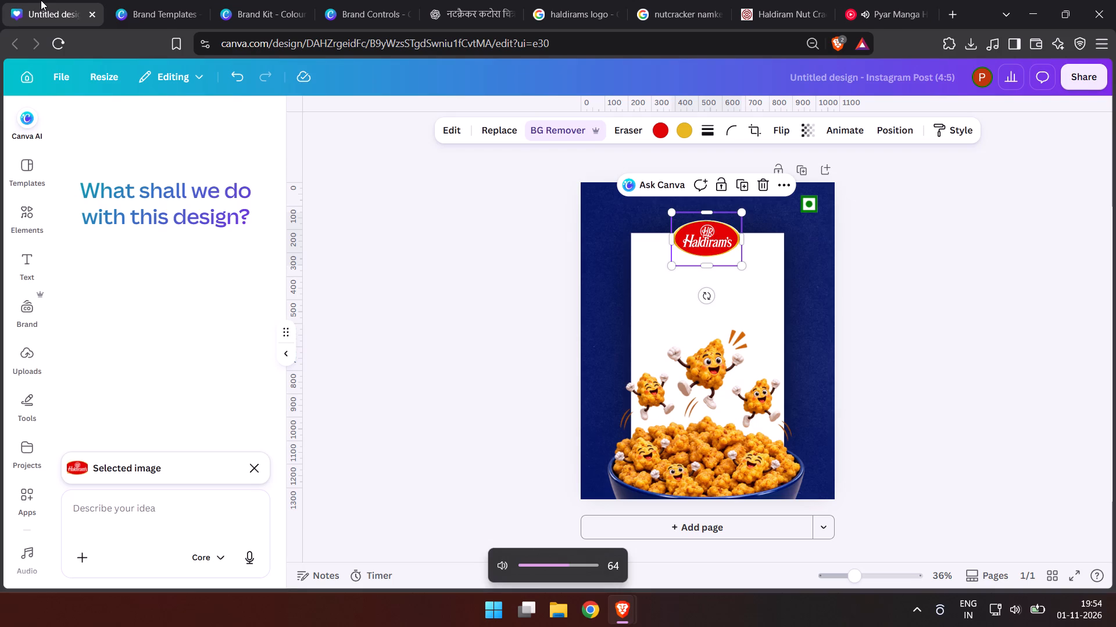
pyautogui.press('F3')
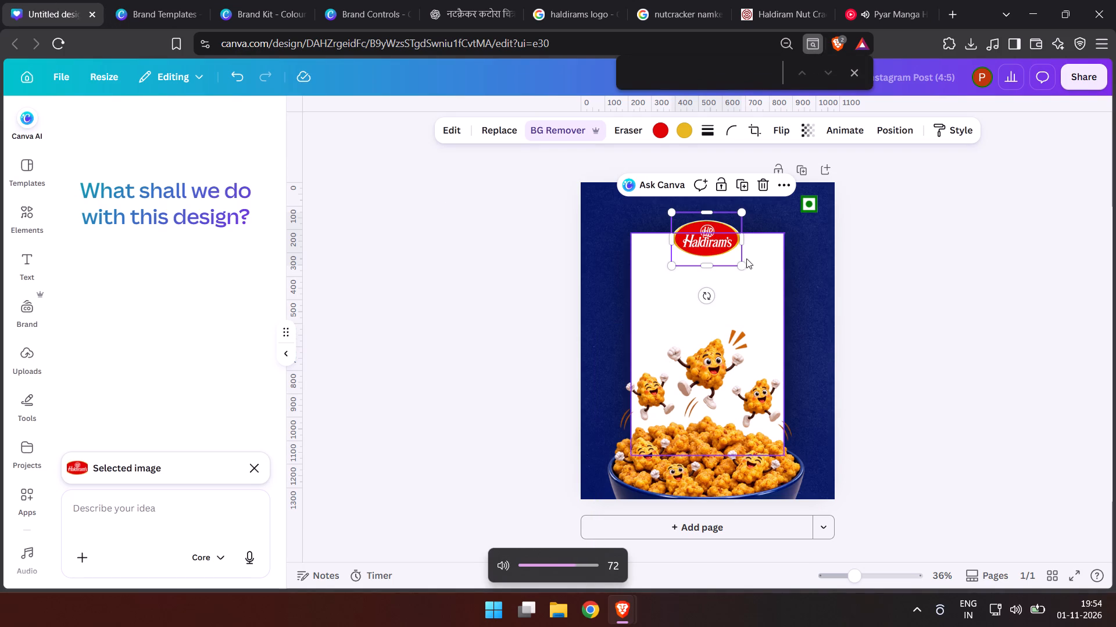
pyautogui.click(850, 73)
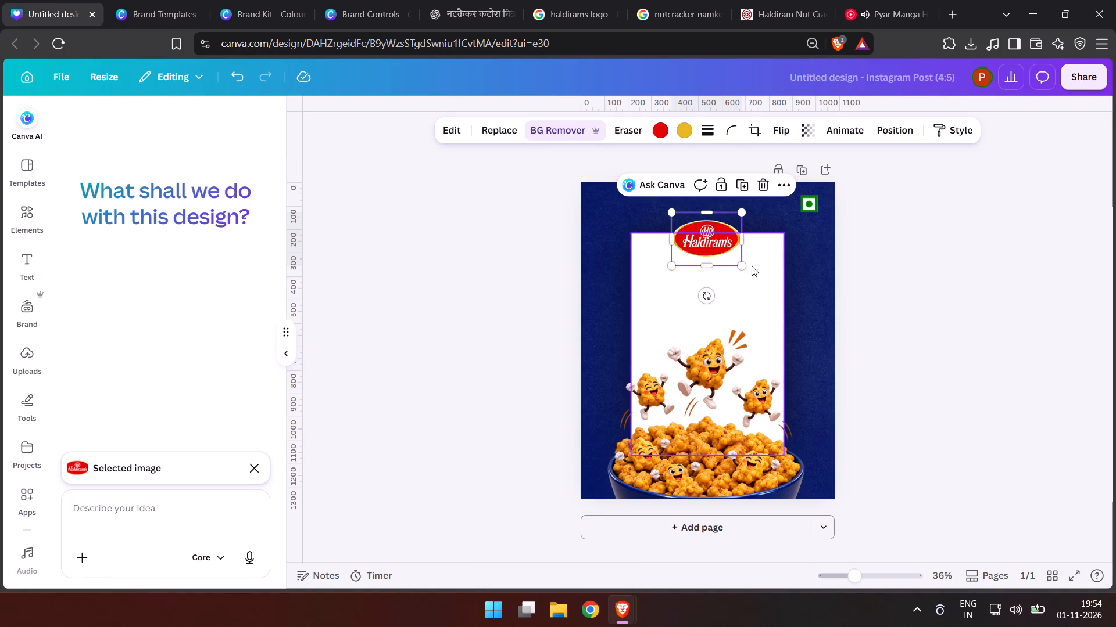
pyautogui.moveTo(743, 265); pyautogui.dragTo(757, 277)
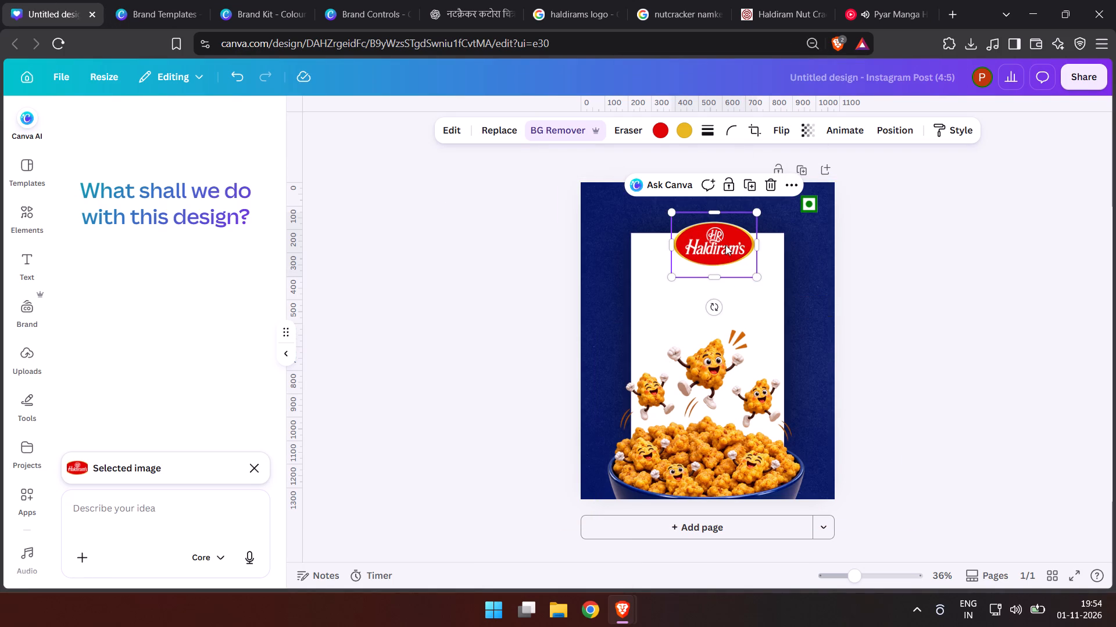
pyautogui.moveTo(717, 254); pyautogui.dragTo(717, 248)
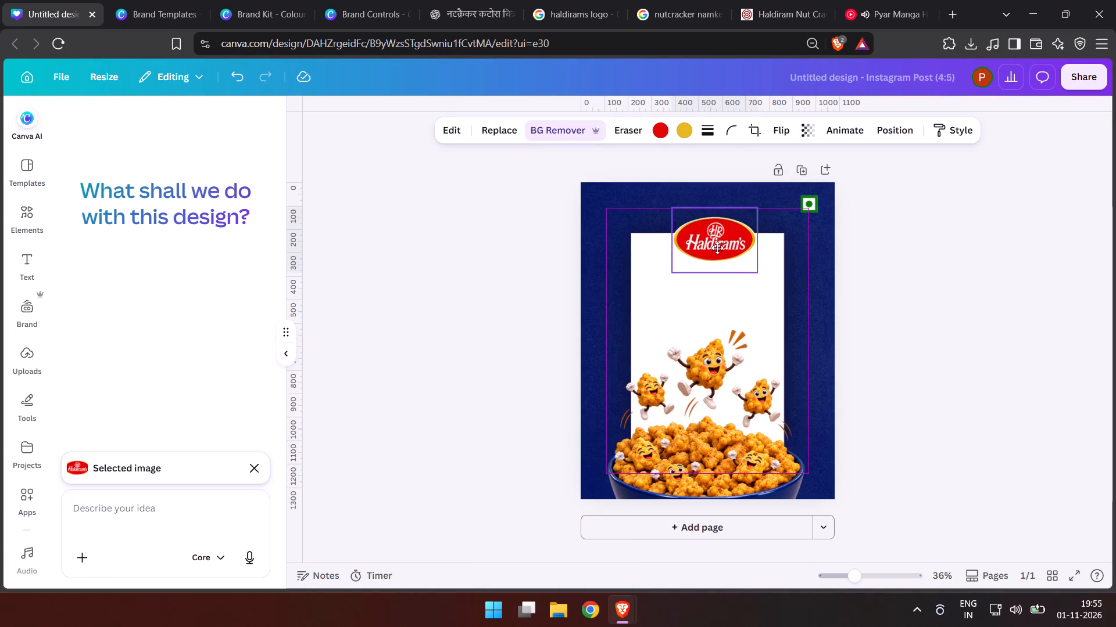
pyautogui.moveTo(717, 248); pyautogui.dragTo(718, 246)
# Tilt the Haldiram's logo slightly counter-clockwise.
pyautogui.moveTo(713, 296); pyautogui.dragTo(721, 300)
pyautogui.click(709, 224)
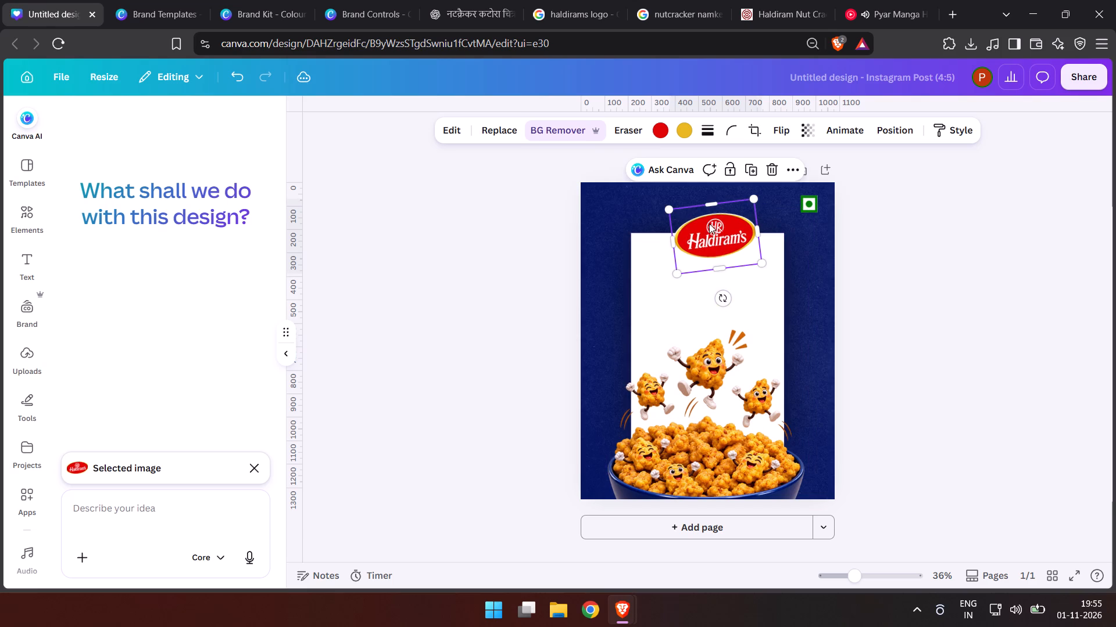
pyautogui.click(714, 242)
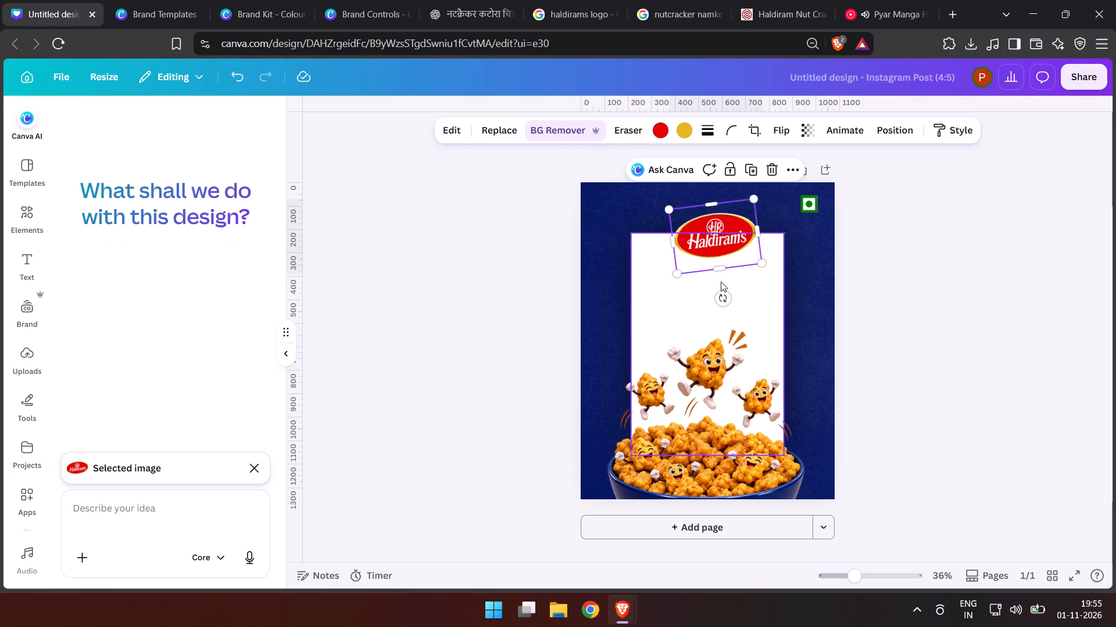
# Straighten the Haldiram's logo back to a level 0° rotation.
pyautogui.moveTo(721, 282); pyautogui.dragTo(715, 282)
pyautogui.hotkey('ctrl', 'z')
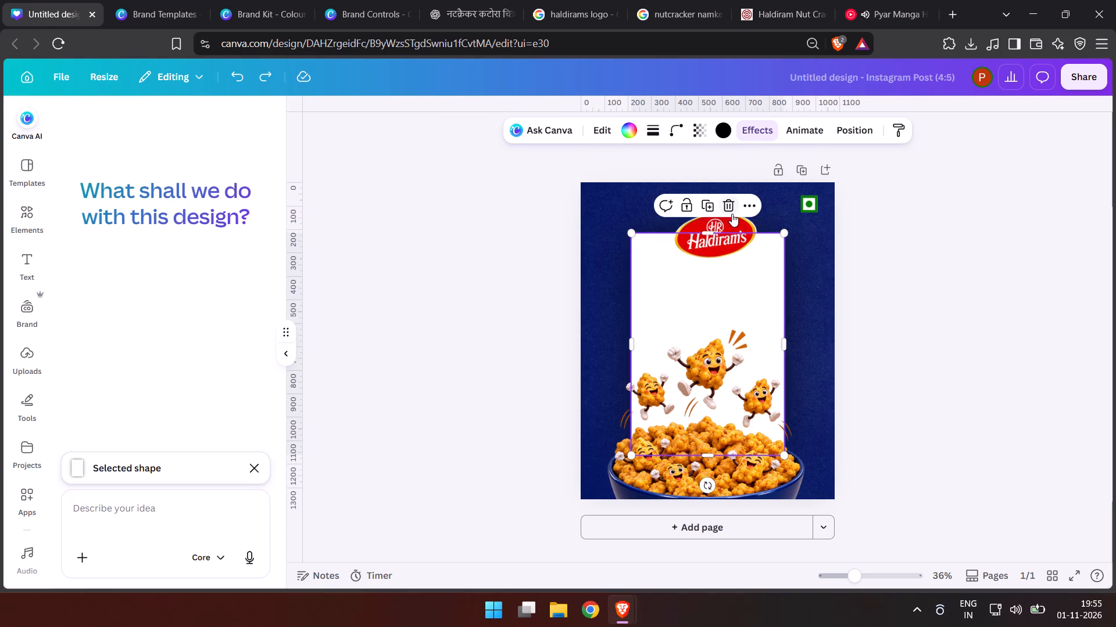
pyautogui.click(725, 220)
pyautogui.moveTo(720, 294); pyautogui.dragTo(714, 291)
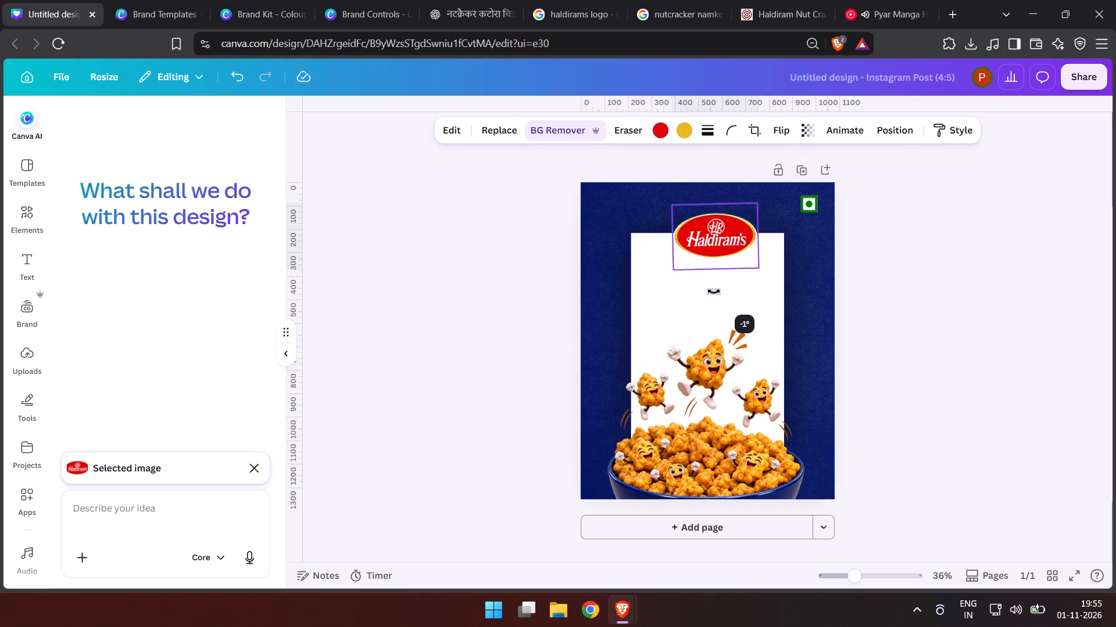
pyautogui.moveTo(714, 291); pyautogui.dragTo(713, 291)
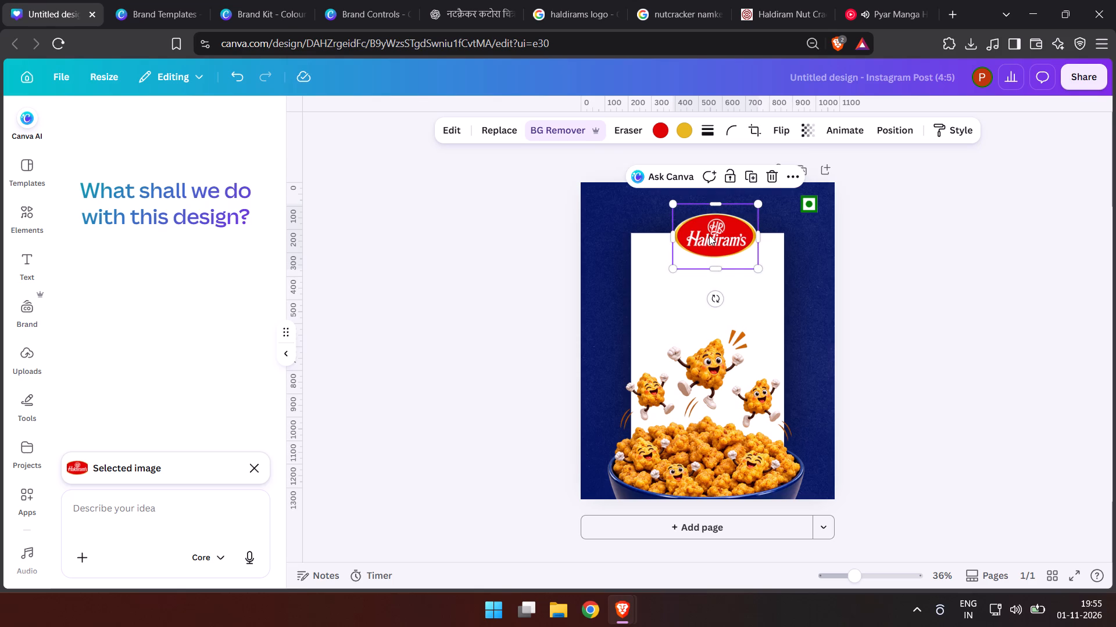
# Enlarge the Haldiram's logo to about 401 by 305 and centre it horizontally over the white panel's top edge.
pyautogui.click(709, 235)
pyautogui.moveTo(751, 266); pyautogui.dragTo(759, 274)
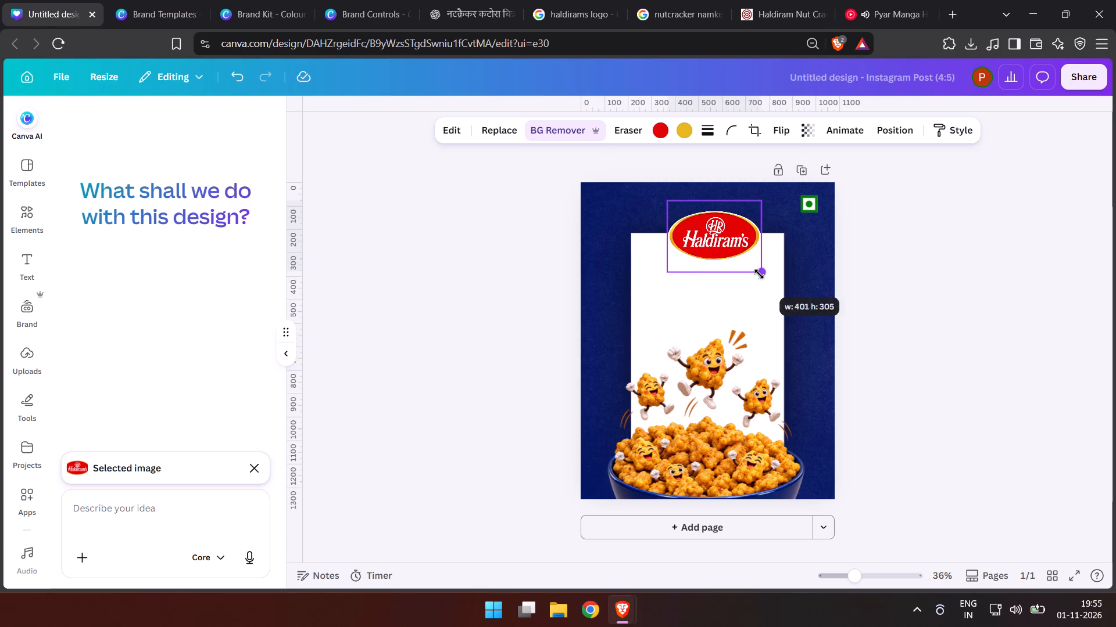
pyautogui.moveTo(759, 274); pyautogui.dragTo(760, 275)
pyautogui.click(728, 230)
pyautogui.click(530, 268)
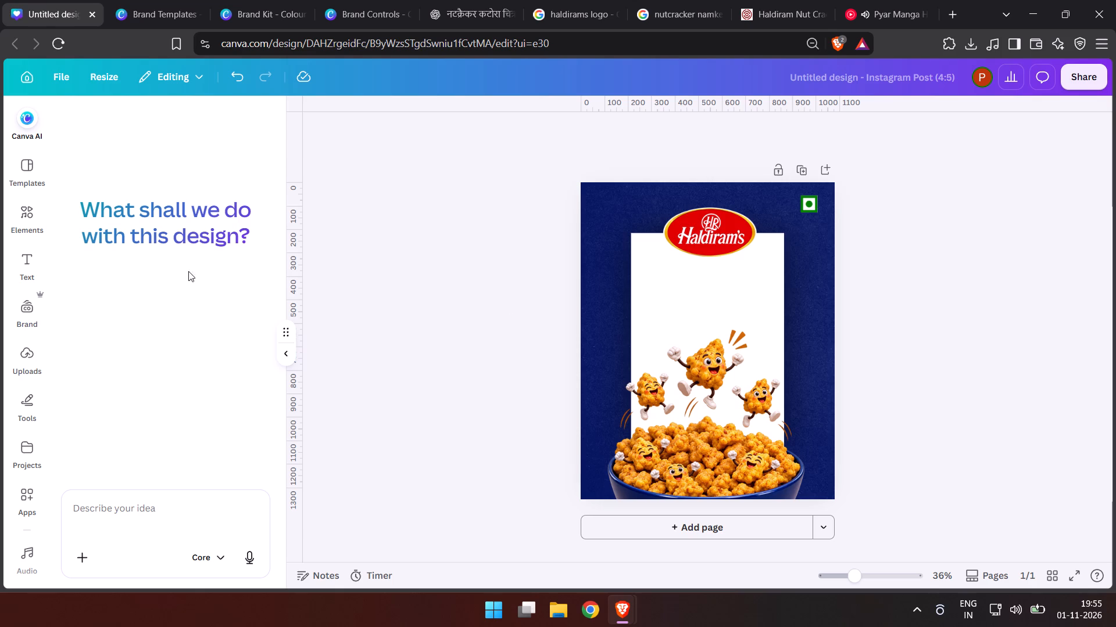
# Browse the text font combinations for a suitable title style for the nut cracker post.
pyautogui.click(40, 257)
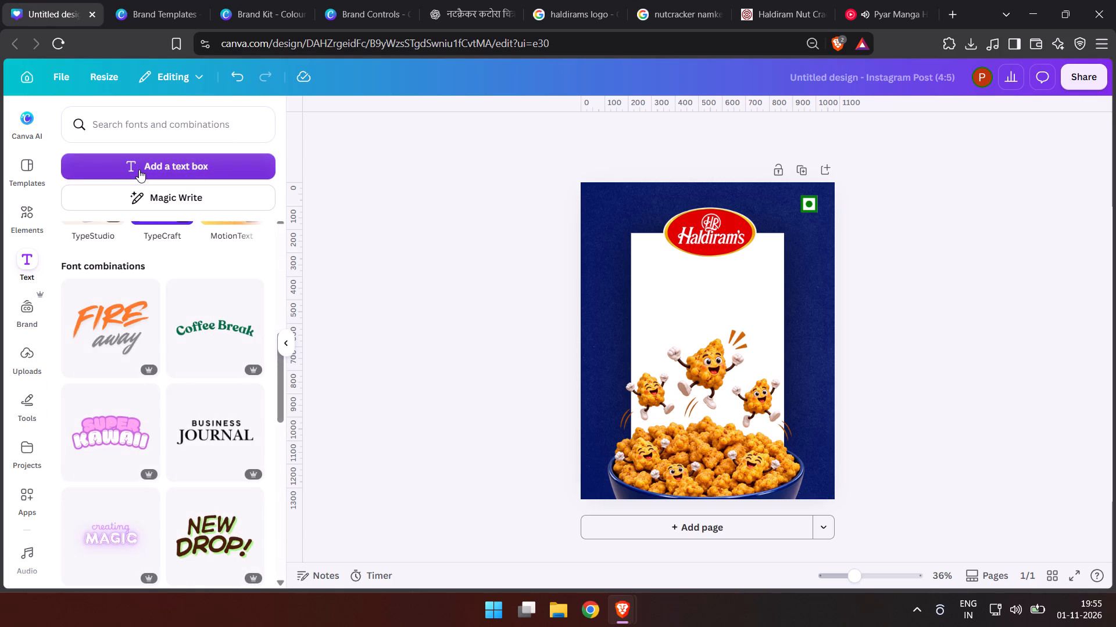
pyautogui.scroll(3, 149, 391)
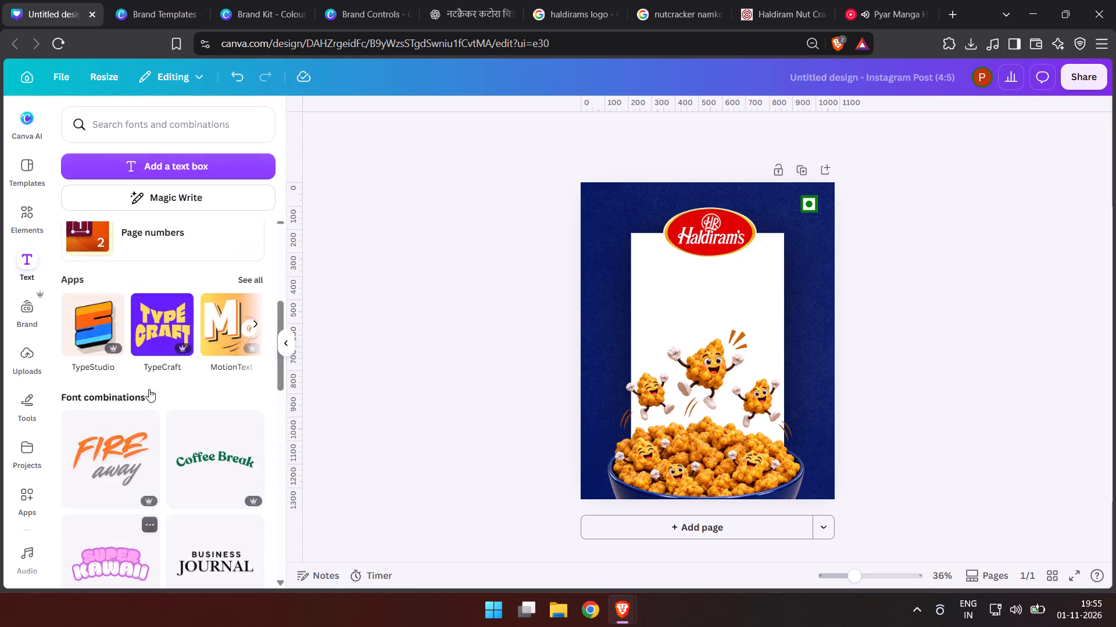
pyautogui.scroll(-5, 149, 389)
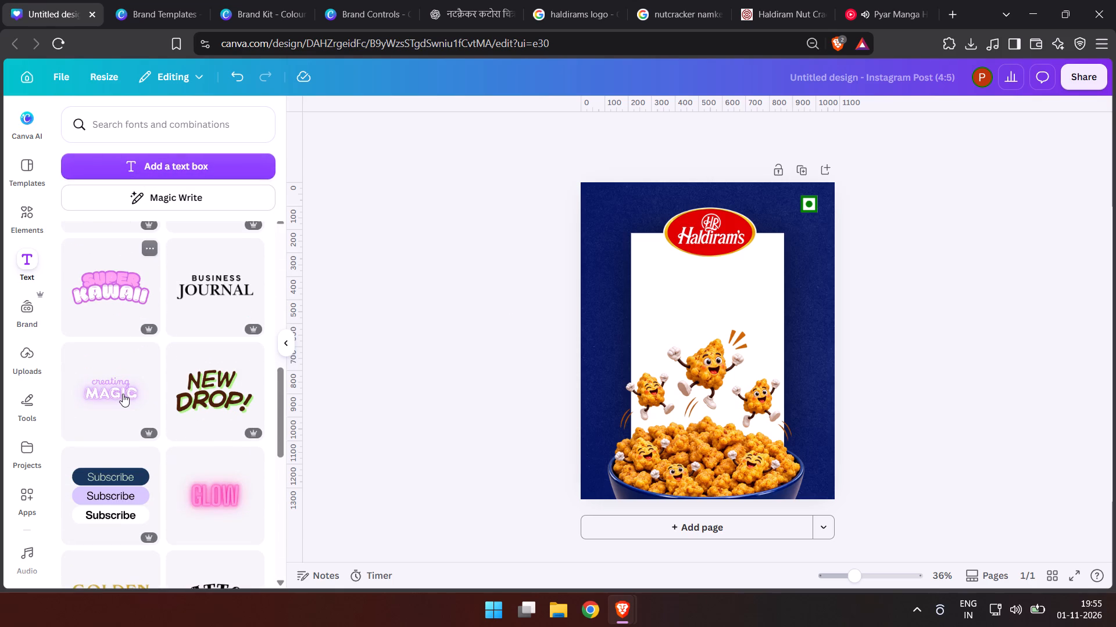
pyautogui.scroll(-3, 123, 394)
pyautogui.scroll(2, 123, 394)
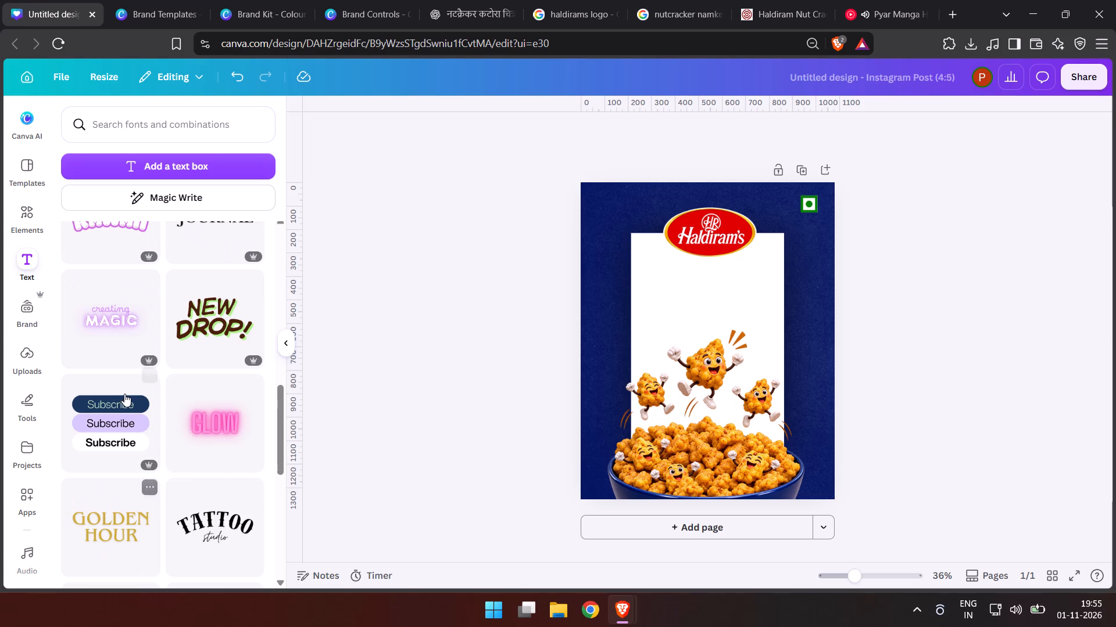
pyautogui.scroll(-3, 127, 394)
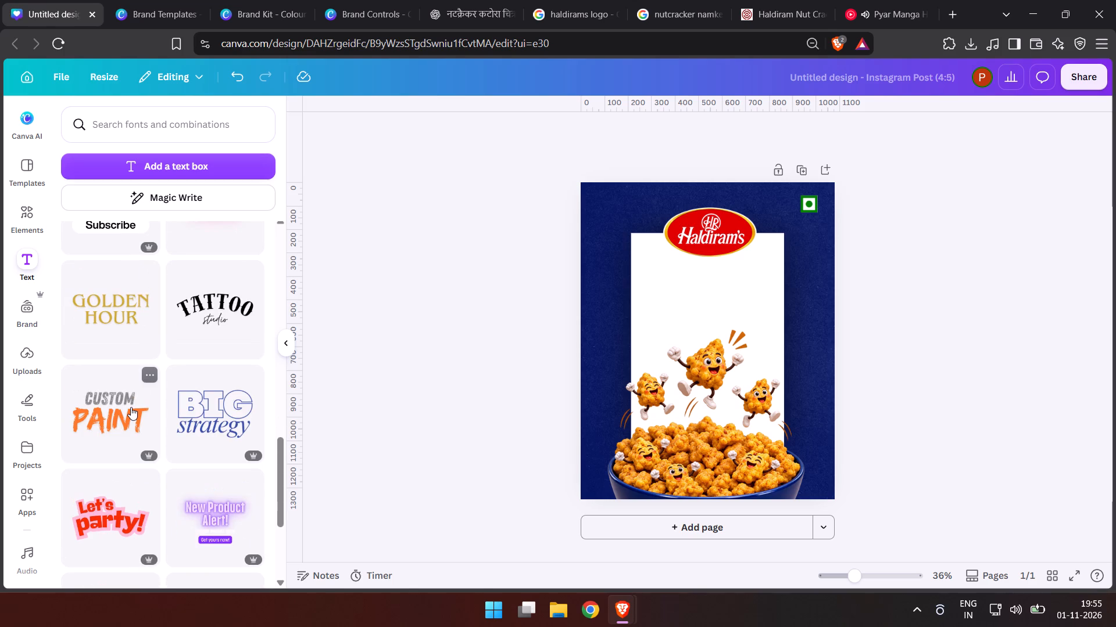
pyautogui.scroll(-9, 131, 407)
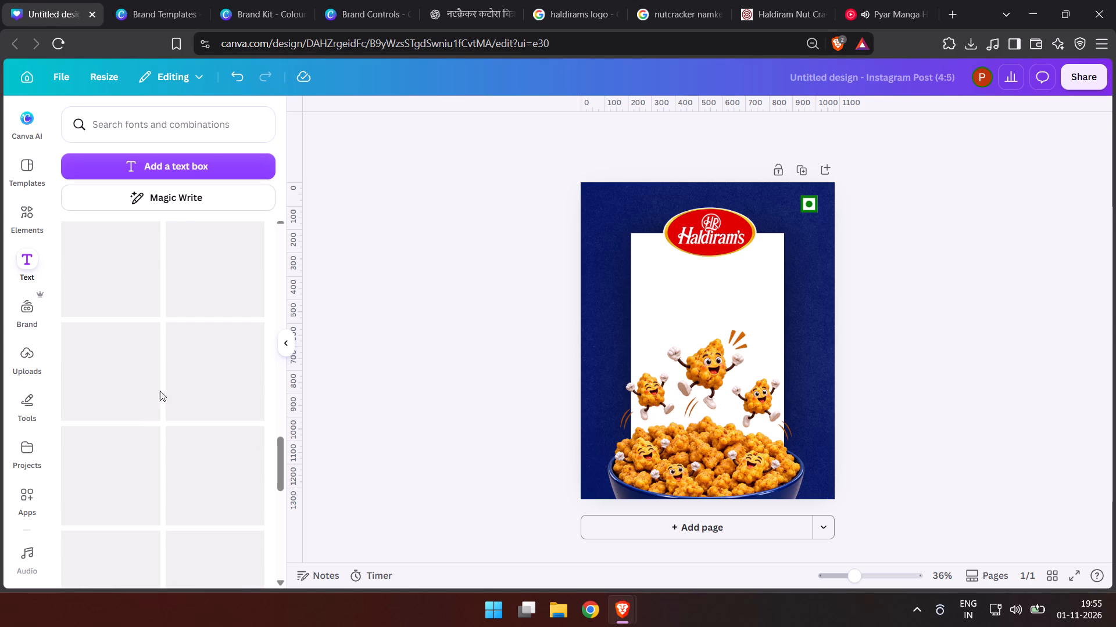
pyautogui.scroll(16, 193, 374)
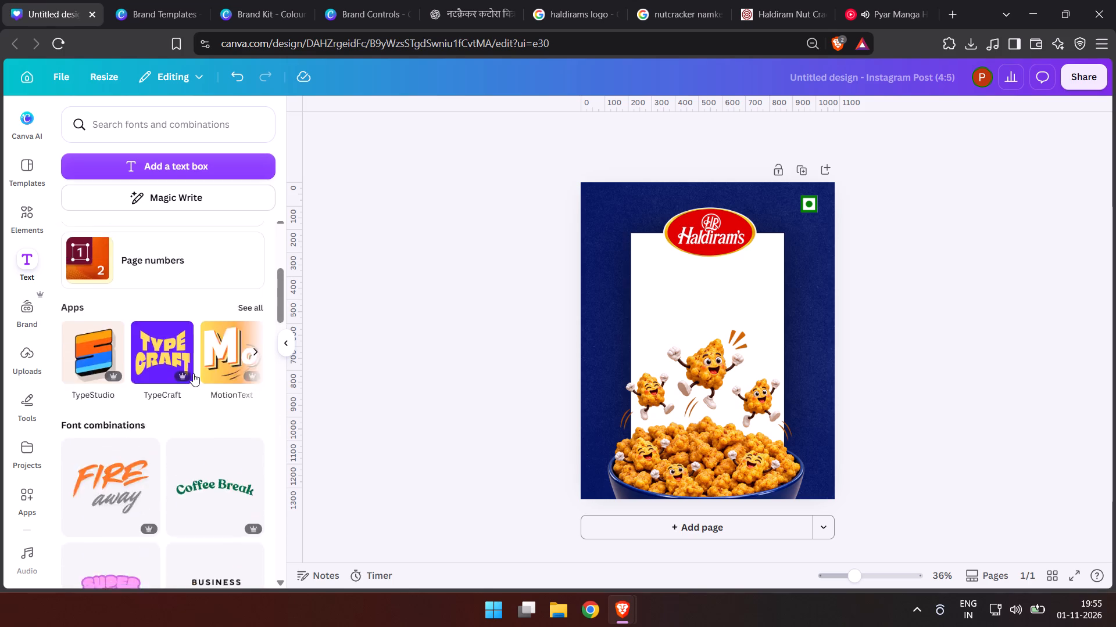
pyautogui.scroll(3, 193, 373)
pyautogui.scroll(-11, 193, 373)
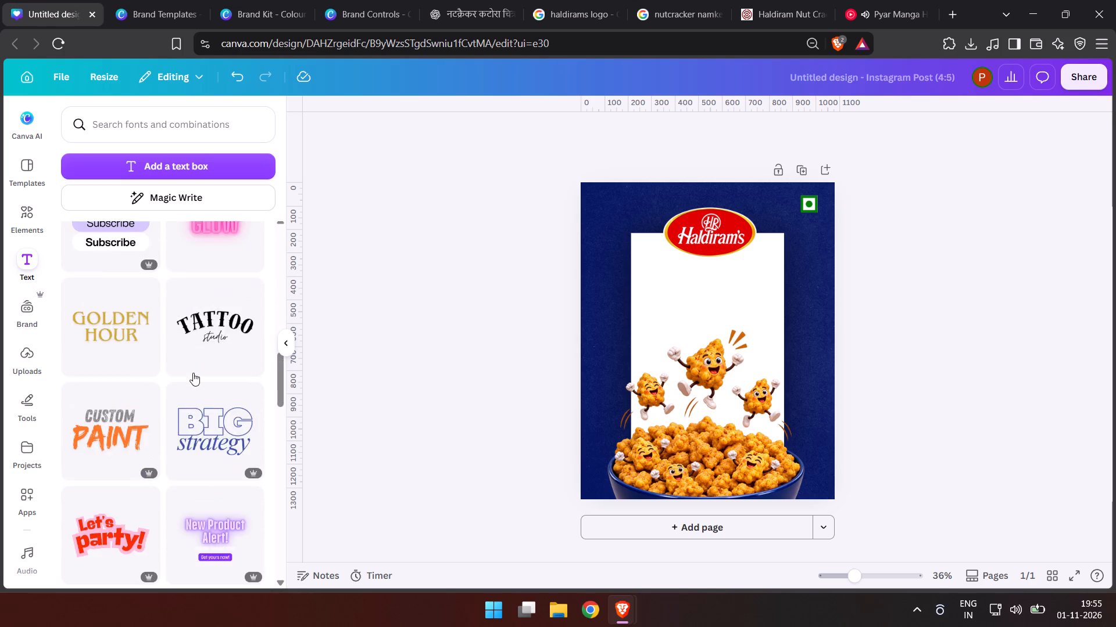
pyautogui.scroll(-10, 193, 373)
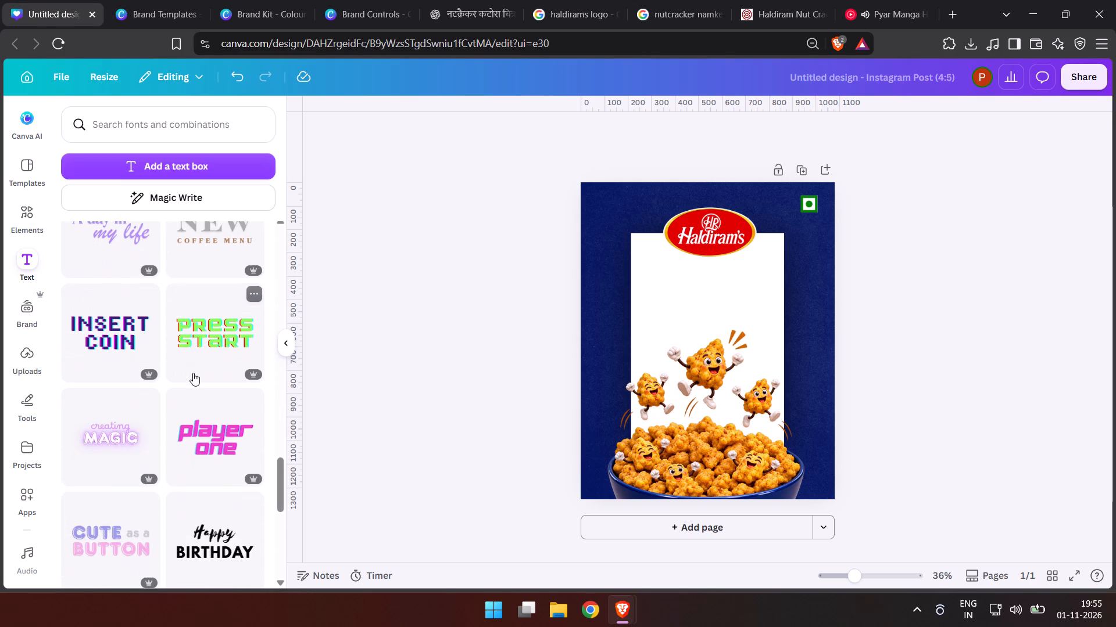
pyautogui.scroll(-5, 193, 373)
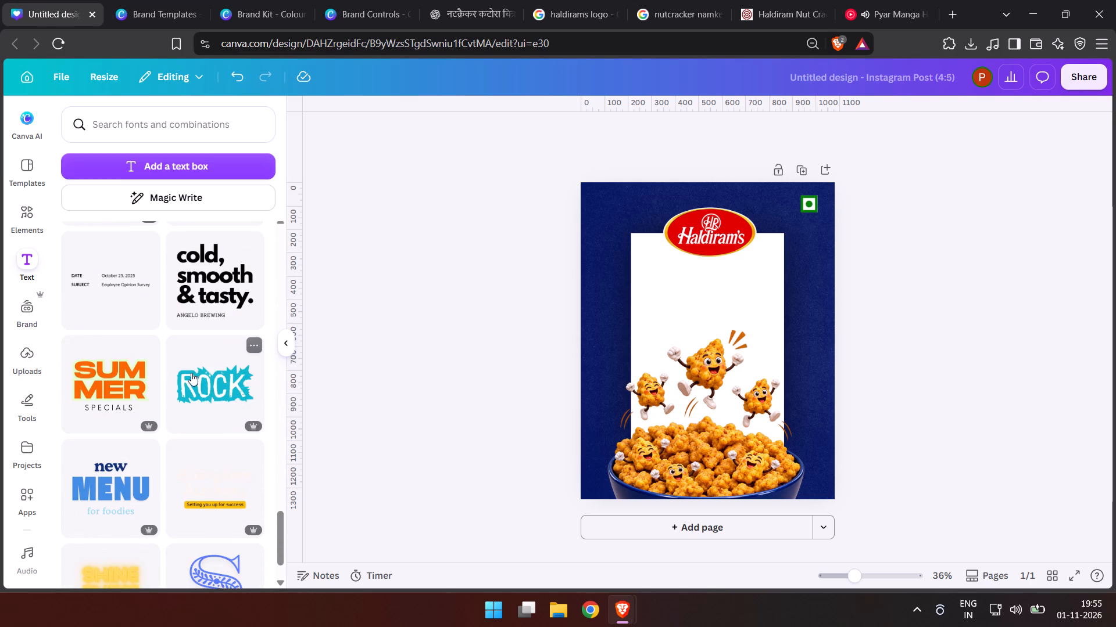
pyautogui.scroll(-10, 156, 374)
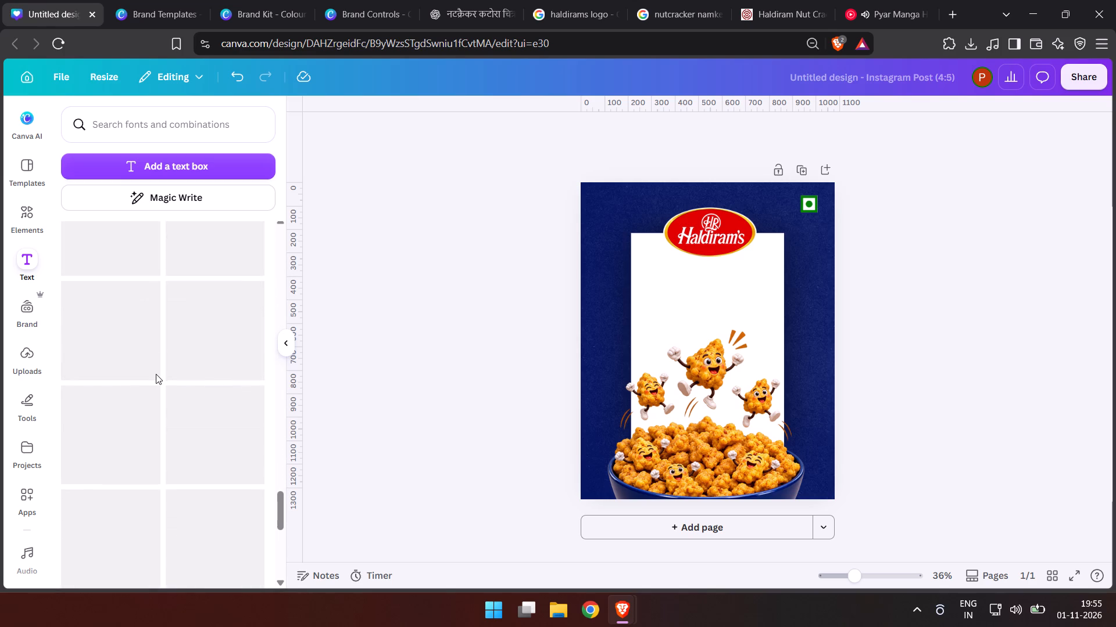
pyautogui.scroll(1, 156, 374)
pyautogui.scroll(-1, 156, 374)
pyautogui.scroll(1, 156, 374)
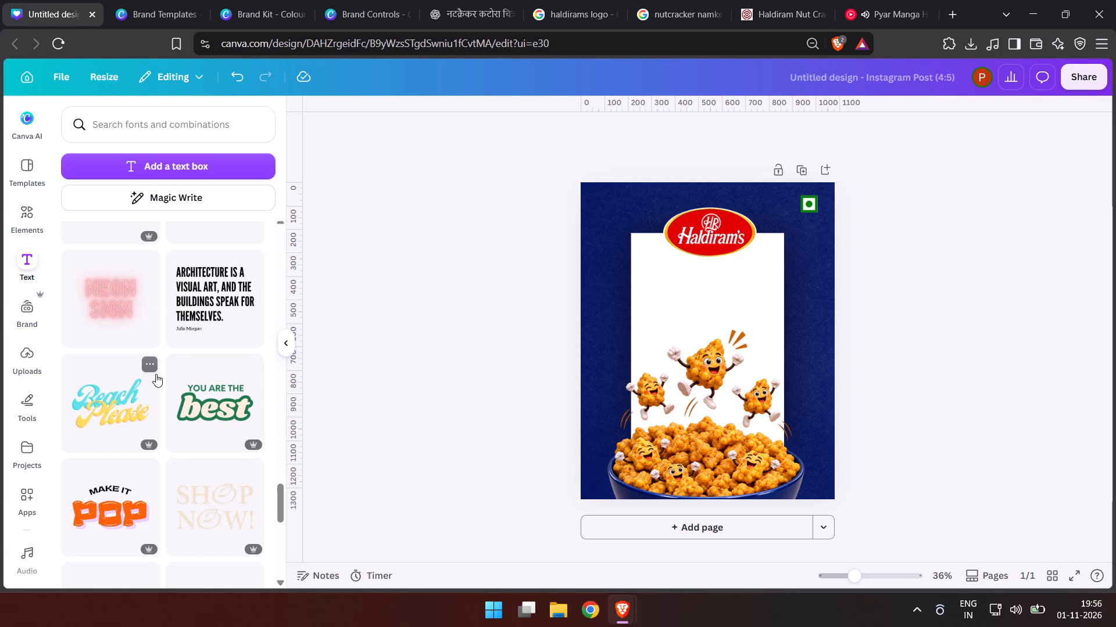
pyautogui.scroll(-6, 156, 374)
pyautogui.scroll(1, 156, 374)
pyautogui.scroll(-1, 156, 374)
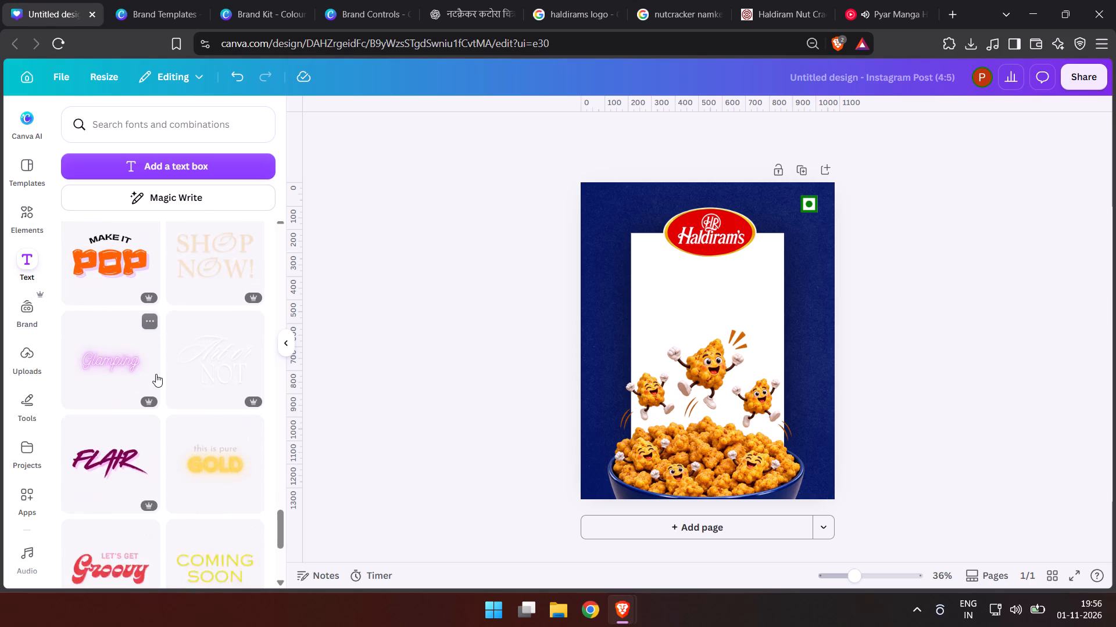
pyautogui.scroll(-2, 155, 373)
pyautogui.scroll(1, 155, 373)
pyautogui.scroll(-5, 155, 373)
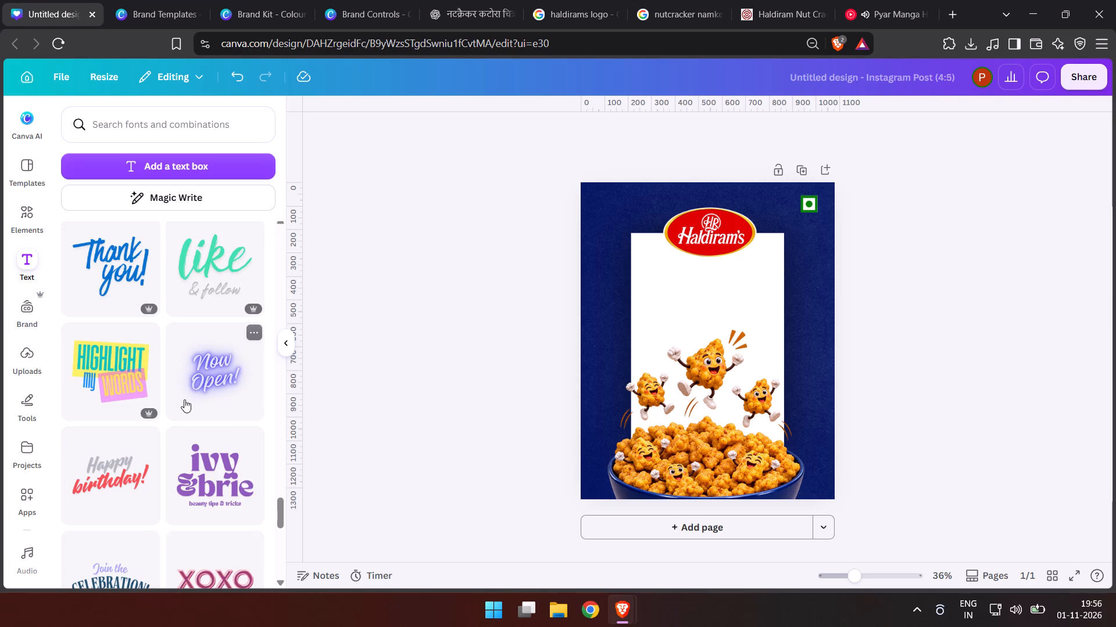
pyautogui.scroll(-7, 184, 399)
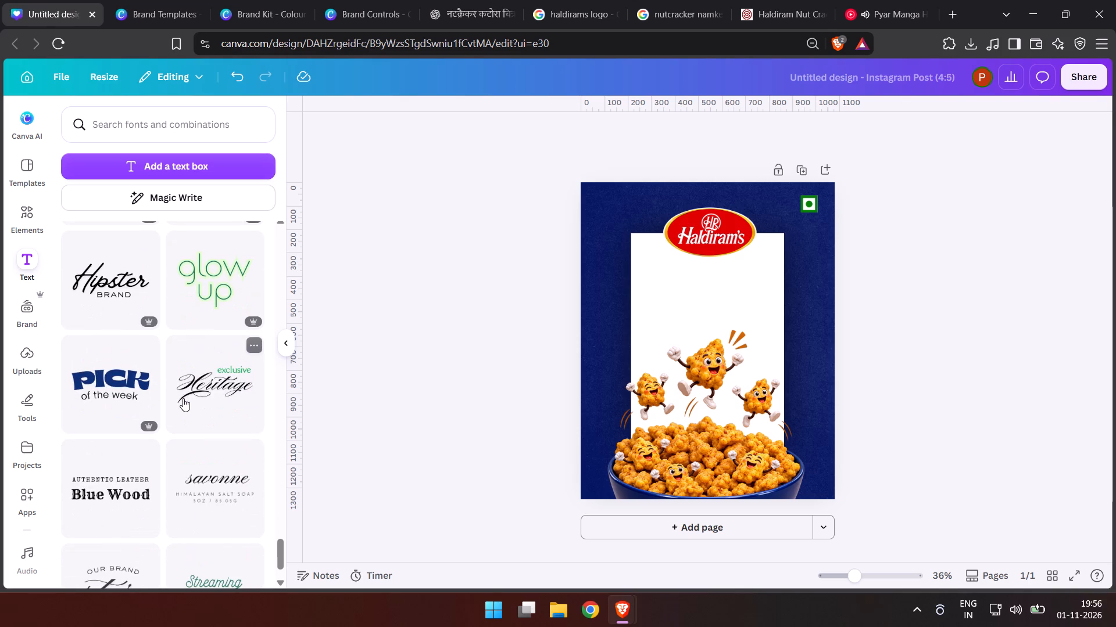
pyautogui.scroll(1, 183, 396)
pyautogui.scroll(-2, 183, 396)
pyautogui.scroll(1, 183, 396)
pyautogui.scroll(-1, 183, 396)
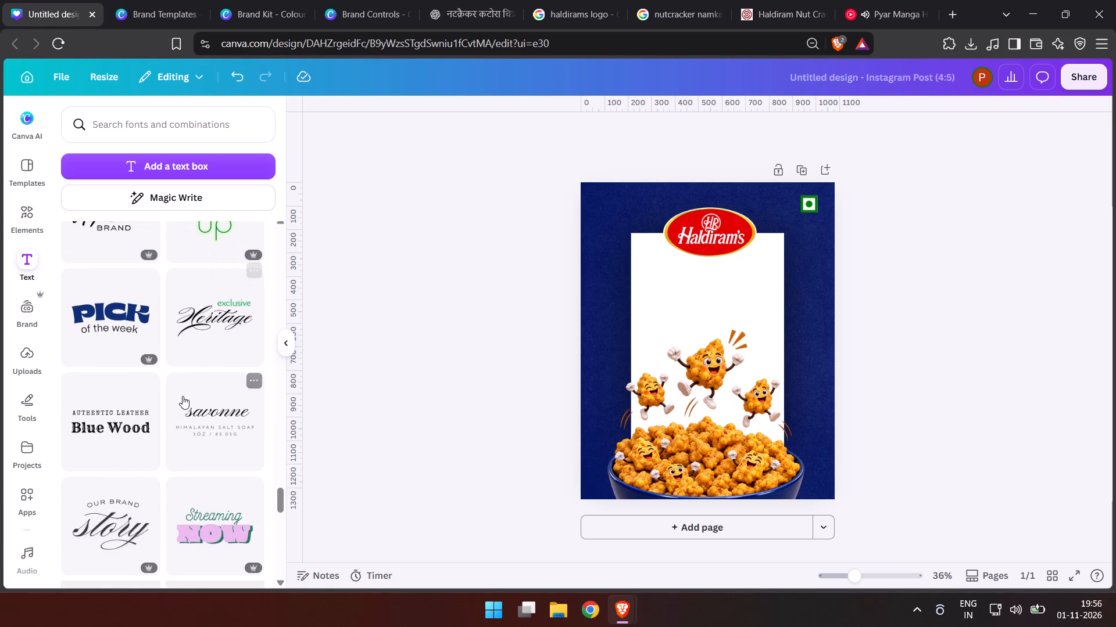
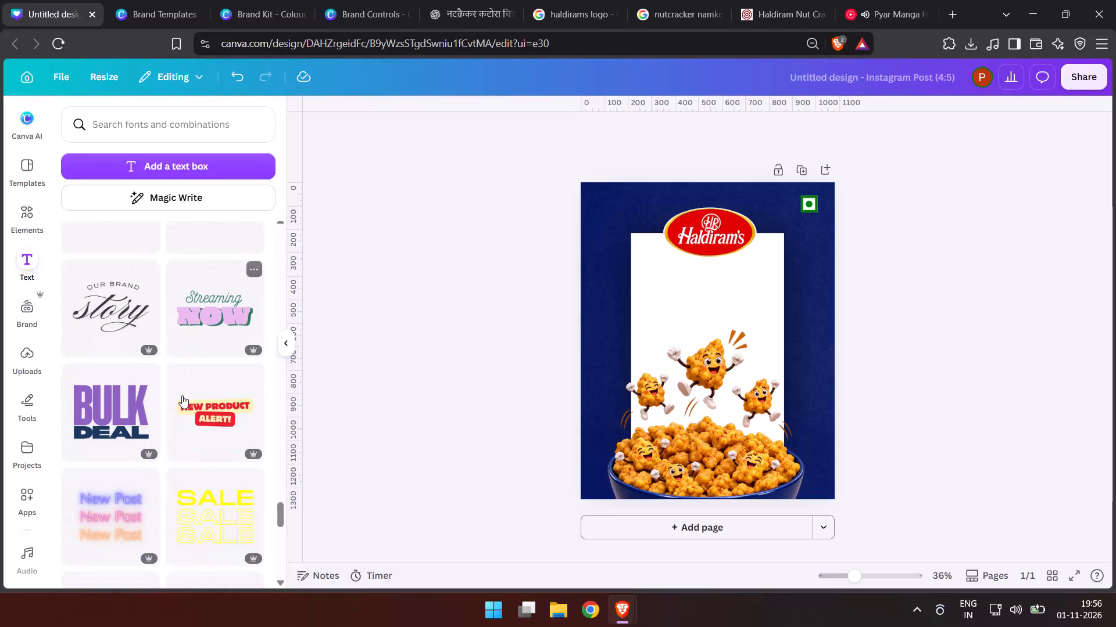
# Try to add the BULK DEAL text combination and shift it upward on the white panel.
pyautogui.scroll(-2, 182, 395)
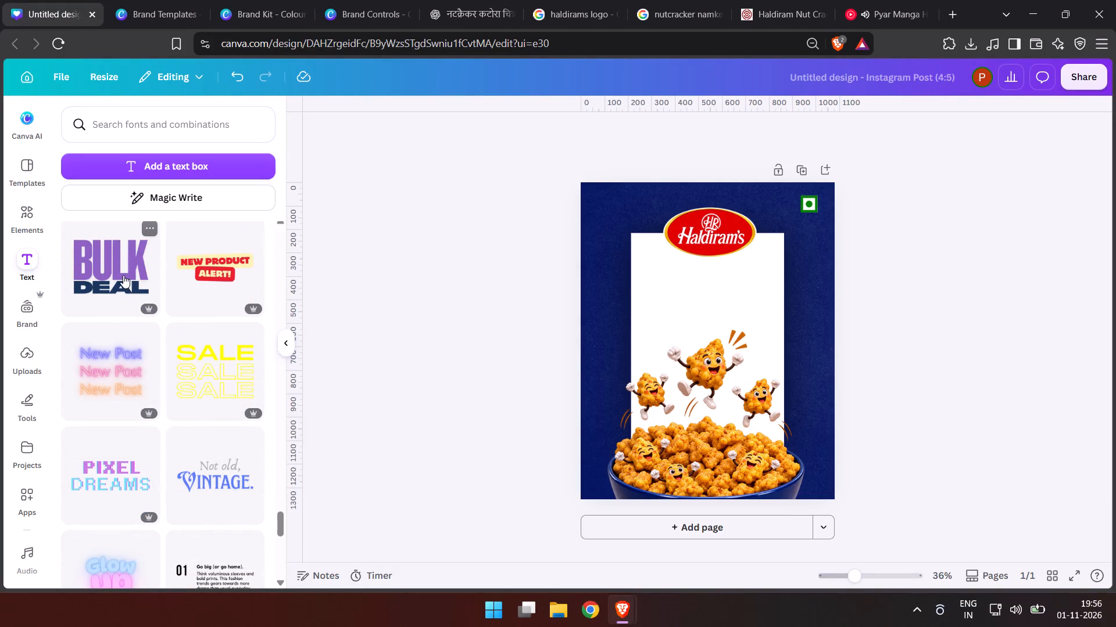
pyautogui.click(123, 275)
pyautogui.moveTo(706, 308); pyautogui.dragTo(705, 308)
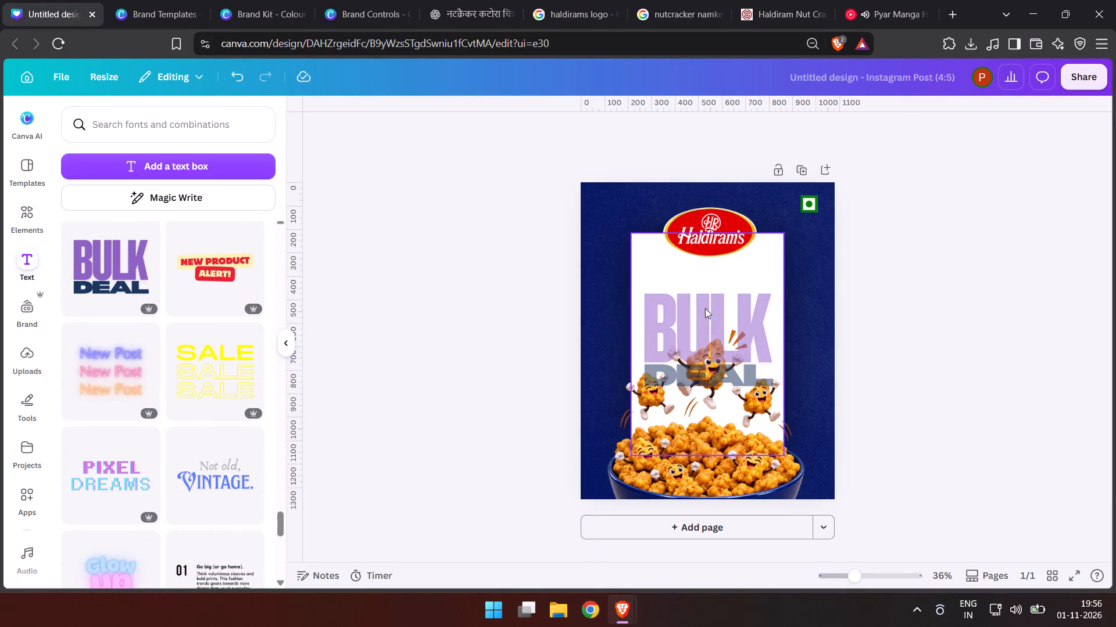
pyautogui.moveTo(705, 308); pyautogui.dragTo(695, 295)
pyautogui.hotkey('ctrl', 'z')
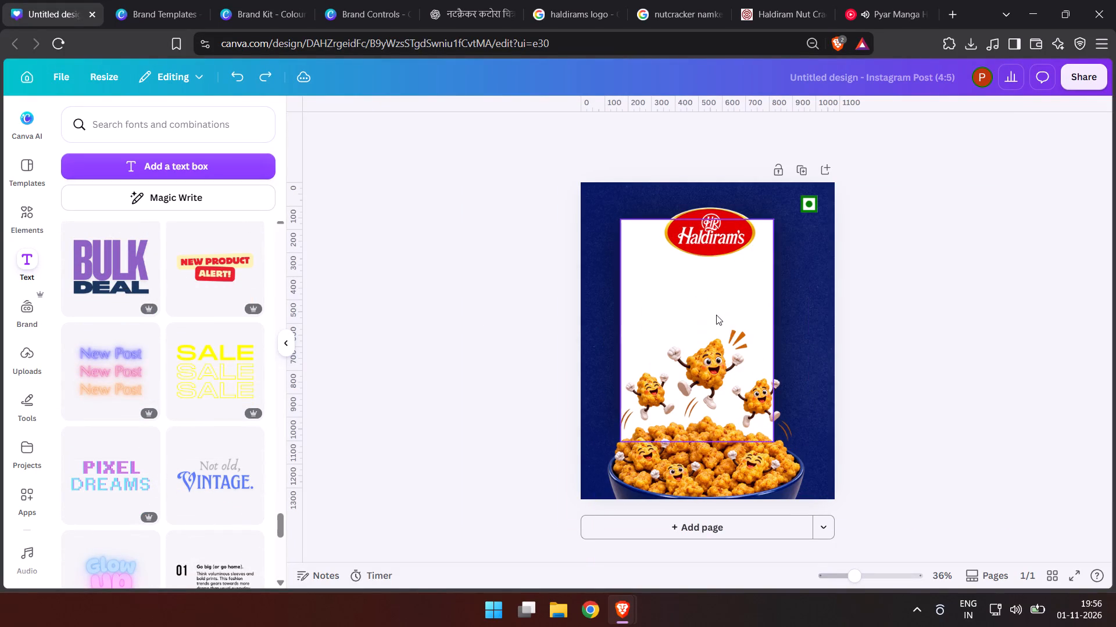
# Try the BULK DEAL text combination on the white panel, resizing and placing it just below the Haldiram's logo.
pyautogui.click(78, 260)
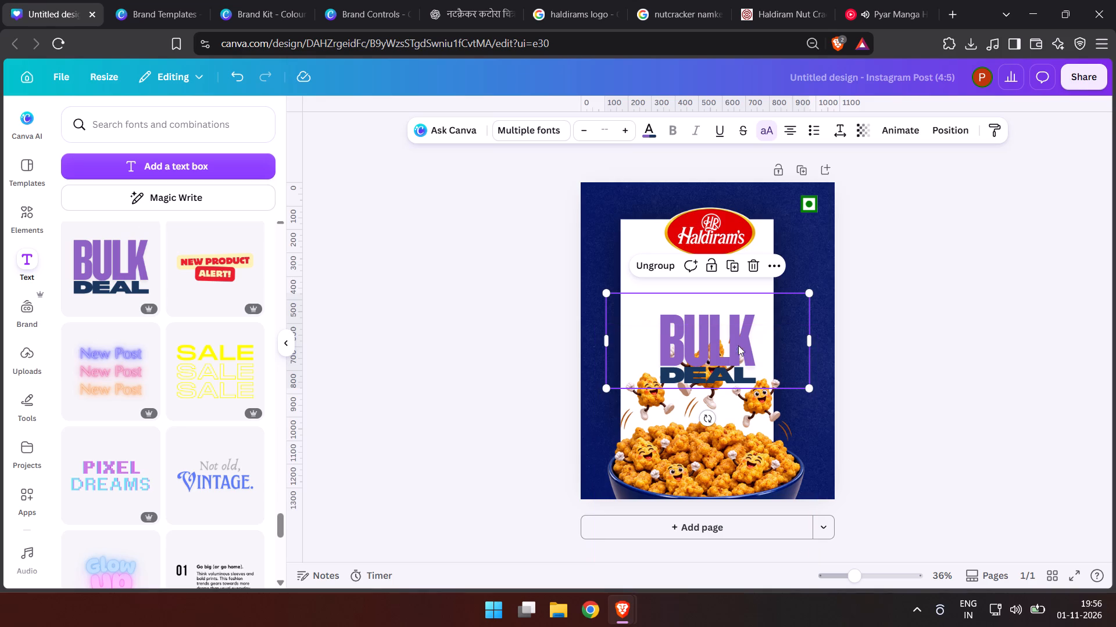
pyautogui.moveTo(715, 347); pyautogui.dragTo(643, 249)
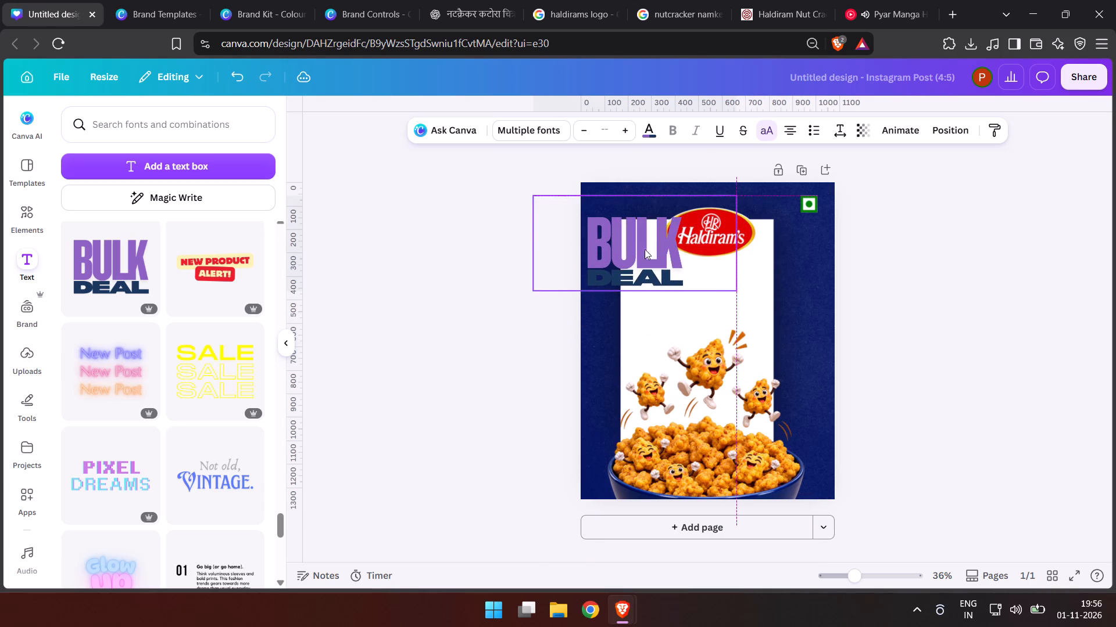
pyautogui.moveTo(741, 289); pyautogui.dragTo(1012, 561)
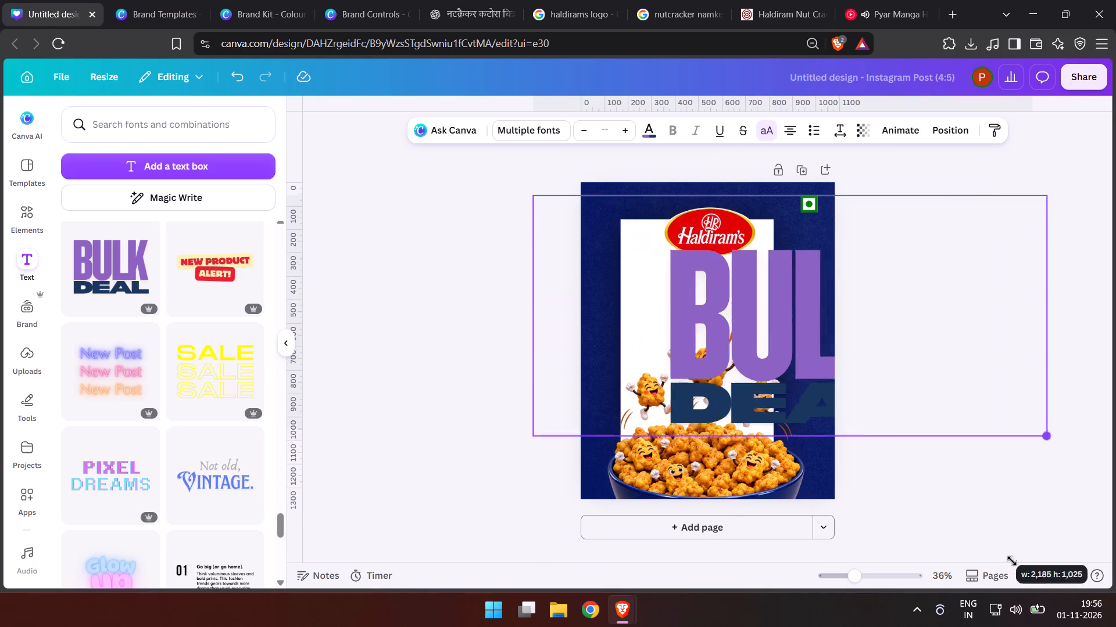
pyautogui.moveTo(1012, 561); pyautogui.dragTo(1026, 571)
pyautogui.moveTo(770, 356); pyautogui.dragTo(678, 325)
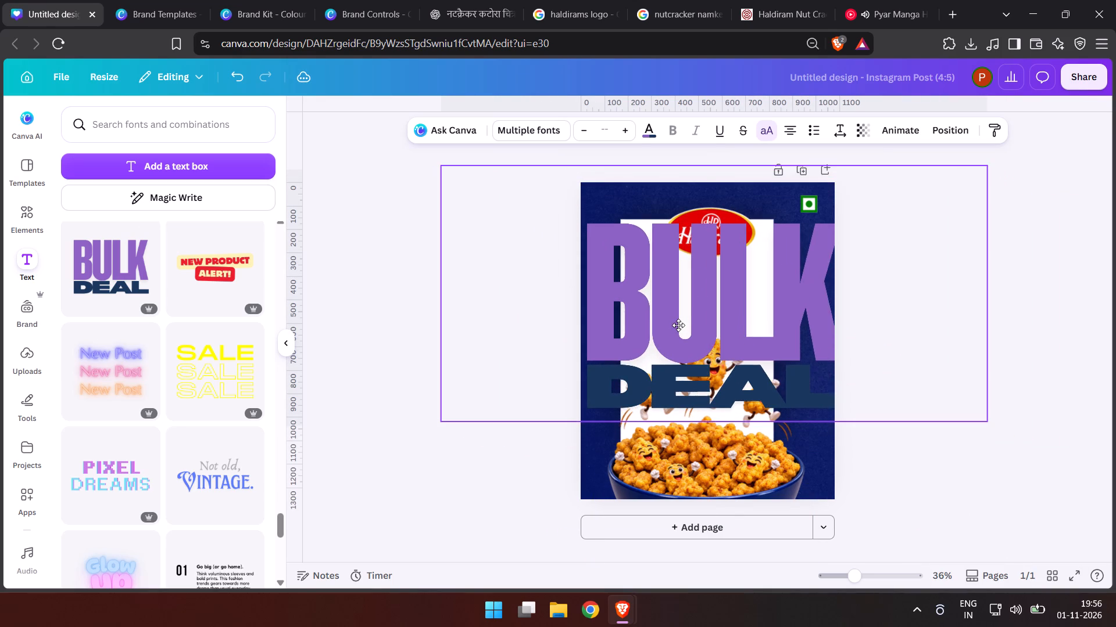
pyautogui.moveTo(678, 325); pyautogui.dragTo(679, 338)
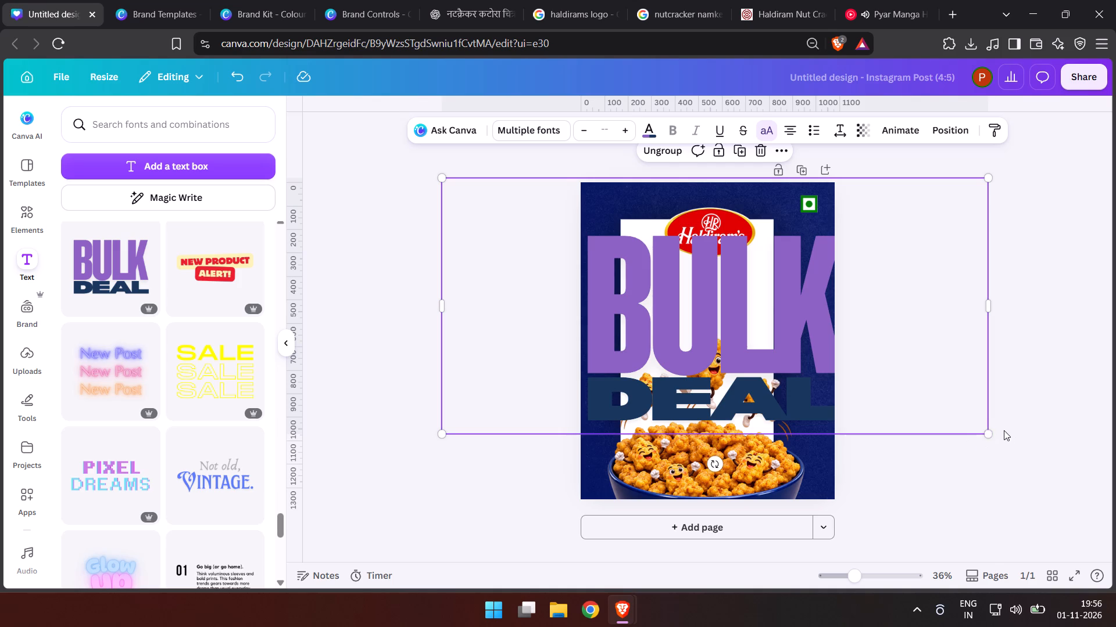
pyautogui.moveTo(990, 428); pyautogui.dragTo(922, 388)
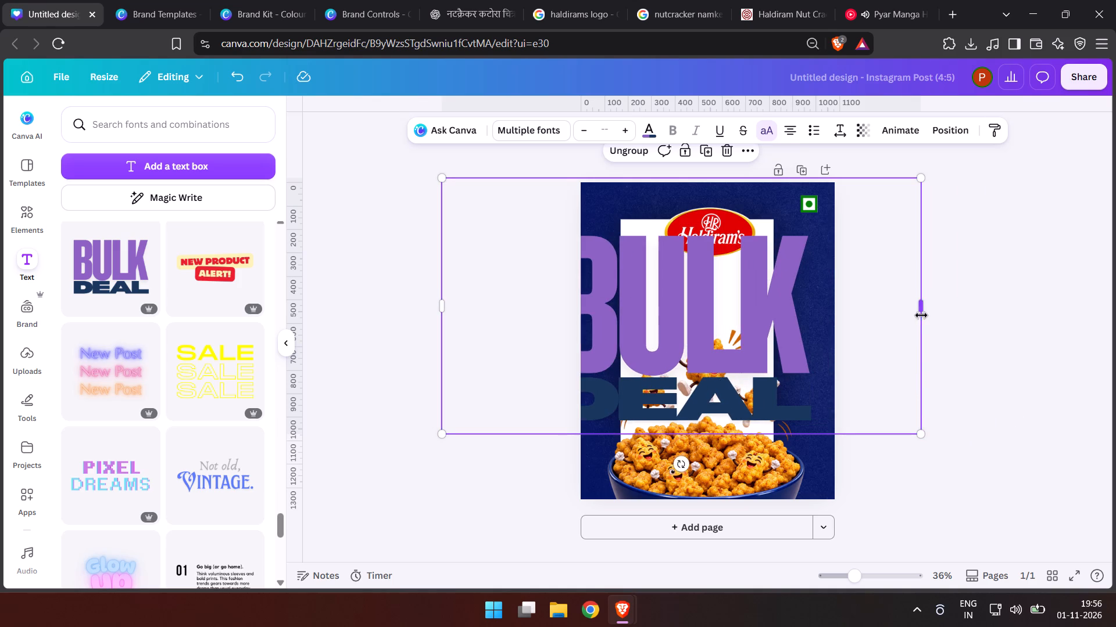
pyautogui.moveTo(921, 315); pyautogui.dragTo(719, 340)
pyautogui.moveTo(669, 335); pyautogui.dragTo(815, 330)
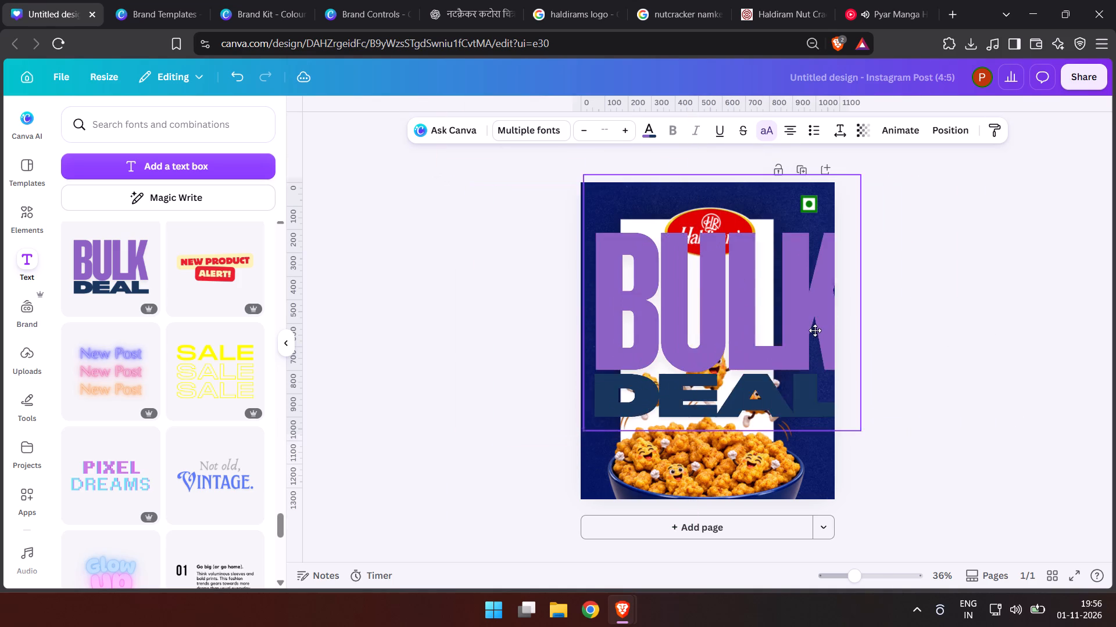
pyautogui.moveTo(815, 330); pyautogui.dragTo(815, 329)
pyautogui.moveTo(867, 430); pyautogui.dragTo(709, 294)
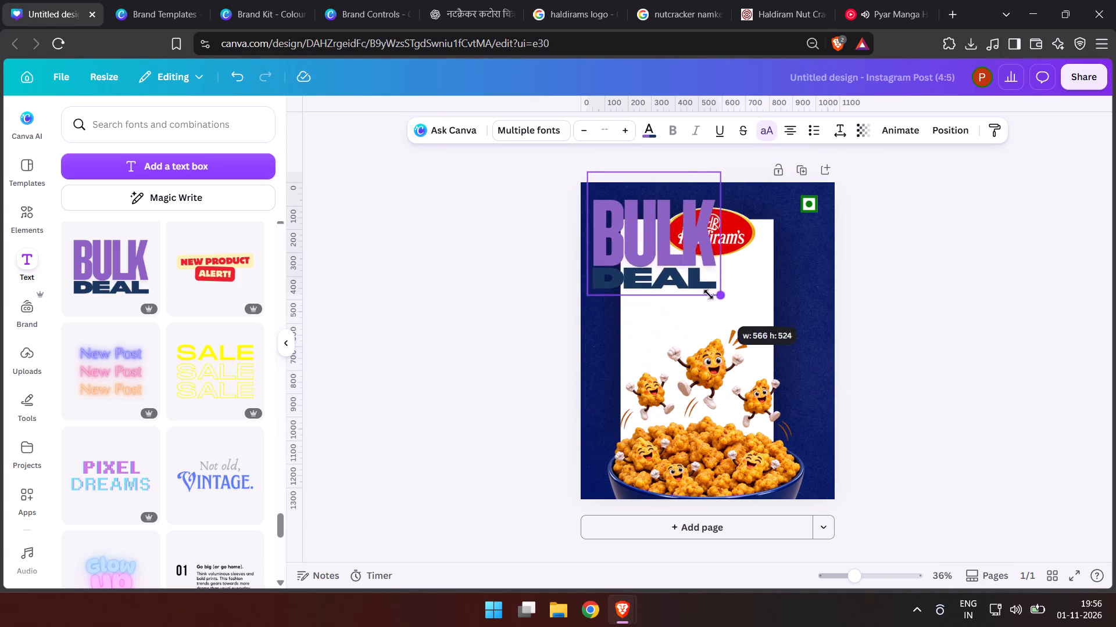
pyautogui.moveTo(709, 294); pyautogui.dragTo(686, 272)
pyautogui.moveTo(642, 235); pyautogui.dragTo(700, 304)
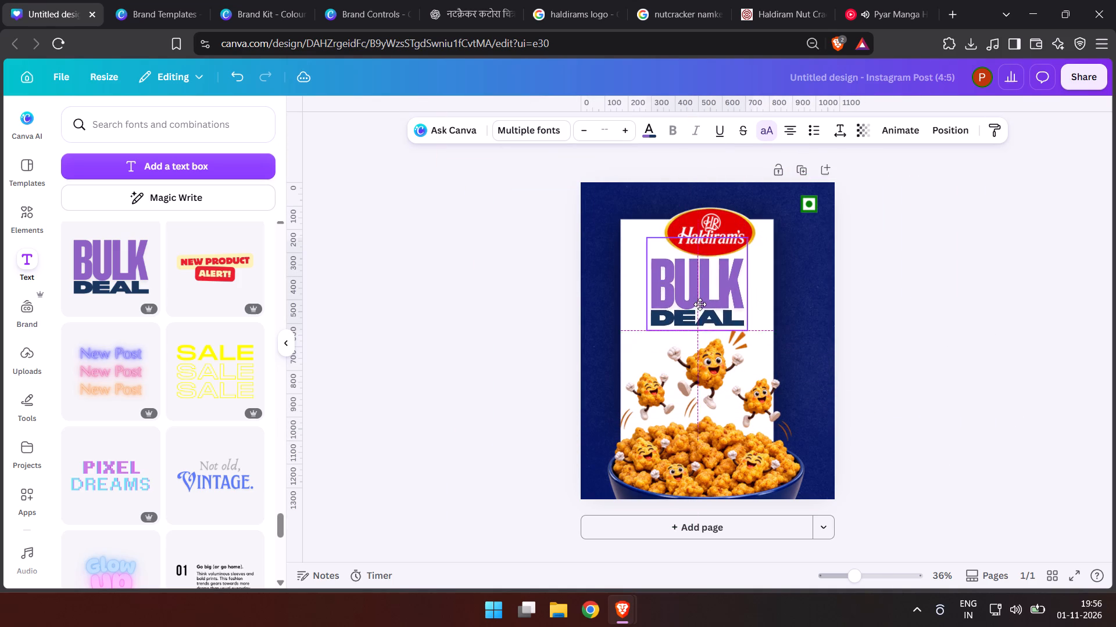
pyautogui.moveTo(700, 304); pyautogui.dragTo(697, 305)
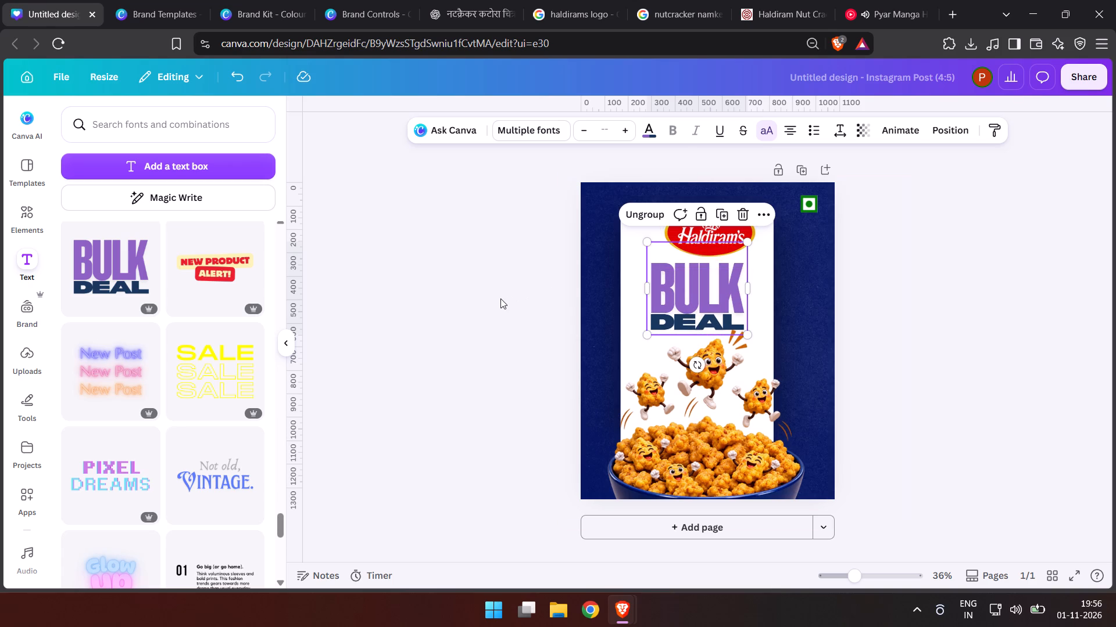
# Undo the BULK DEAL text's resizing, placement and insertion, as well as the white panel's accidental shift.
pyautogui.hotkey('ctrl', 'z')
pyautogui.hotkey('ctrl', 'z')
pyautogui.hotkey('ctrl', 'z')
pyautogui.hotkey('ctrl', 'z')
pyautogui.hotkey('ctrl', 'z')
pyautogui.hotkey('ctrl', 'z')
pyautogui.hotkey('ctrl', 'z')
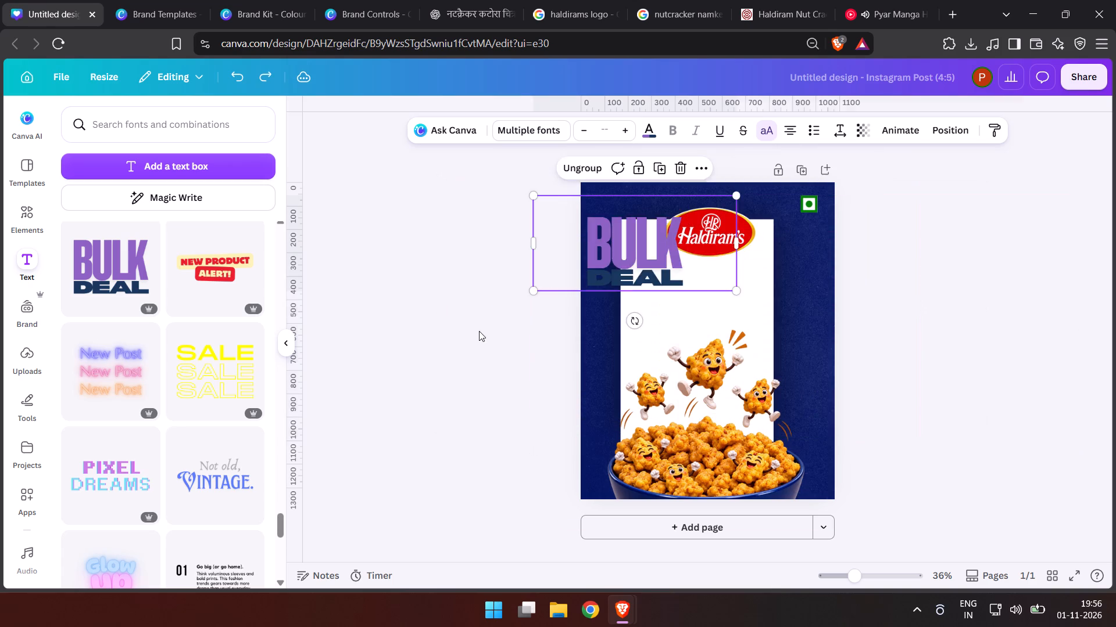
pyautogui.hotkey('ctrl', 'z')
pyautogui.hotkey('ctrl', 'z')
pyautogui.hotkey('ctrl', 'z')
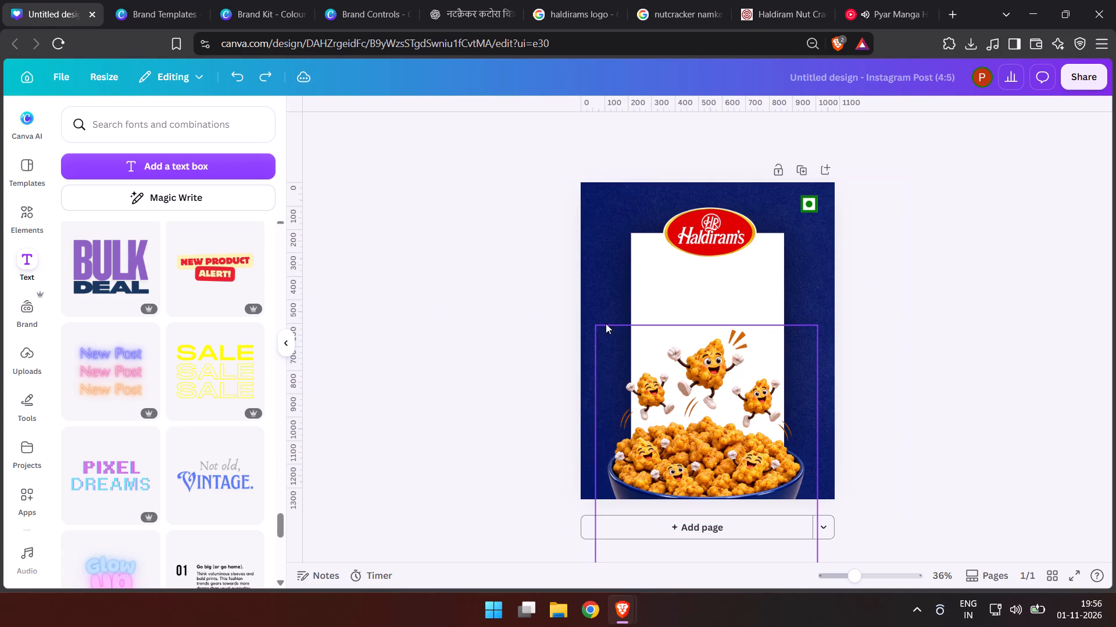
# Shrink the Haldiram's logo slightly and re-centre it horizontally over the white panel's top edge.
pyautogui.click(704, 240)
pyautogui.moveTo(755, 271); pyautogui.dragTo(746, 260)
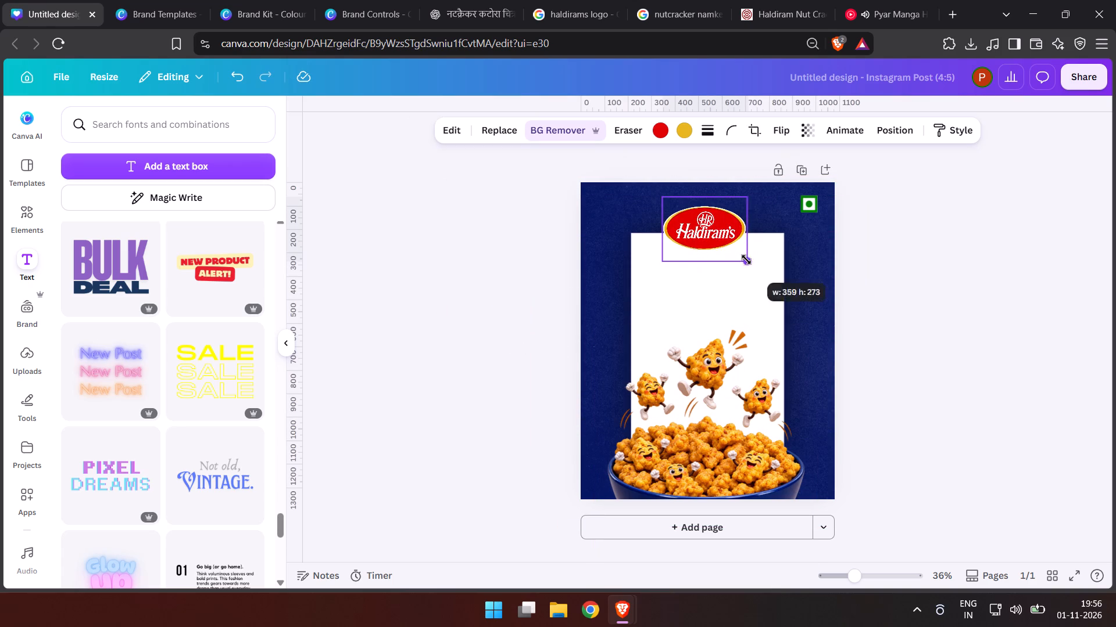
pyautogui.moveTo(746, 260); pyautogui.dragTo(745, 257)
pyautogui.moveTo(702, 230); pyautogui.dragTo(707, 236)
pyautogui.click(706, 237)
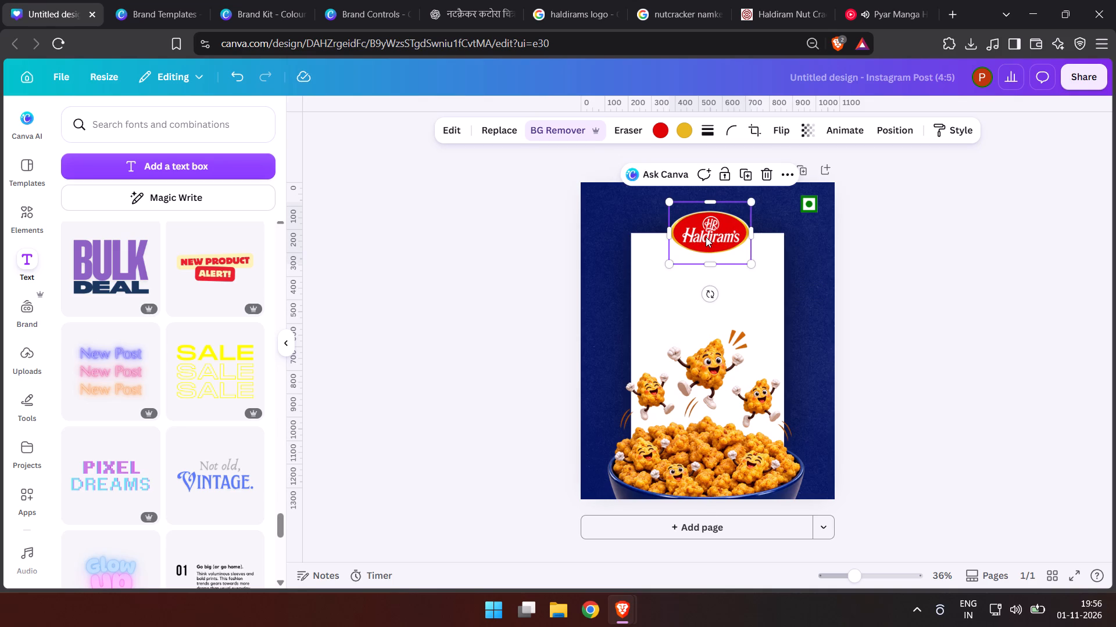
pyautogui.moveTo(750, 268); pyautogui.dragTo(744, 263)
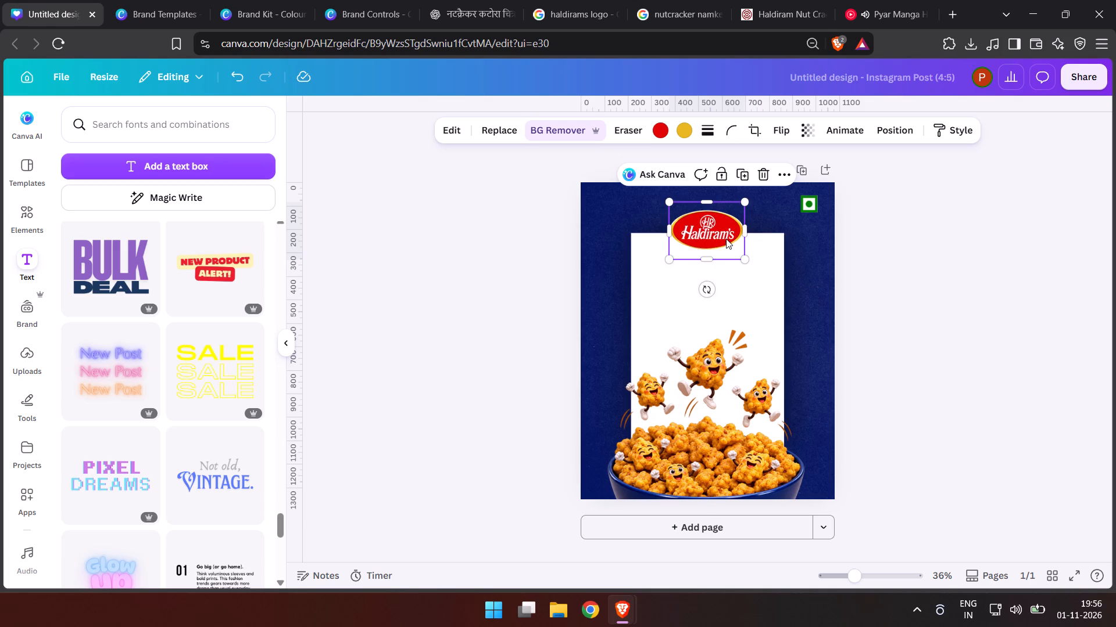
pyautogui.moveTo(713, 234); pyautogui.dragTo(720, 239)
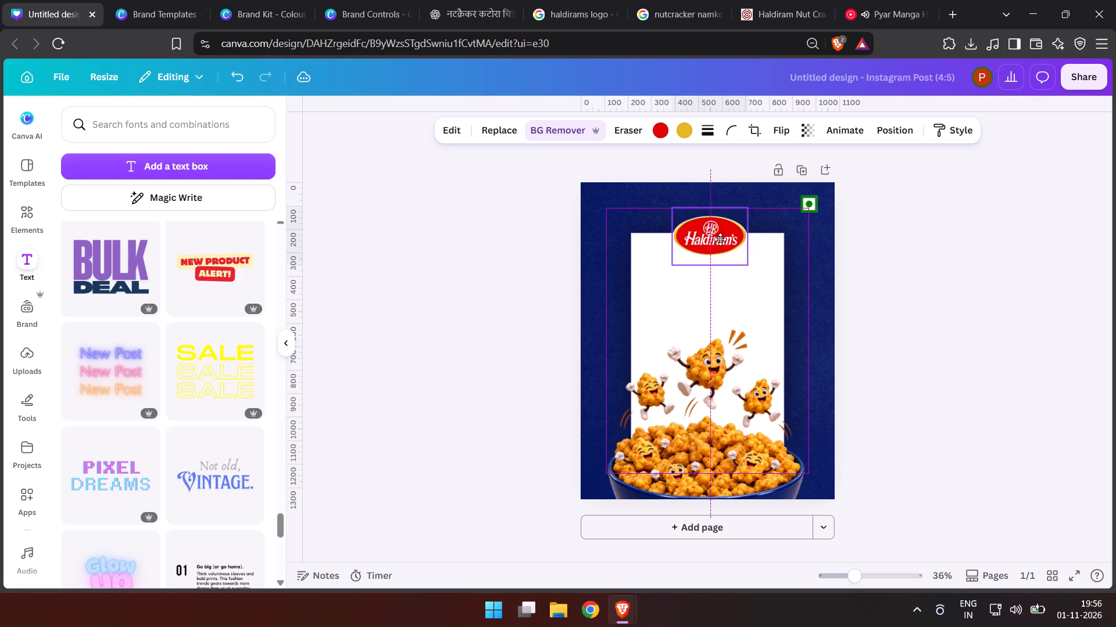
pyautogui.moveTo(720, 239); pyautogui.dragTo(720, 237)
pyautogui.click(444, 329)
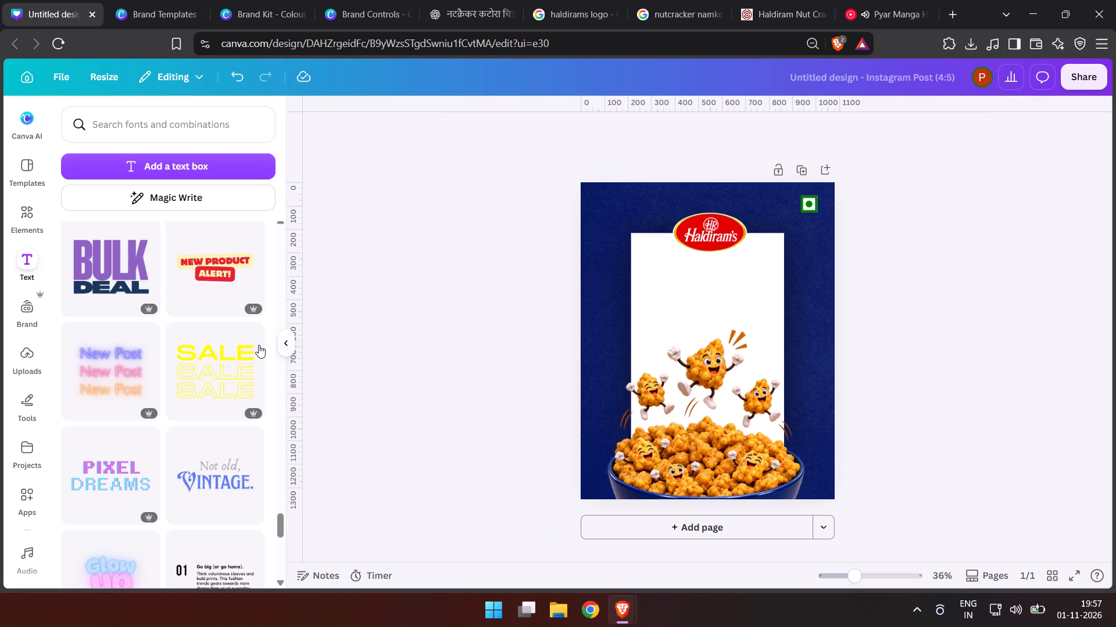
# Browse the font combinations and add the BULK DEAL text combination to the post.
pyautogui.scroll(-6, 159, 361)
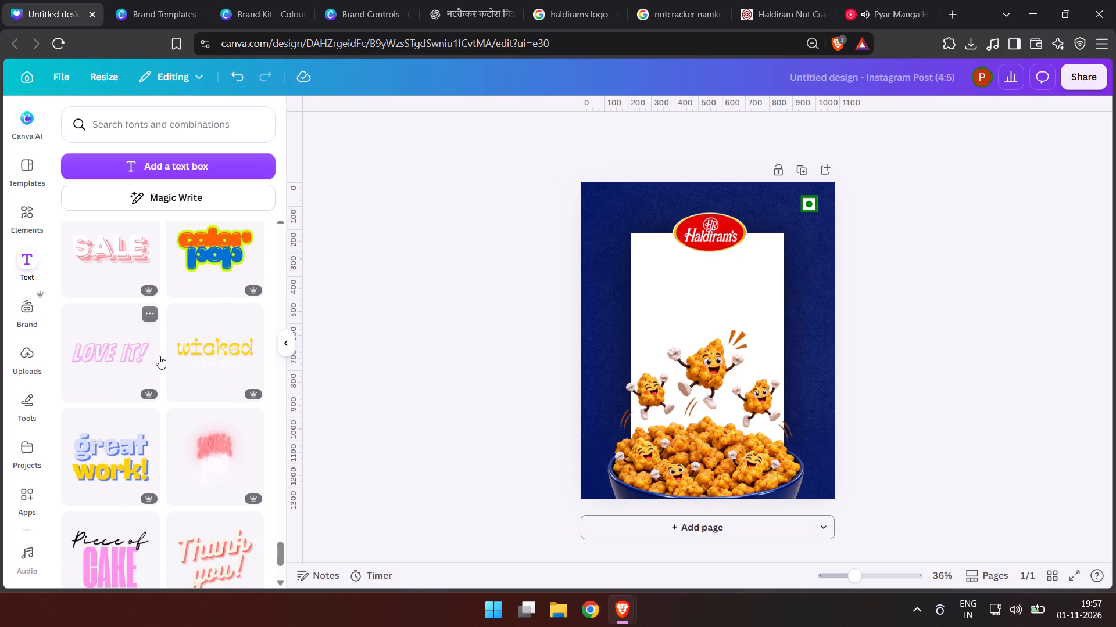
pyautogui.scroll(-5, 159, 356)
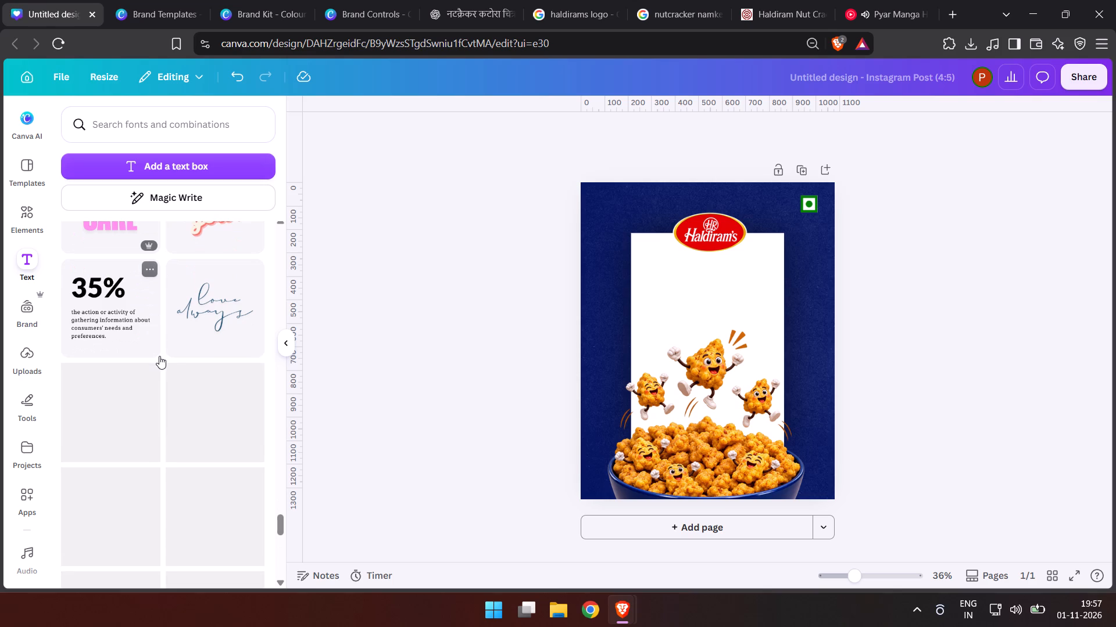
pyautogui.scroll(16, 159, 355)
pyautogui.scroll(-3, 159, 355)
pyautogui.click(109, 427)
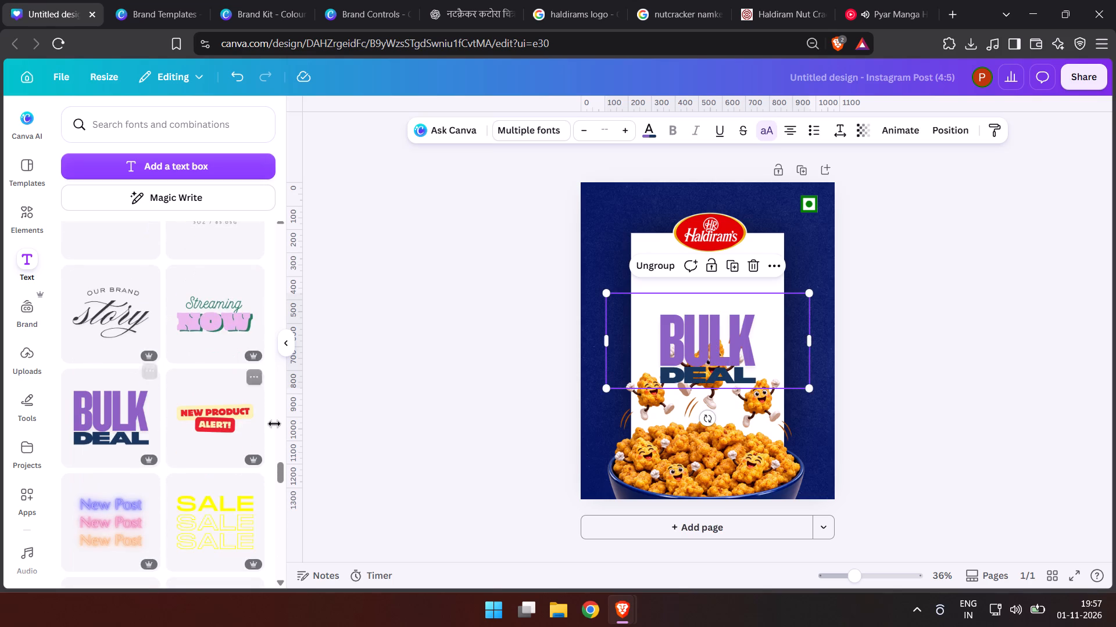
# Set the BULK DEAL text's transparency to 43.
pyautogui.click(860, 132)
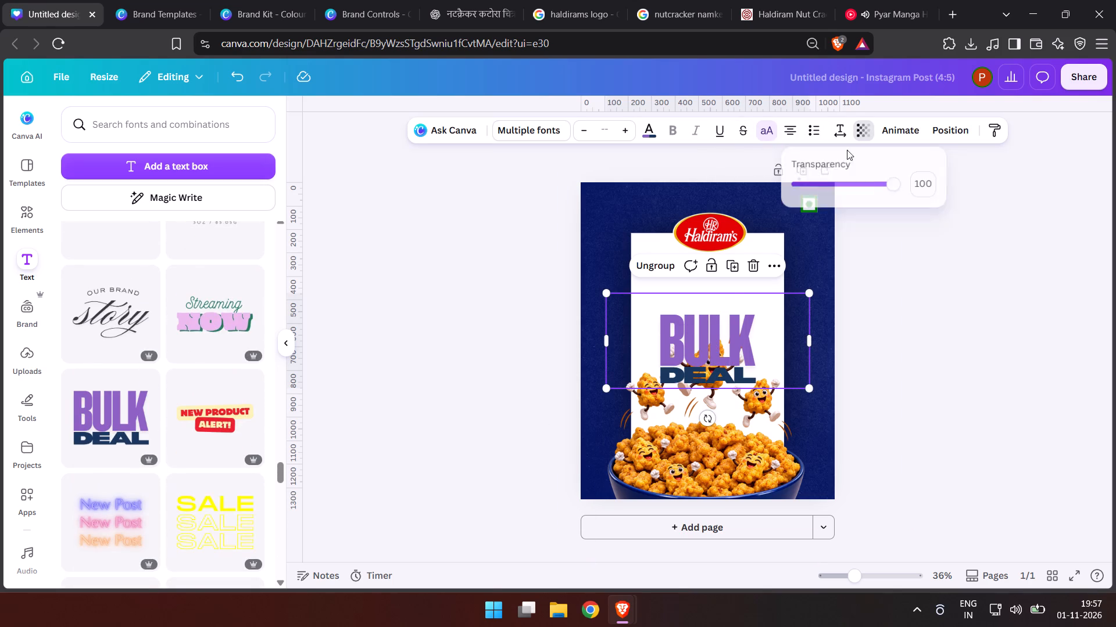
pyautogui.click(834, 176)
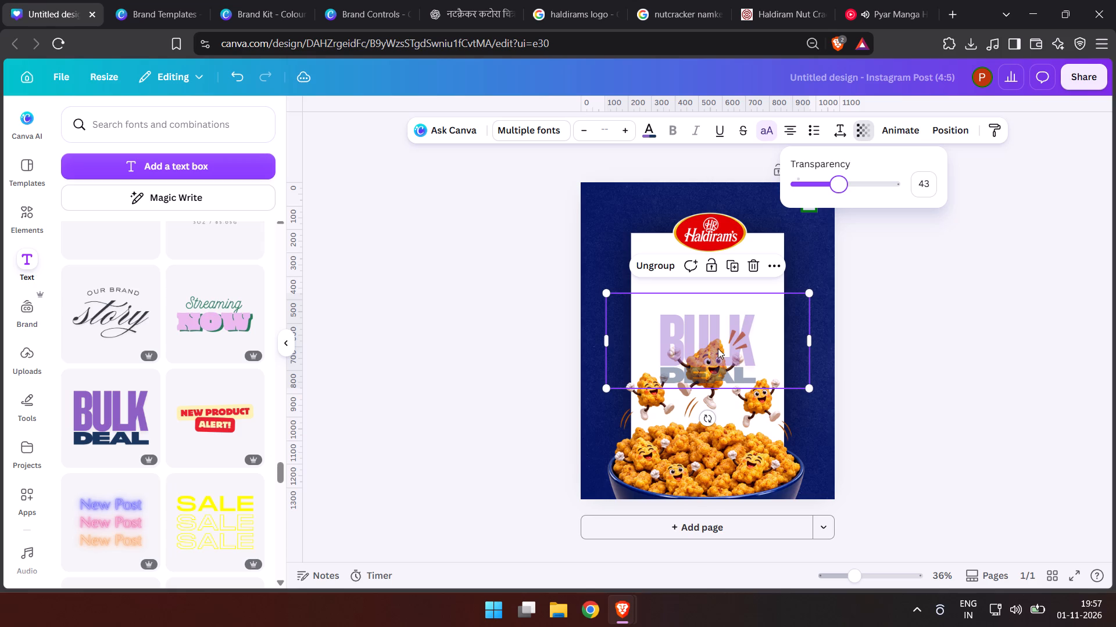
# Enlarge the BULK DEAL text group and position it across the white panel, just below the page's top.
pyautogui.moveTo(716, 345); pyautogui.dragTo(657, 254)
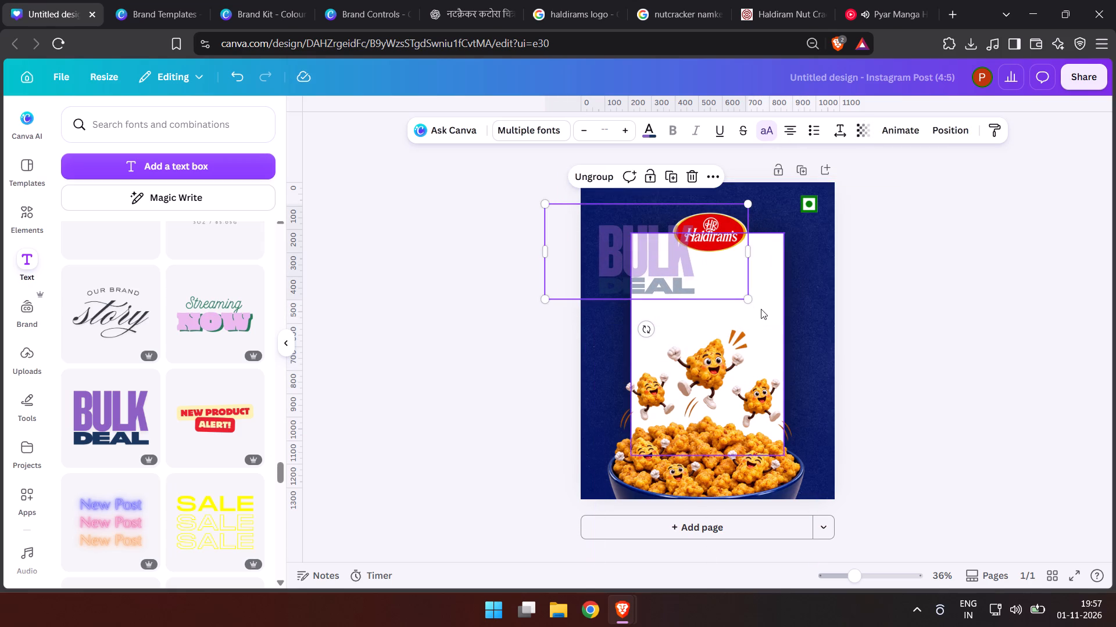
pyautogui.moveTo(752, 299); pyautogui.dragTo(913, 458)
pyautogui.moveTo(741, 304); pyautogui.dragTo(737, 302)
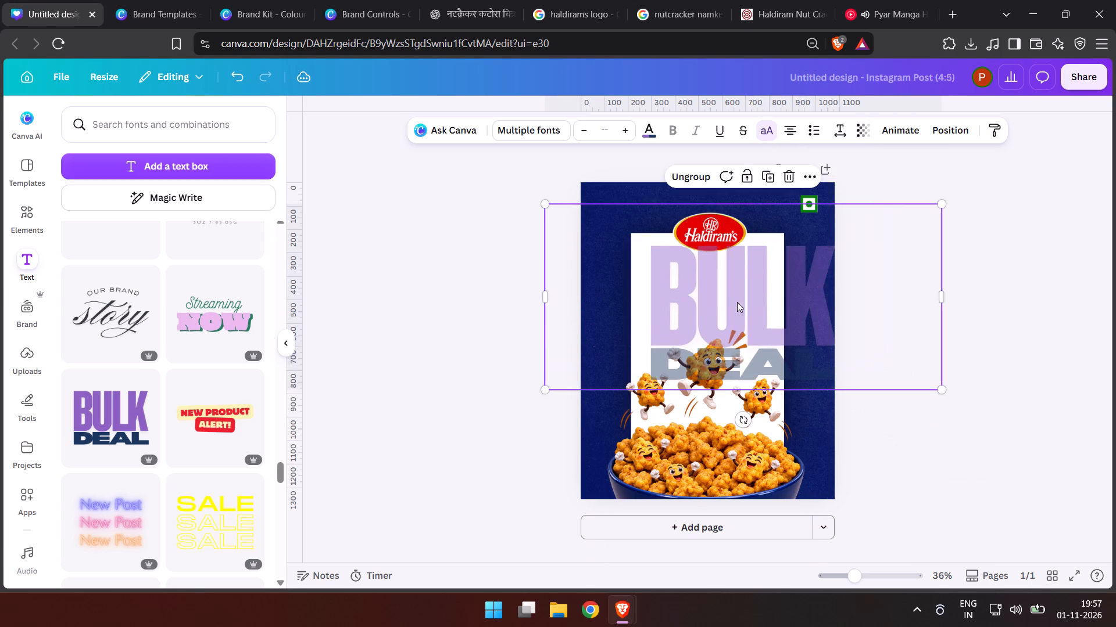
pyautogui.moveTo(737, 302); pyautogui.dragTo(695, 304)
pyautogui.moveTo(695, 304); pyautogui.dragTo(700, 304)
pyautogui.moveTo(905, 388); pyautogui.dragTo(952, 424)
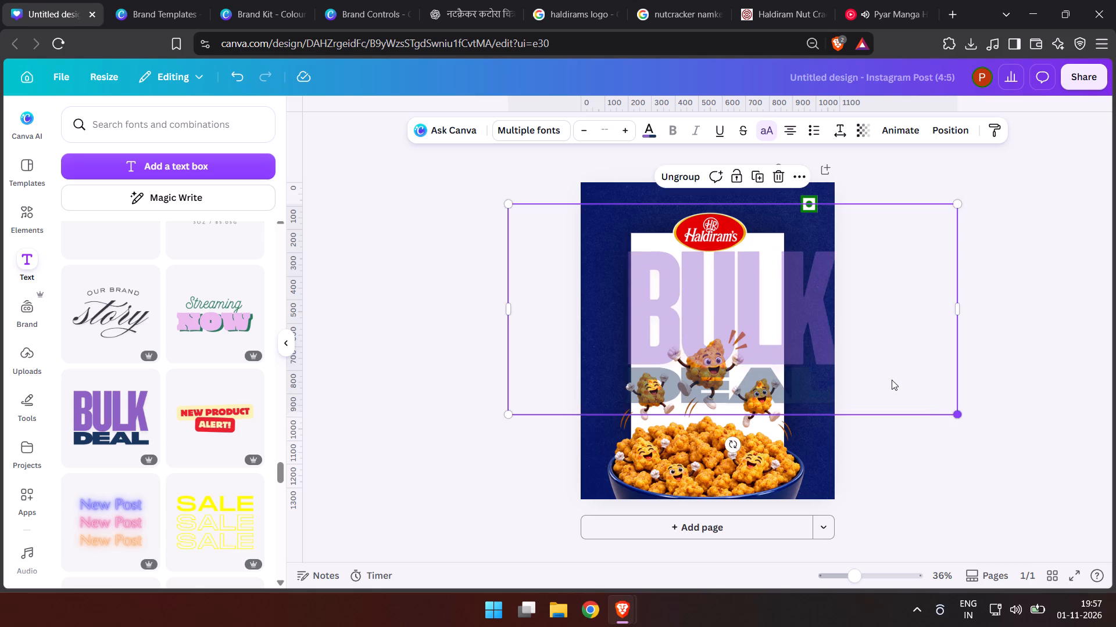
pyautogui.moveTo(758, 322); pyautogui.dragTo(722, 309)
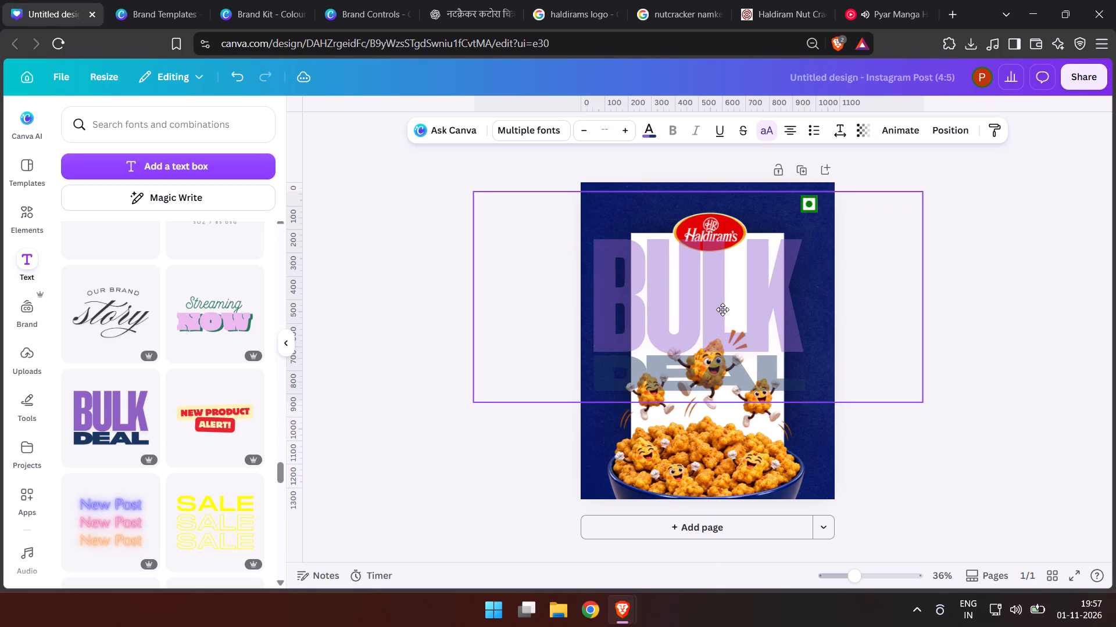
pyautogui.moveTo(722, 309); pyautogui.dragTo(729, 313)
# Send the BULK DEAL text group backward until it sits behind the white panel.
pyautogui.hotkey('ctrl', '[')
pyautogui.hotkey('ctrl', '[')
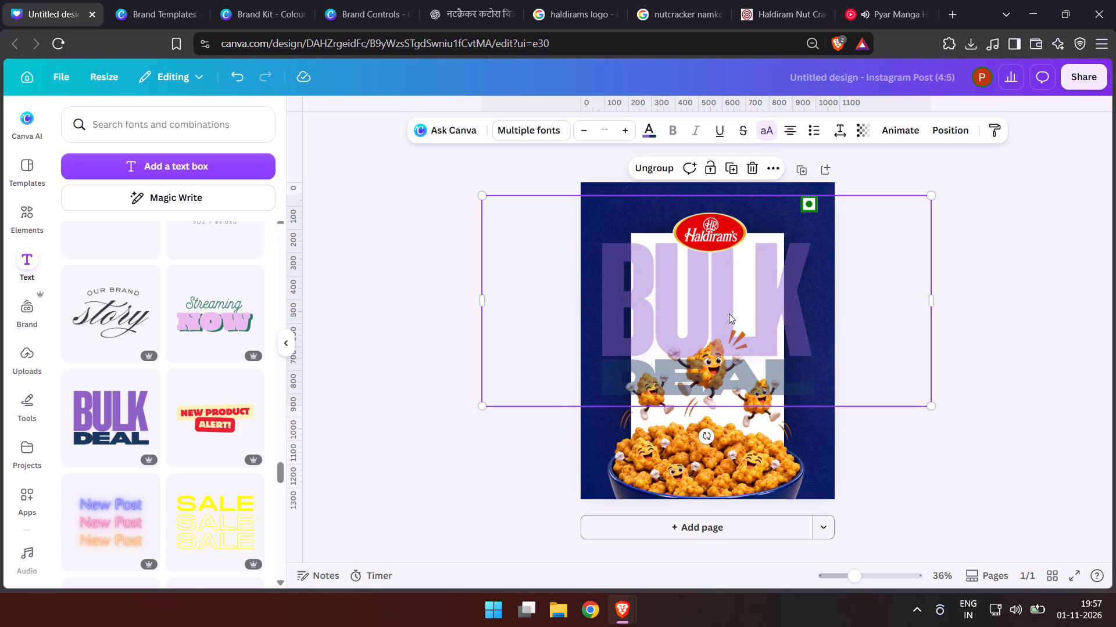
pyautogui.hotkey('ctrl', '[')
pyautogui.hotkey('ctrl', '[')
pyautogui.hotkey('ctrl', '[')
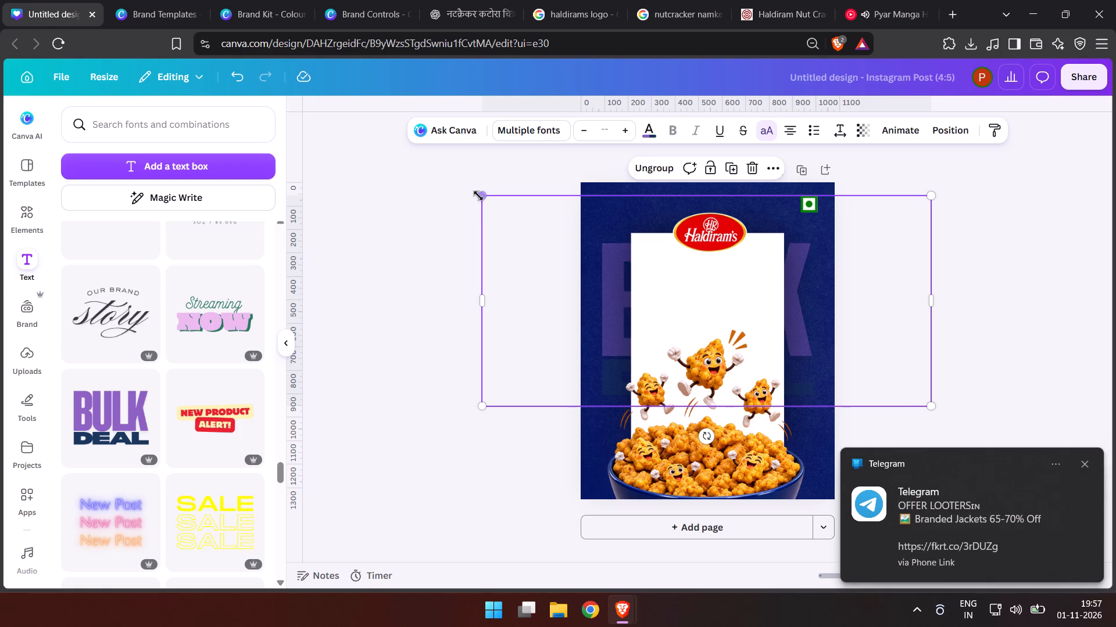
# Enlarge the BULK DEAL text group further so BULK spans nearly the full page width behind the panel.
pyautogui.moveTo(482, 196); pyautogui.dragTo(456, 184)
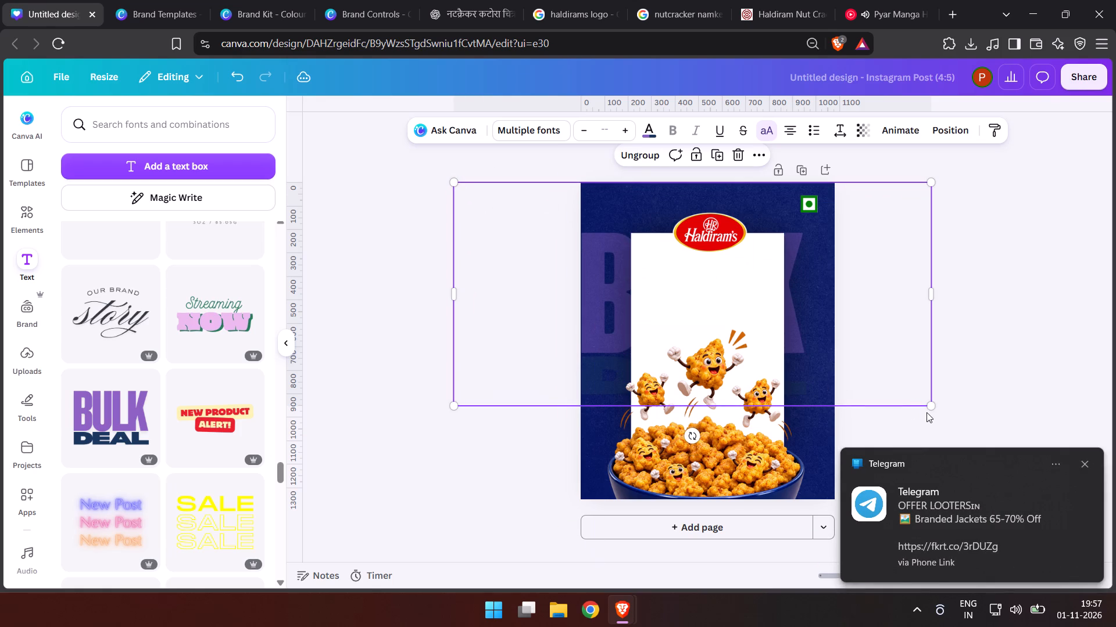
pyautogui.moveTo(930, 404); pyautogui.dragTo(942, 409)
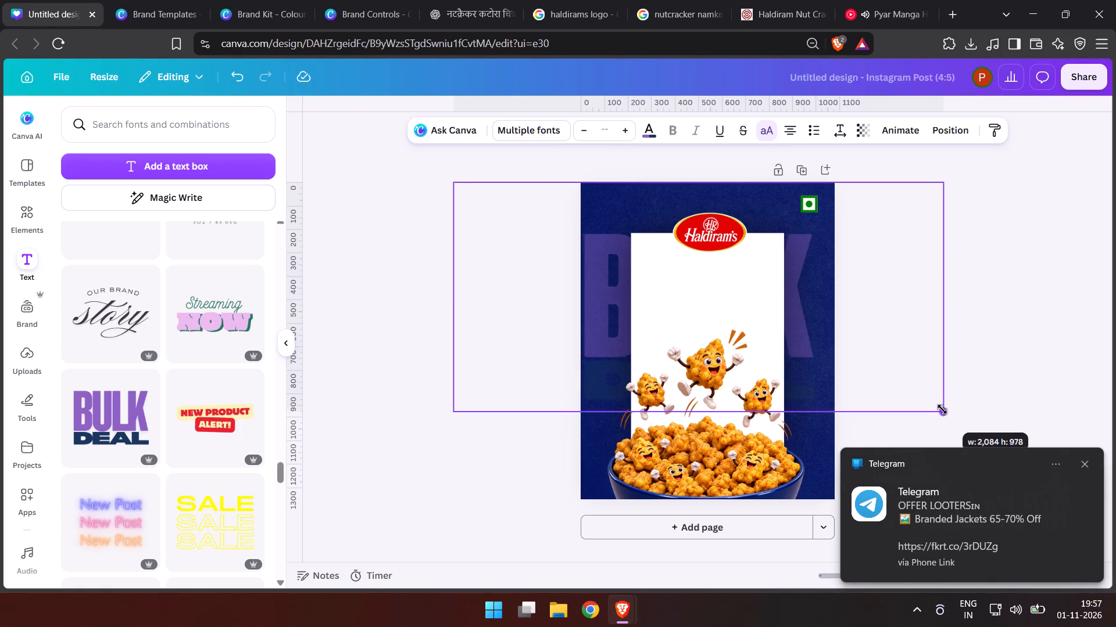
pyautogui.moveTo(942, 409); pyautogui.dragTo(965, 420)
pyautogui.click(900, 376)
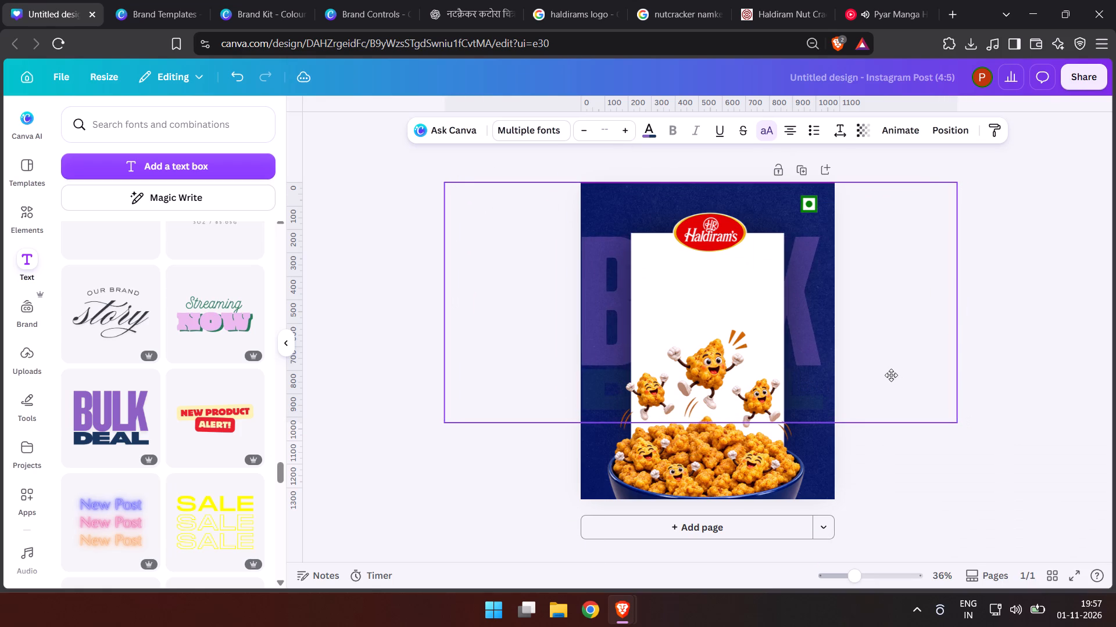
# Replace the word BULK in the background text with NUUT.
pyautogui.click(835, 340)
pyautogui.click(821, 323)
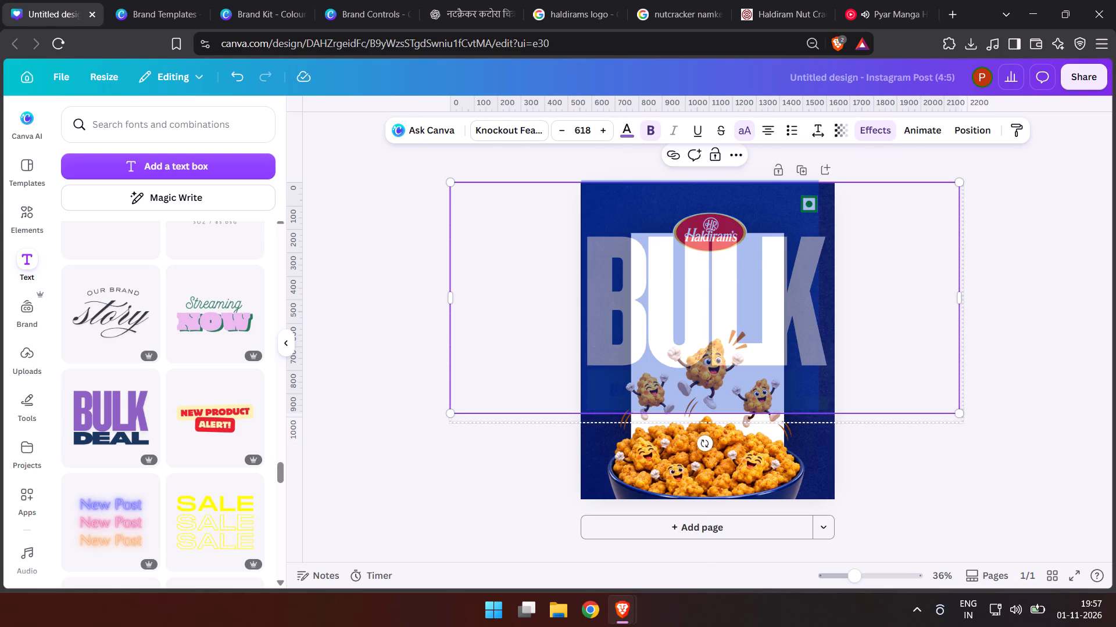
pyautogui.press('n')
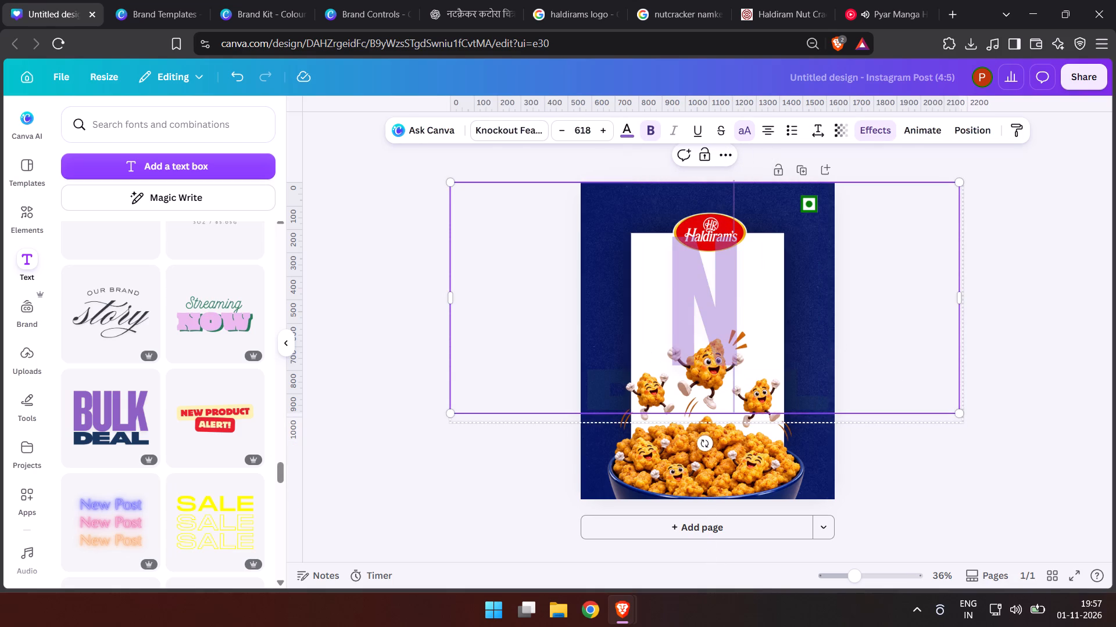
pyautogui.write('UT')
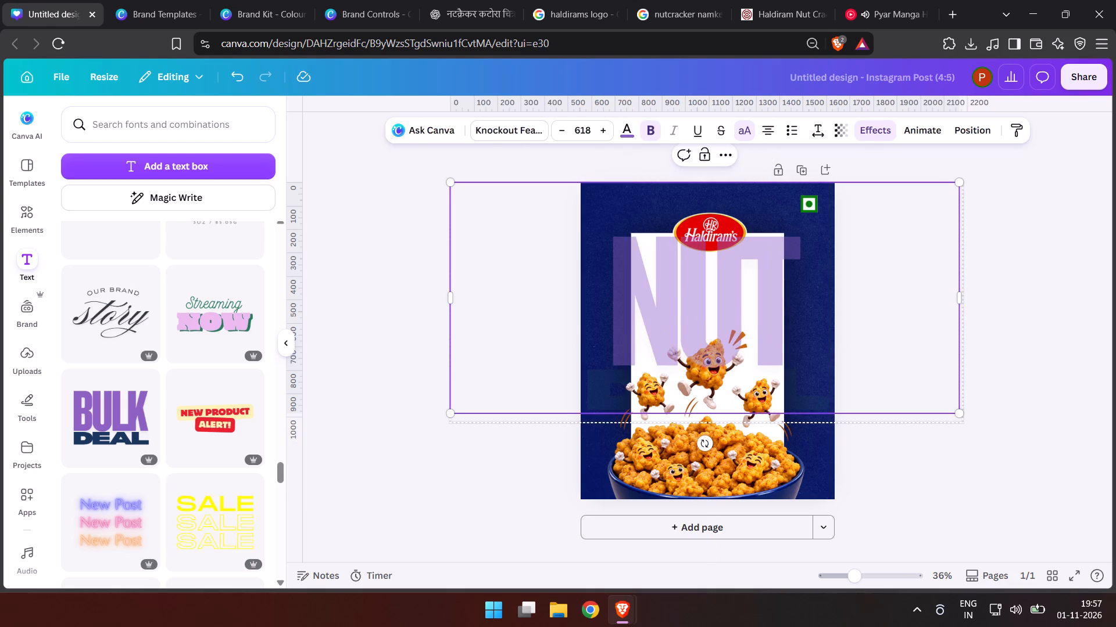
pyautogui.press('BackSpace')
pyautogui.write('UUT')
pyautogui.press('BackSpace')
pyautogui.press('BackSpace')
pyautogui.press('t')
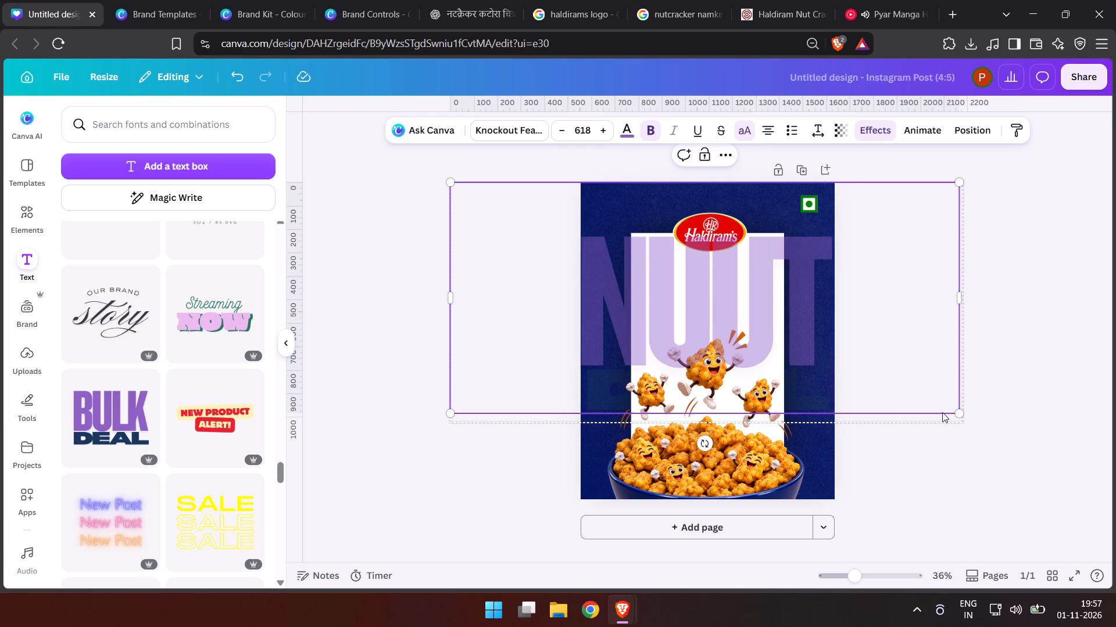
# Reduce the NUUT text's font size to 588.
pyautogui.moveTo(957, 413); pyautogui.dragTo(935, 397)
pyautogui.moveTo(904, 381); pyautogui.dragTo(929, 386)
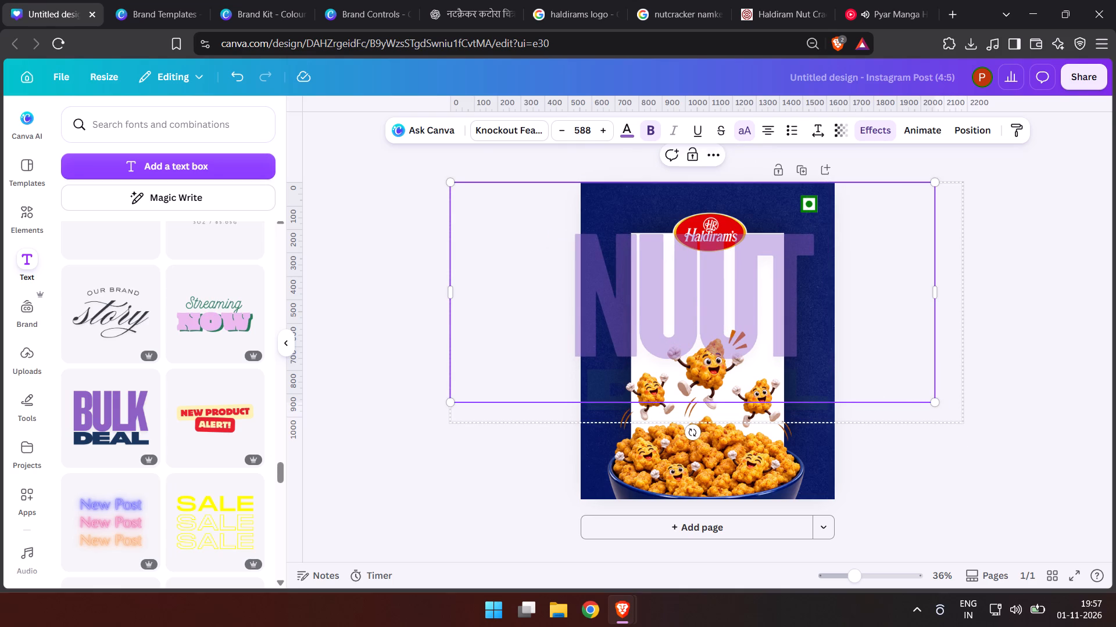
pyautogui.moveTo(700, 271); pyautogui.dragTo(721, 276)
pyautogui.click(400, 297)
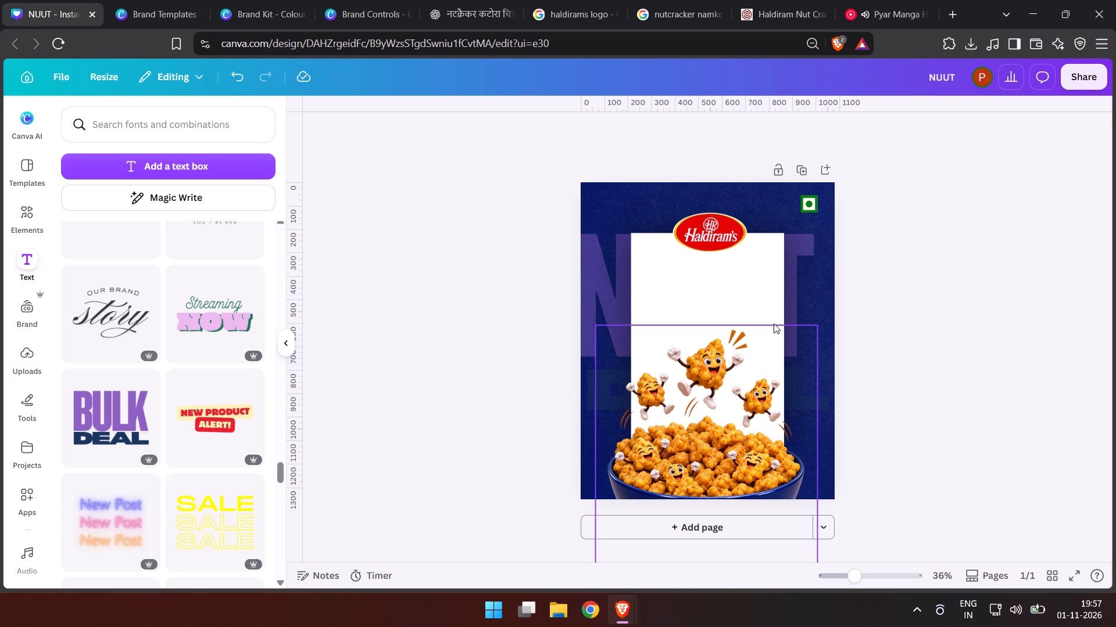
# Shrink the NUUT text group and centre it near the page's top edge, behind the Haldiram's logo.
pyautogui.click(804, 275)
pyautogui.moveTo(846, 286); pyautogui.dragTo(861, 290)
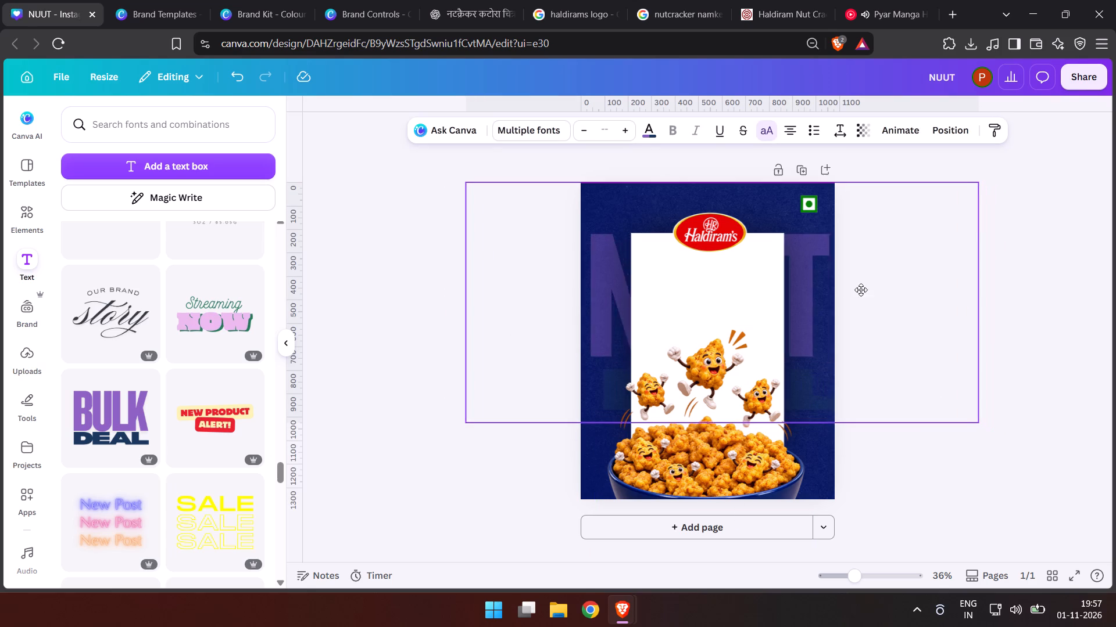
pyautogui.moveTo(861, 290); pyautogui.dragTo(860, 291)
pyautogui.moveTo(982, 427); pyautogui.dragTo(977, 424)
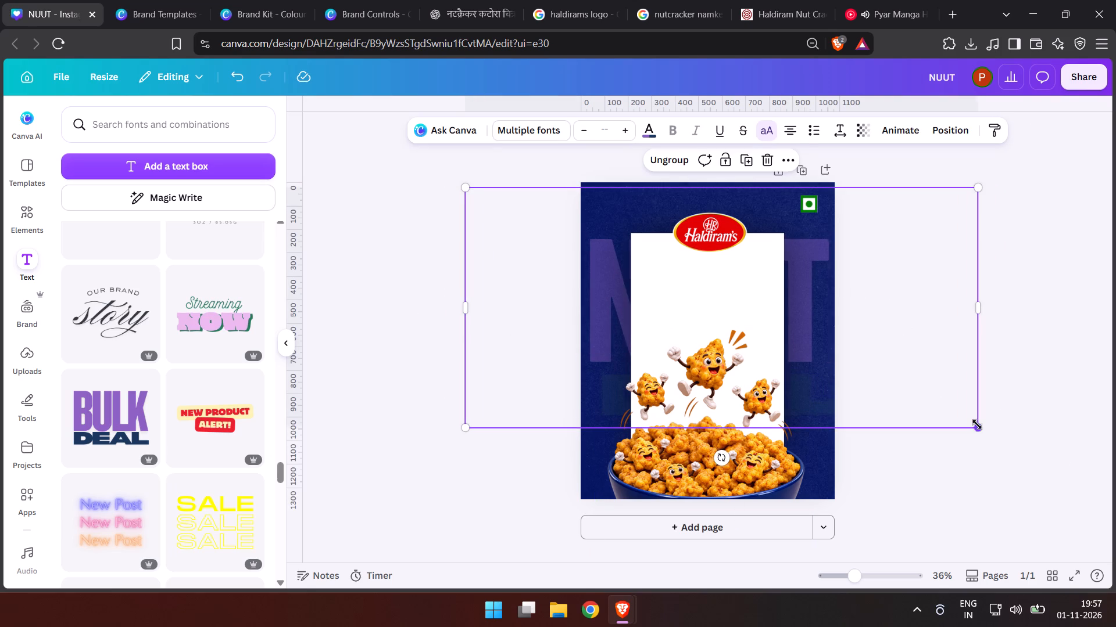
pyautogui.moveTo(977, 424); pyautogui.dragTo(935, 390)
pyautogui.moveTo(872, 351); pyautogui.dragTo(908, 294)
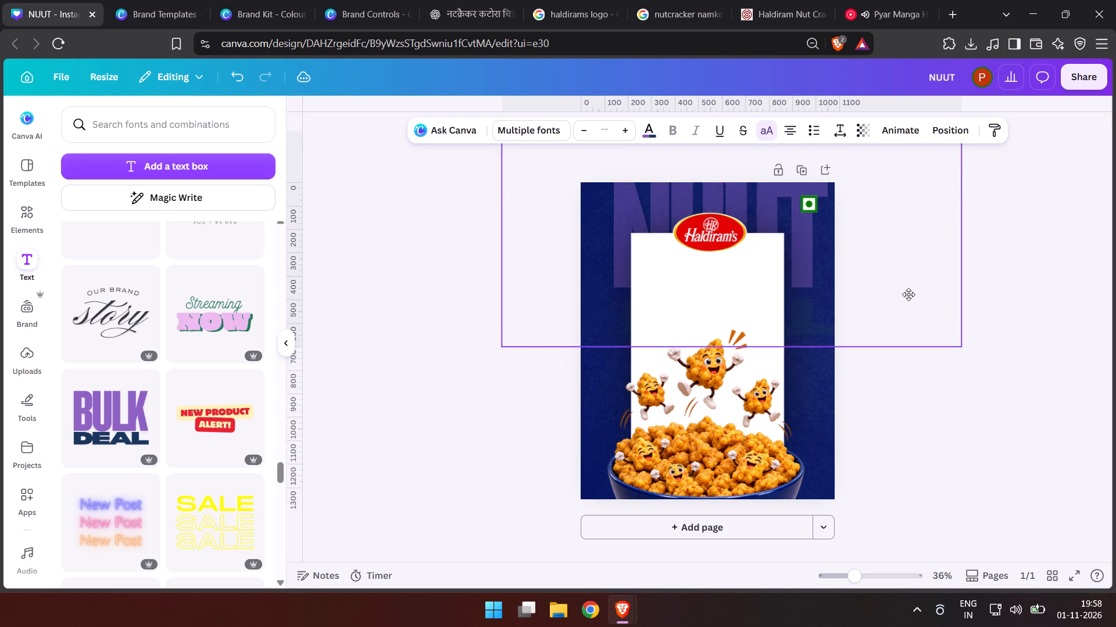
pyautogui.moveTo(908, 294); pyautogui.dragTo(894, 297)
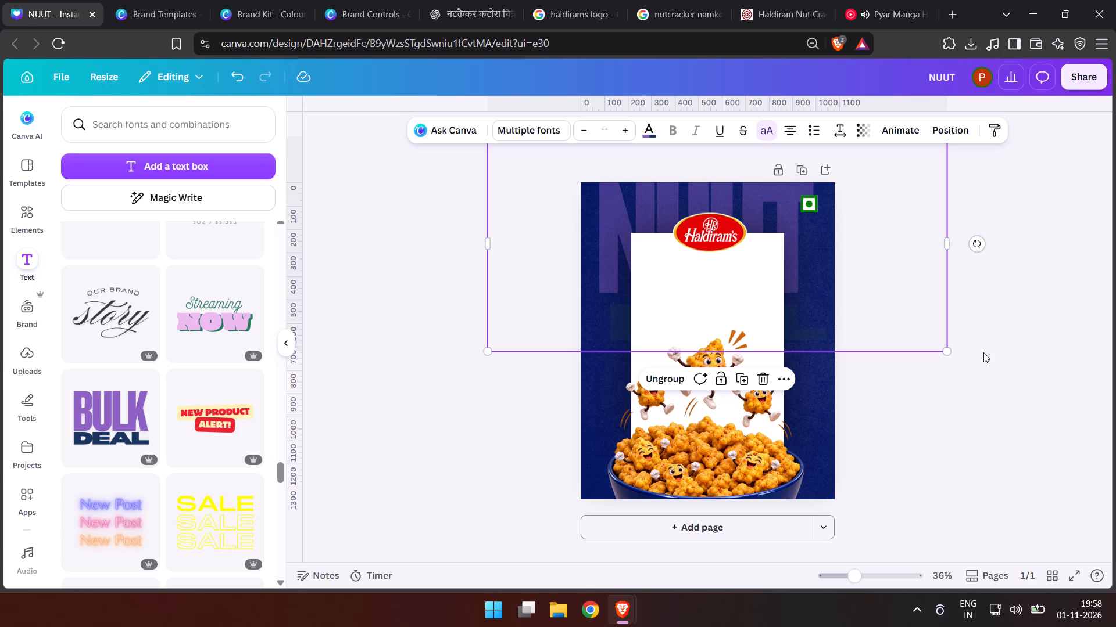
pyautogui.moveTo(945, 348); pyautogui.dragTo(847, 304)
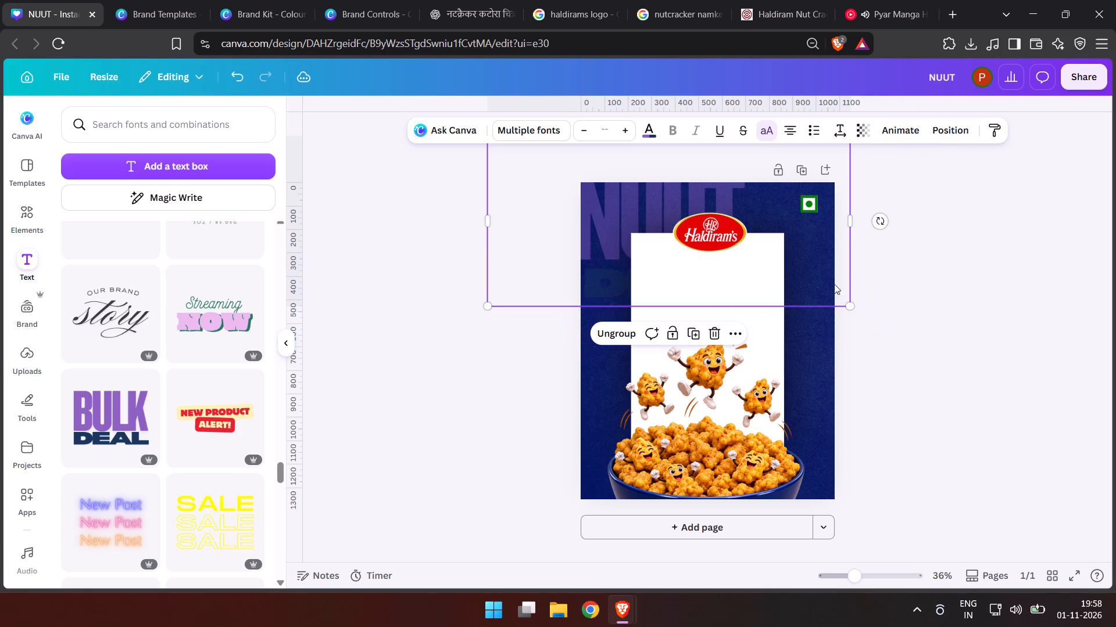
pyautogui.moveTo(820, 277); pyautogui.dragTo(868, 292)
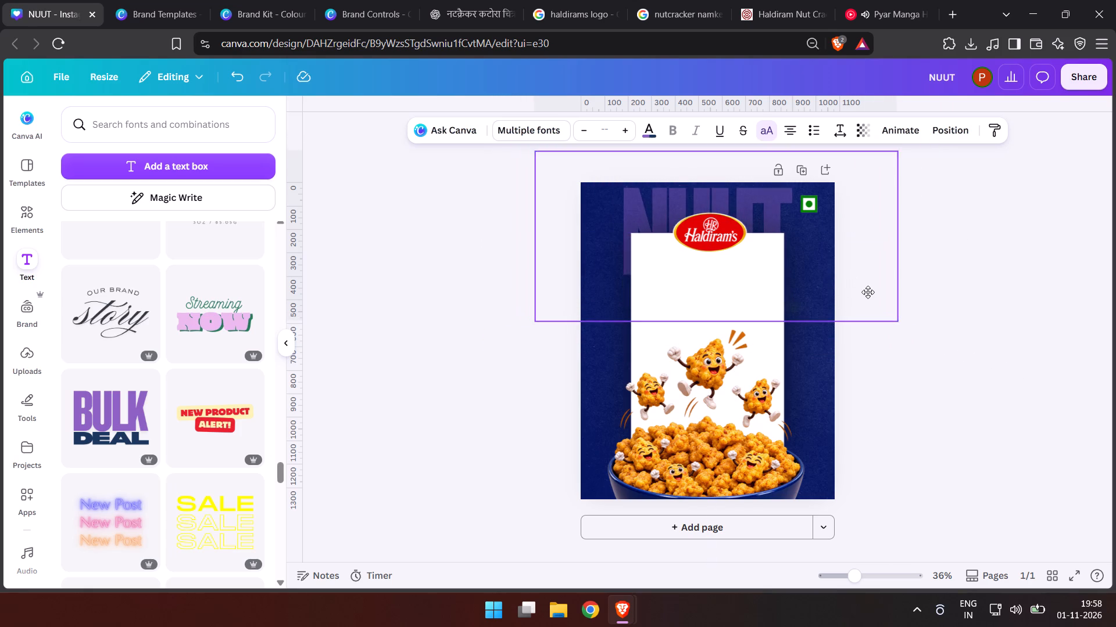
pyautogui.moveTo(868, 292); pyautogui.dragTo(871, 291)
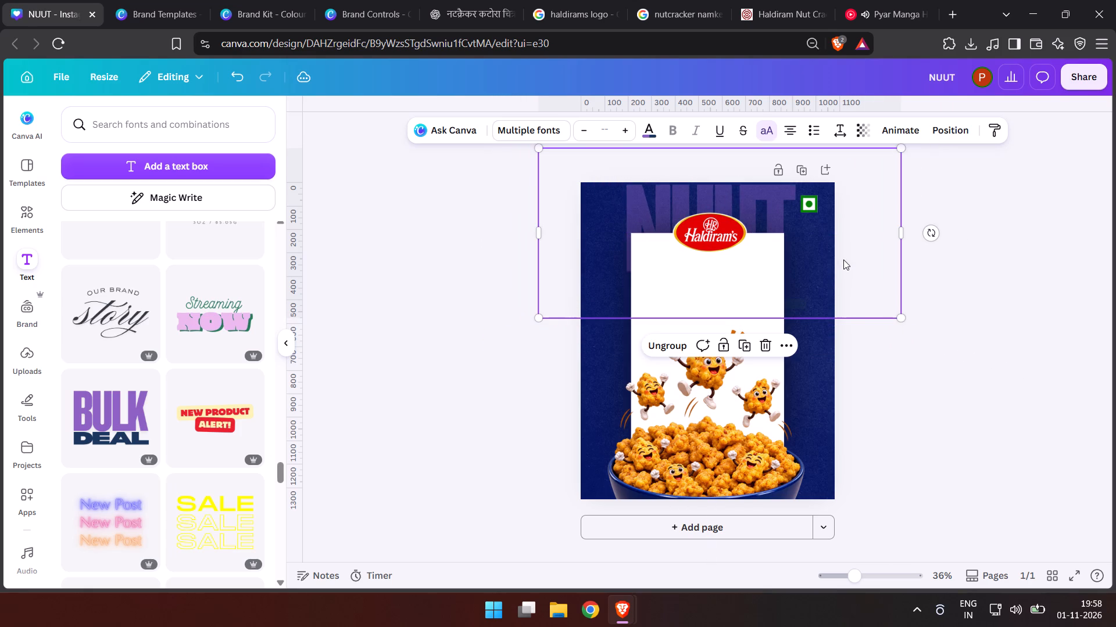
# Correct the background text from NUUT to NUT.
pyautogui.click(729, 205)
pyautogui.doubleClick(768, 204)
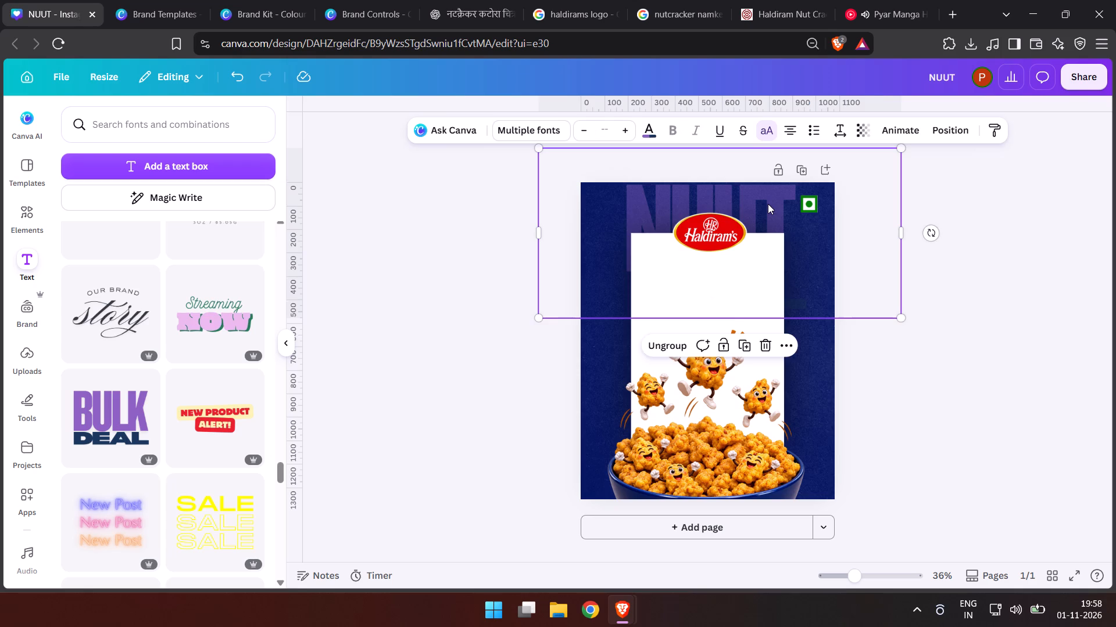
pyautogui.press('BackSpace')
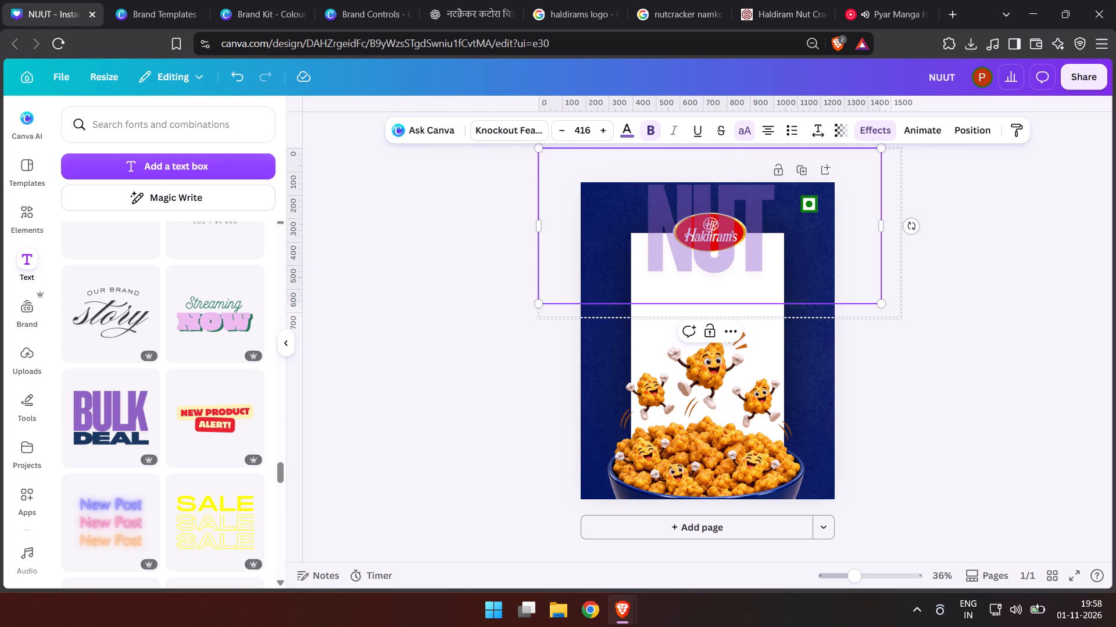
# Widen the letter spacing of the NUT text slightly.
pyautogui.click(823, 129)
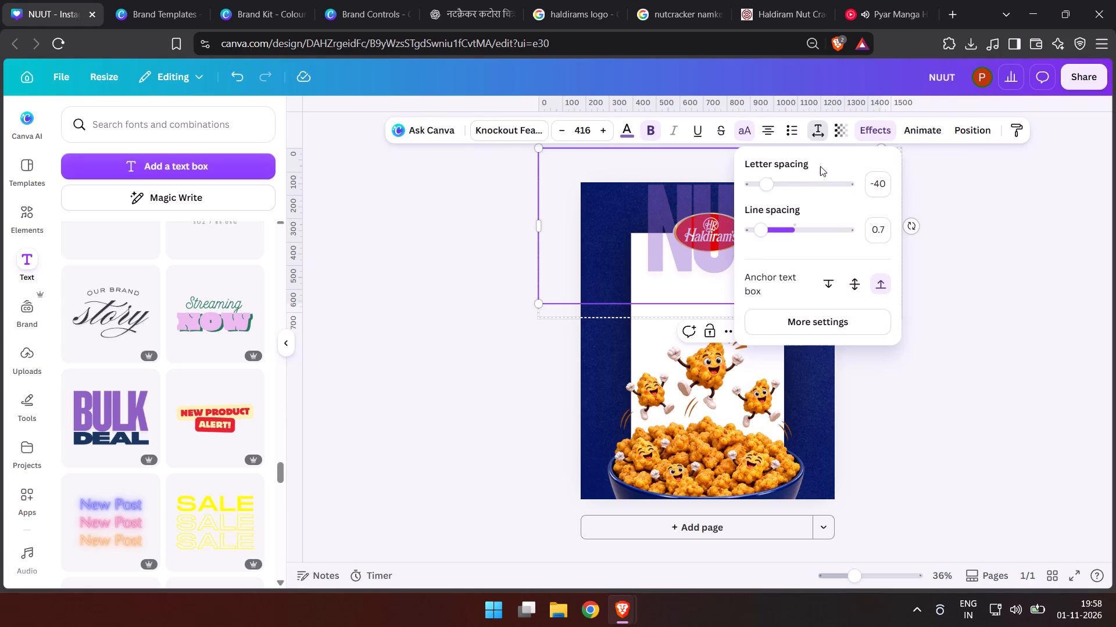
pyautogui.click(769, 186)
pyautogui.doubleClick(1050, 426)
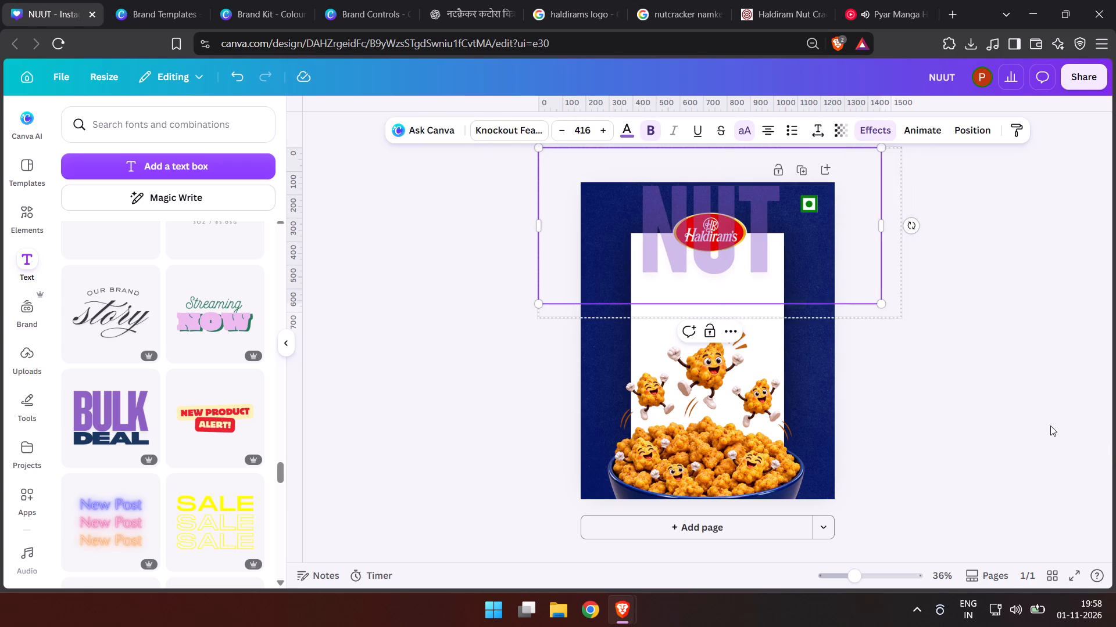
# Centre the NUT text horizontally behind the Haldiram's logo at the top of the post.
pyautogui.moveTo(758, 201); pyautogui.dragTo(752, 199)
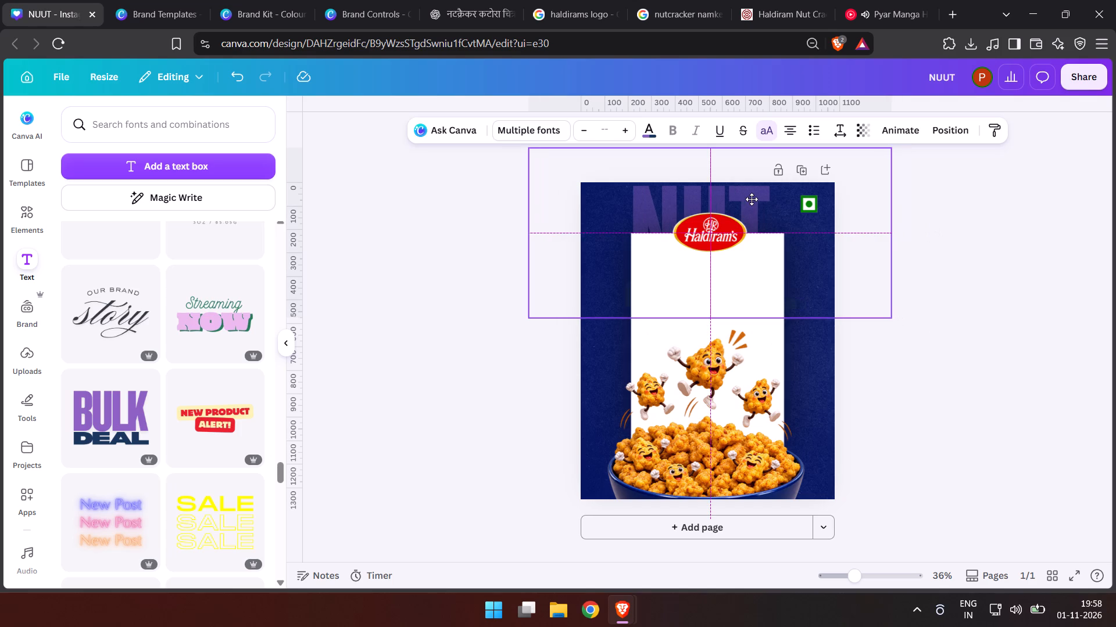
pyautogui.moveTo(752, 199); pyautogui.dragTo(751, 201)
pyautogui.moveTo(751, 201); pyautogui.dragTo(753, 203)
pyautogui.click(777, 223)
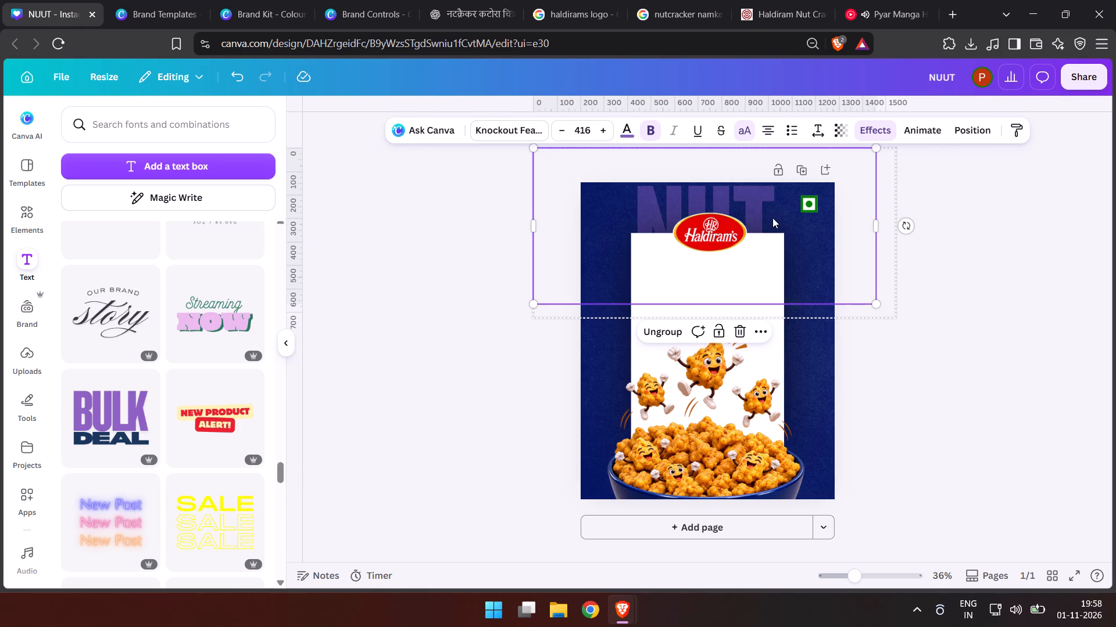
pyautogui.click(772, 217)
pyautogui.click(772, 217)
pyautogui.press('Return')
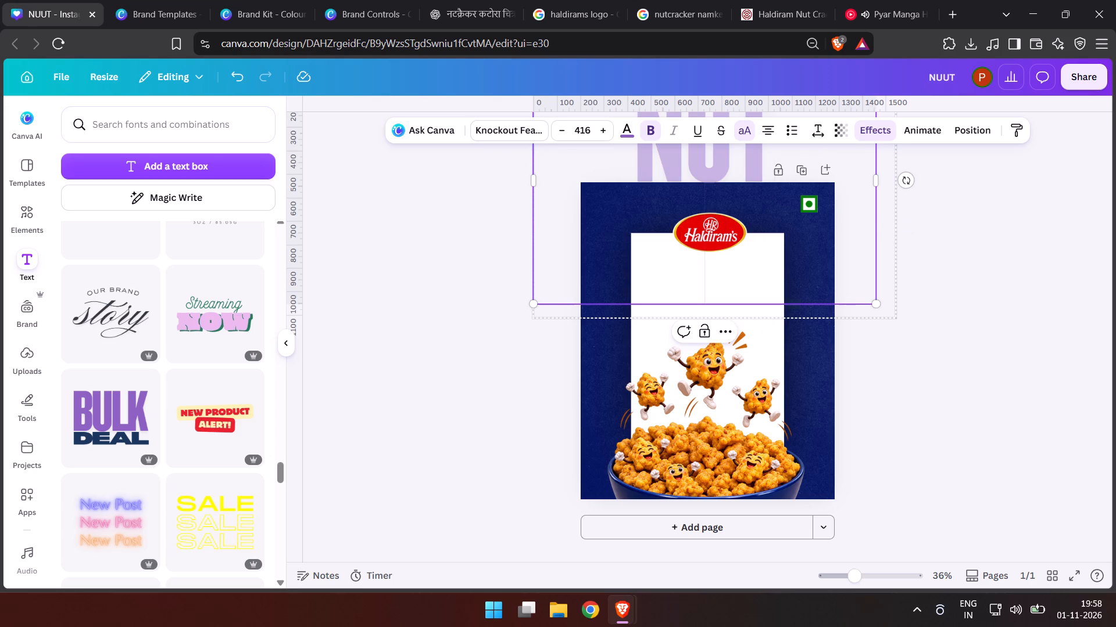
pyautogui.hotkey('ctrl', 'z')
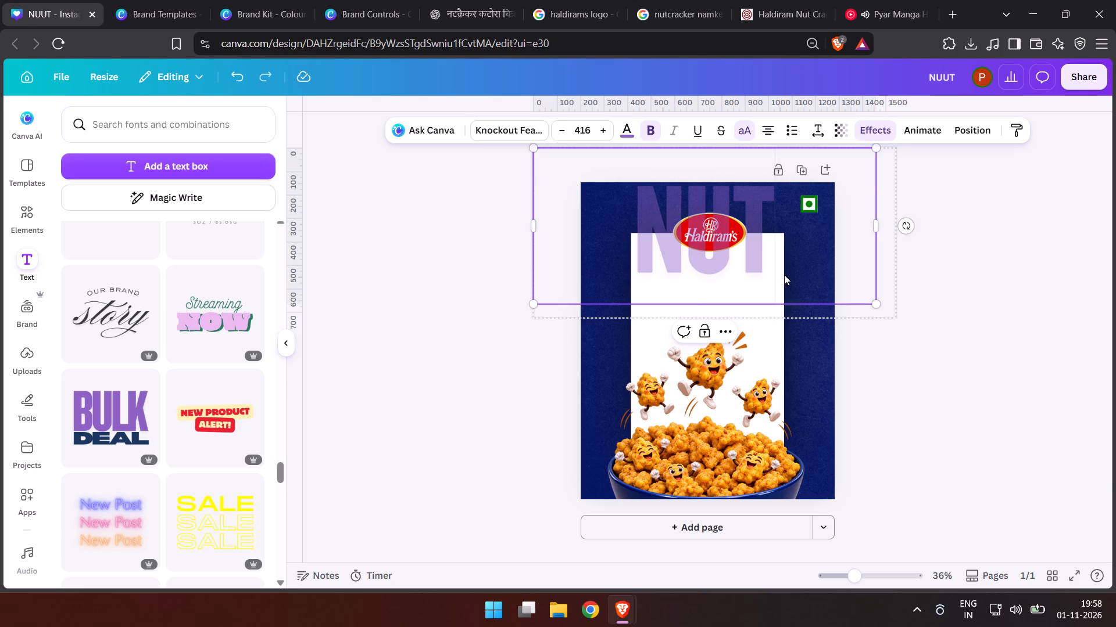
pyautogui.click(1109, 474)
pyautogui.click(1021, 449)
# Add CRACKER as a second line beneath NUT in the large faded background text.
pyautogui.click(747, 186)
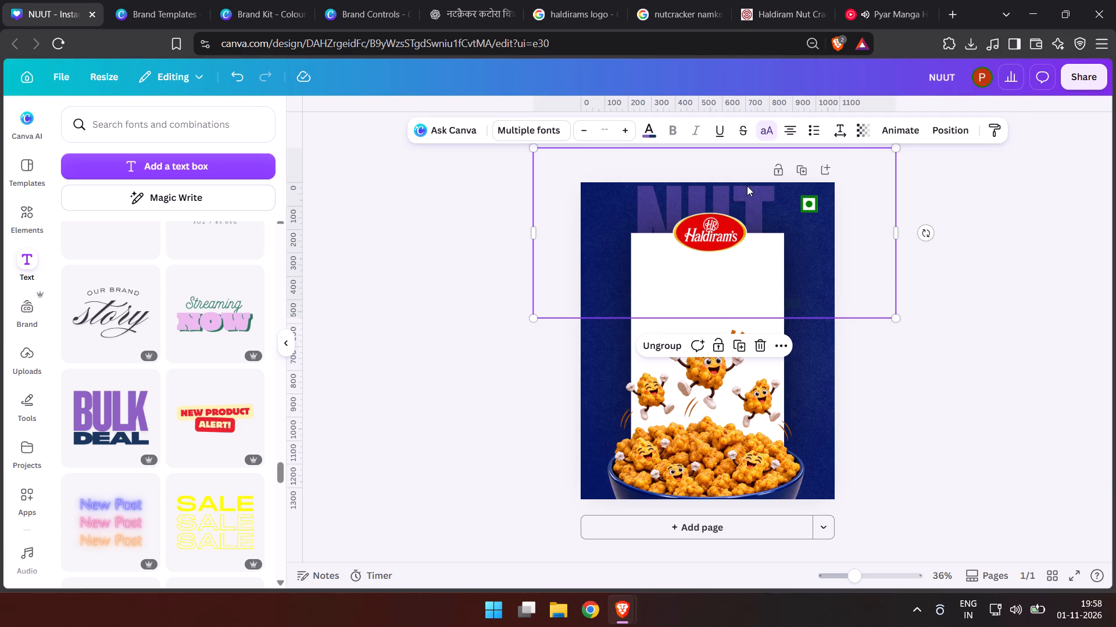
pyautogui.click(785, 223)
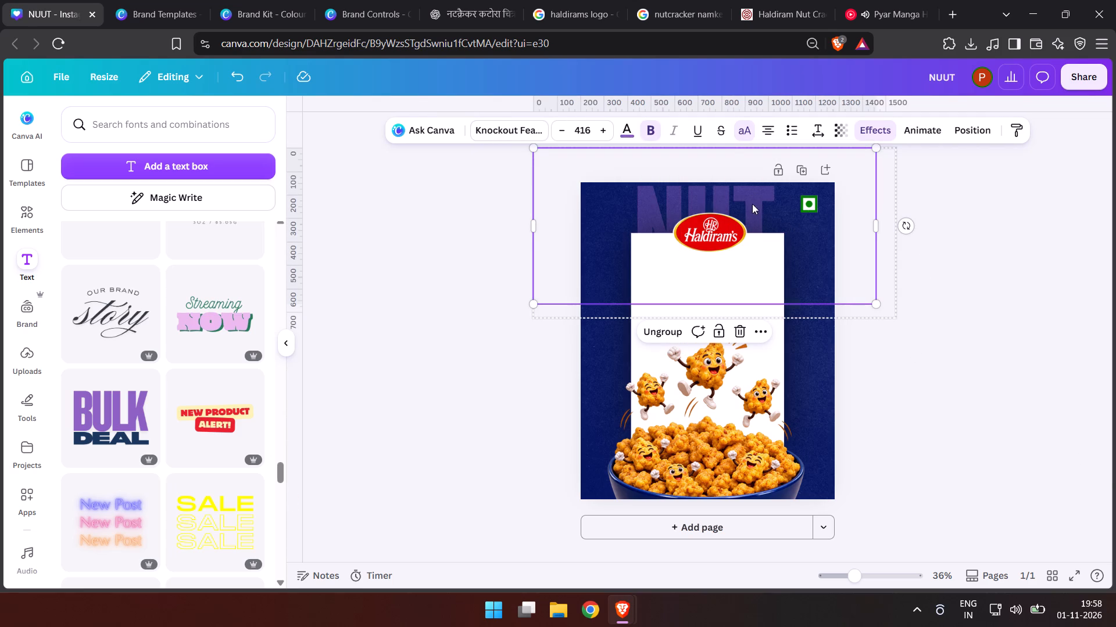
pyautogui.click(753, 203)
pyautogui.click(773, 205)
pyautogui.press('Return')
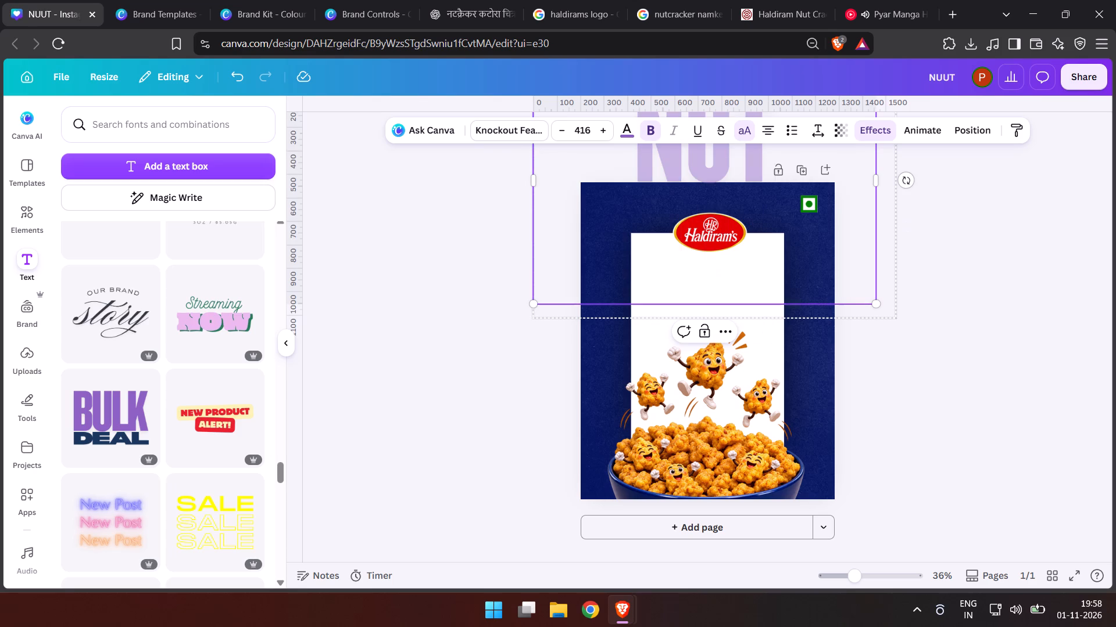
pyautogui.click(0, 0)
pyautogui.scroll(-2, 15, 0)
pyautogui.scroll(1, 34, 0)
pyautogui.scroll(-1, 37, 0)
pyautogui.press('c')
pyautogui.press('r')
pyautogui.press('a')
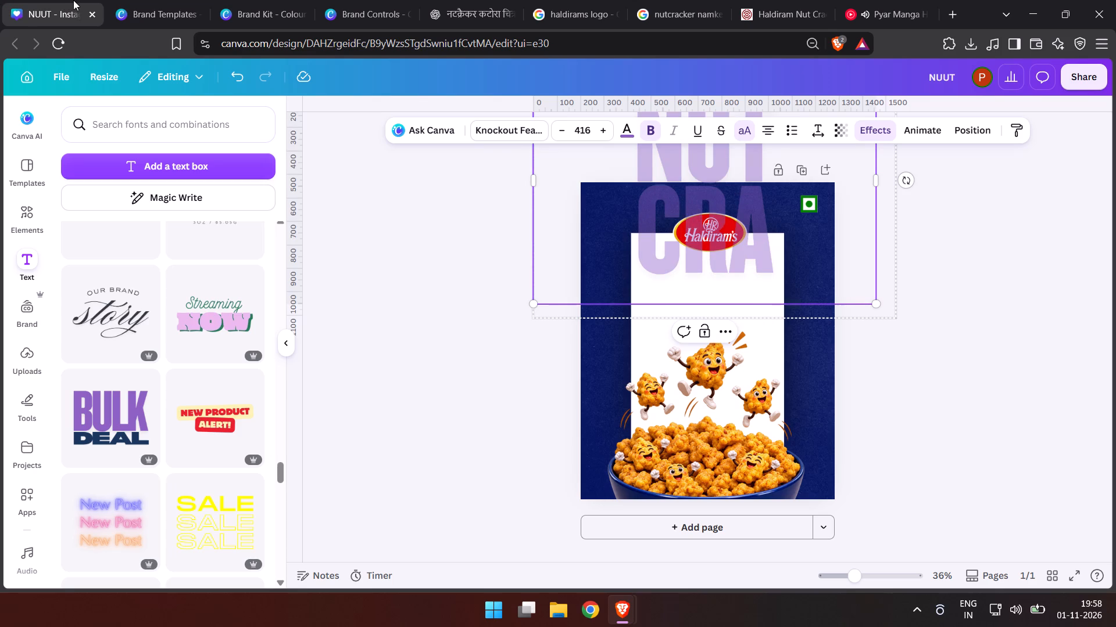
pyautogui.write('CK')
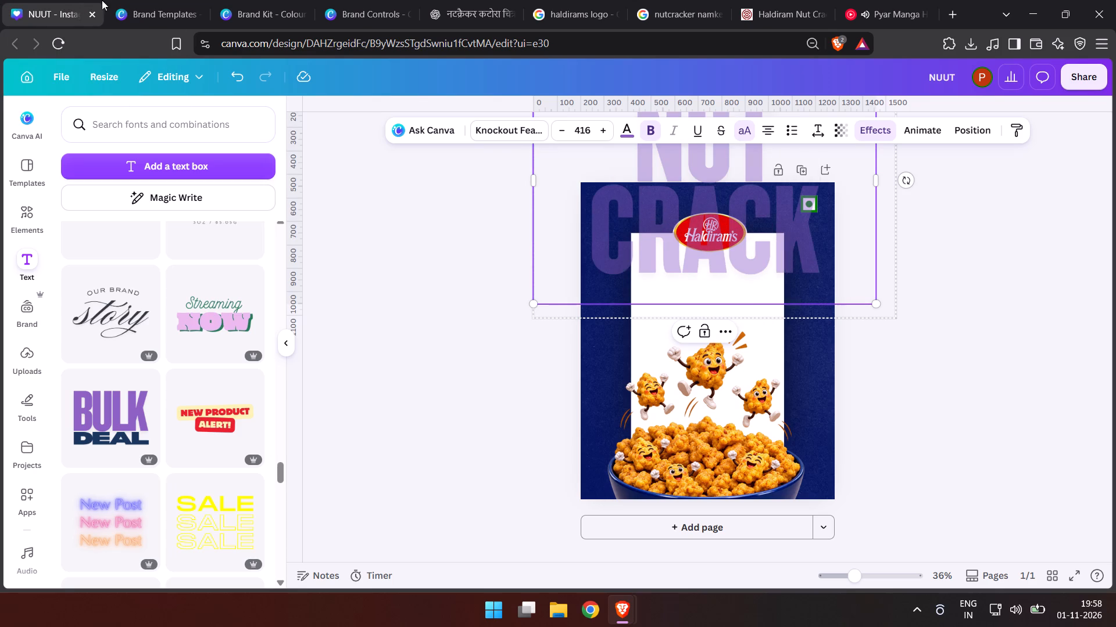
pyautogui.press('e')
pyautogui.press('r')
pyautogui.scroll(-2, 0, 0)
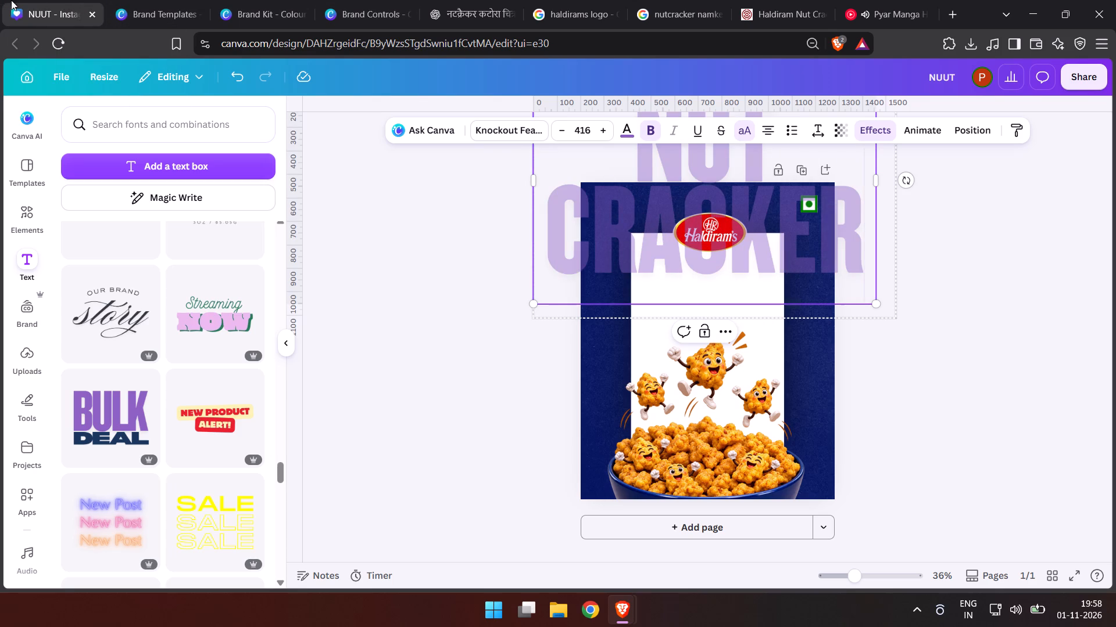
pyautogui.scroll(-1, 22, 0)
pyautogui.scroll(3, 0, 64)
pyautogui.scroll(-1, 0, 145)
pyautogui.scroll(1, 81, 269)
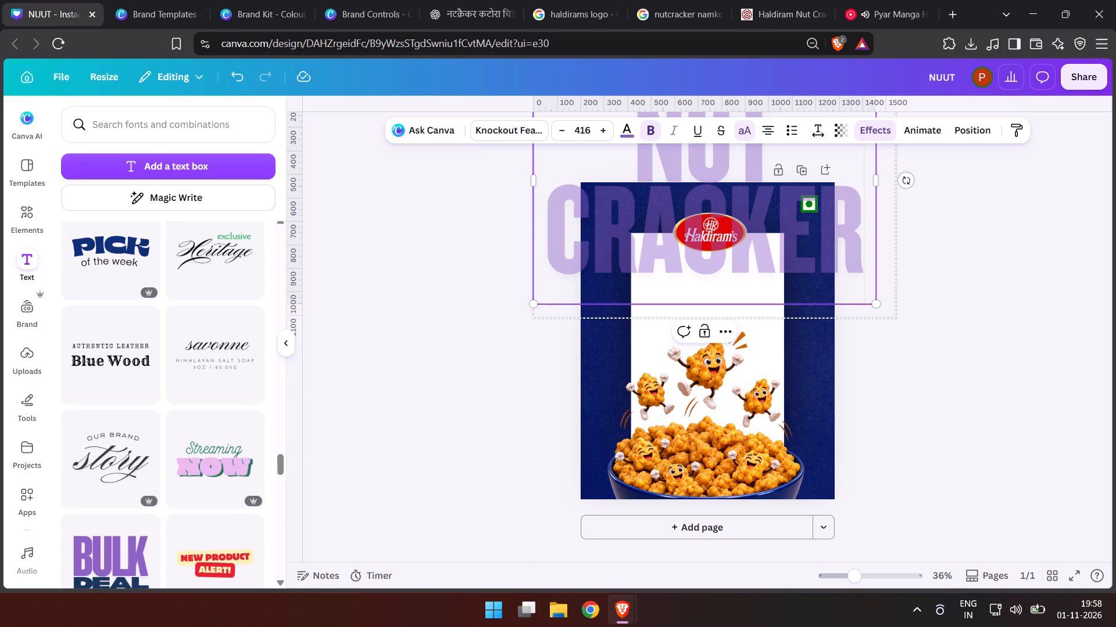
# Reduce the font size of the CRACKER line to about 320 so the word fits within the post's width.
pyautogui.moveTo(560, 212); pyautogui.dragTo(853, 248)
pyautogui.tripleClick(568, 129)
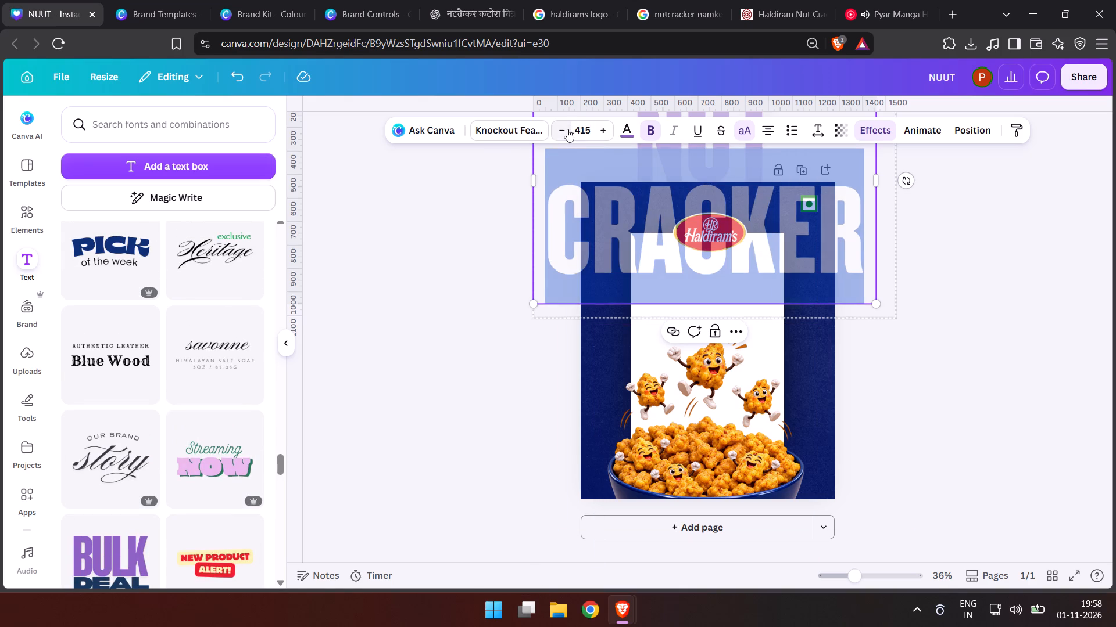
pyautogui.click(567, 129)
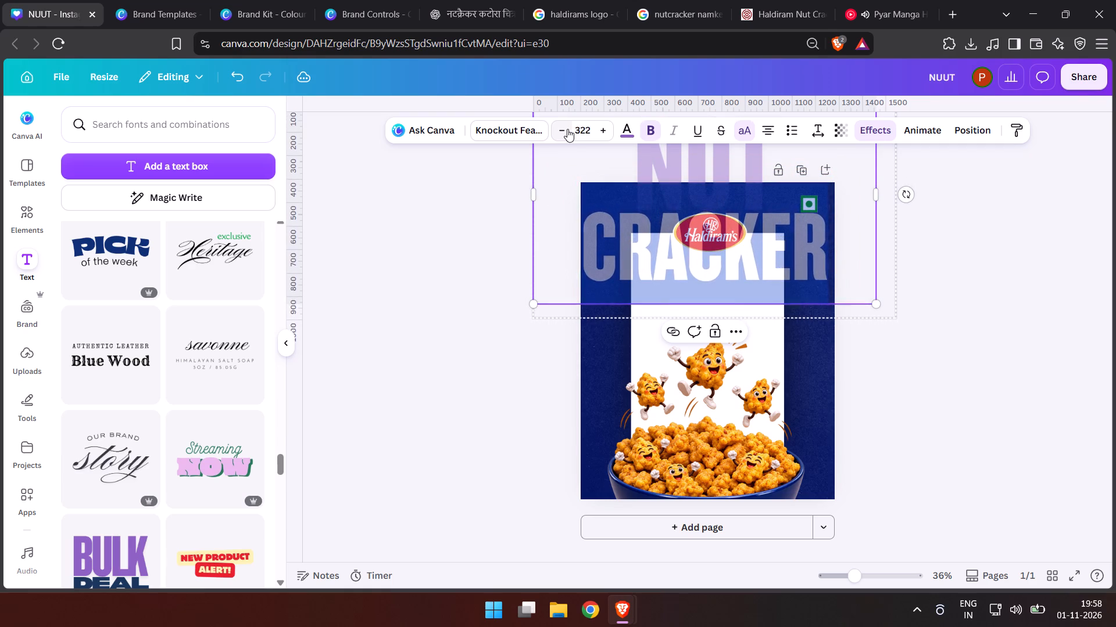
pyautogui.moveTo(699, 176); pyautogui.dragTo(704, 195)
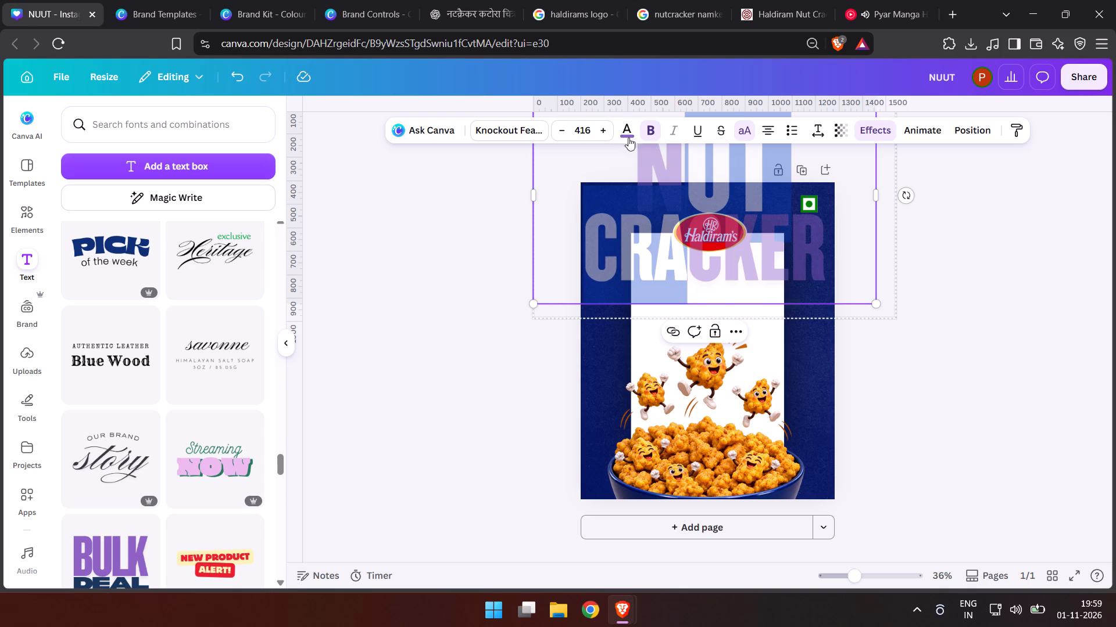
pyautogui.doubleClick(1023, 310)
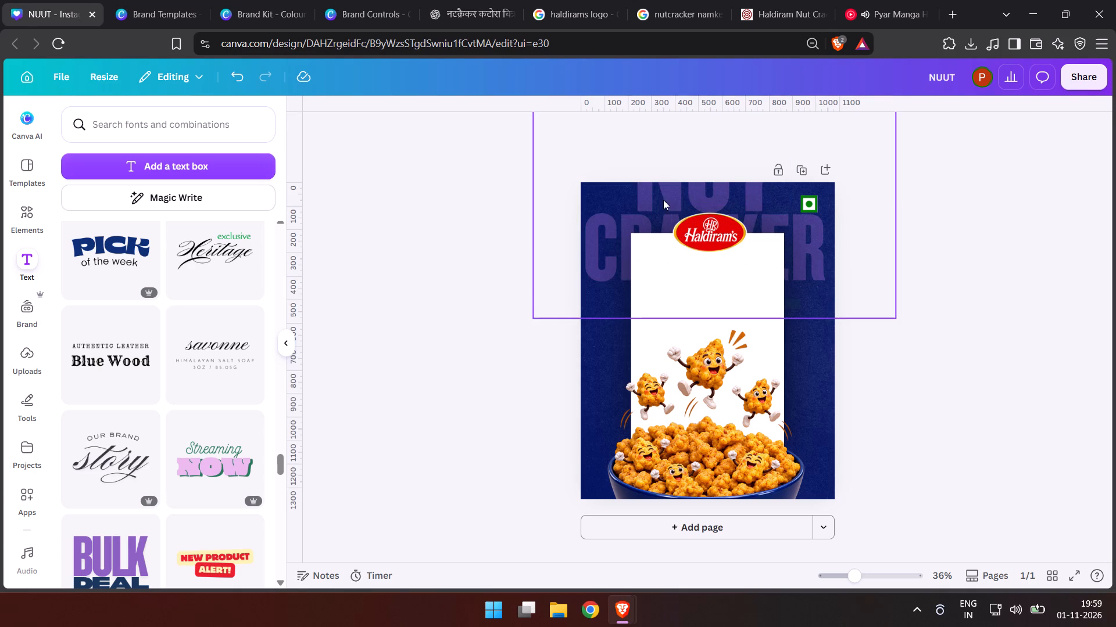
# Move the background text up so CRACKER spans the top of the post behind the logo, with NUT mostly cropped by the upper edge.
pyautogui.moveTo(598, 233); pyautogui.dragTo(597, 276)
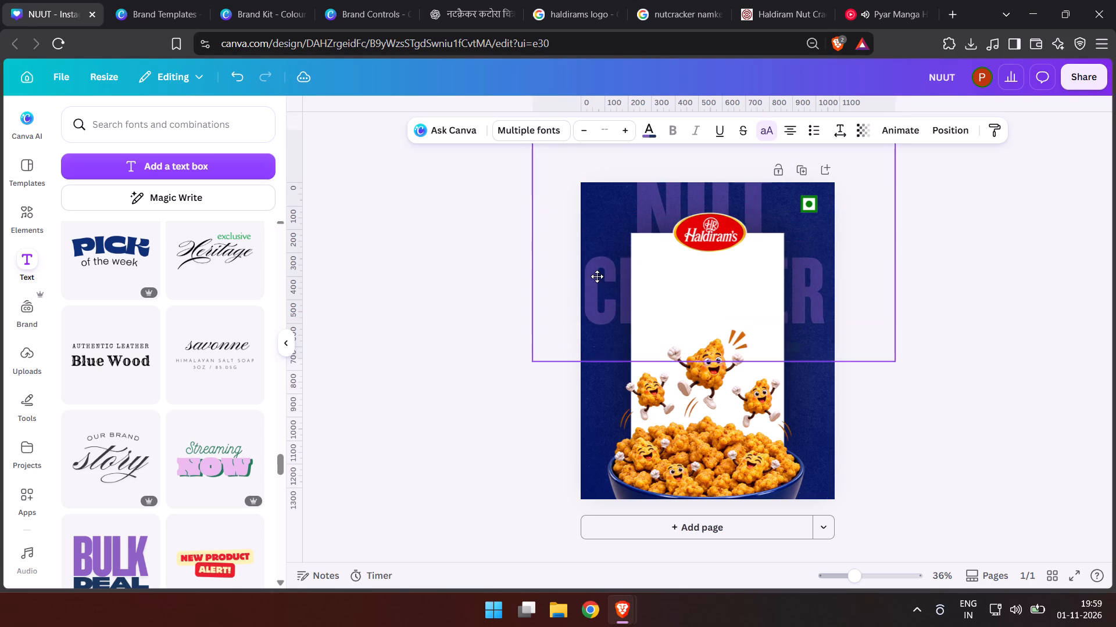
pyautogui.moveTo(597, 276); pyautogui.dragTo(598, 211)
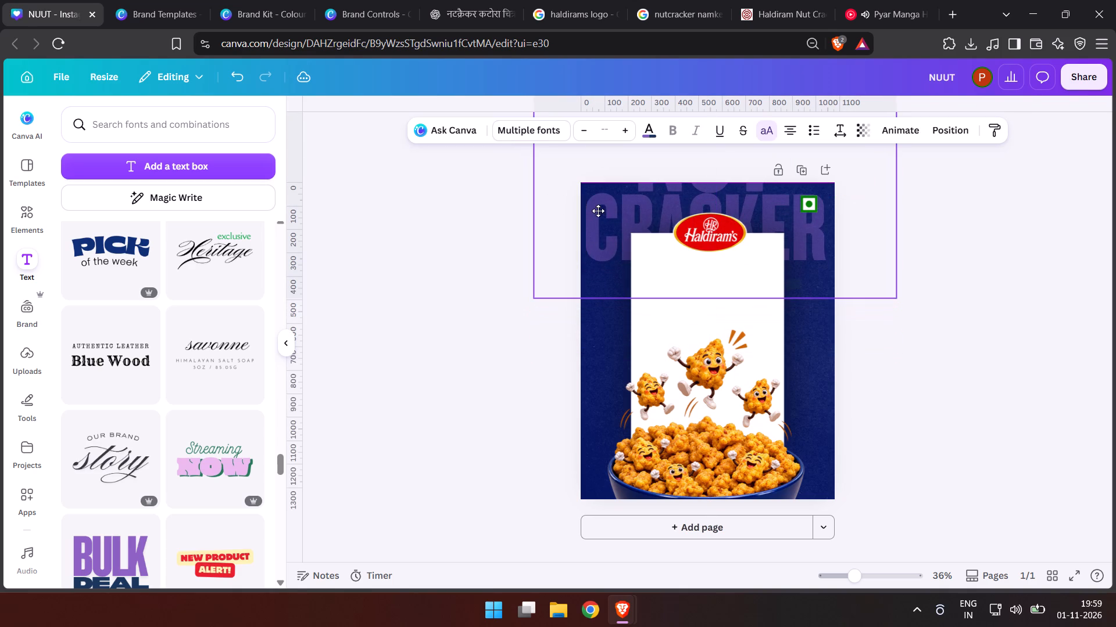
pyautogui.moveTo(598, 211); pyautogui.dragTo(600, 206)
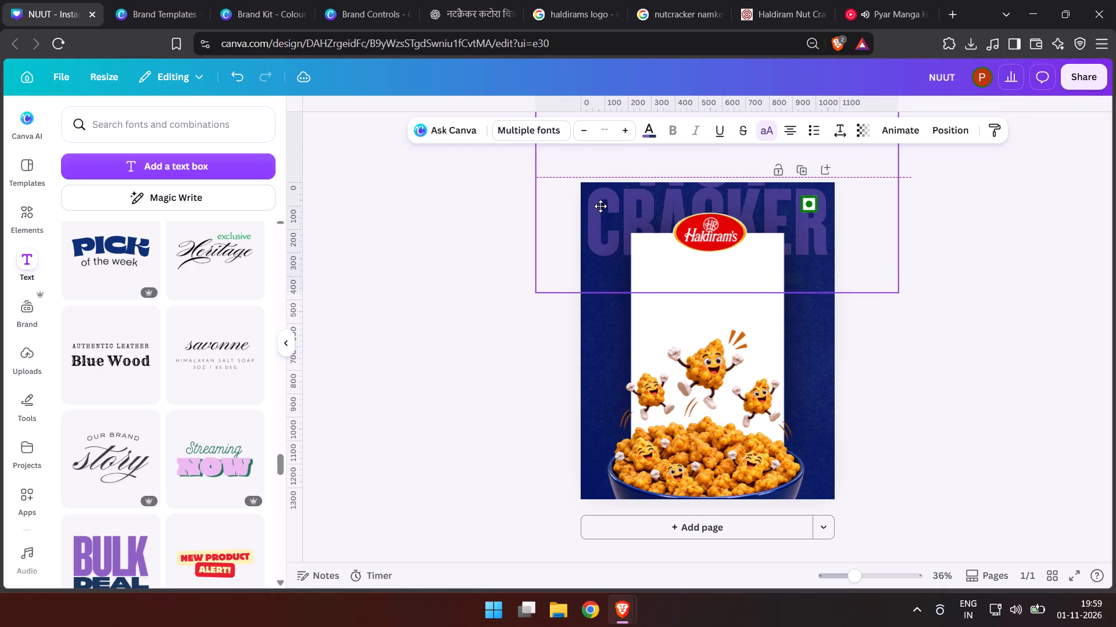
pyautogui.moveTo(600, 206); pyautogui.dragTo(600, 206)
# Duplicate the NUT CRACKER text group and place the copy lower on the post, offset past its left edge.
pyautogui.hotkey('ctrl', 'c')
pyautogui.hotkey('ctrl', 'v')
pyautogui.moveTo(599, 206); pyautogui.dragTo(599, 207)
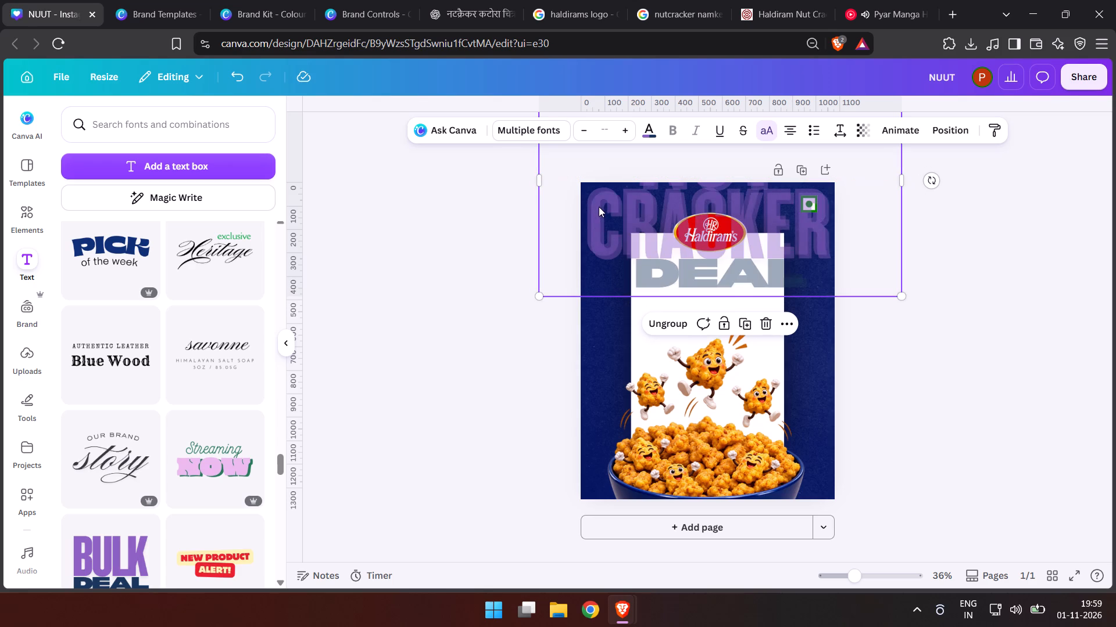
pyautogui.moveTo(599, 207); pyautogui.dragTo(559, 376)
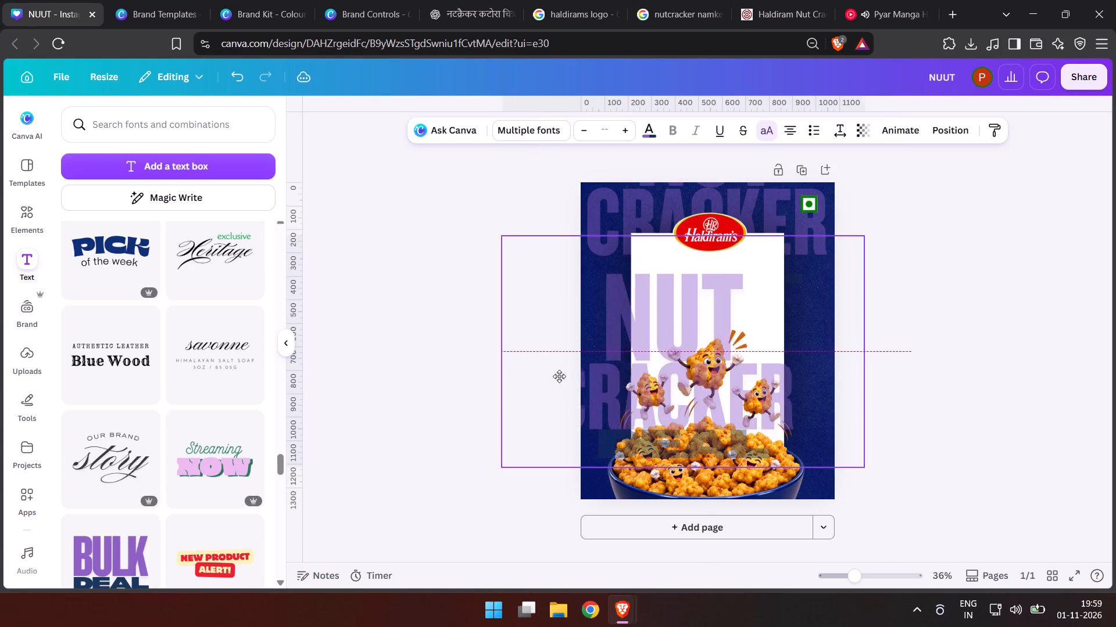
pyautogui.moveTo(559, 376); pyautogui.dragTo(509, 371)
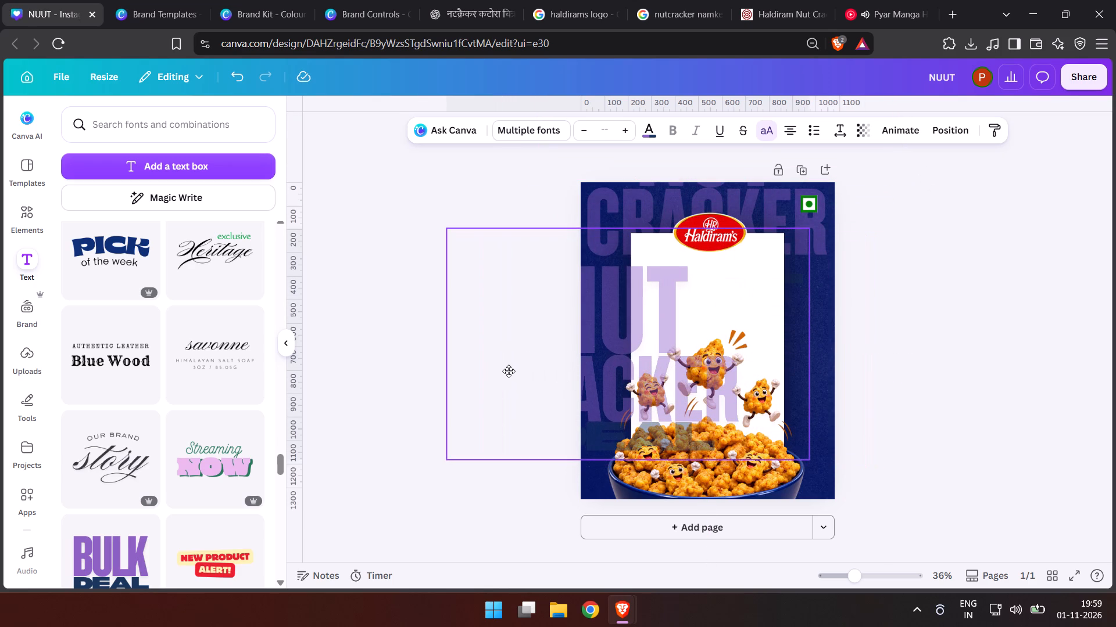
pyautogui.moveTo(509, 371); pyautogui.dragTo(524, 369)
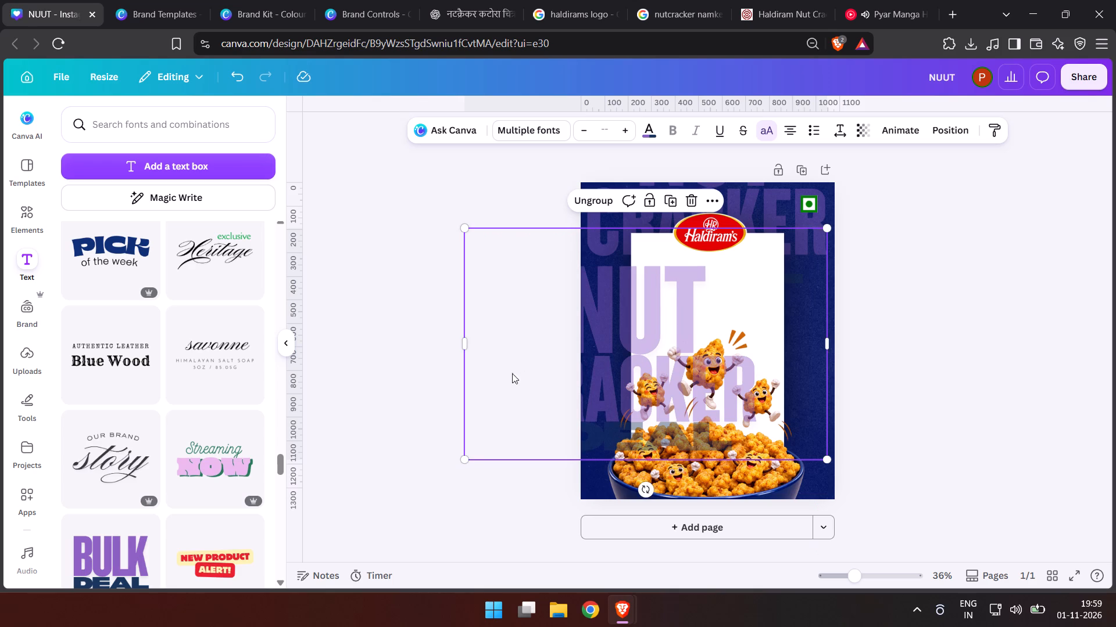
# Send the lower NUT CRACKER copy backward until it sits behind the snack bowl and white panel.
pyautogui.hotkey('ctrl', '[')
pyautogui.hotkey('ctrl', '[')
pyautogui.hotkey('ctrl', '[')
pyautogui.hotkey('ctrl', '[')
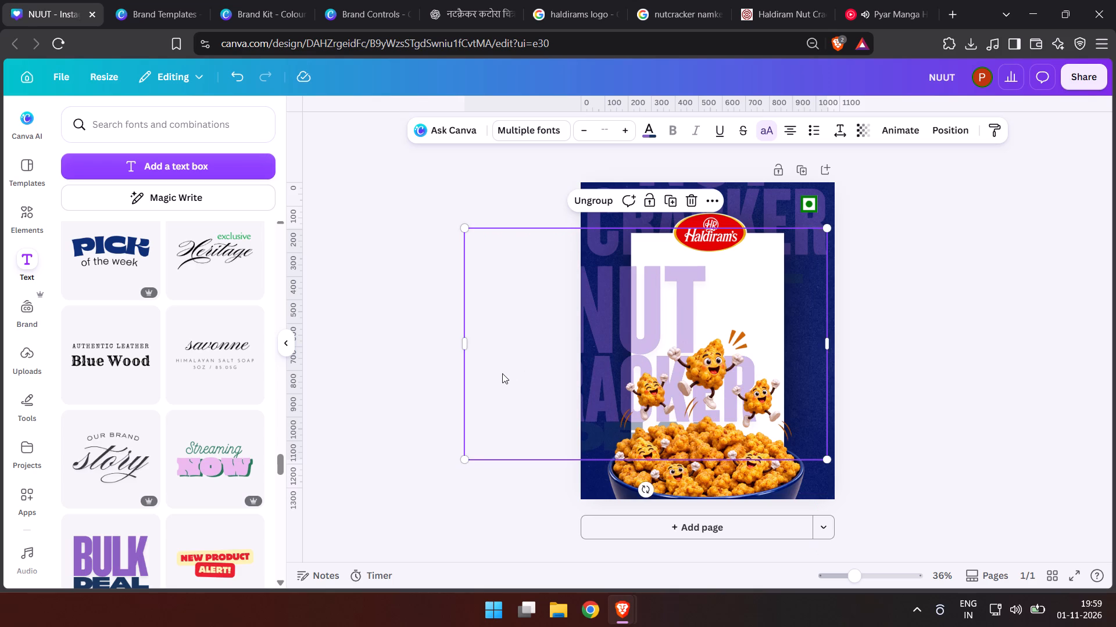
pyautogui.hotkey('ctrl', '[')
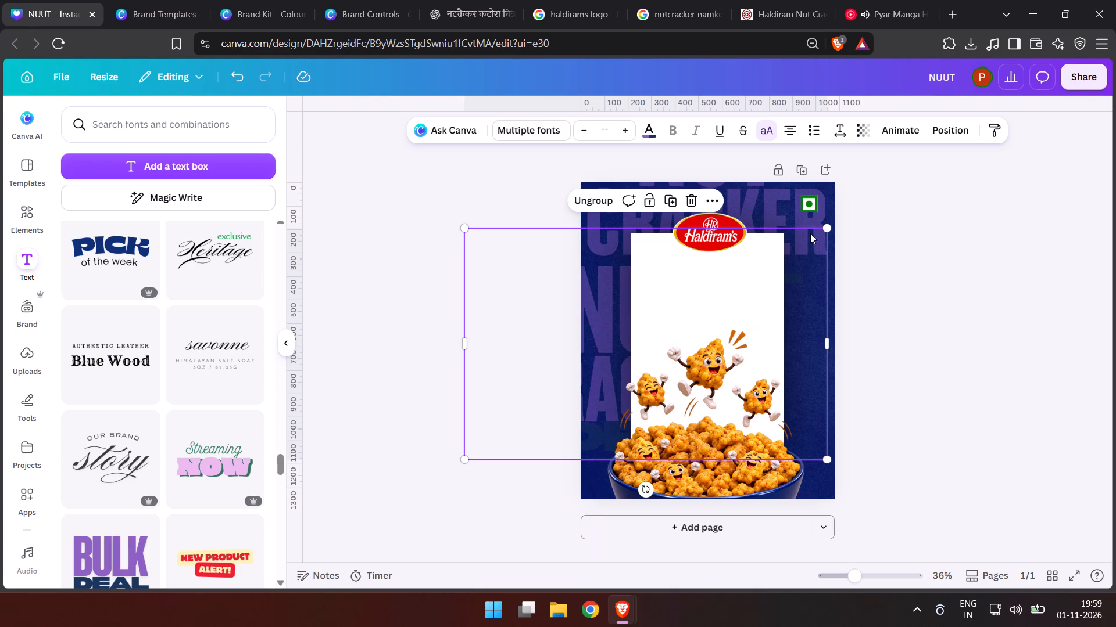
# Delete the leftover DEAL text from the lower-left copy of the NUT CRACKER group.
pyautogui.click(1080, 272)
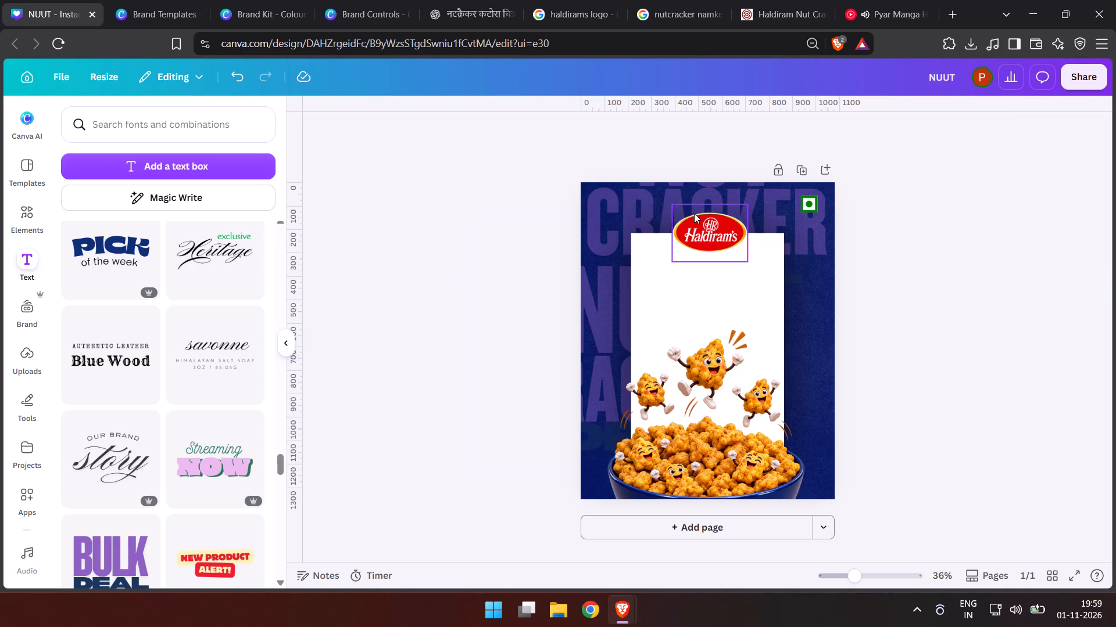
pyautogui.click(616, 199)
pyautogui.click(956, 132)
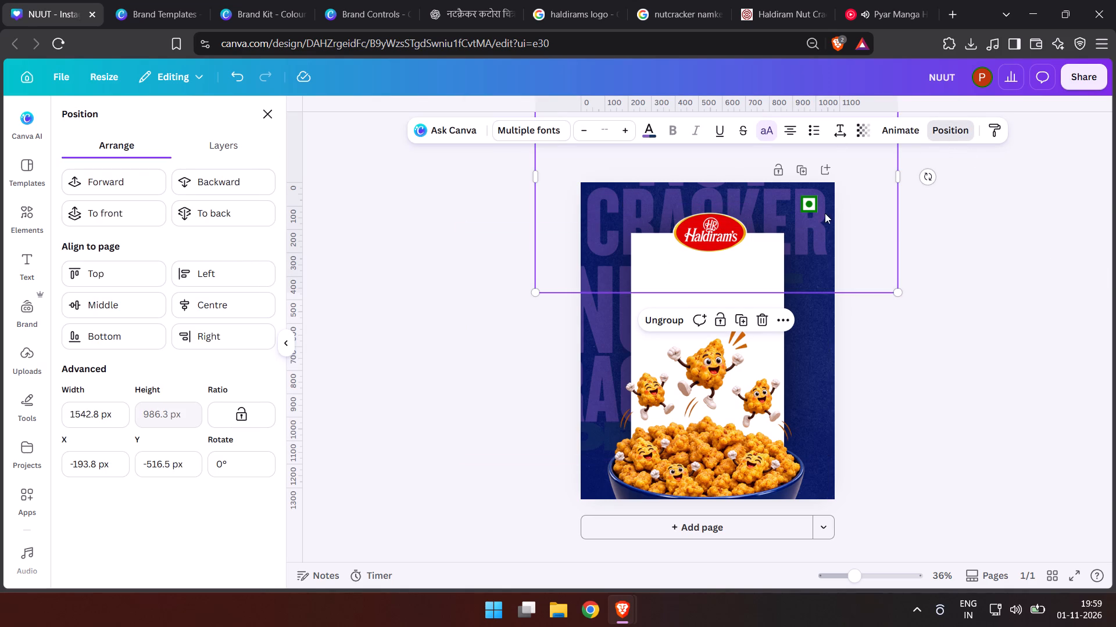
pyautogui.click(215, 139)
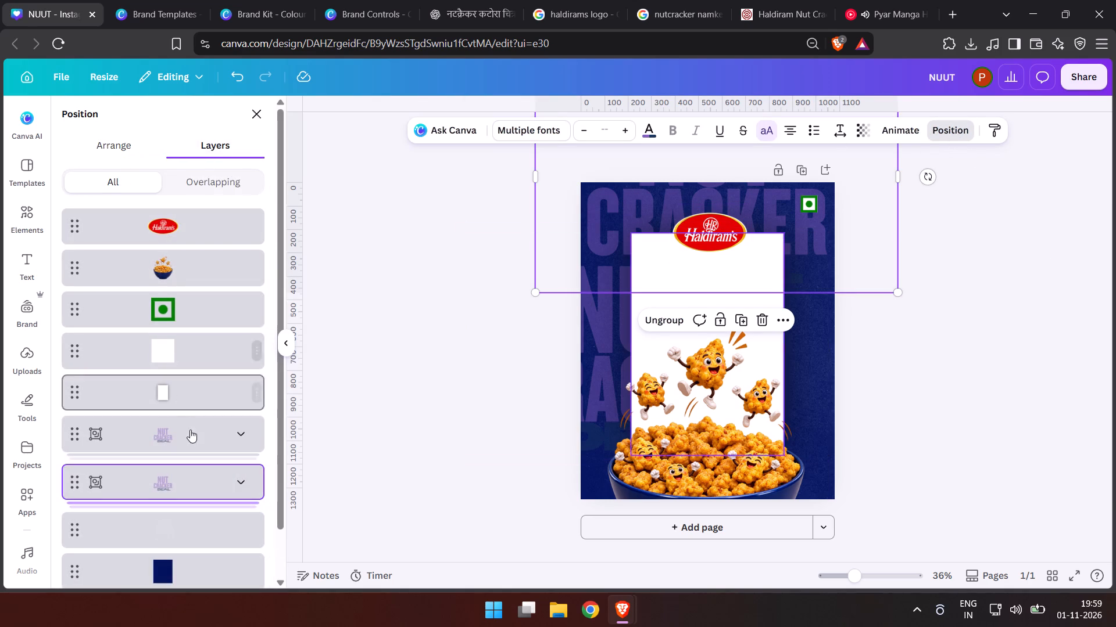
pyautogui.scroll(-4, 187, 442)
pyautogui.click(181, 427)
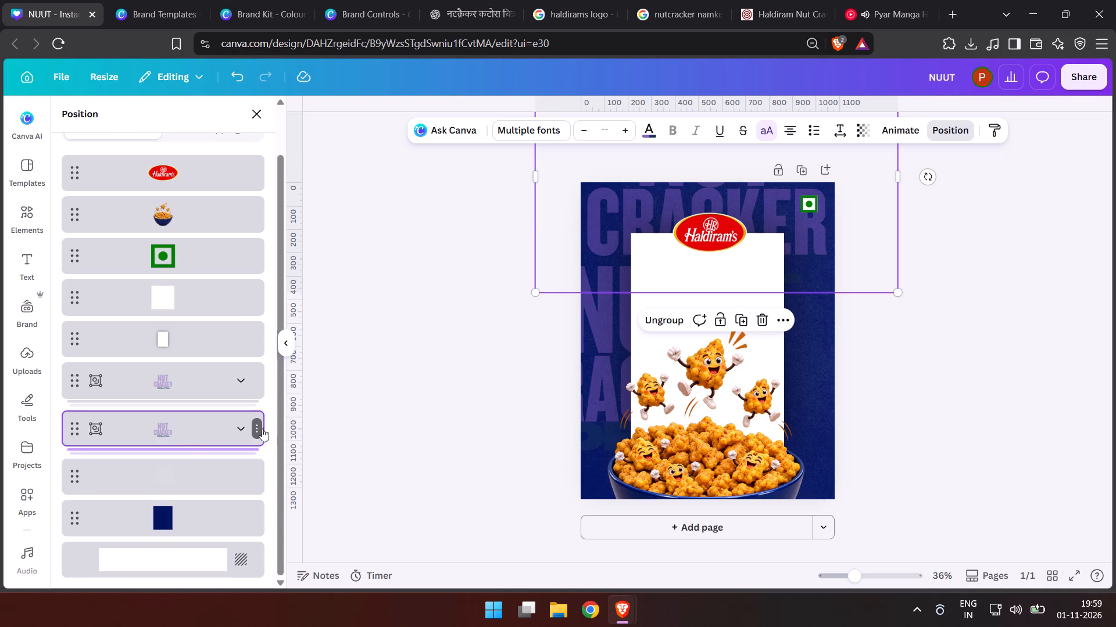
pyautogui.doubleClick(581, 433)
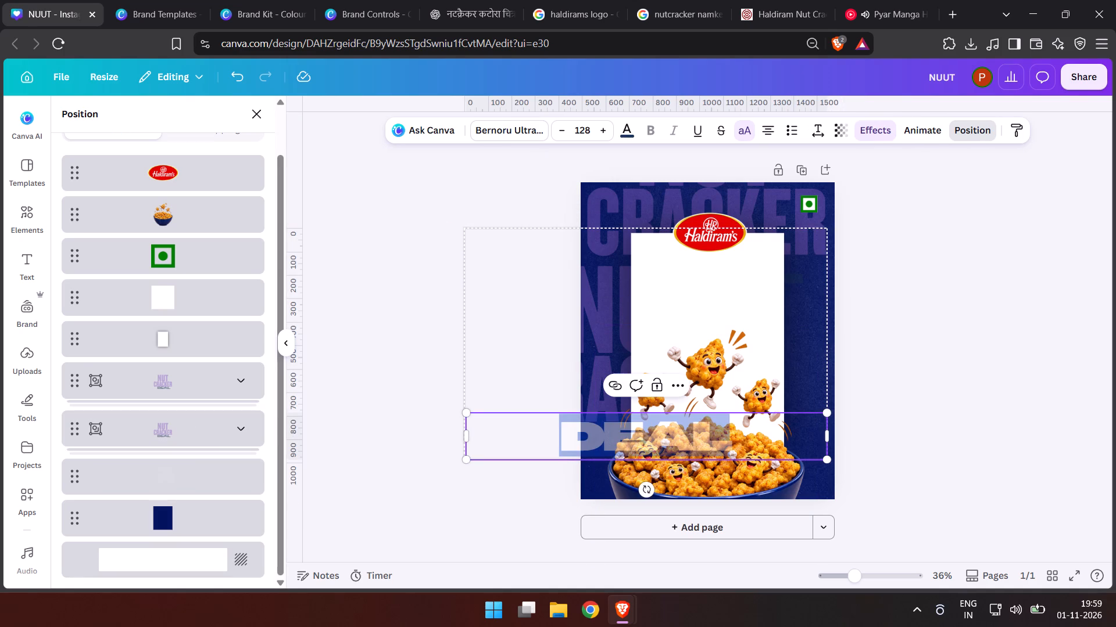
pyautogui.press('Delete')
pyautogui.doubleClick(382, 409)
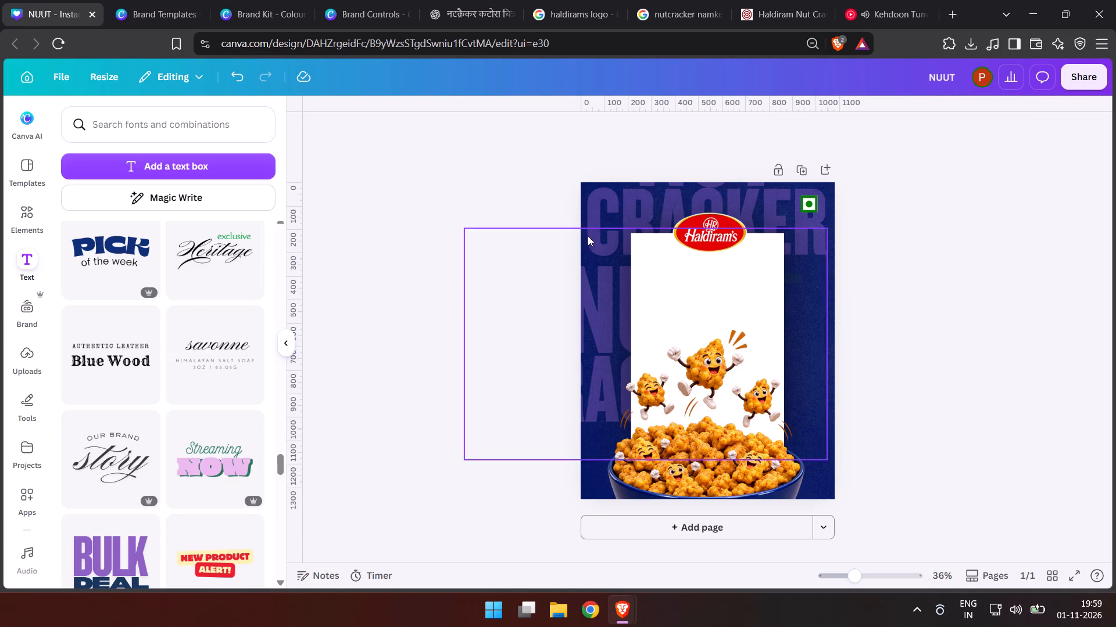
# Duplicate the top NUT CRACKER text group and place the copy past the post's right edge, level with the left copy.
pyautogui.click(638, 204)
pyautogui.hotkey('ctrl', 'c')
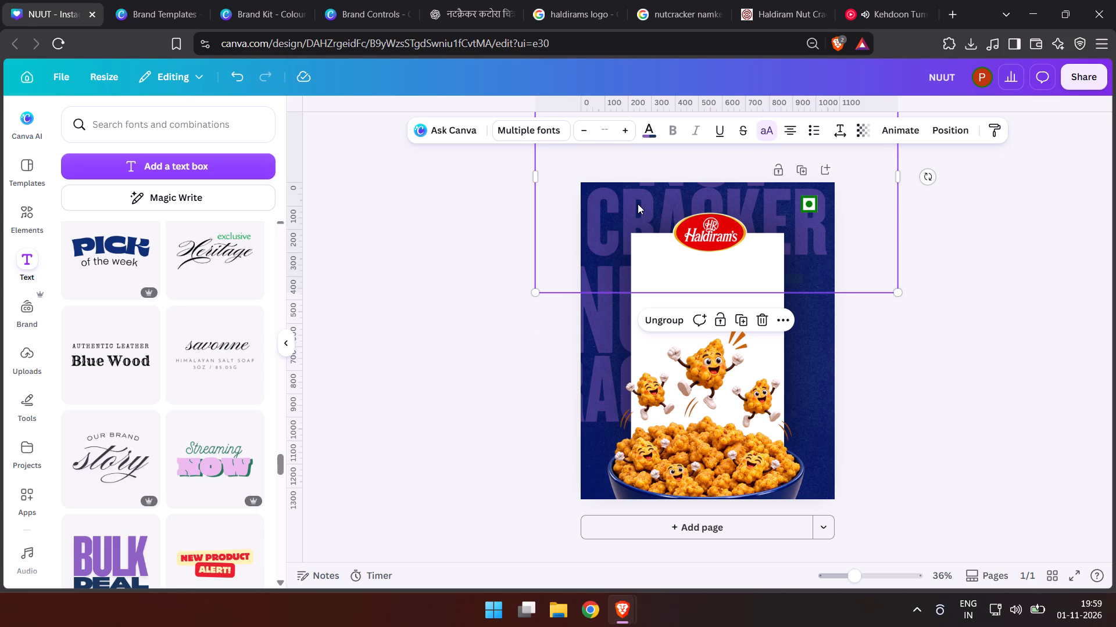
pyautogui.hotkey('ctrl', 'v')
pyautogui.moveTo(639, 207); pyautogui.dragTo(733, 380)
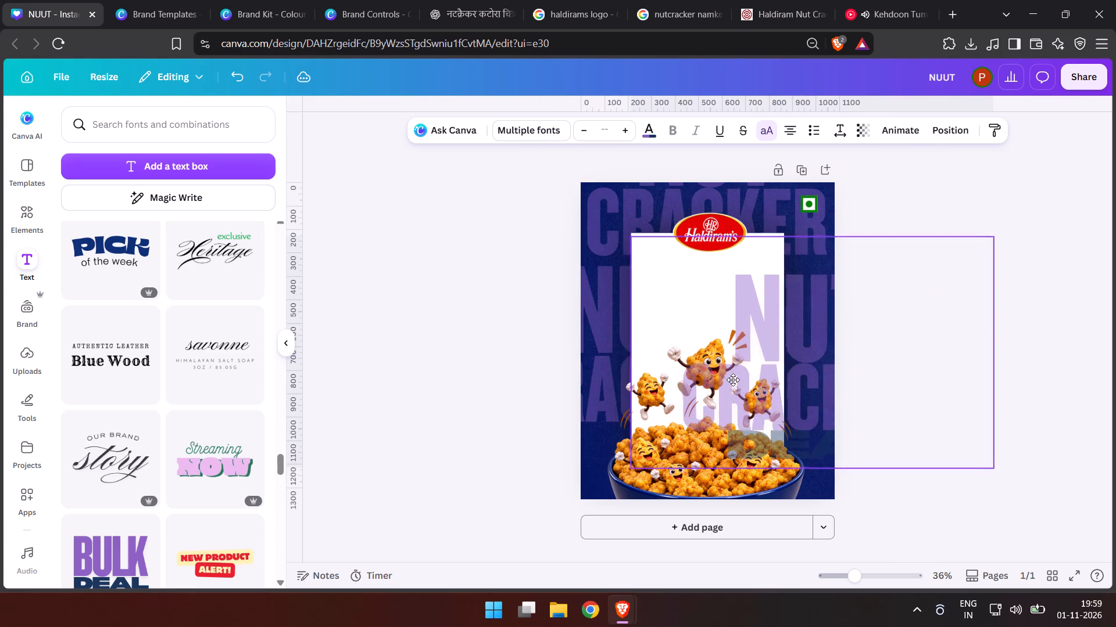
pyautogui.moveTo(733, 380); pyautogui.dragTo(746, 377)
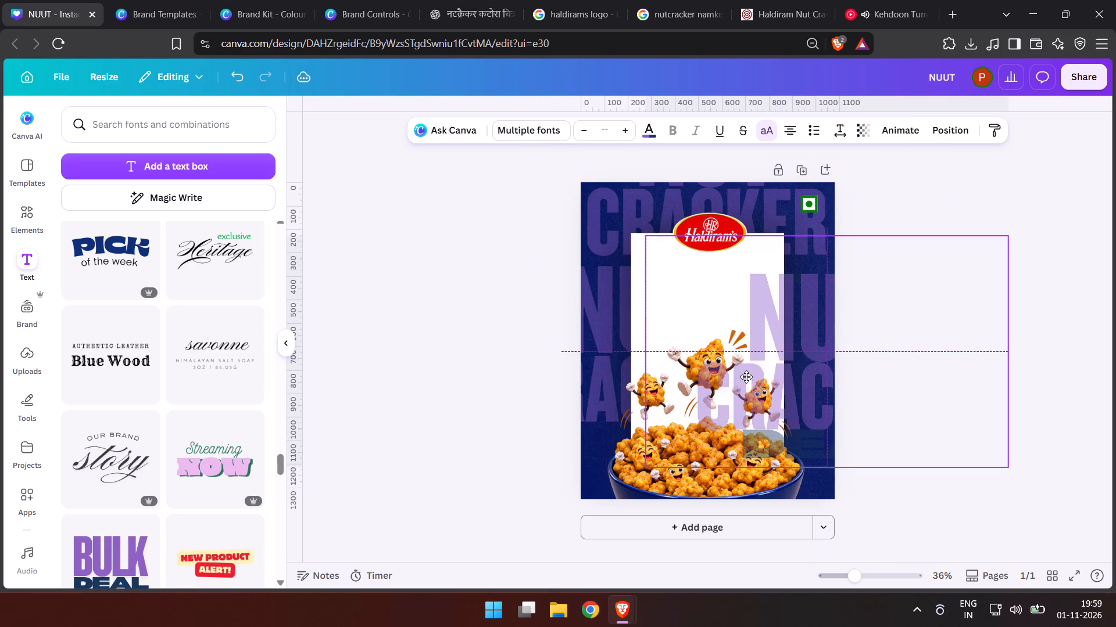
pyautogui.moveTo(746, 377); pyautogui.dragTo(745, 372)
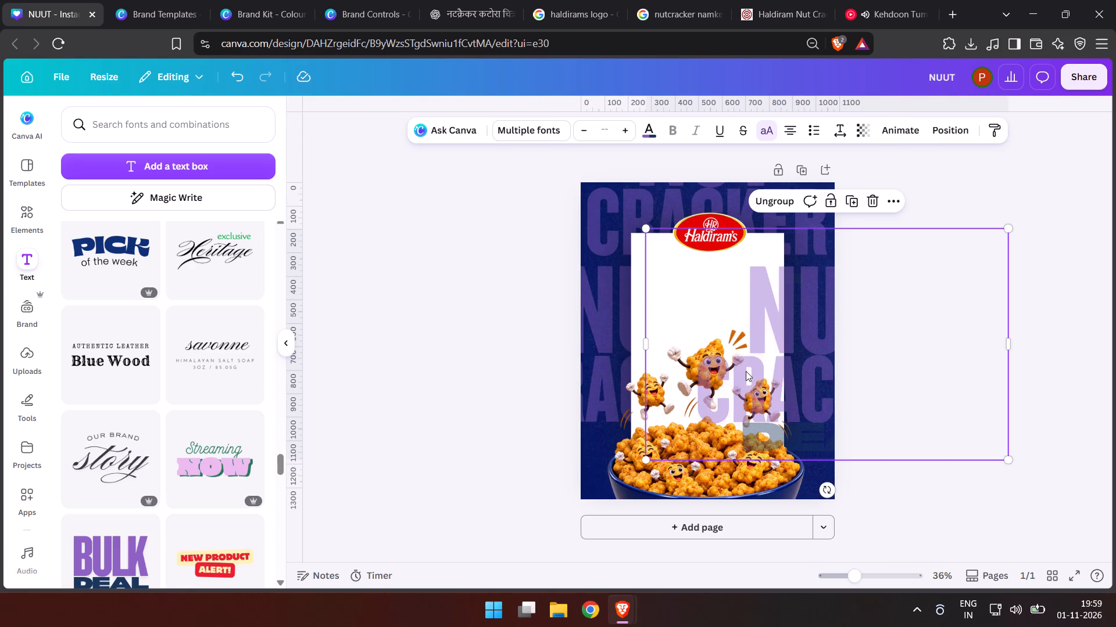
# Send the right-hand NUT CRACKER copy backward until it sits behind the snack bowl and white panel.
pyautogui.hotkey('ctrl', '[')
pyautogui.hotkey('ctrl', '[')
pyautogui.hotkey('ctrl', '[')
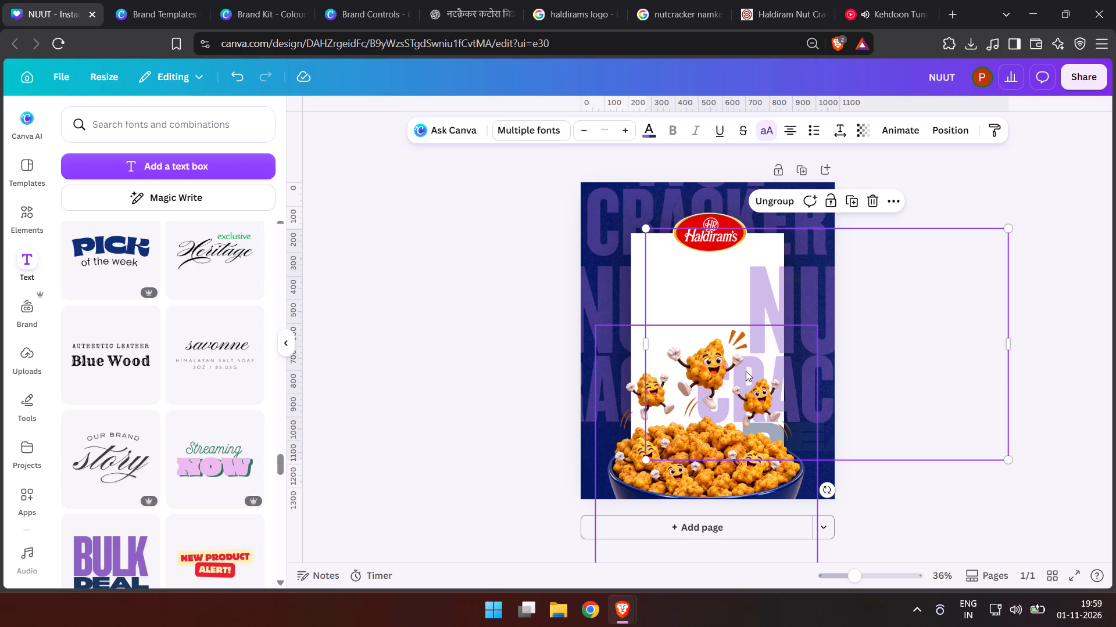
pyautogui.hotkey('ctrl', '[')
pyautogui.hotkey('ctrl', '[')
pyautogui.hotkey('ctrl', '[')
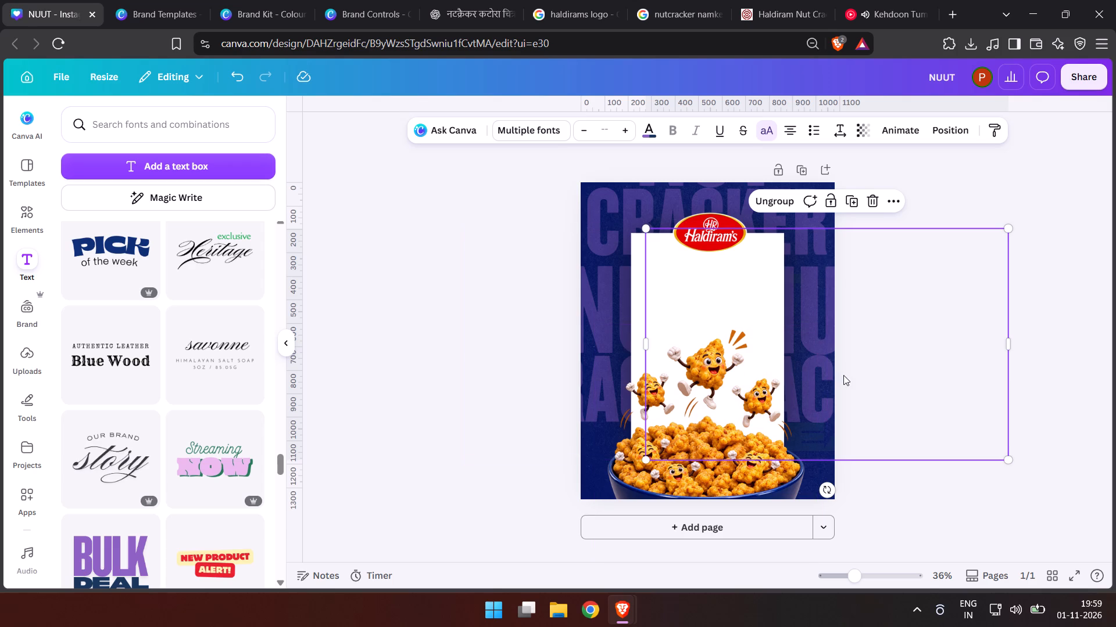
# Shift the right-hand NUT CRACKER copy slightly farther right, past the post's edge.
pyautogui.moveTo(828, 384); pyautogui.dragTo(839, 384)
pyautogui.doubleClick(449, 399)
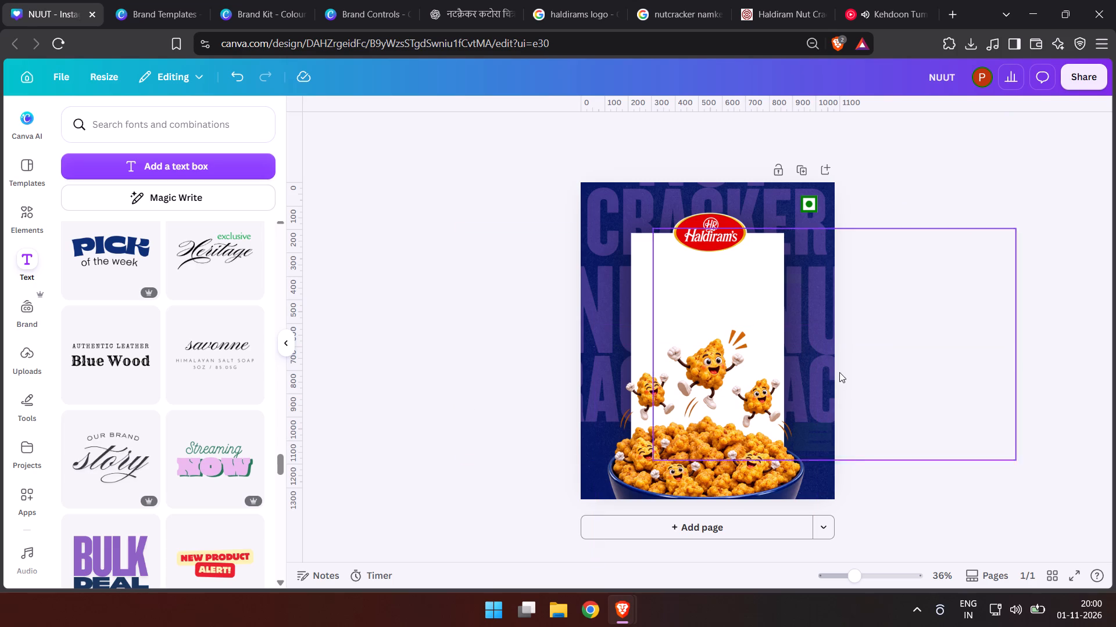
# Delete the leftover DEAL text from the right-hand copy of the NUT CRACKER group.
pyautogui.click(824, 374)
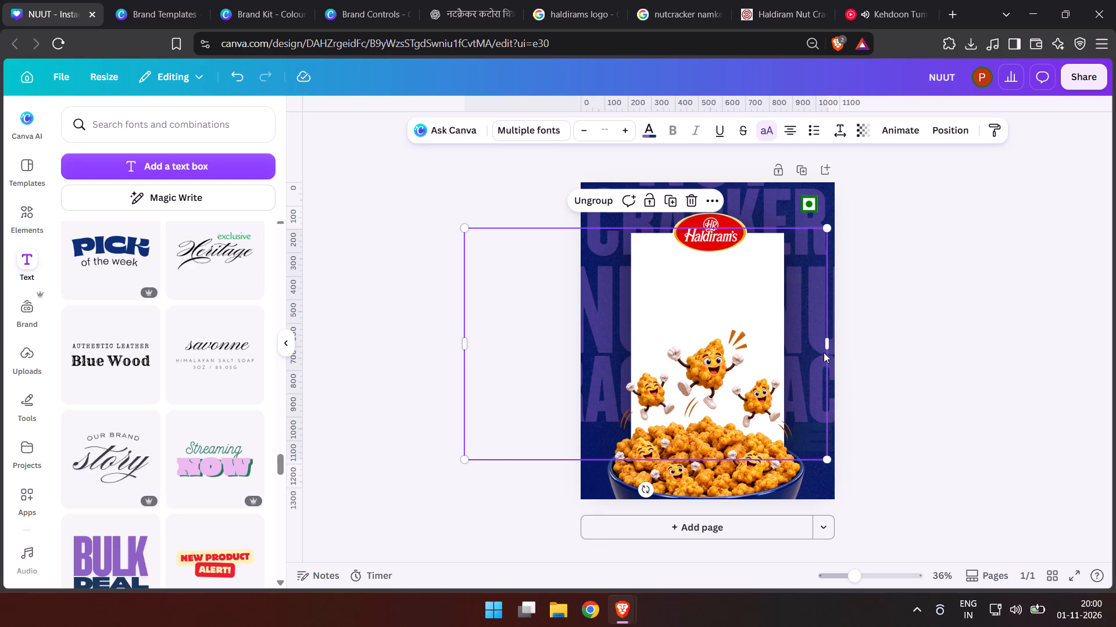
pyautogui.click(834, 348)
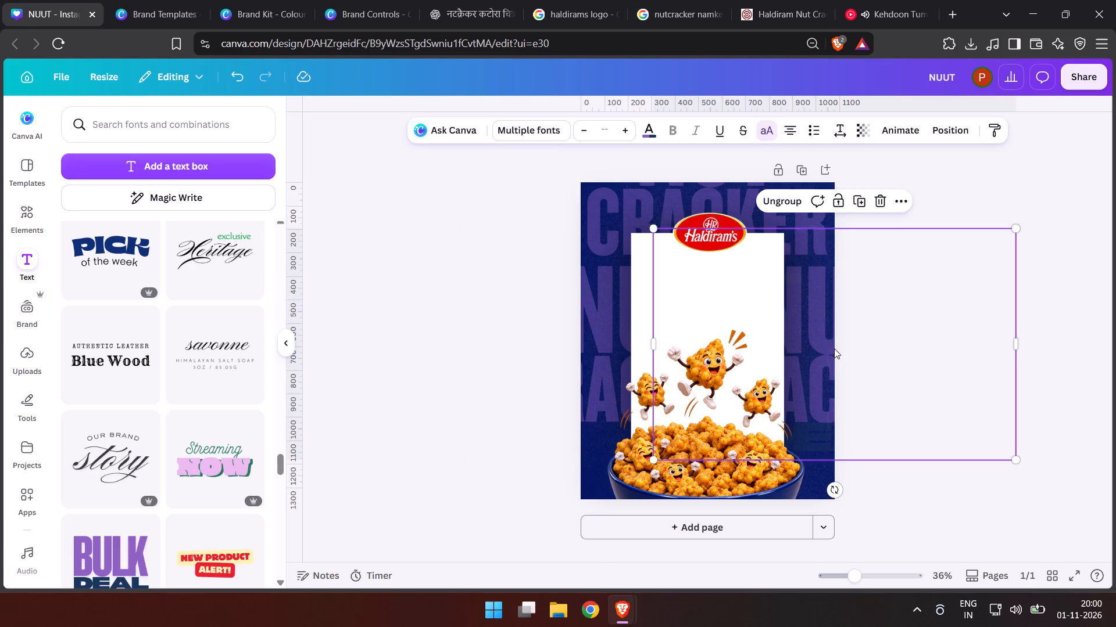
pyautogui.doubleClick(829, 441)
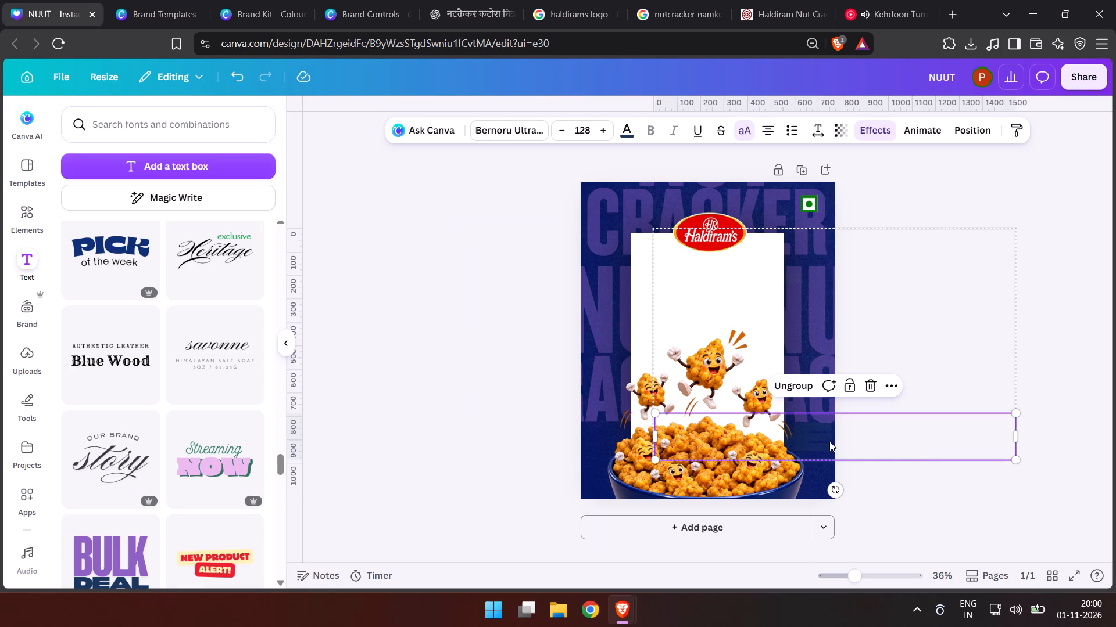
pyautogui.press('Delete')
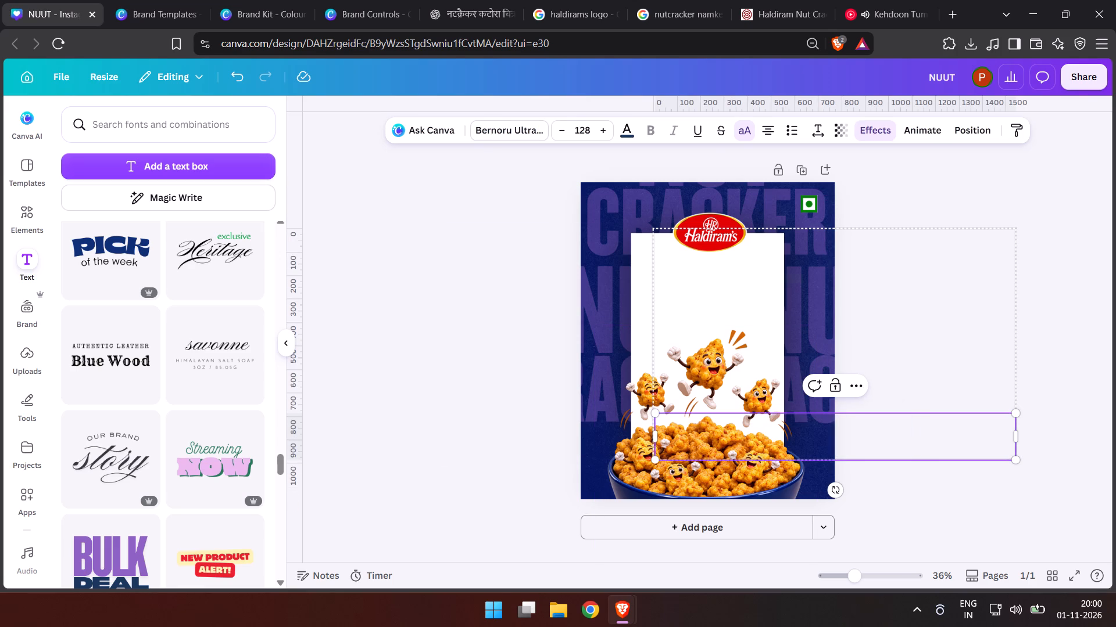
pyautogui.press('BackSpace')
pyautogui.click(963, 517)
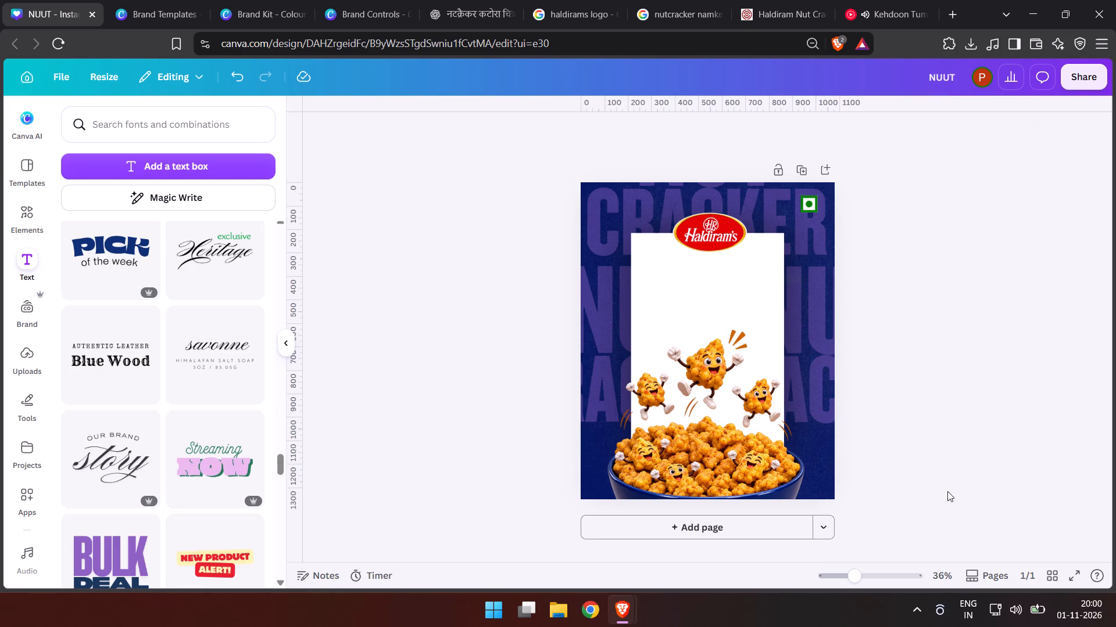
# Duplicate the top NUT CRACKER text group and place the copy off the post's lower-left side.
pyautogui.click(737, 191)
pyautogui.hotkey('ctrl', 'c')
pyautogui.hotkey('ctrl', 'v')
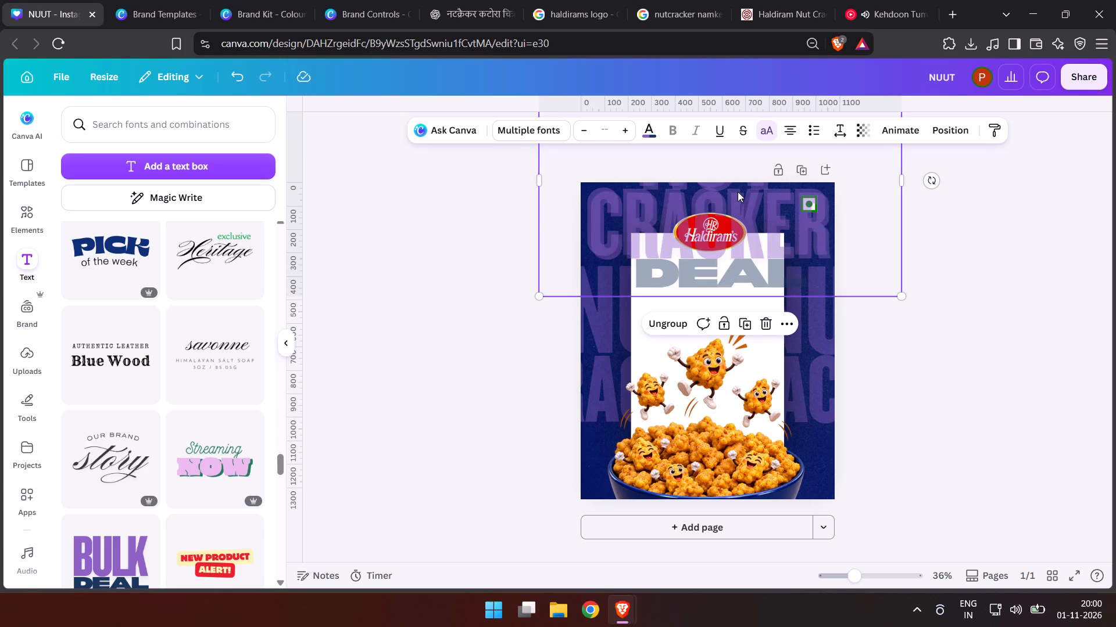
pyautogui.moveTo(738, 192); pyautogui.dragTo(724, 433)
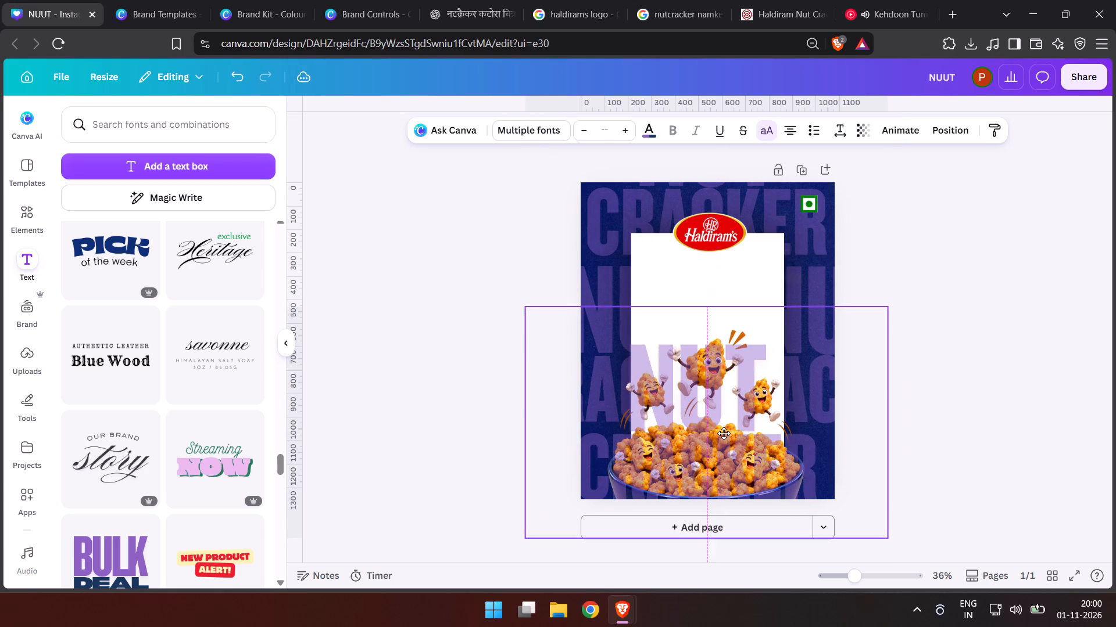
pyautogui.moveTo(724, 433); pyautogui.dragTo(510, 492)
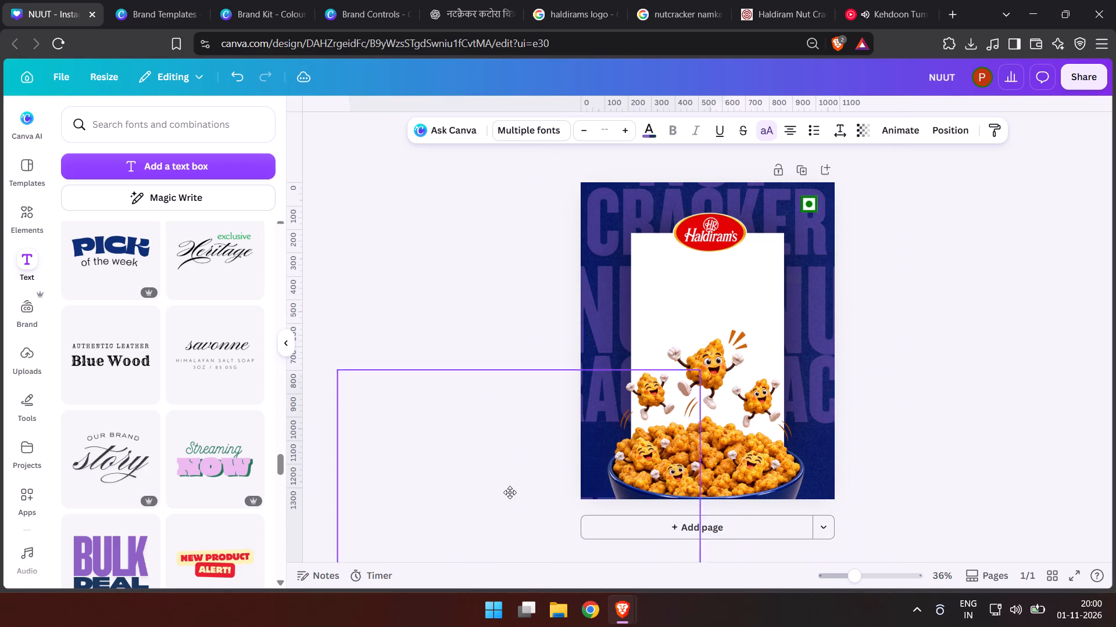
pyautogui.moveTo(510, 492); pyautogui.dragTo(403, 467)
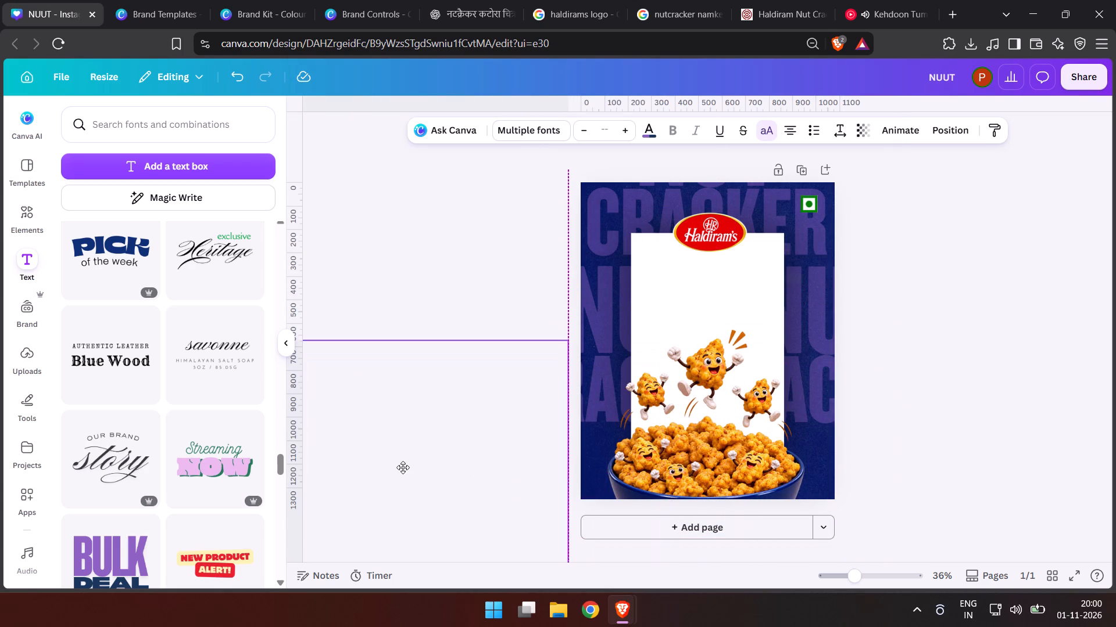
pyautogui.moveTo(403, 467); pyautogui.dragTo(393, 423)
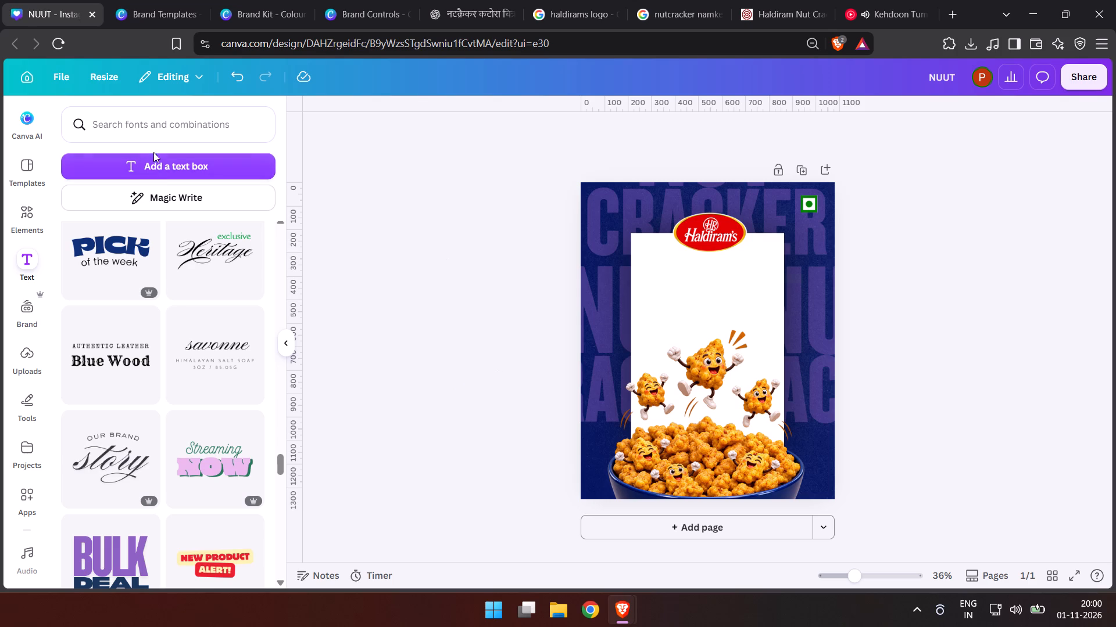
# Add a new text box to the post reading NUT CRACKER, with the two words on separate lines.
pyautogui.click(163, 164)
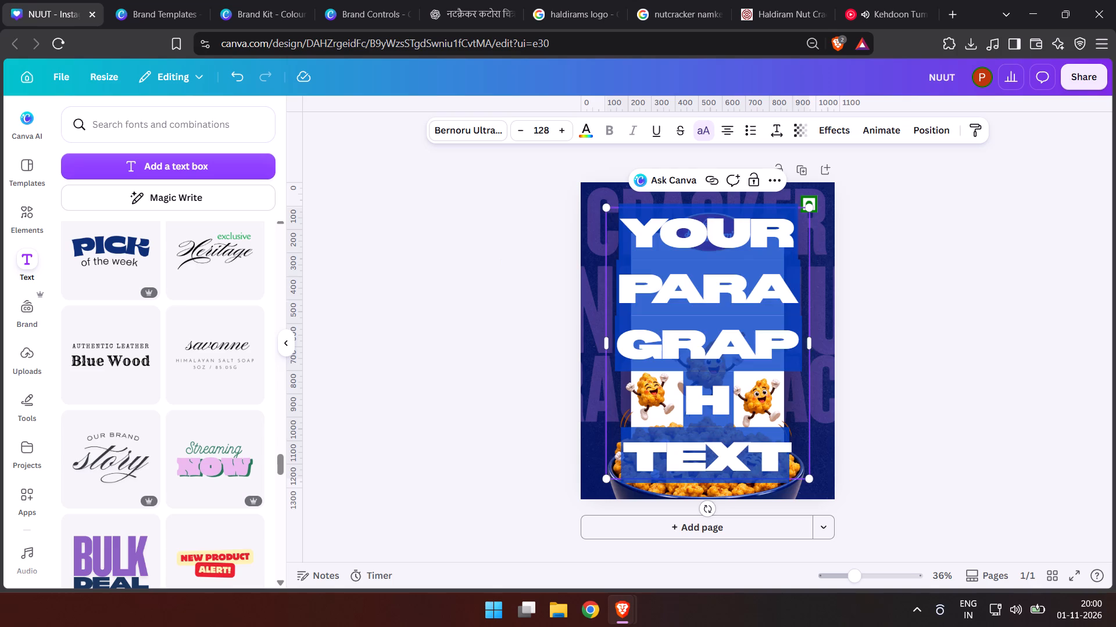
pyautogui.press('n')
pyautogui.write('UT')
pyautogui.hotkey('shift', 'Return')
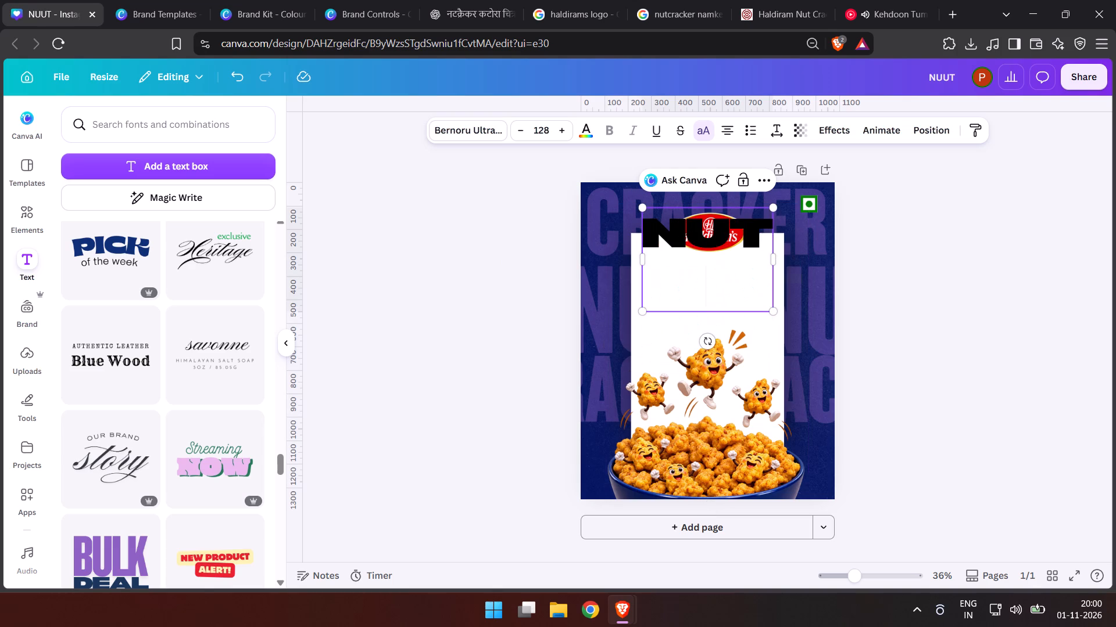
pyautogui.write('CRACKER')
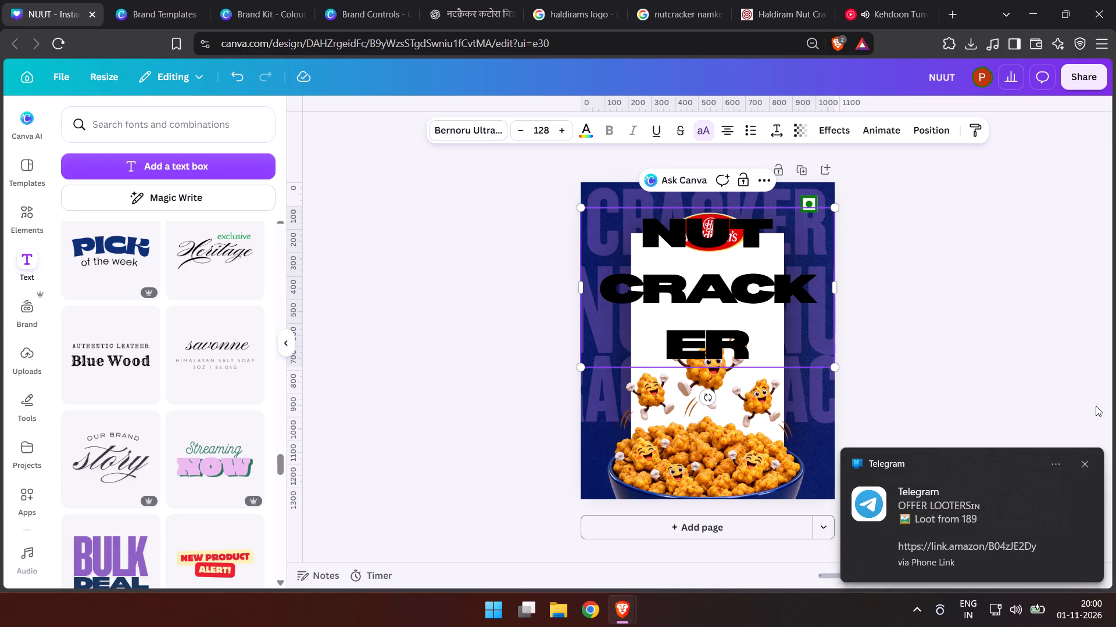
pyautogui.click(1089, 465)
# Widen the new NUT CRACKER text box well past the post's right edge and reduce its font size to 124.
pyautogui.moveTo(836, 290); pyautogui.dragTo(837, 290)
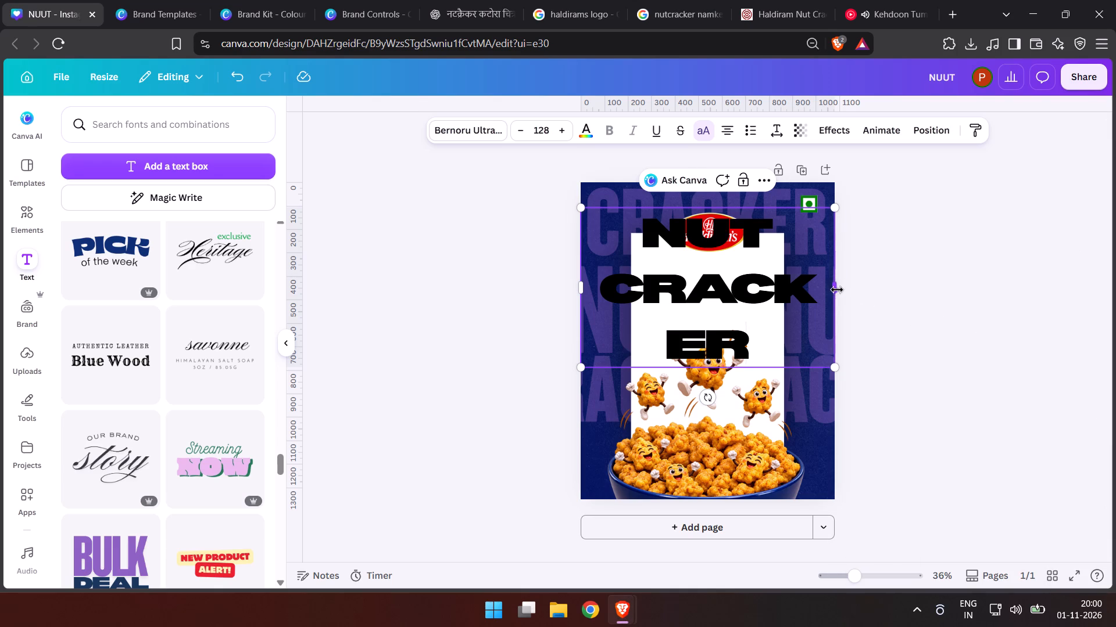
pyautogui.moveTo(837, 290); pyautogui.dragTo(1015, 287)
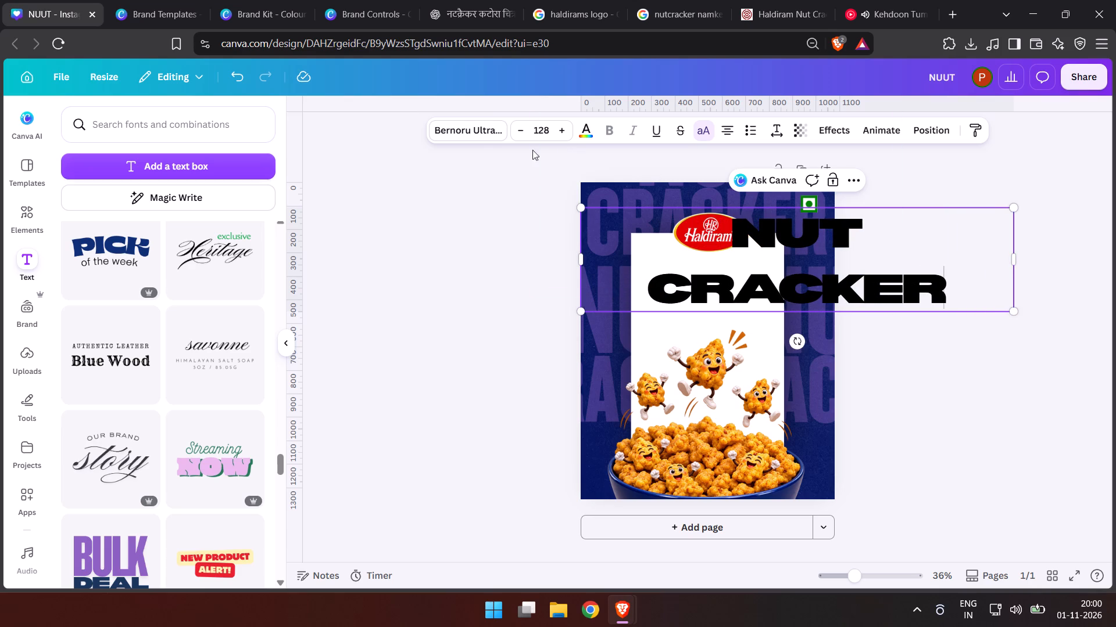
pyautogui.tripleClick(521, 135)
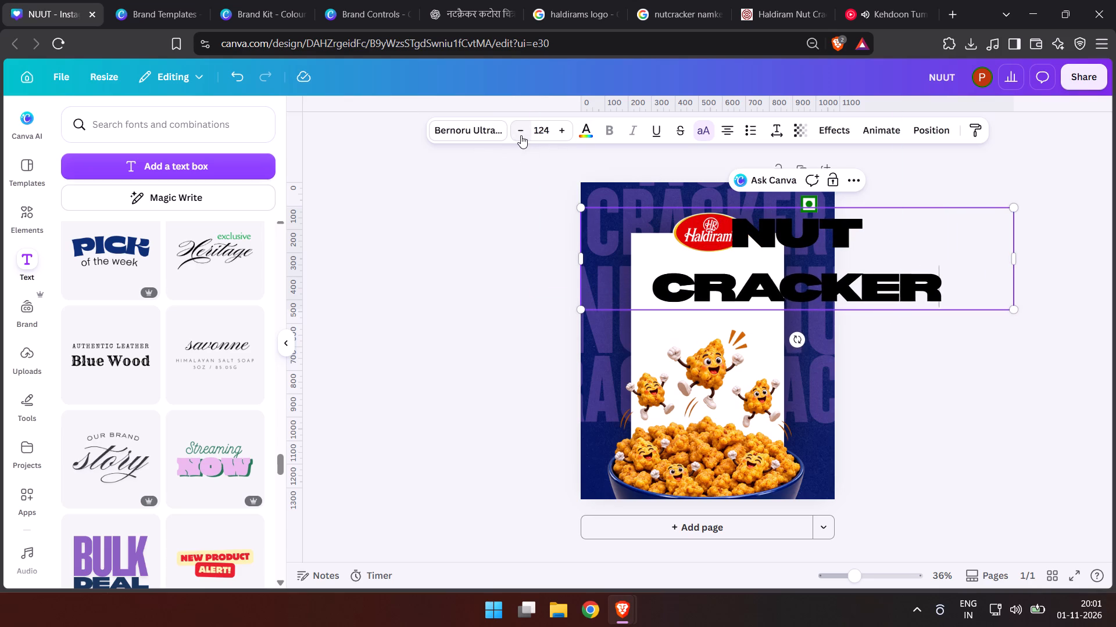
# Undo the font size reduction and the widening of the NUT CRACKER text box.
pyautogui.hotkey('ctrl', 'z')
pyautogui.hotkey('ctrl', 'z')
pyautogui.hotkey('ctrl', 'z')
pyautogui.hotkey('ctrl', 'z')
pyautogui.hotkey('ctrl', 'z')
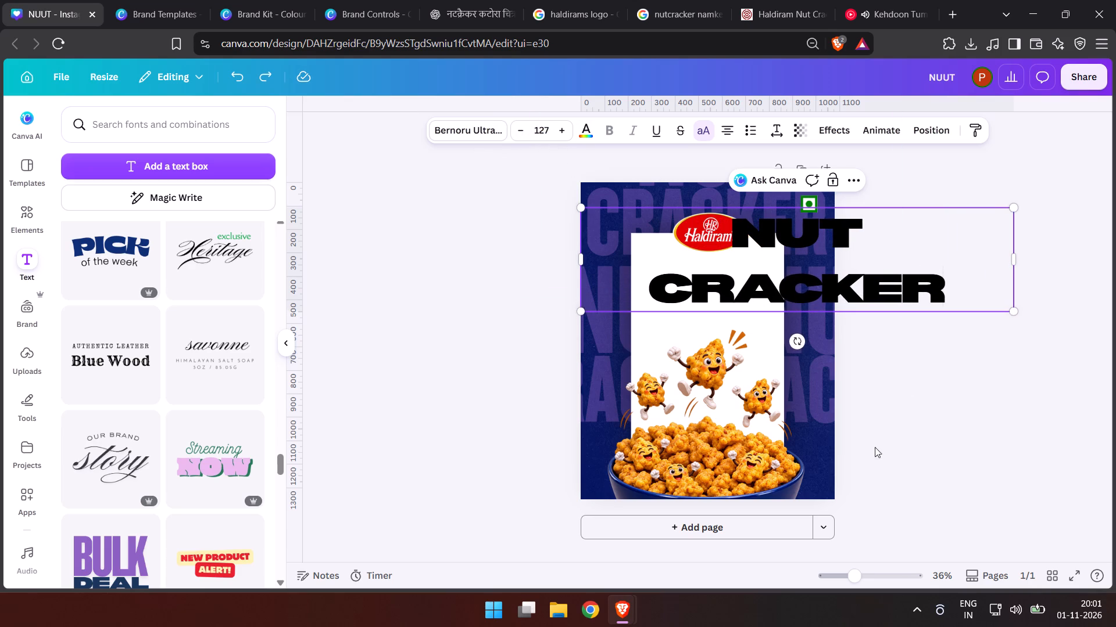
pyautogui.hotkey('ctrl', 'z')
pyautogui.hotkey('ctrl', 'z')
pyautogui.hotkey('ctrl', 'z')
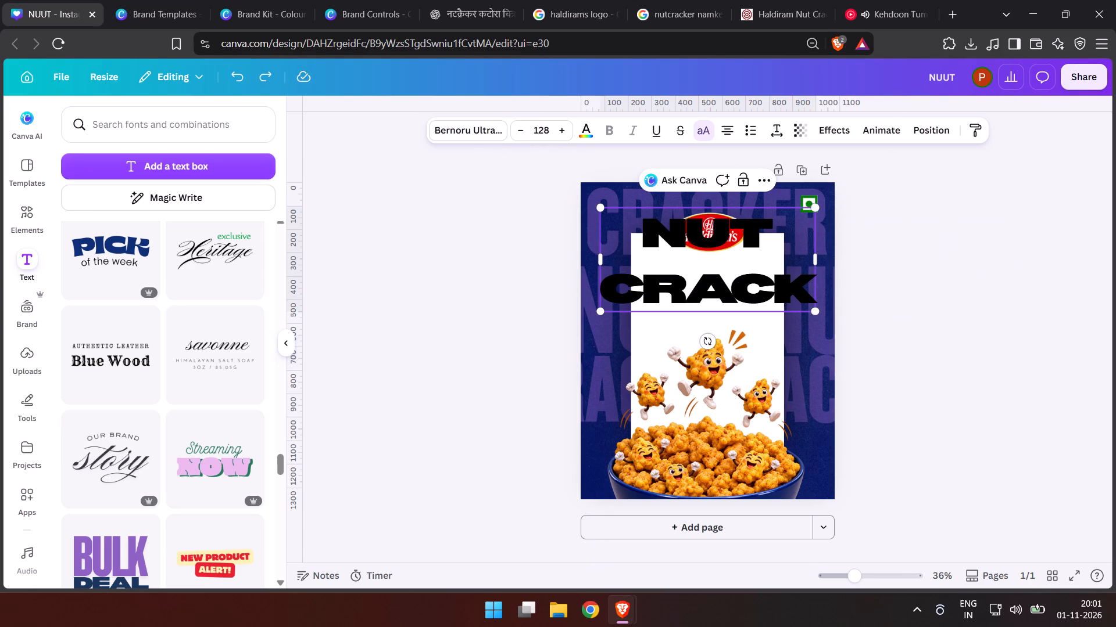
# Complete the second line as CRACKER and widen the text box past the post's right edge to fit the word on one line.
pyautogui.click(817, 278)
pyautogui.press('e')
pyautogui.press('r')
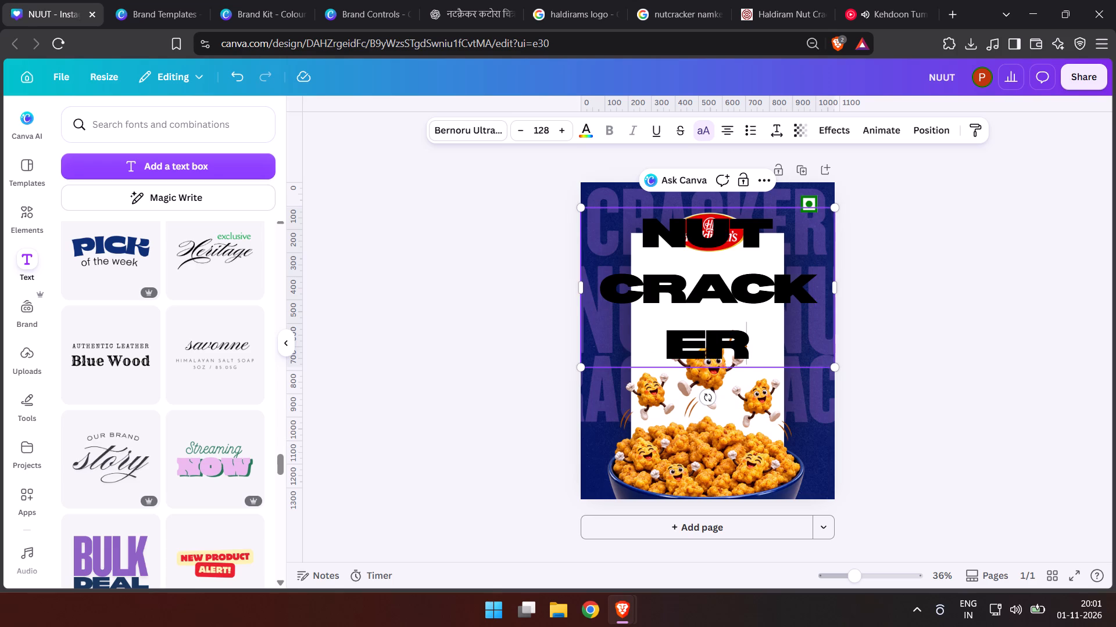
pyautogui.moveTo(843, 285); pyautogui.dragTo(928, 278)
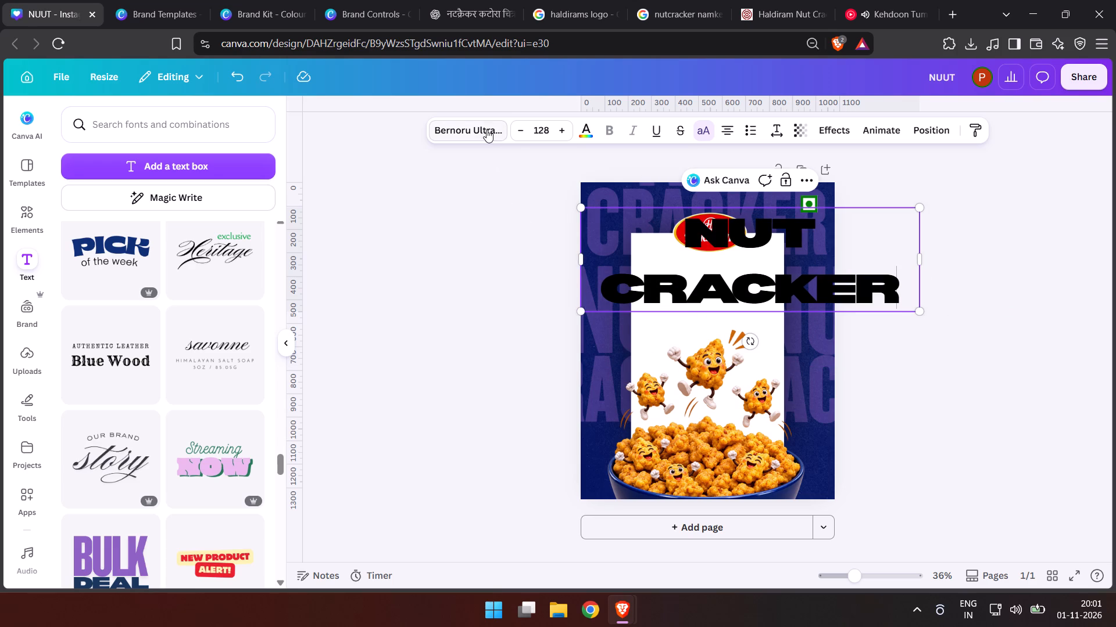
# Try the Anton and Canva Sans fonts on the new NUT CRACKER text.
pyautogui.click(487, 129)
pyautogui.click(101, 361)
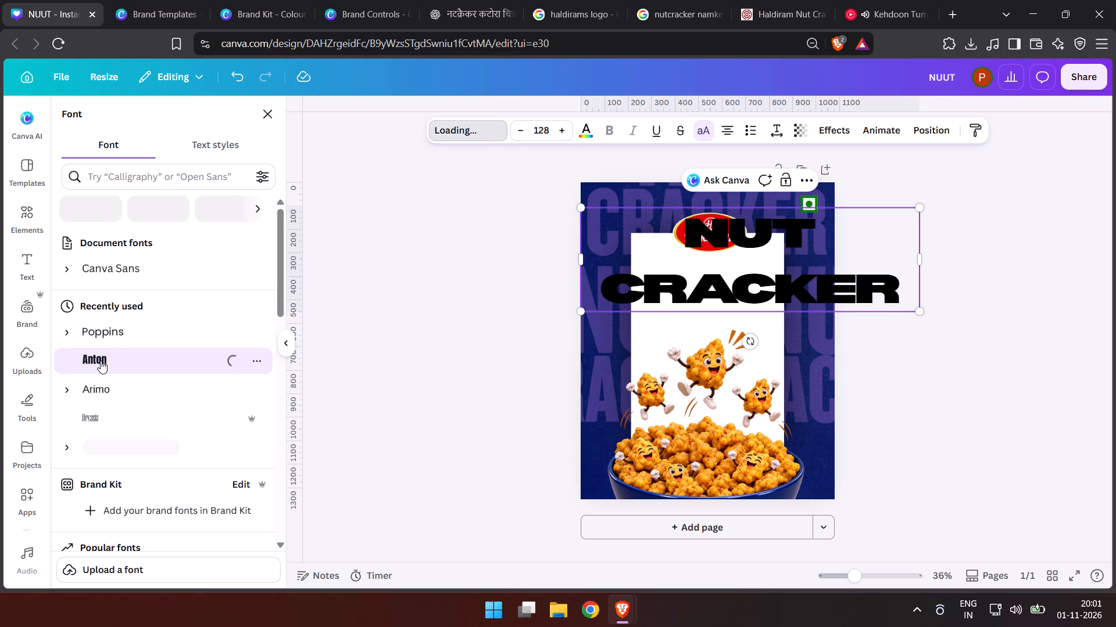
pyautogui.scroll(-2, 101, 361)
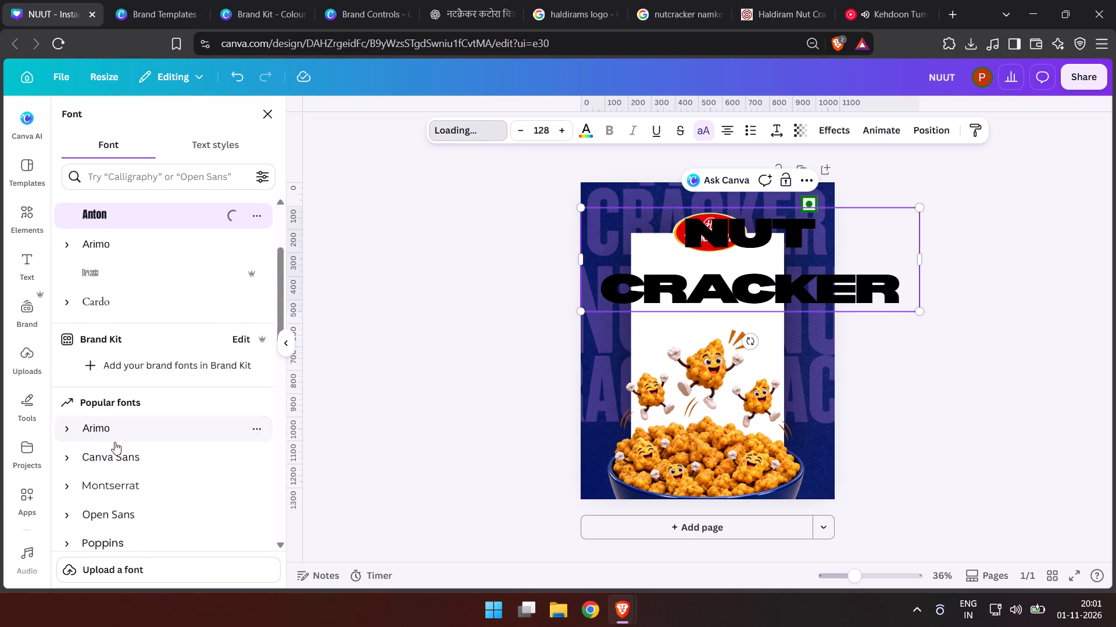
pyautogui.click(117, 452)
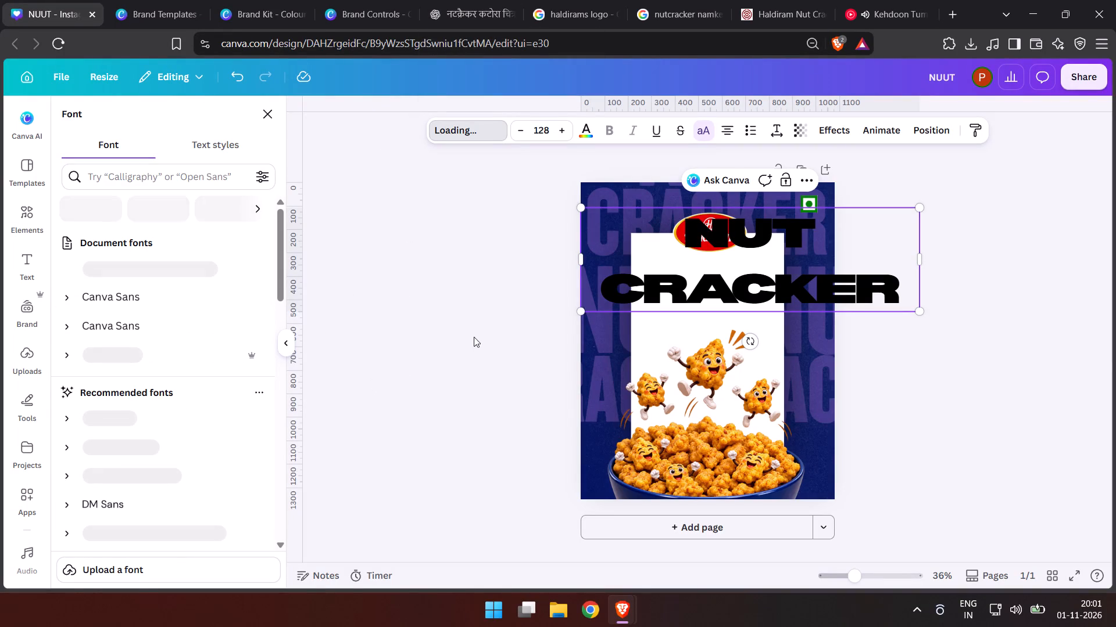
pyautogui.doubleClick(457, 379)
# Move the black NUT CRACKER text down onto the white panel, just below the Haldiram's logo.
pyautogui.moveTo(735, 233); pyautogui.dragTo(728, 276)
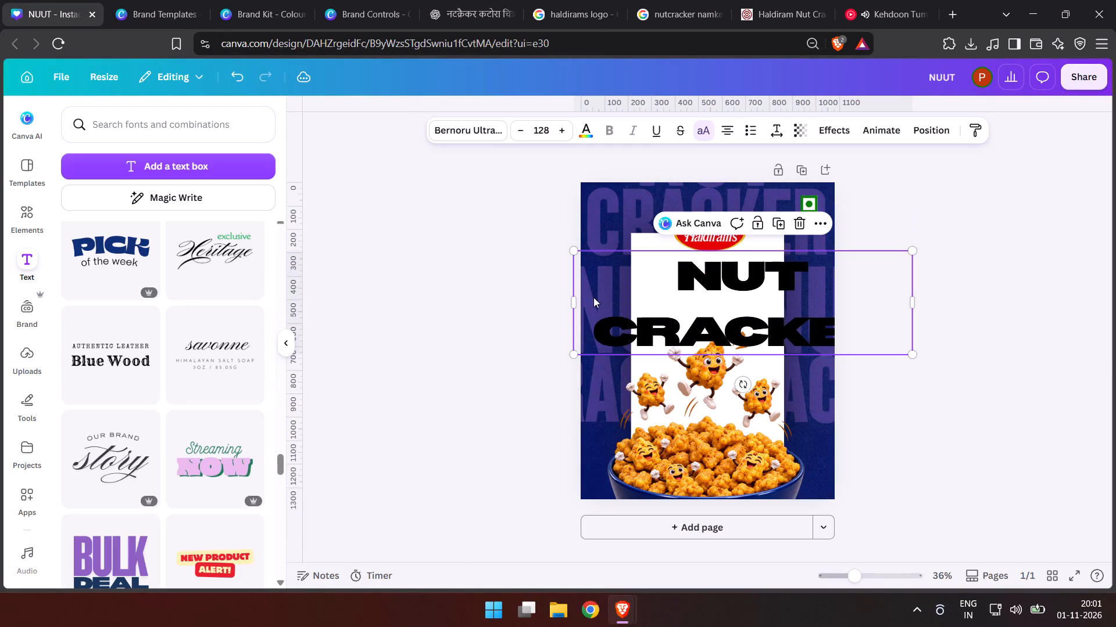
# Browse the font combinations for a title style suited to NUT CRACKER.
pyautogui.scroll(-9, 142, 412)
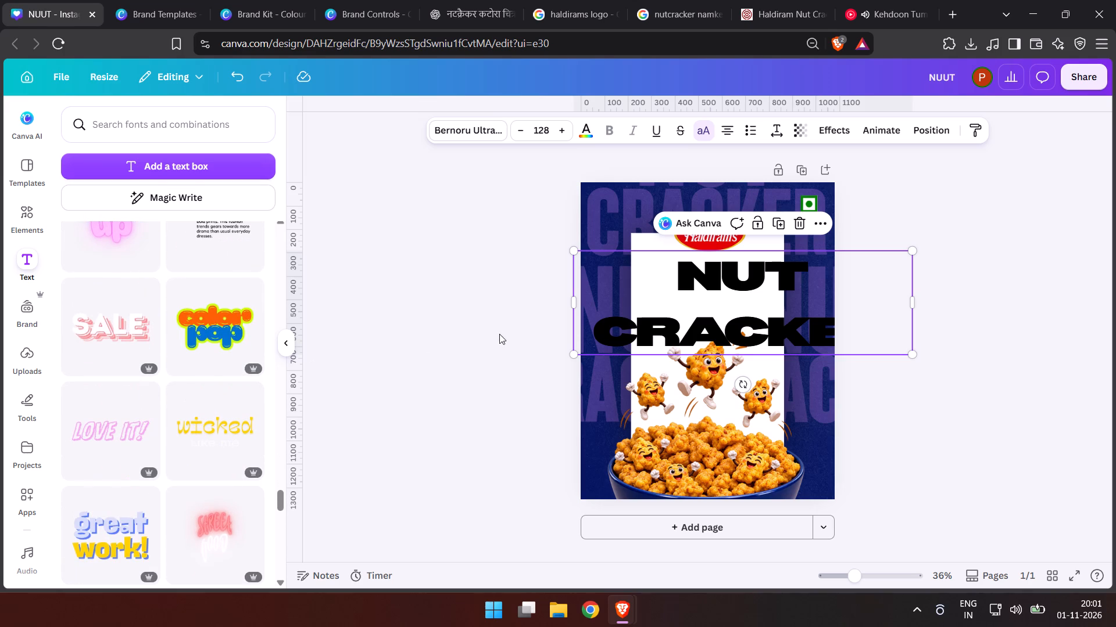
# Try Knockout Featherweight and Public Sans on the black NUT CRACKER heading, and settle on the Anton font.
pyautogui.click(461, 131)
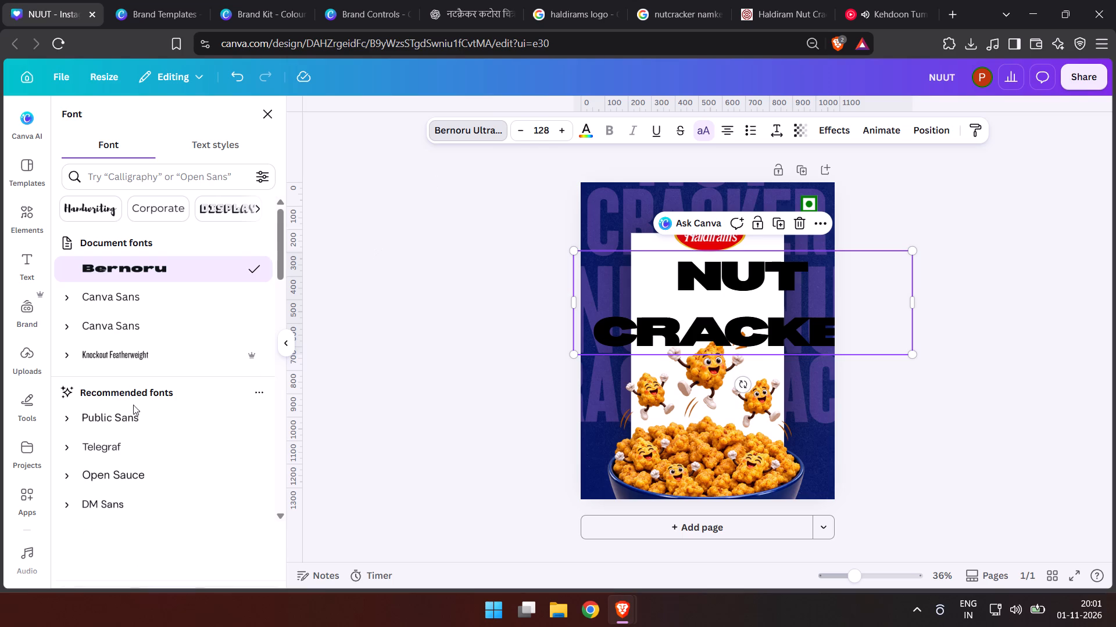
pyautogui.click(129, 348)
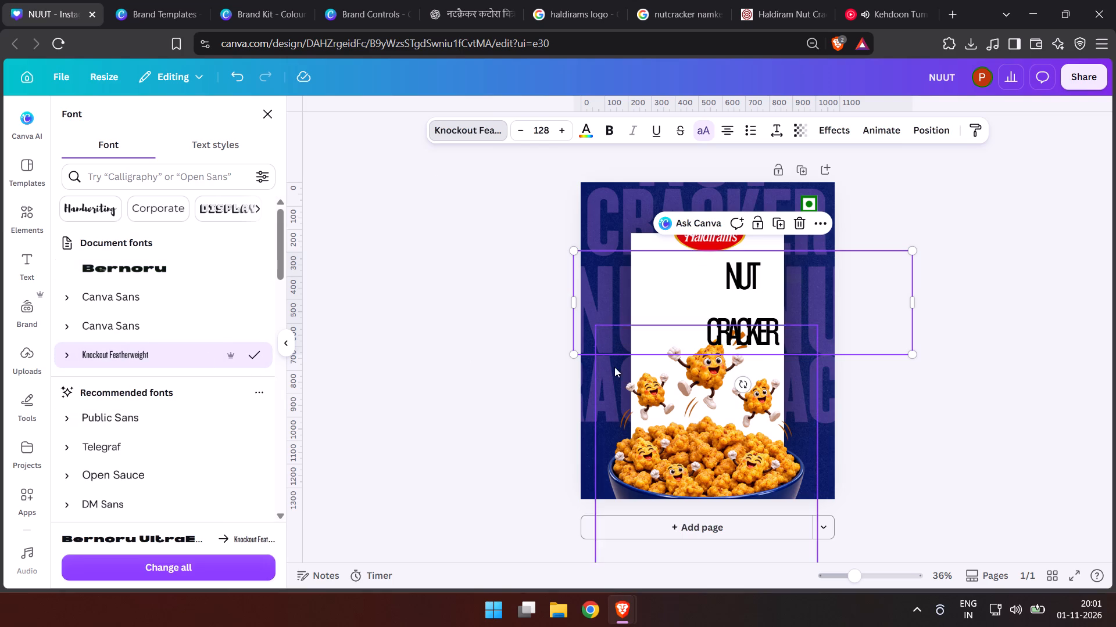
pyautogui.click(151, 430)
pyautogui.scroll(-2, 151, 430)
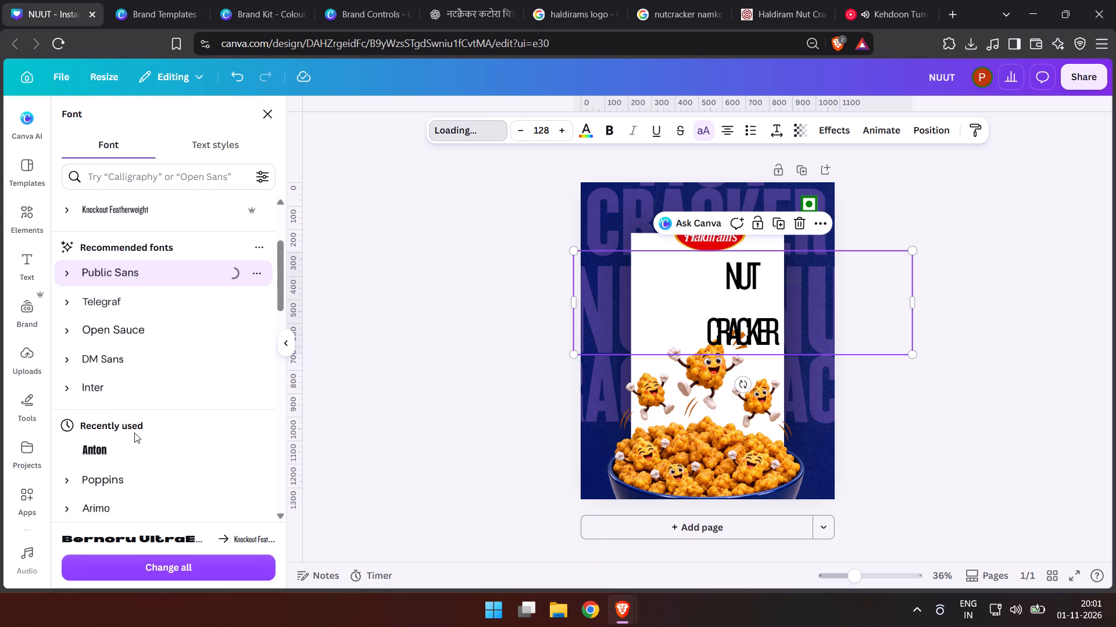
pyautogui.click(90, 452)
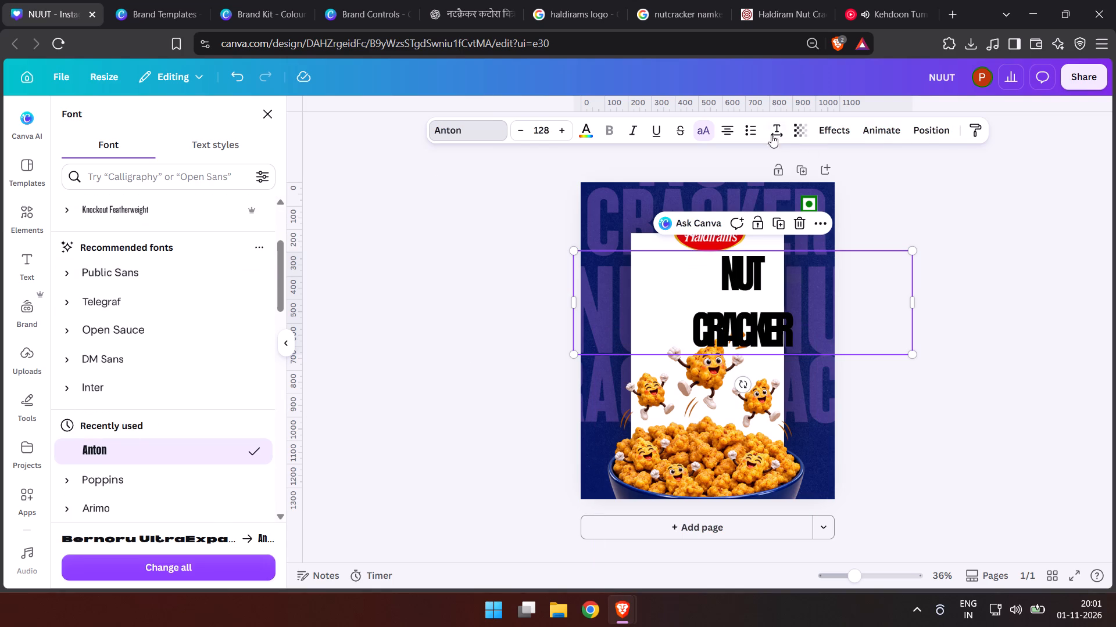
# Set the NUT CRACKER heading's letter spacing to 0.
pyautogui.click(762, 134)
pyautogui.click(771, 130)
pyautogui.click(727, 189)
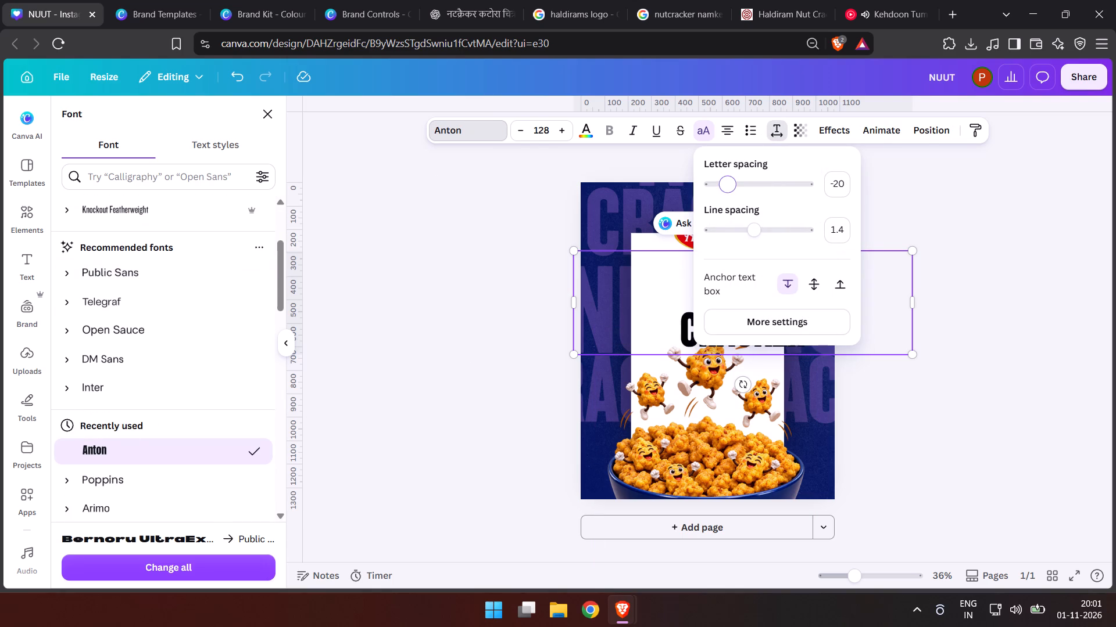
pyautogui.doubleClick(1115, 258)
pyautogui.doubleClick(1028, 268)
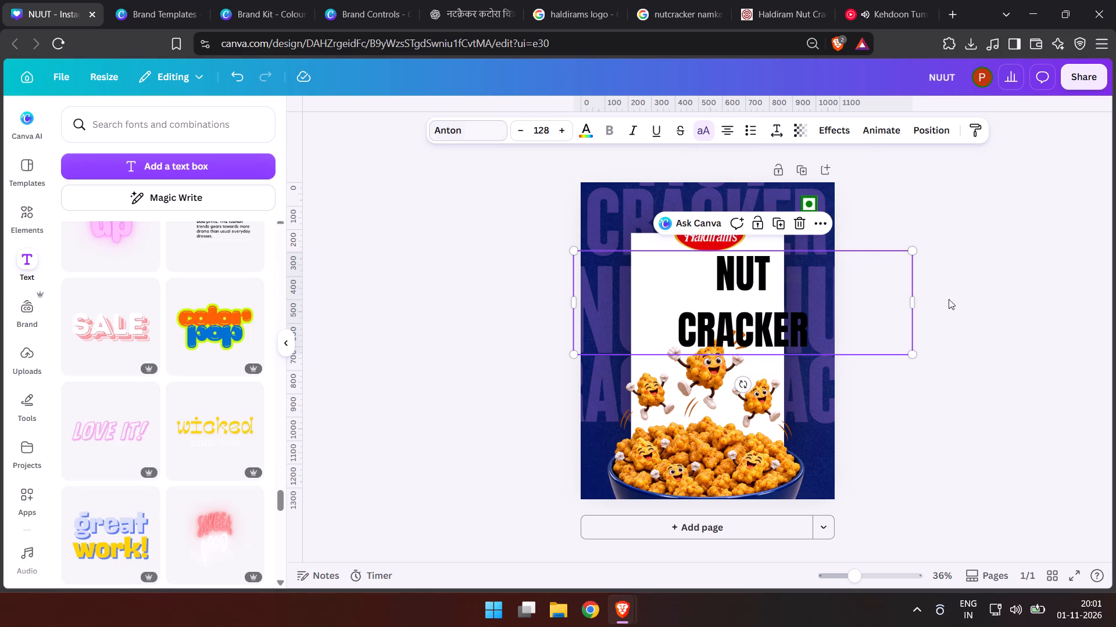
# Tighten the line spacing of the two-line NUT CRACKER heading to slightly below 0.96.
pyautogui.click(740, 330)
pyautogui.click(775, 126)
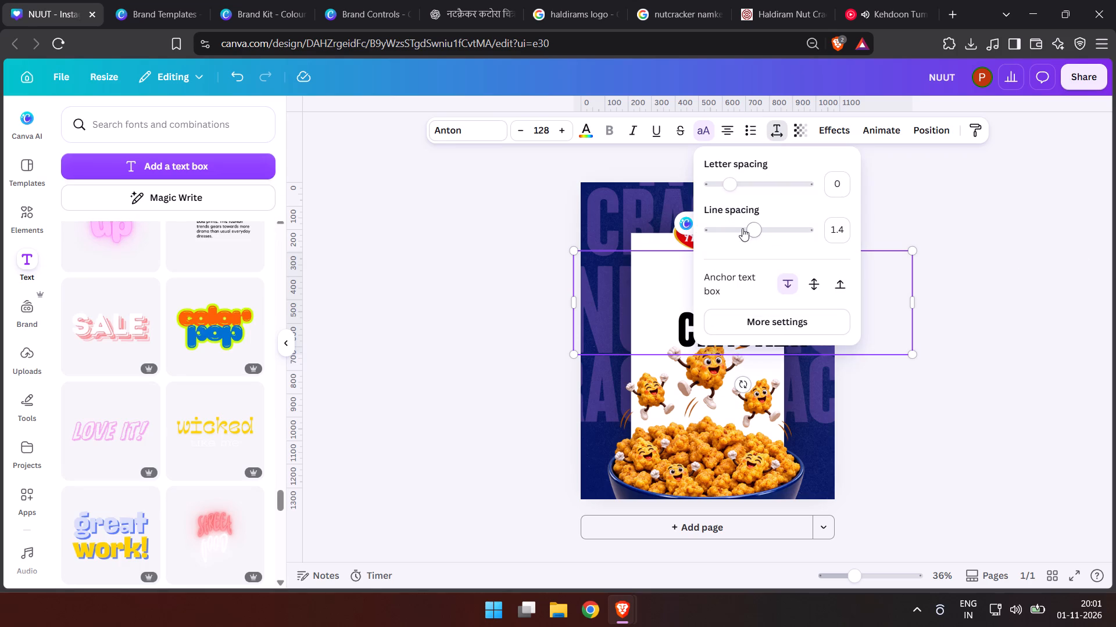
pyautogui.moveTo(750, 226); pyautogui.dragTo(731, 230)
pyautogui.doubleClick(1023, 286)
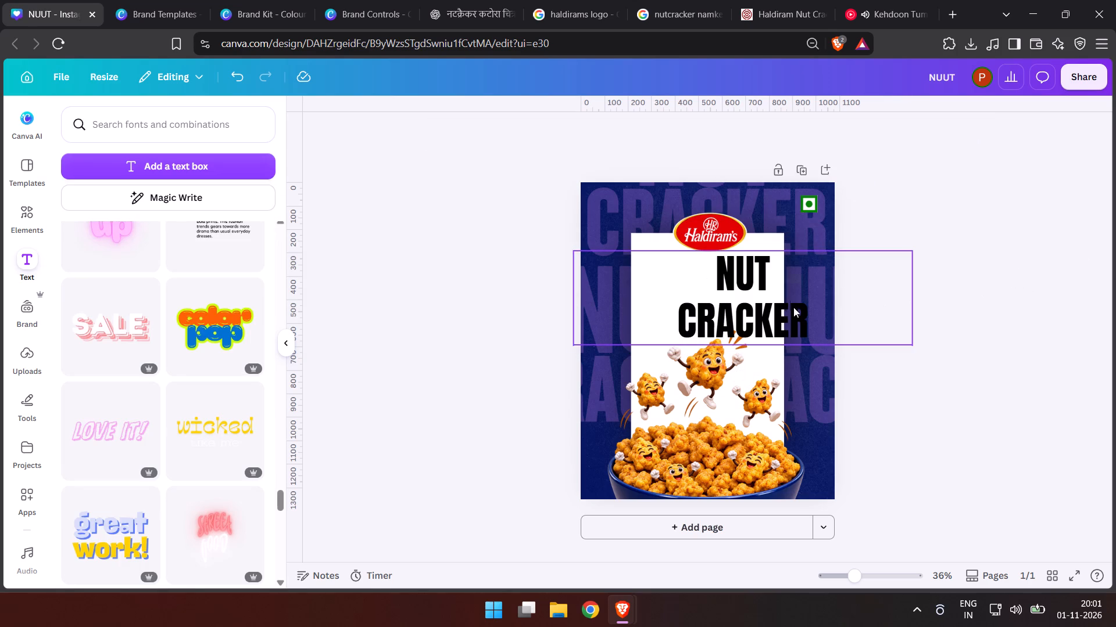
pyautogui.click(776, 288)
pyautogui.click(776, 125)
pyautogui.moveTo(754, 233); pyautogui.dragTo(749, 232)
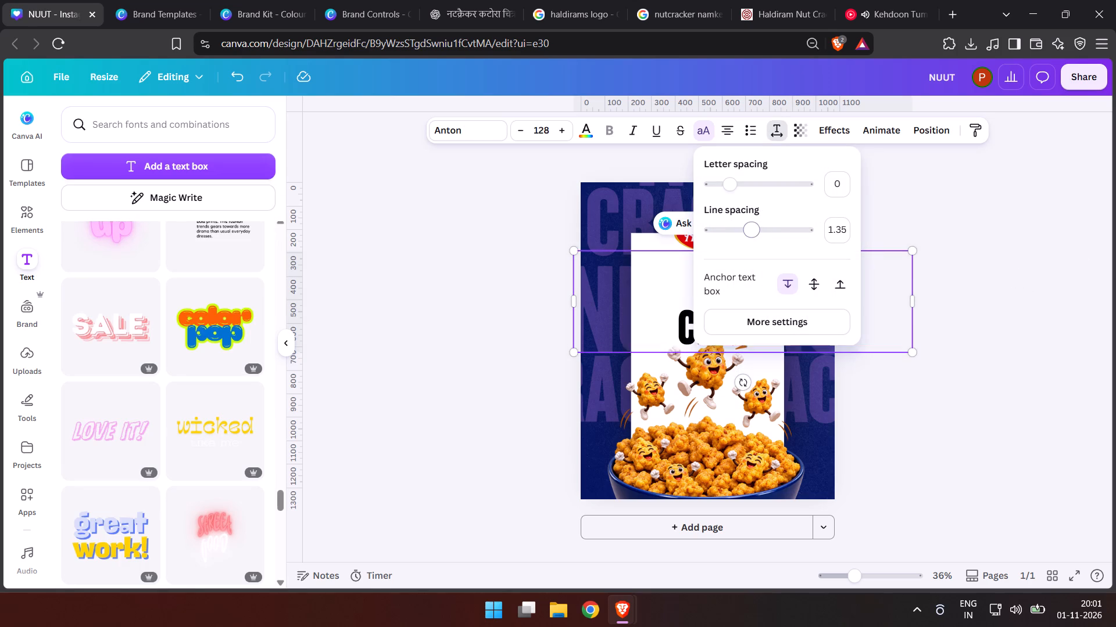
pyautogui.moveTo(749, 232); pyautogui.dragTo(737, 230)
pyautogui.doubleClick(1032, 322)
pyautogui.click(763, 323)
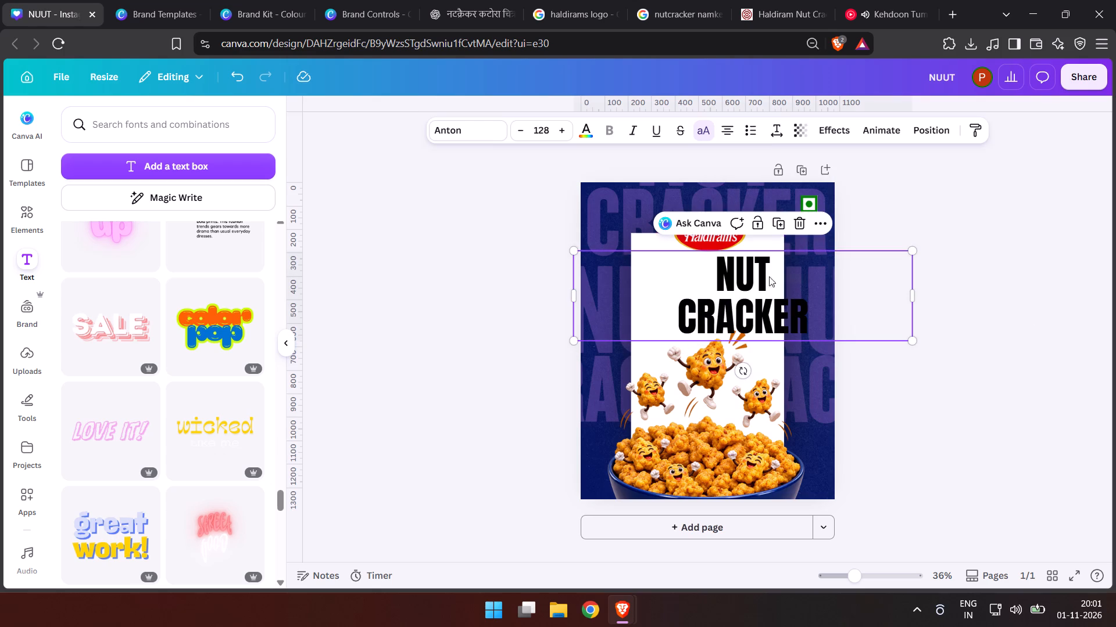
pyautogui.click(782, 136)
pyautogui.moveTo(740, 227); pyautogui.dragTo(731, 228)
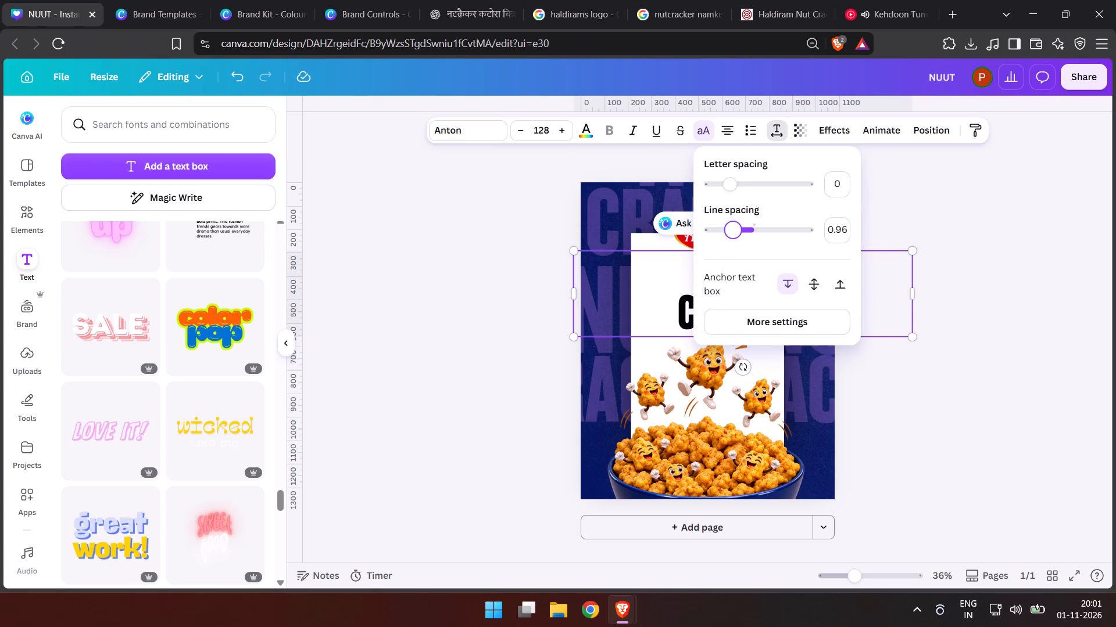
pyautogui.moveTo(731, 228); pyautogui.dragTo(728, 228)
pyautogui.doubleClick(960, 197)
# Move the NUT CRACKER heading onto the white panel beneath the Haldiram's logo and narrow its text box.
pyautogui.moveTo(760, 302); pyautogui.dragTo(737, 302)
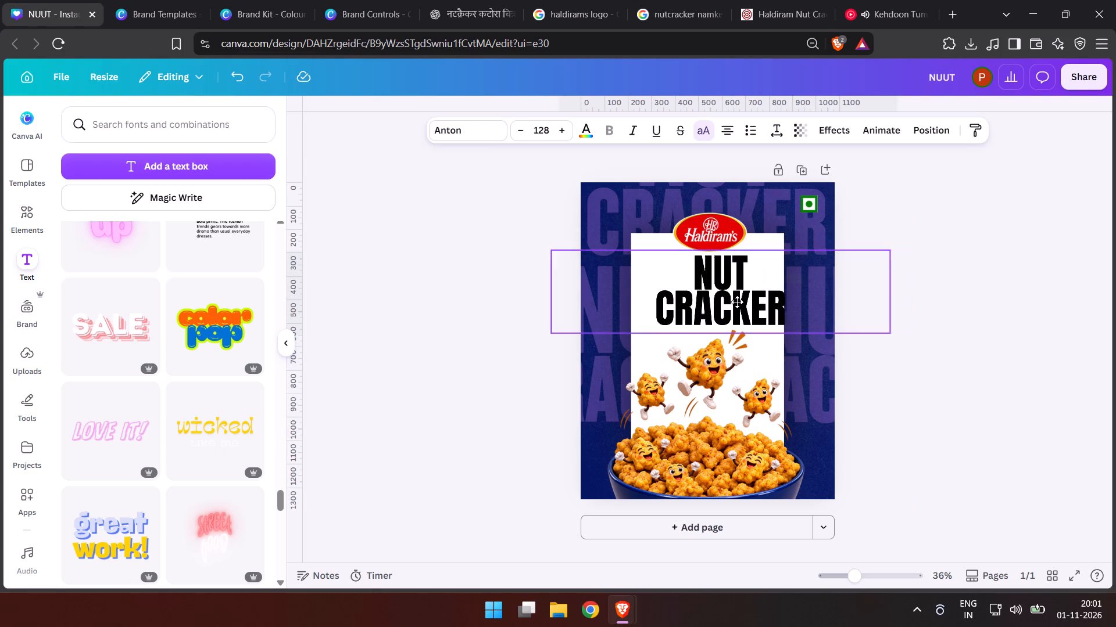
pyautogui.moveTo(737, 302); pyautogui.dragTo(728, 305)
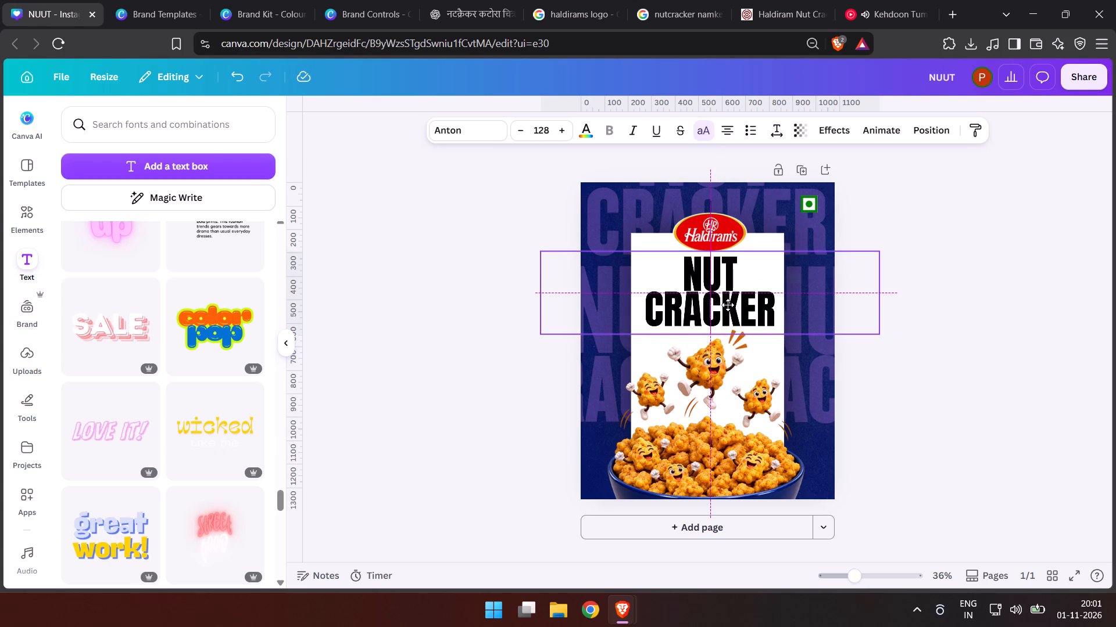
pyautogui.moveTo(728, 305); pyautogui.dragTo(726, 304)
pyautogui.moveTo(882, 290); pyautogui.dragTo(857, 294)
# Replace the heading's line break with a space so NUT CRACKER sits on one line.
pyautogui.click(628, 312)
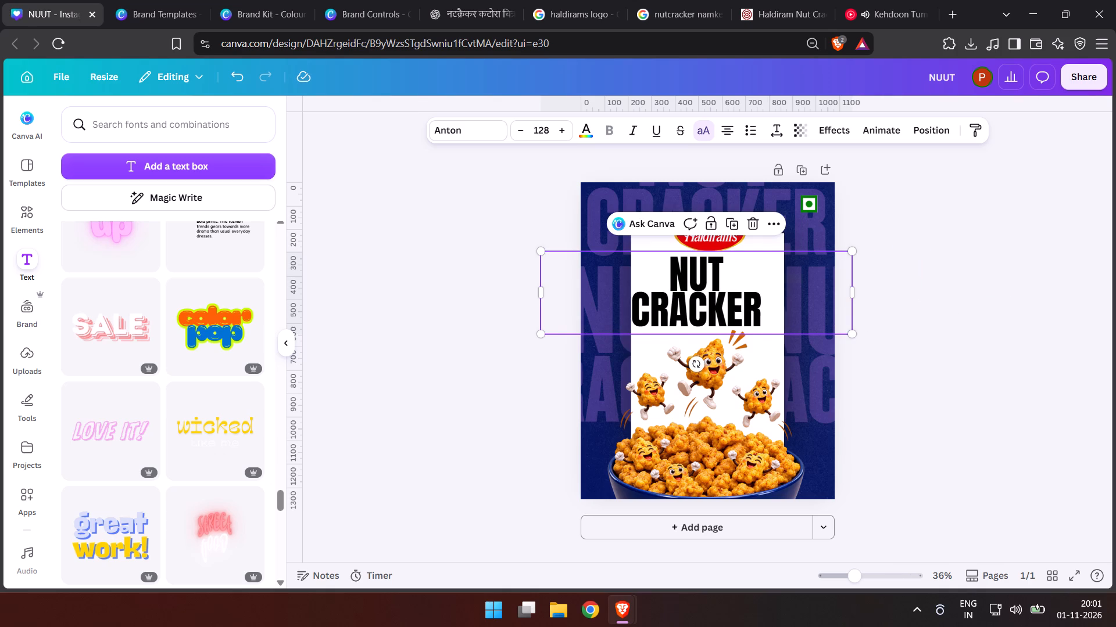
pyautogui.click(629, 312)
pyautogui.click(631, 311)
pyautogui.click(631, 315)
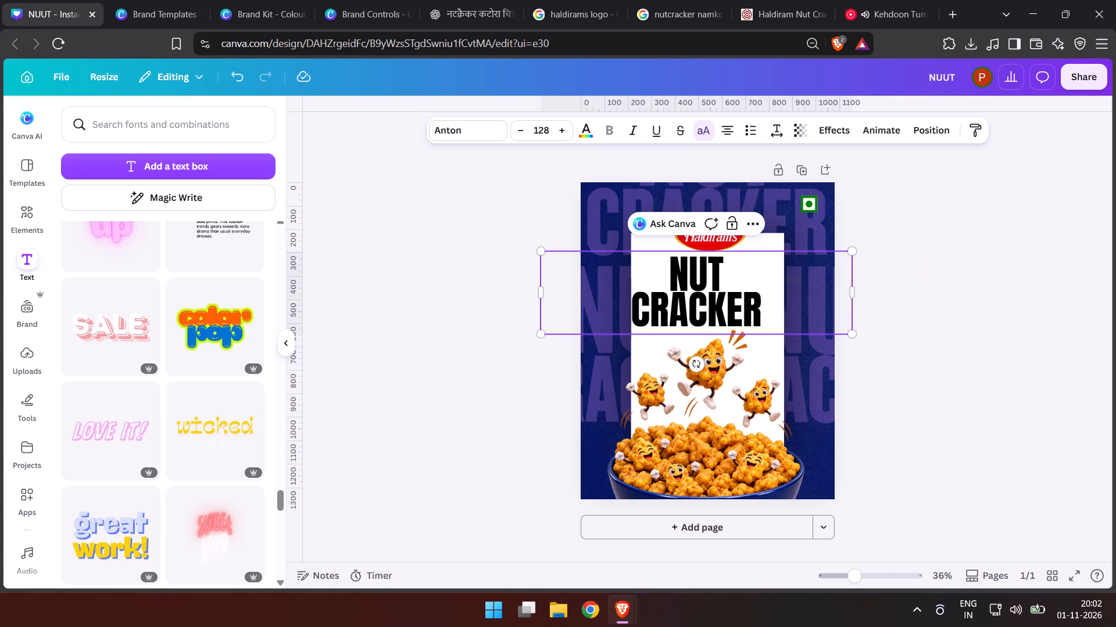
pyautogui.click(633, 311)
pyautogui.press('BackSpace')
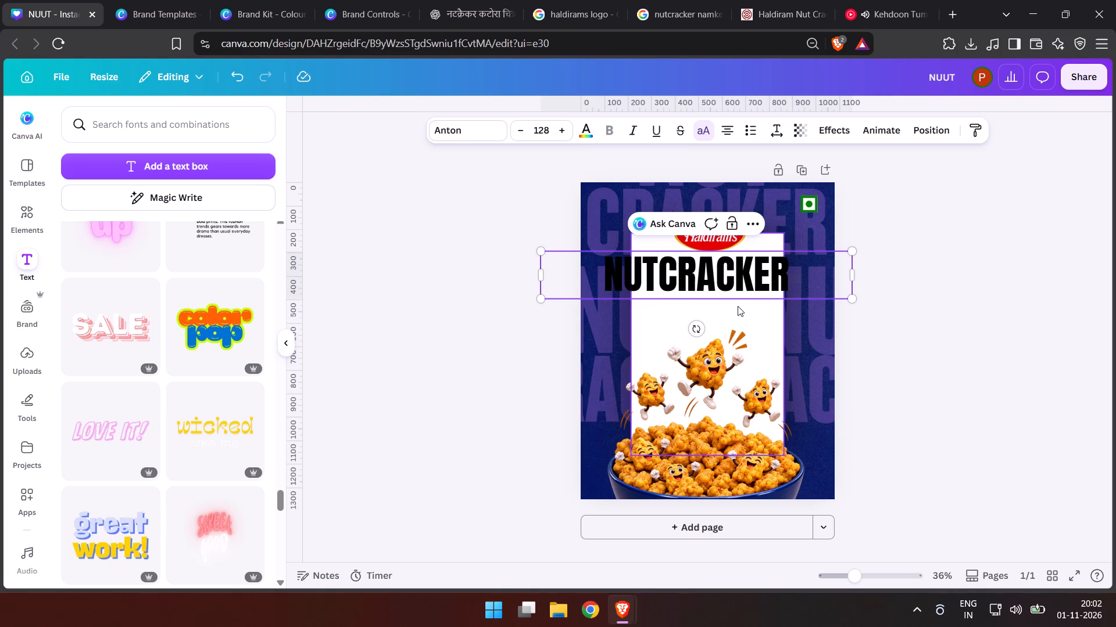
pyautogui.press('space')
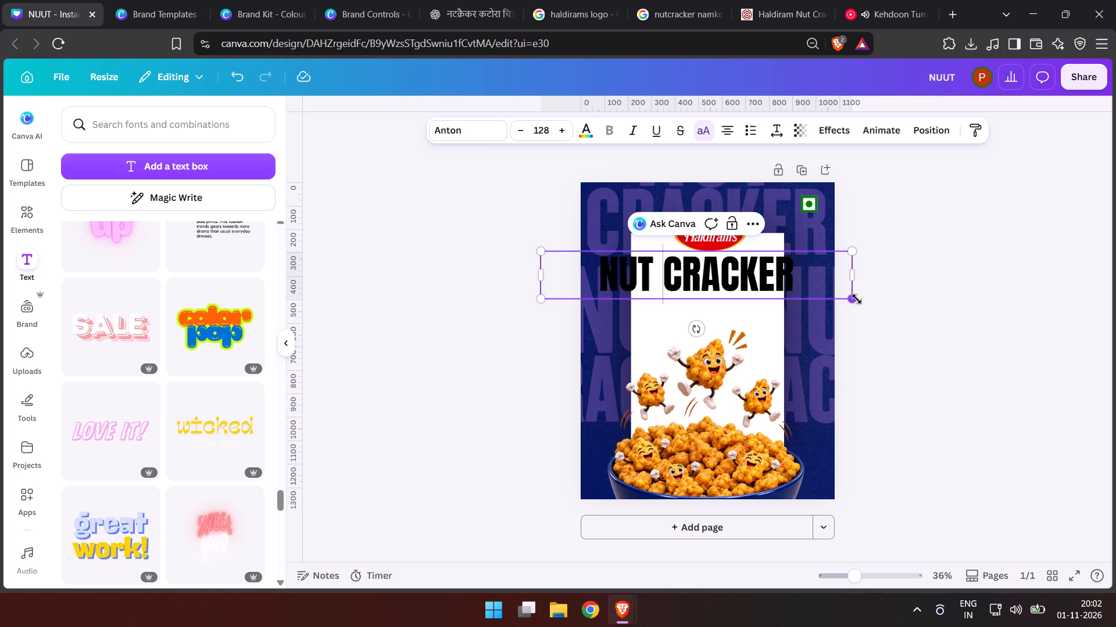
# Scale the NUT CRACKER heading down to font size 87.9 and centre it on the white panel below the logo.
pyautogui.moveTo(856, 299); pyautogui.dragTo(761, 269)
pyautogui.click(506, 344)
pyautogui.moveTo(626, 265); pyautogui.dragTo(629, 266)
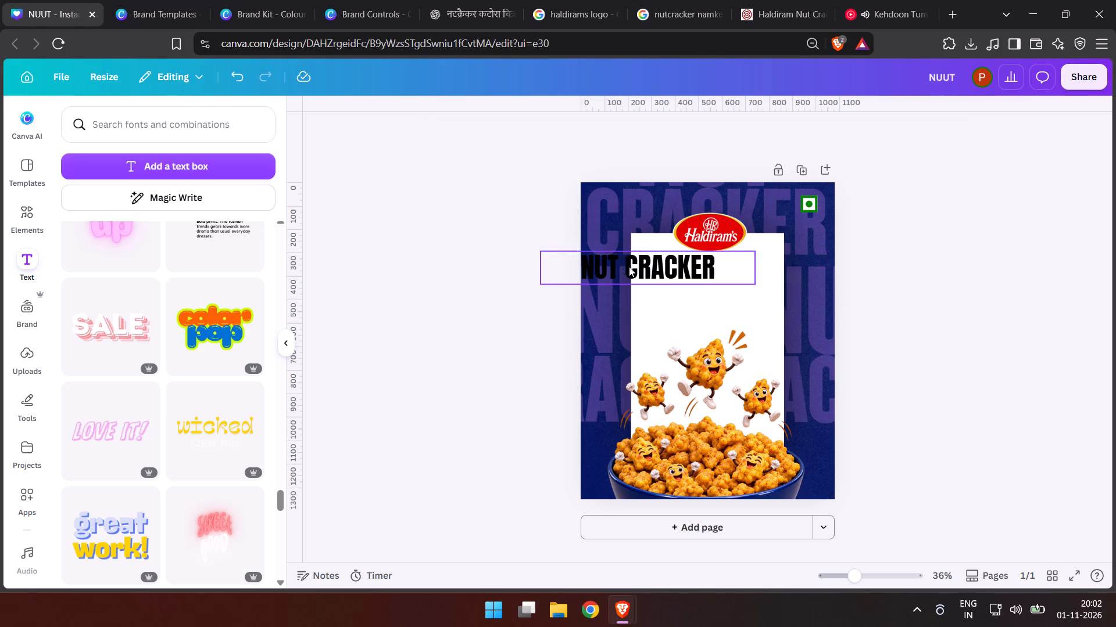
pyautogui.moveTo(629, 266); pyautogui.dragTo(687, 281)
pyautogui.click(700, 283)
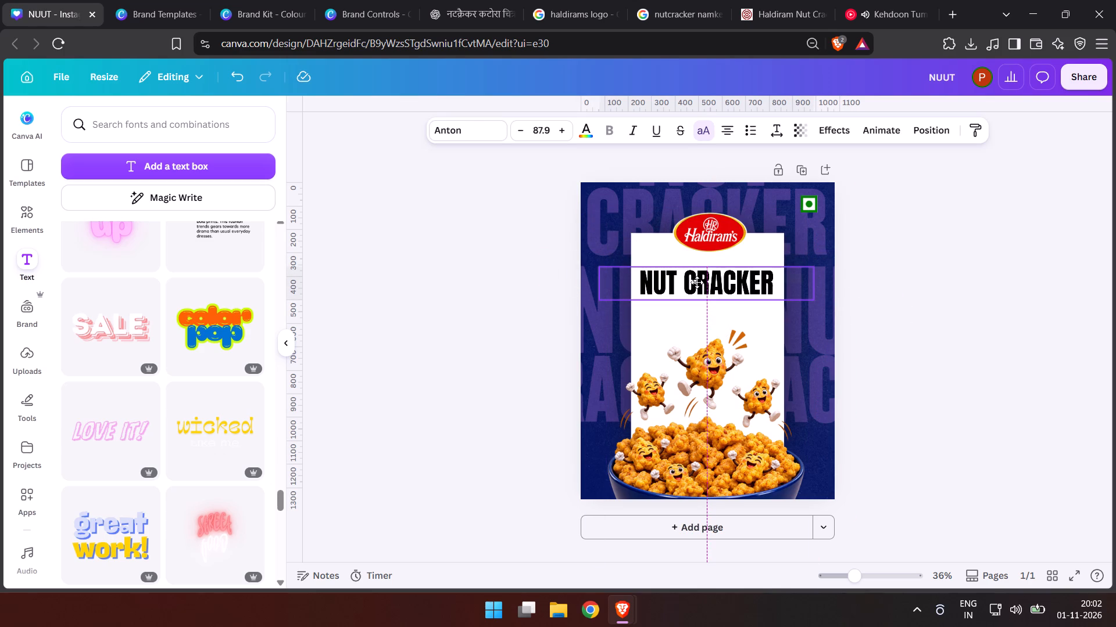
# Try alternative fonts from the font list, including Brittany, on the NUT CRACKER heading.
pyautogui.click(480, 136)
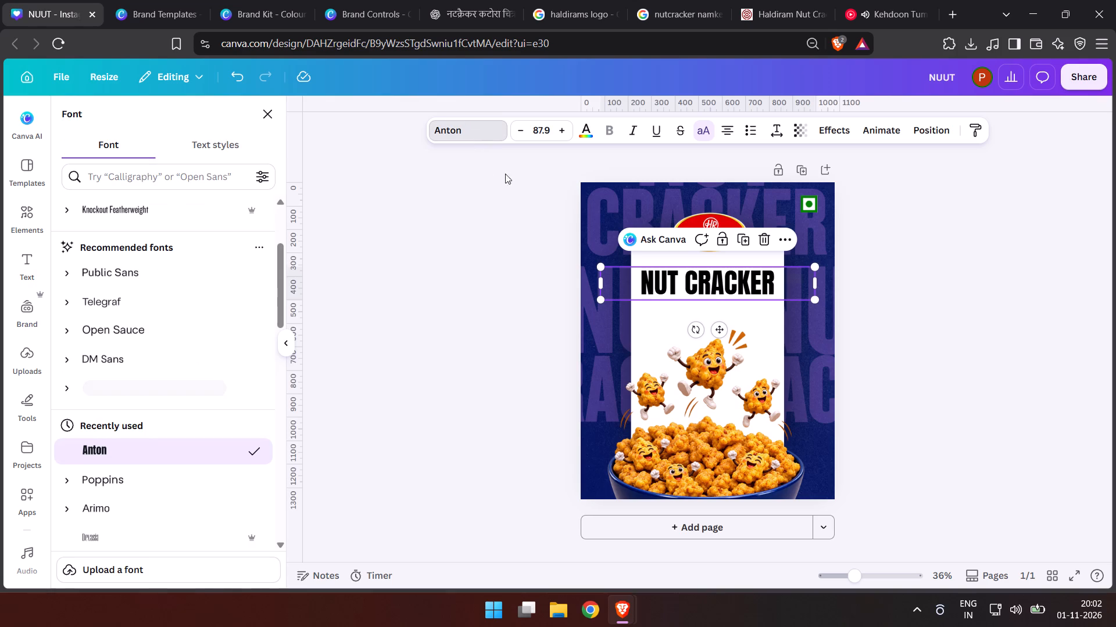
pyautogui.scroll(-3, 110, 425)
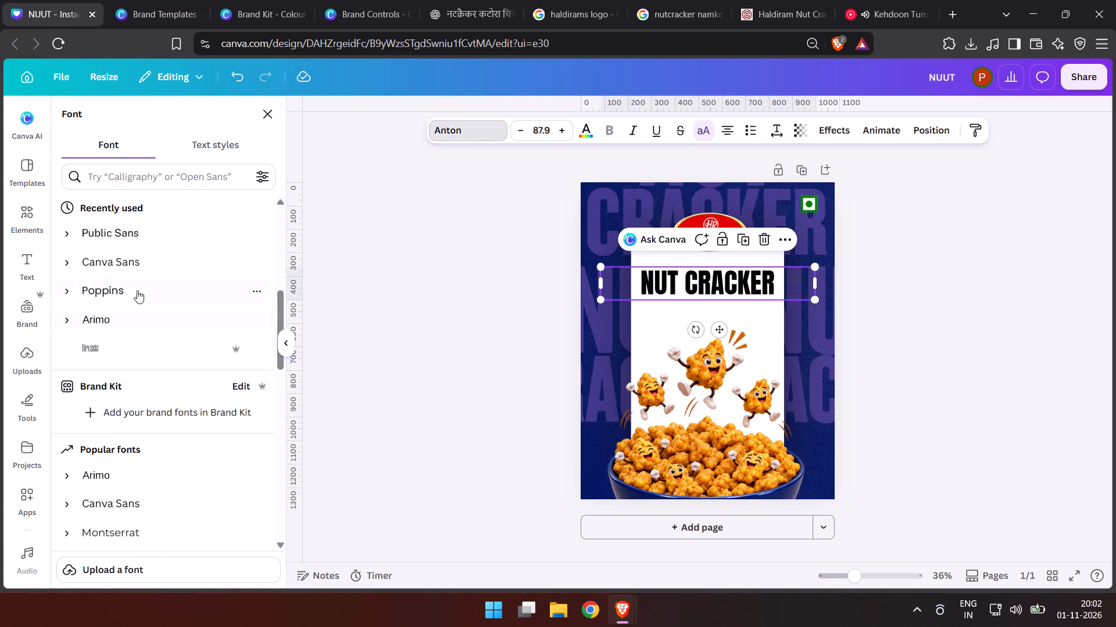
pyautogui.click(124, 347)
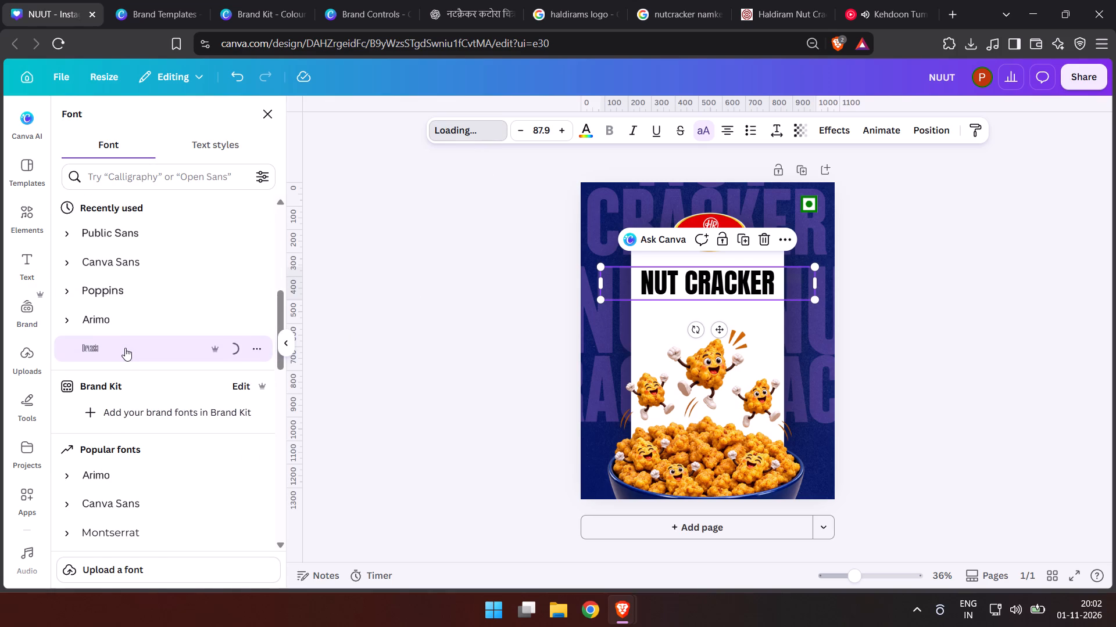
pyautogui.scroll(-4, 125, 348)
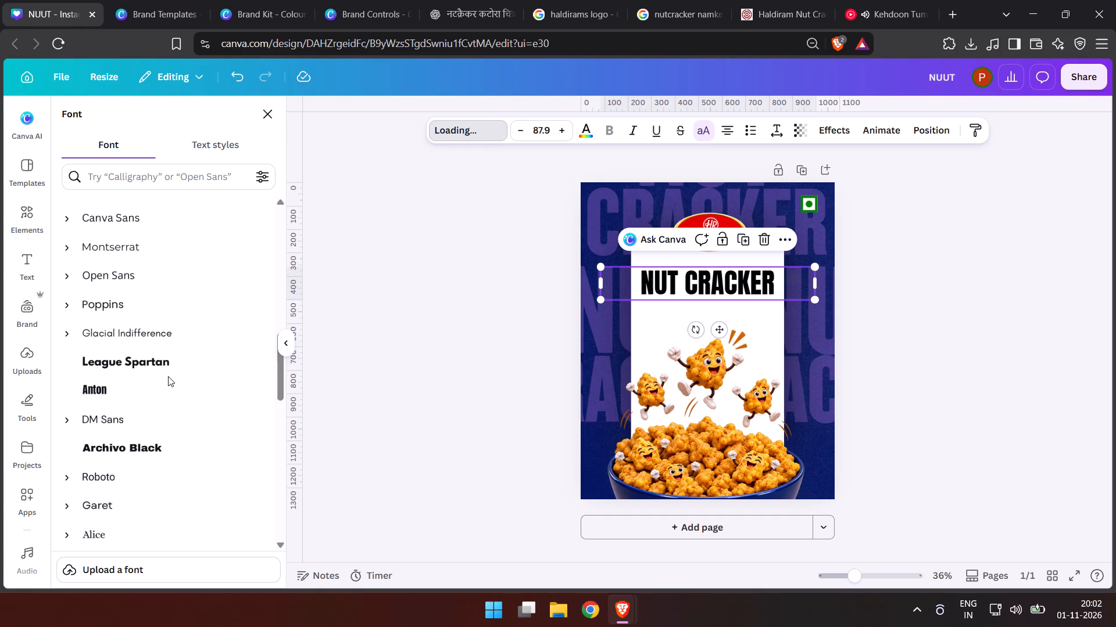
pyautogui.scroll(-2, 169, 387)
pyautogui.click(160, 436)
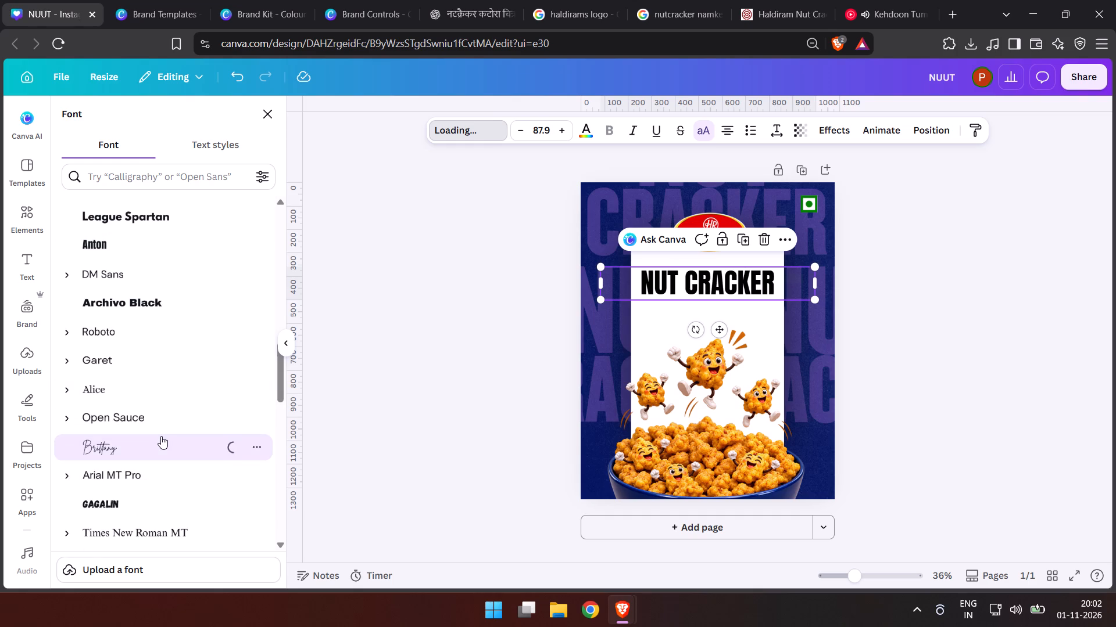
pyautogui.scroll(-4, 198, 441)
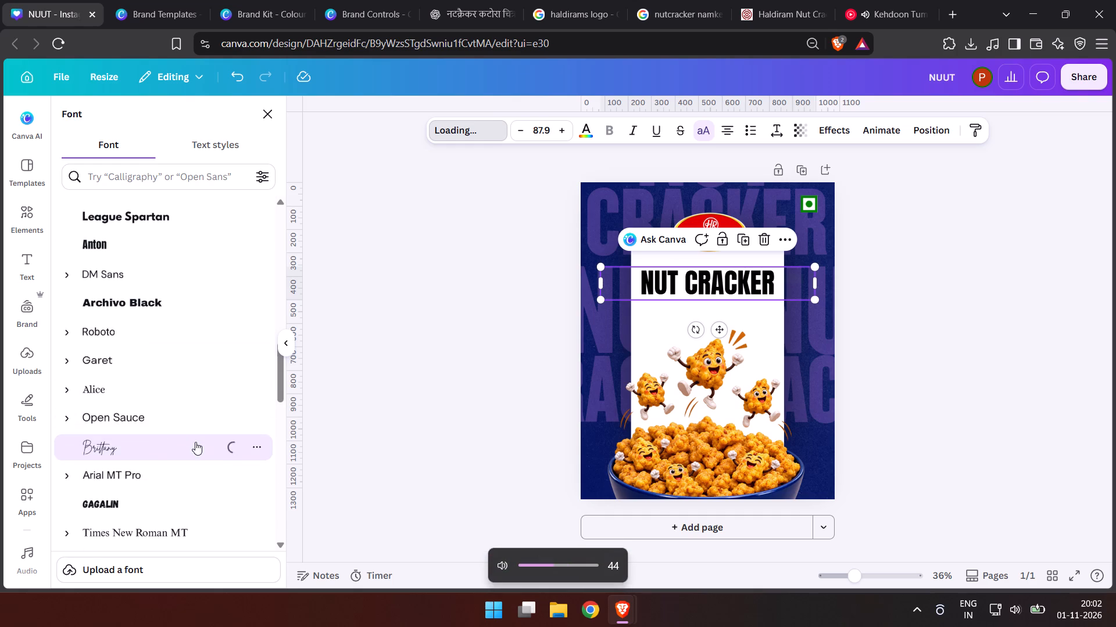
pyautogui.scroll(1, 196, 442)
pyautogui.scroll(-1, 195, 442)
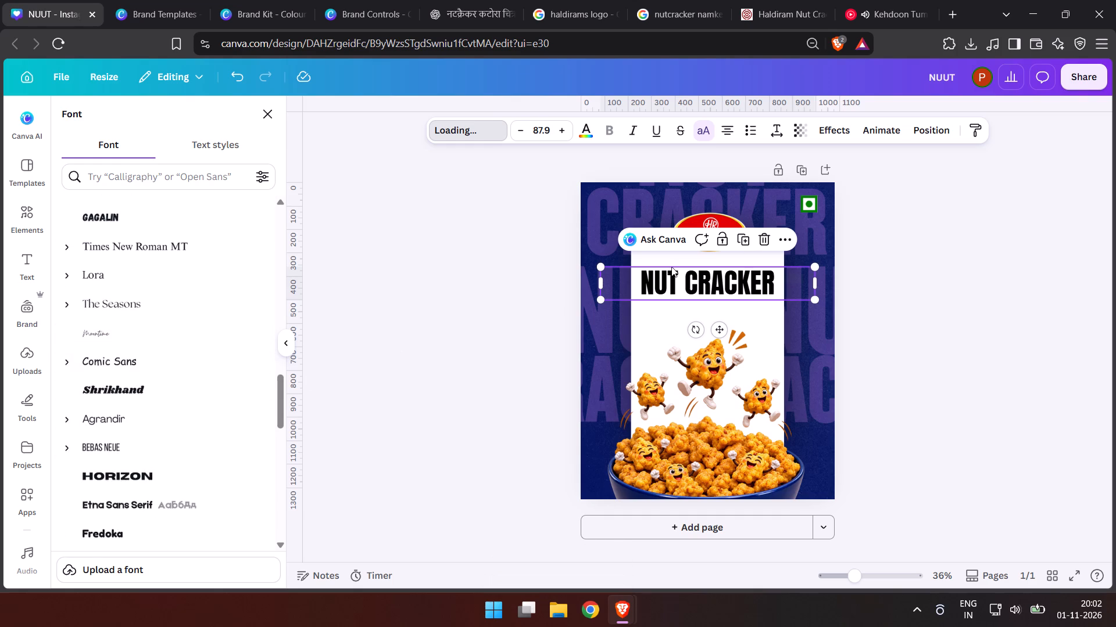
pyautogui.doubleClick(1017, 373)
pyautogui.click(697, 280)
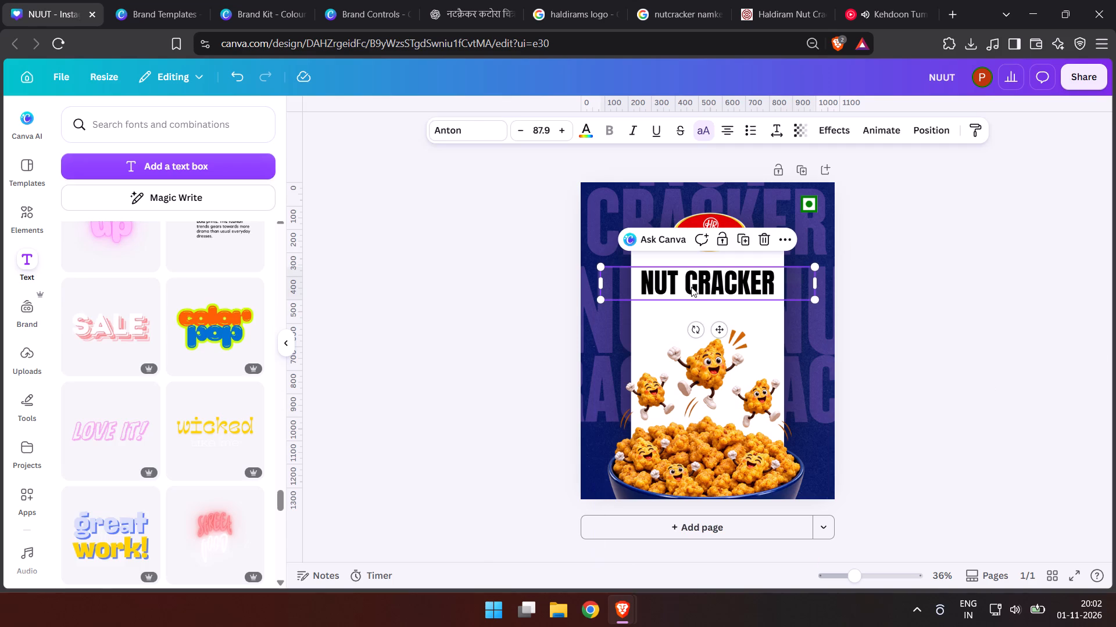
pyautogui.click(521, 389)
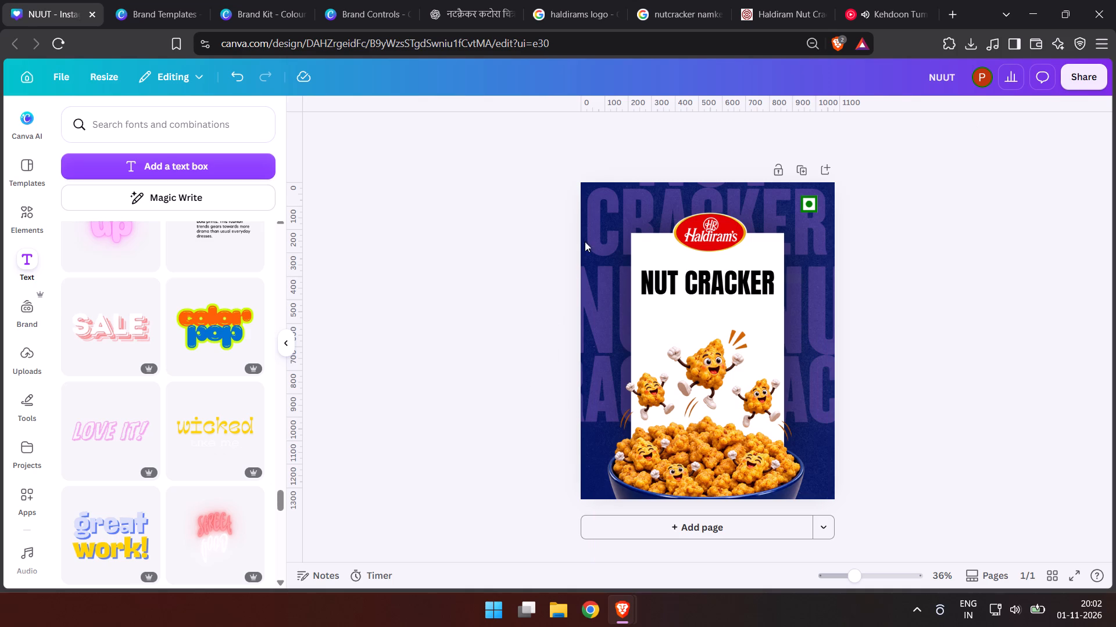
# Duplicate the faded background text group and place the copy over the poster's lower-left area, extending past the page edge.
pyautogui.click(602, 203)
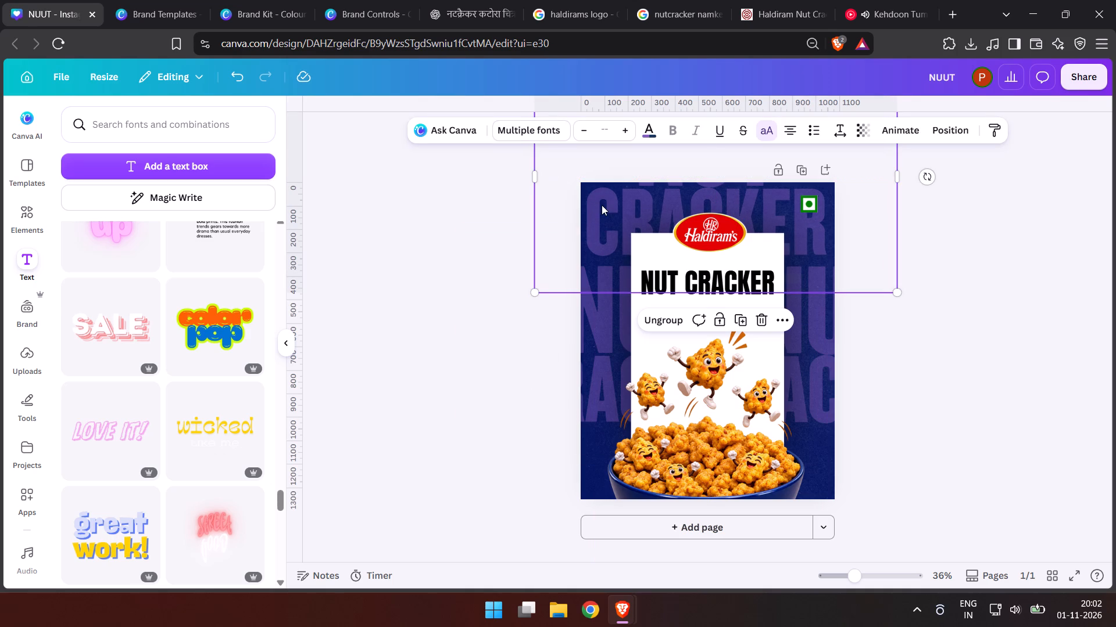
pyautogui.hotkey('ctrl', 'c')
pyautogui.hotkey('ctrl', 'v')
pyautogui.moveTo(602, 205); pyautogui.dragTo(567, 558)
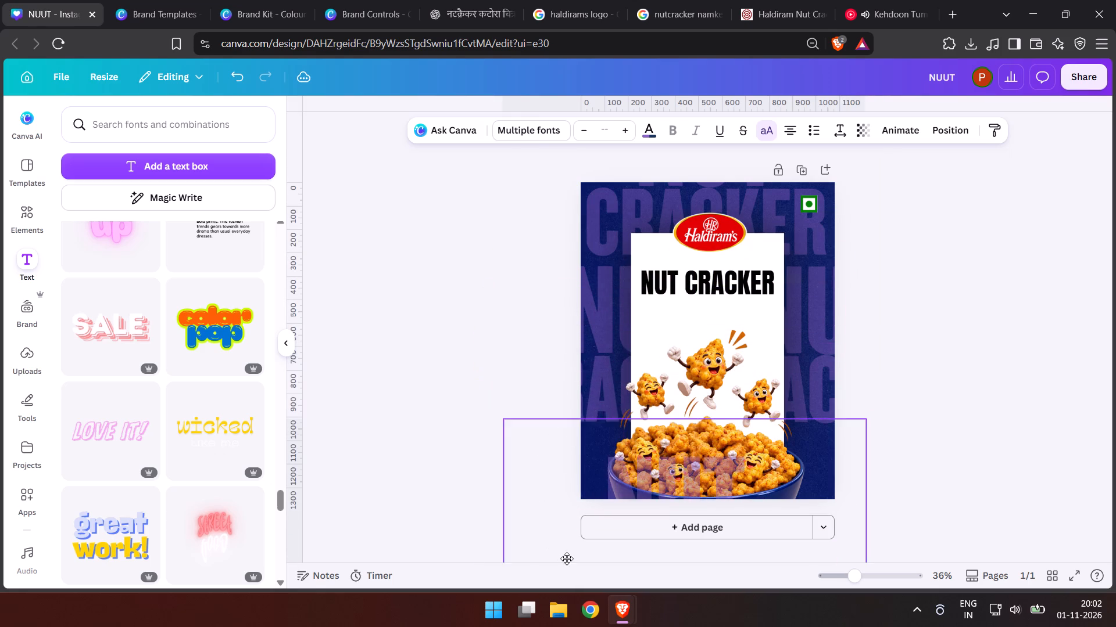
pyautogui.moveTo(567, 558); pyautogui.dragTo(540, 456)
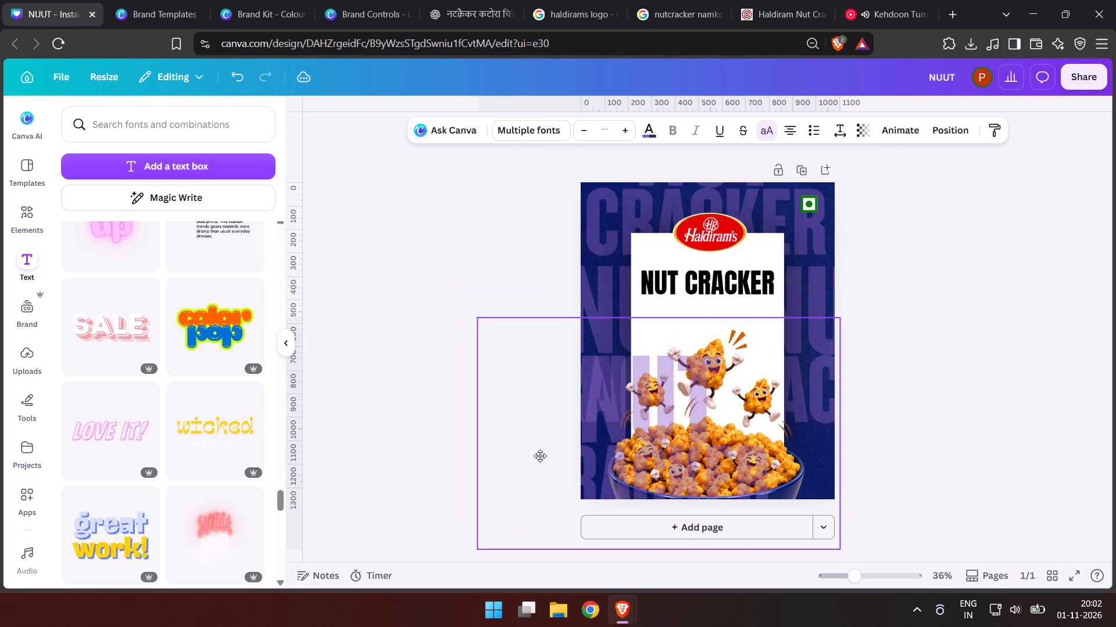
pyautogui.moveTo(540, 456); pyautogui.dragTo(538, 455)
pyautogui.click(710, 377)
pyautogui.moveTo(710, 377); pyautogui.dragTo(668, 392)
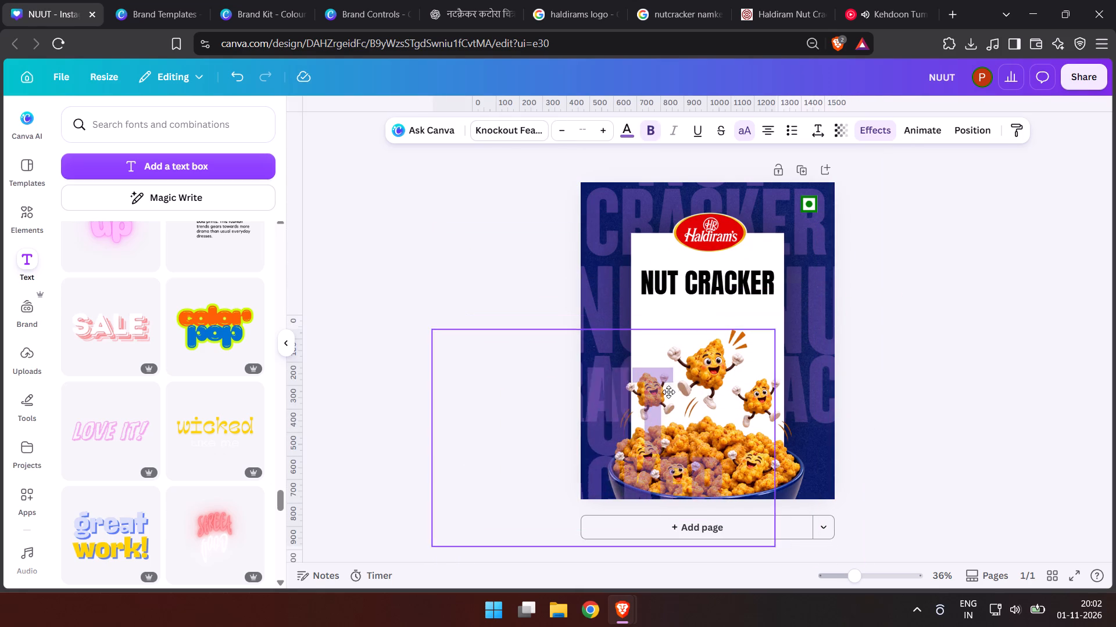
pyautogui.moveTo(668, 392); pyautogui.dragTo(631, 457)
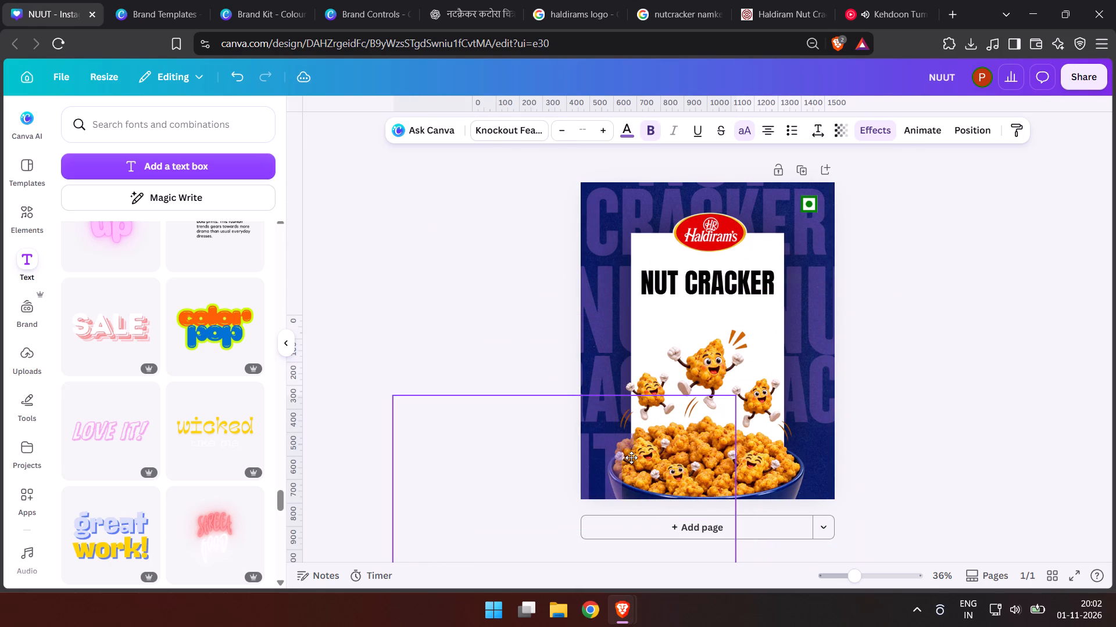
pyautogui.moveTo(631, 457); pyautogui.dragTo(630, 451)
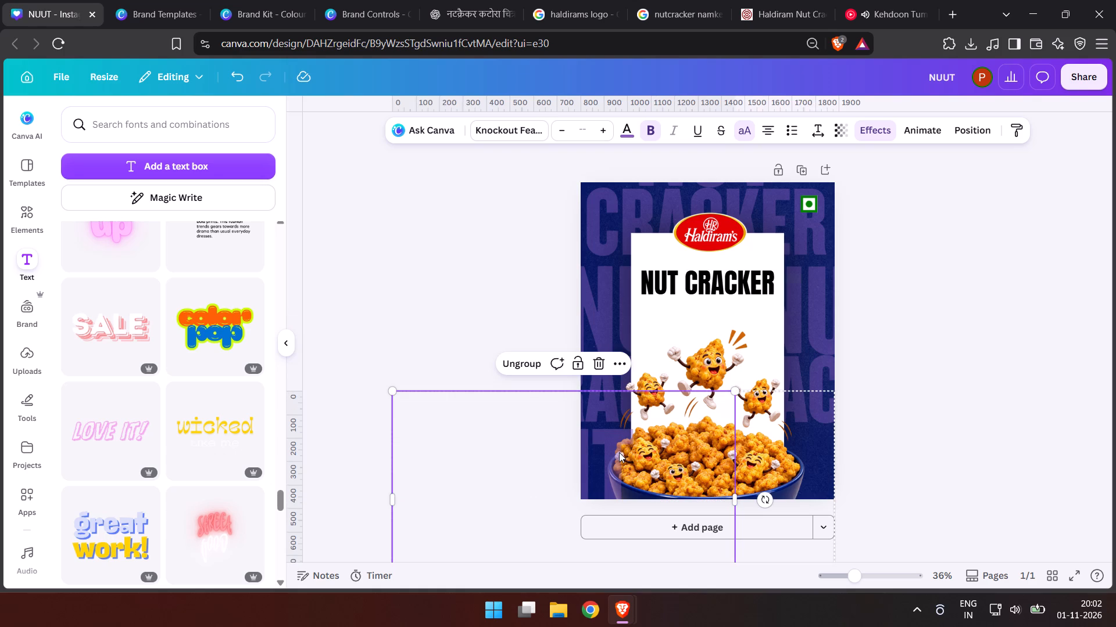
# Send the copied background text at the poster's lower left backward behind the white panel and snack bowl.
pyautogui.hotkey('ctrl', '[')
pyautogui.hotkey('ctrl', '[')
pyautogui.hotkey('ctrl', '[')
pyautogui.hotkey('ctrl', '[')
pyautogui.click(507, 388)
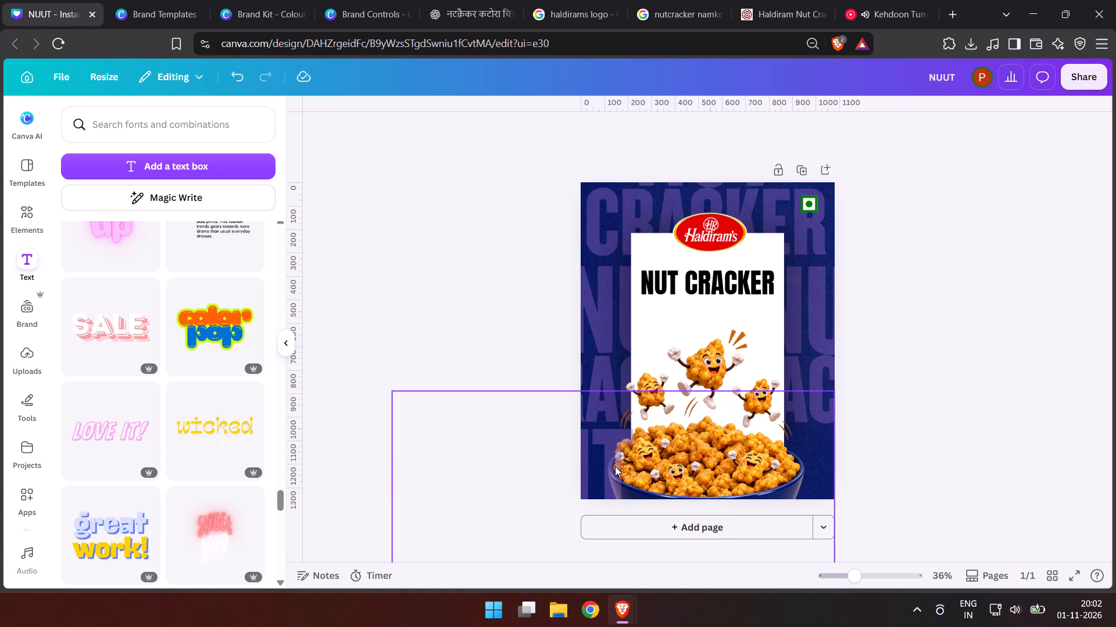
pyautogui.click(616, 467)
pyautogui.hotkey('ctrl', '[')
pyautogui.hotkey('ctrl', '[')
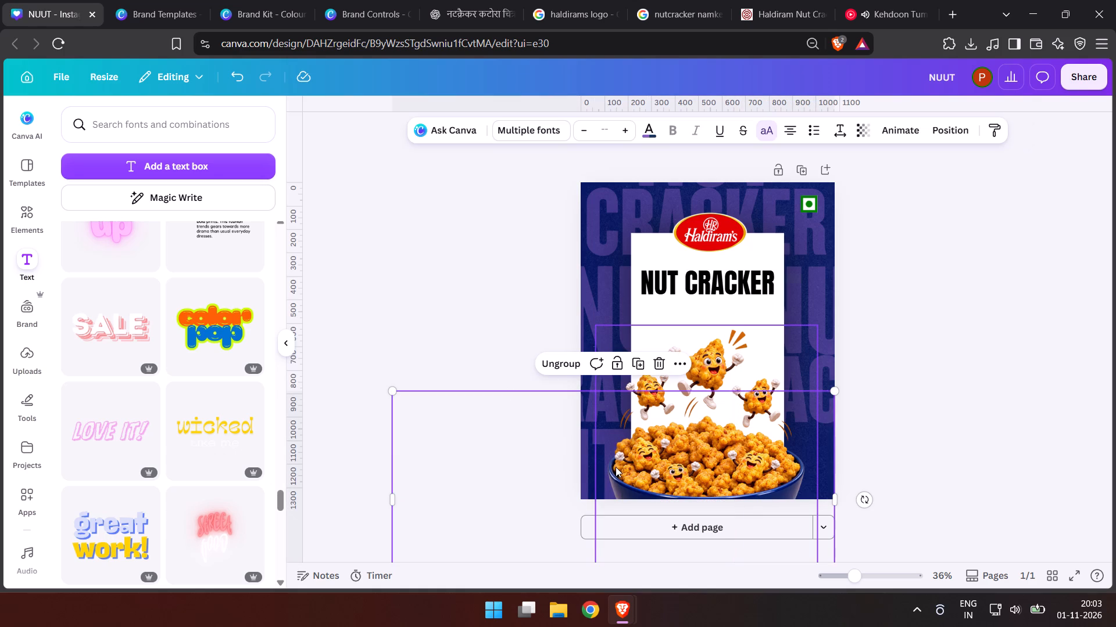
pyautogui.doubleClick(424, 330)
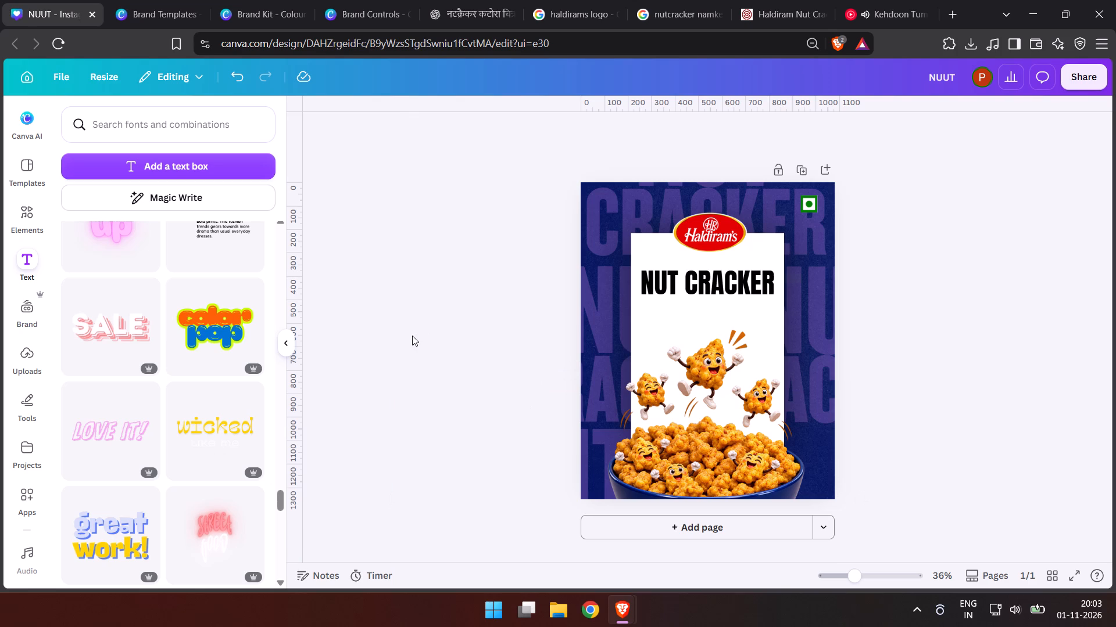
# Paste another background text copy, align it along the poster's lower-right area, and send it backward behind the panel and bowl.
pyautogui.click(595, 289)
pyautogui.hotkey('ctrl', 'v')
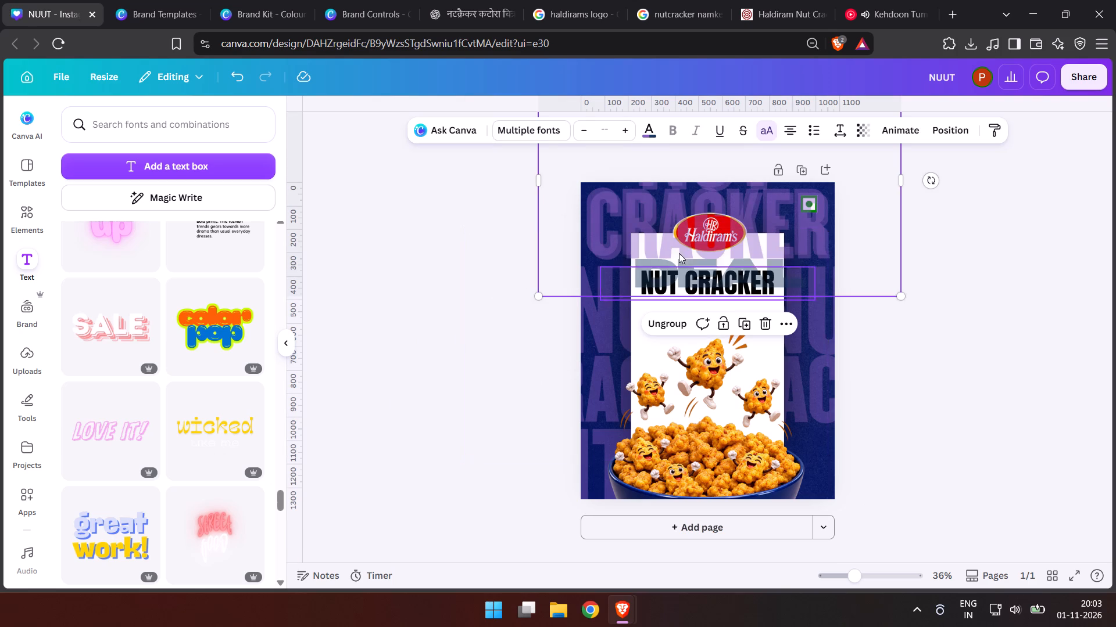
pyautogui.moveTo(699, 222); pyautogui.dragTo(857, 553)
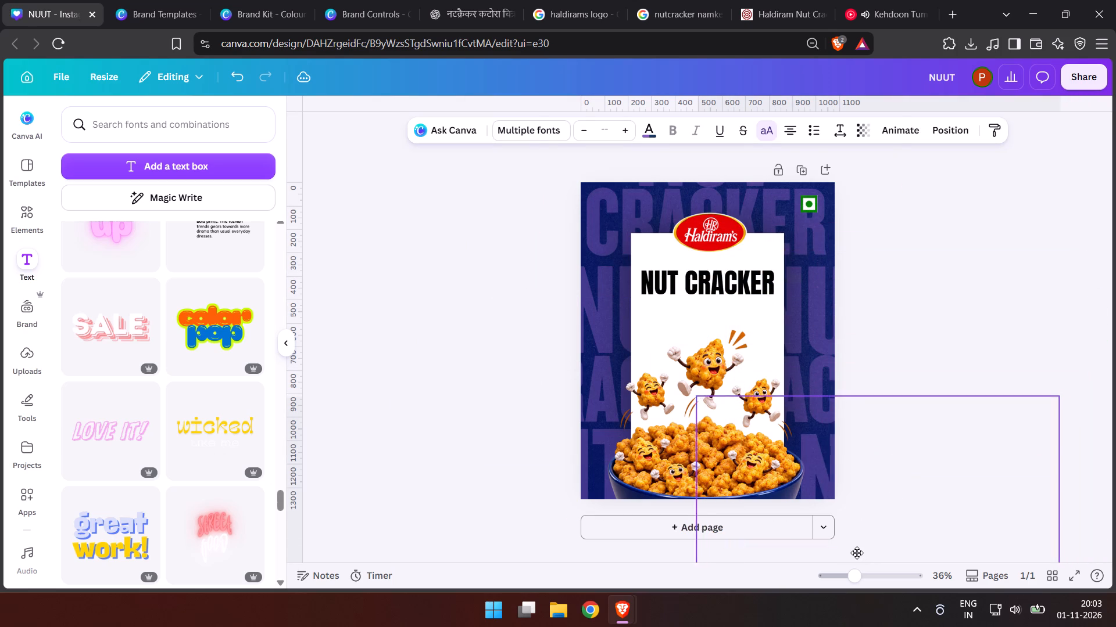
pyautogui.moveTo(857, 553); pyautogui.dragTo(849, 549)
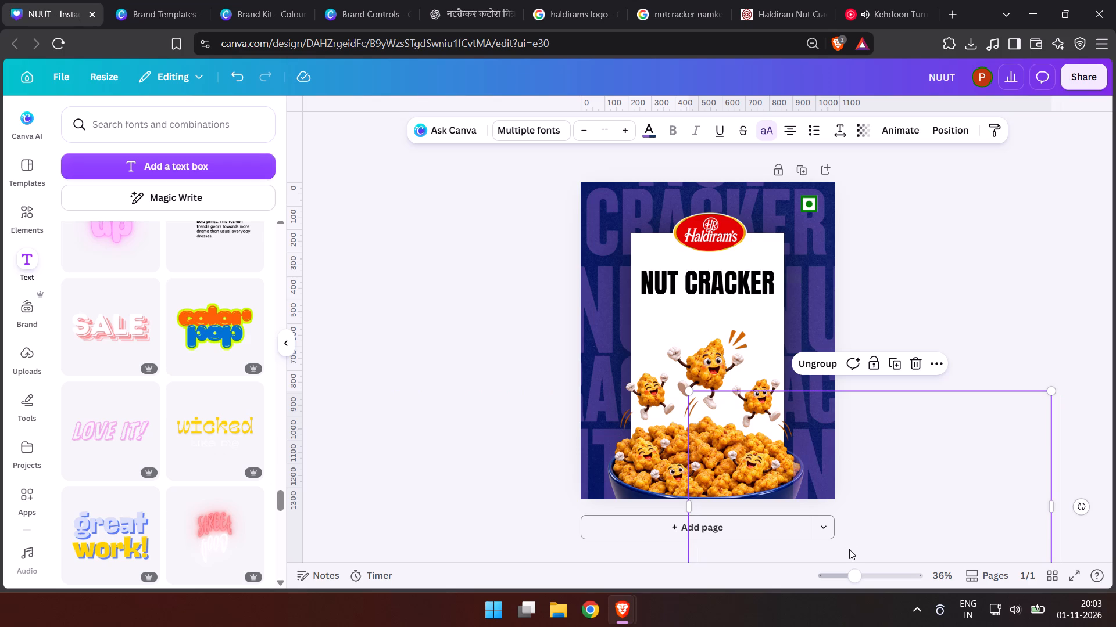
pyautogui.hotkey('ctrl', '[')
pyautogui.hotkey('ctrl', '[')
pyautogui.doubleClick(1047, 297)
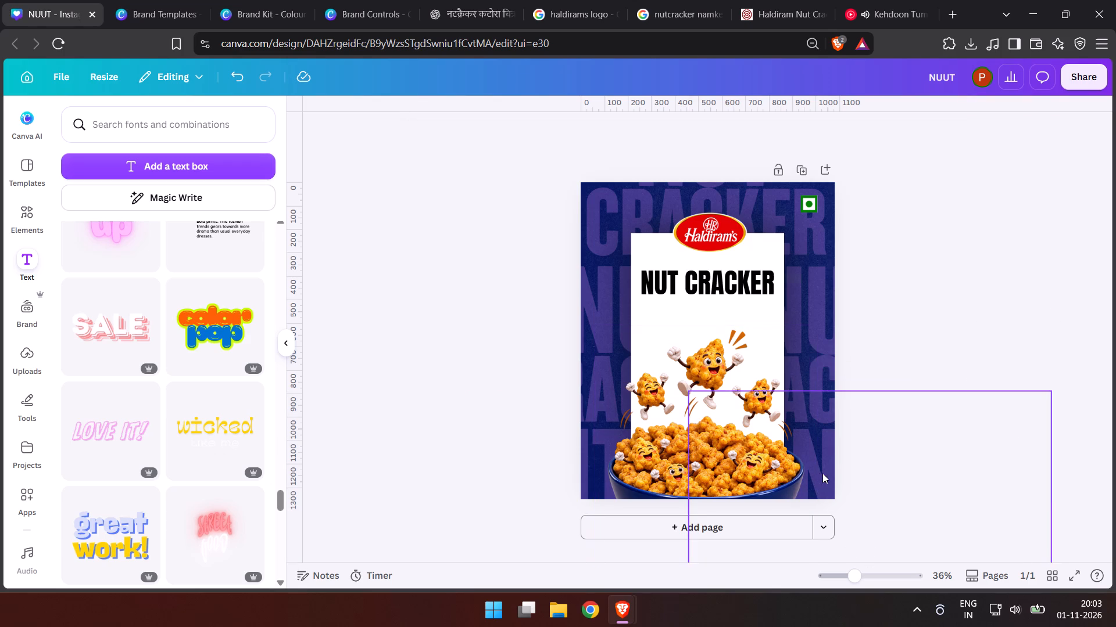
pyautogui.click(824, 473)
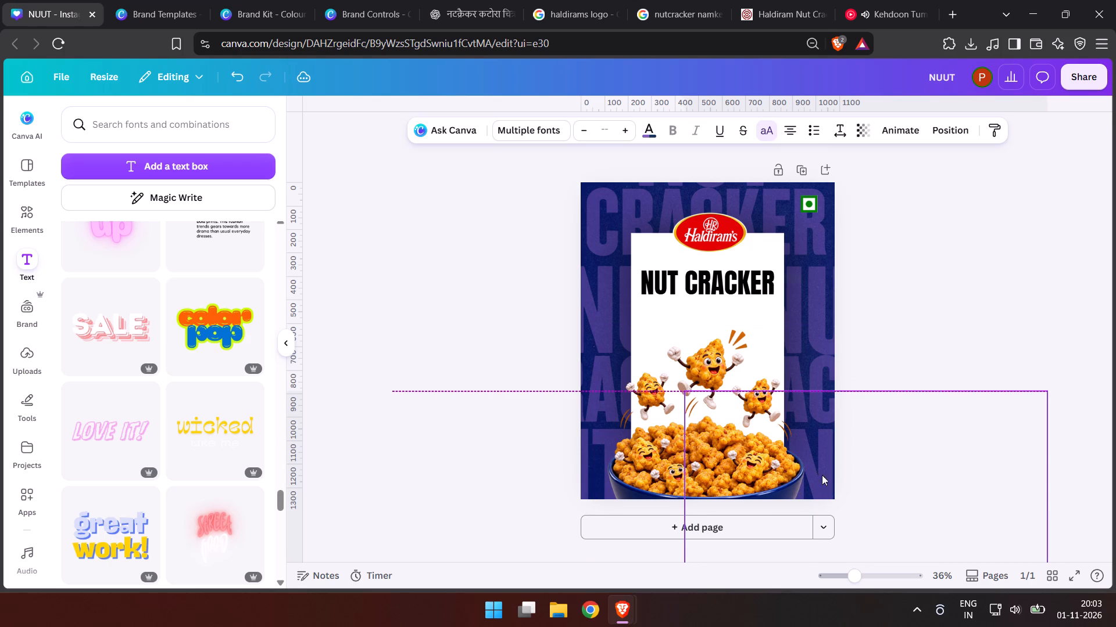
pyautogui.doubleClick(1026, 284)
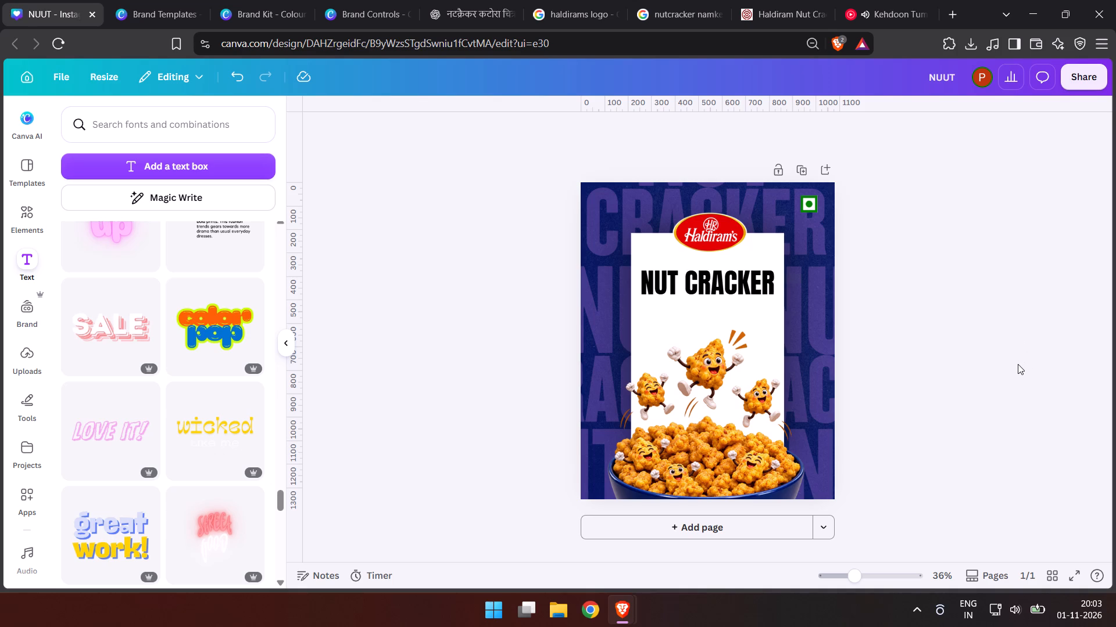
# Apply Comic Sans to the NUT CRACKER heading, narrow its text box, and centre it on the white panel below the logo.
pyautogui.click(732, 293)
pyautogui.click(446, 126)
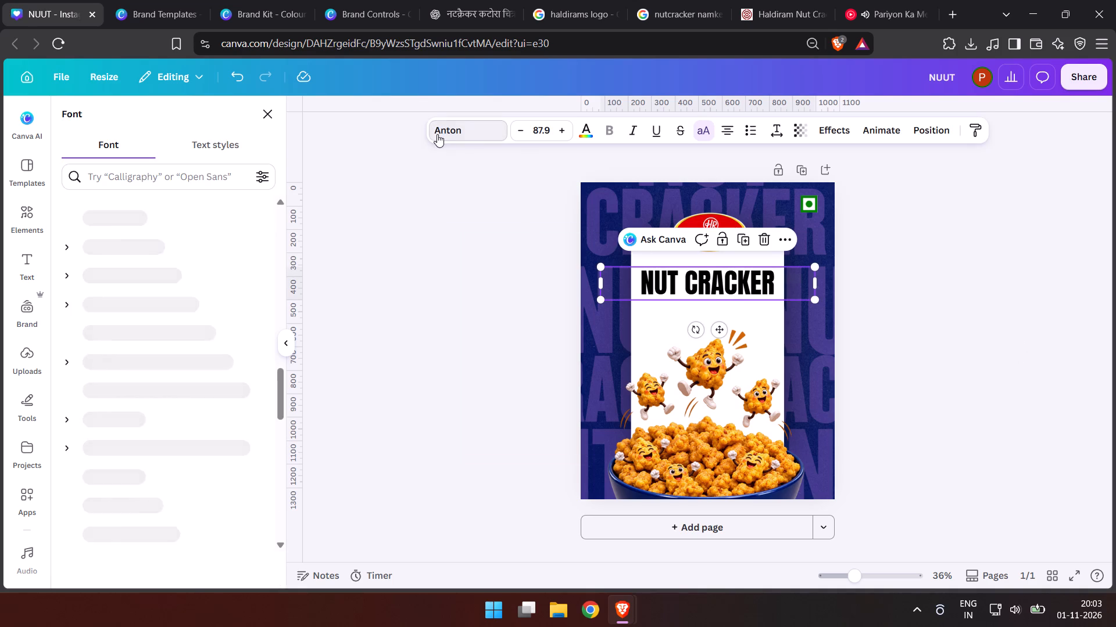
pyautogui.click(110, 352)
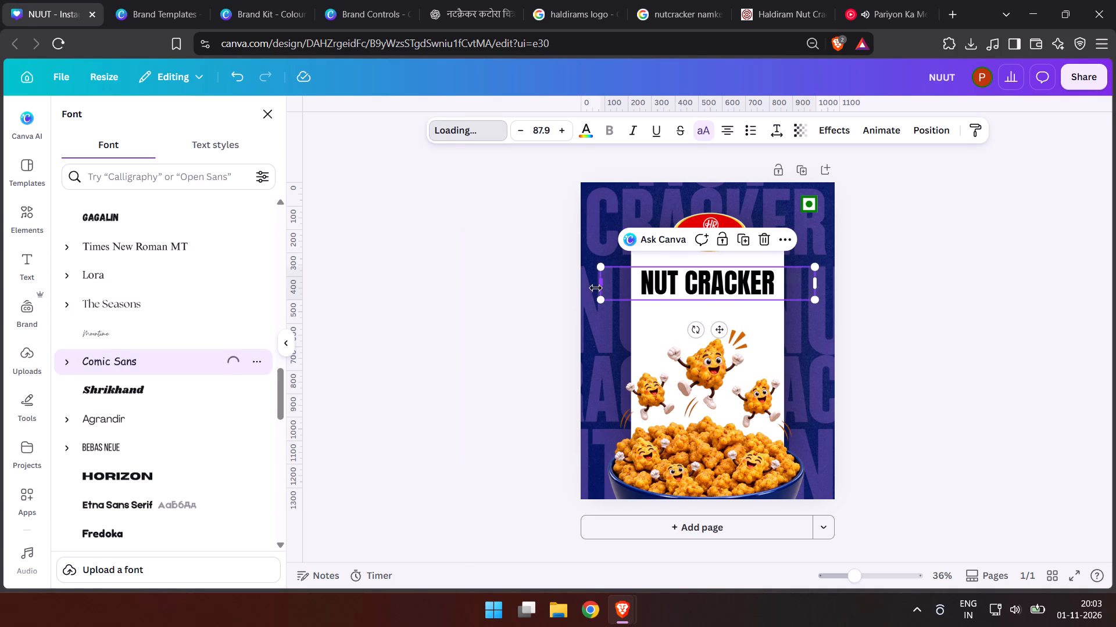
pyautogui.moveTo(599, 287); pyautogui.dragTo(644, 285)
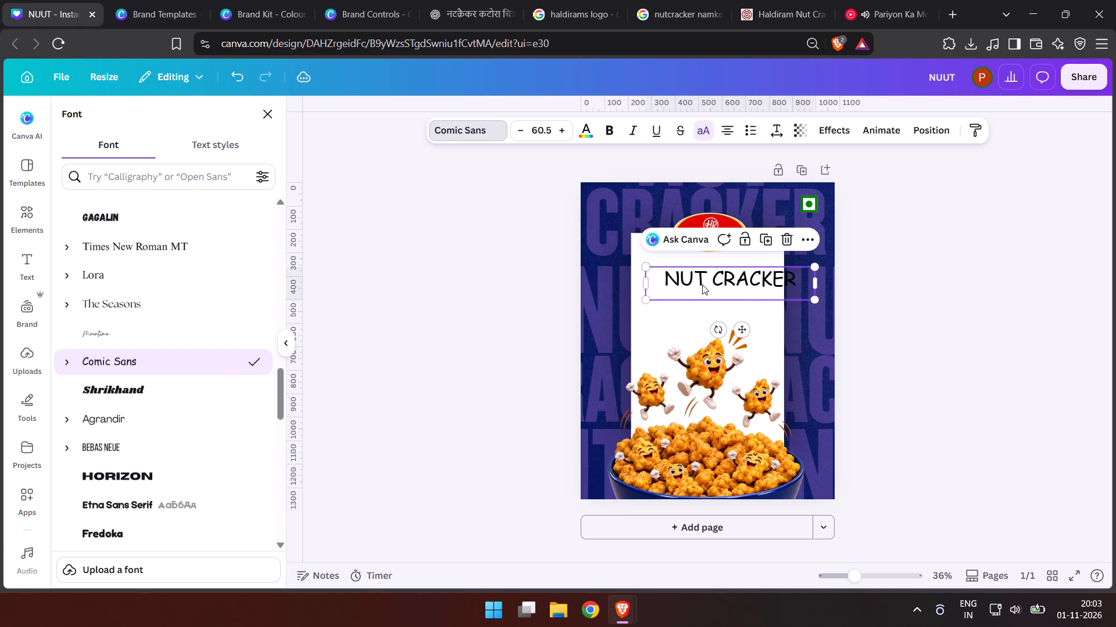
pyautogui.moveTo(703, 283); pyautogui.dragTo(681, 282)
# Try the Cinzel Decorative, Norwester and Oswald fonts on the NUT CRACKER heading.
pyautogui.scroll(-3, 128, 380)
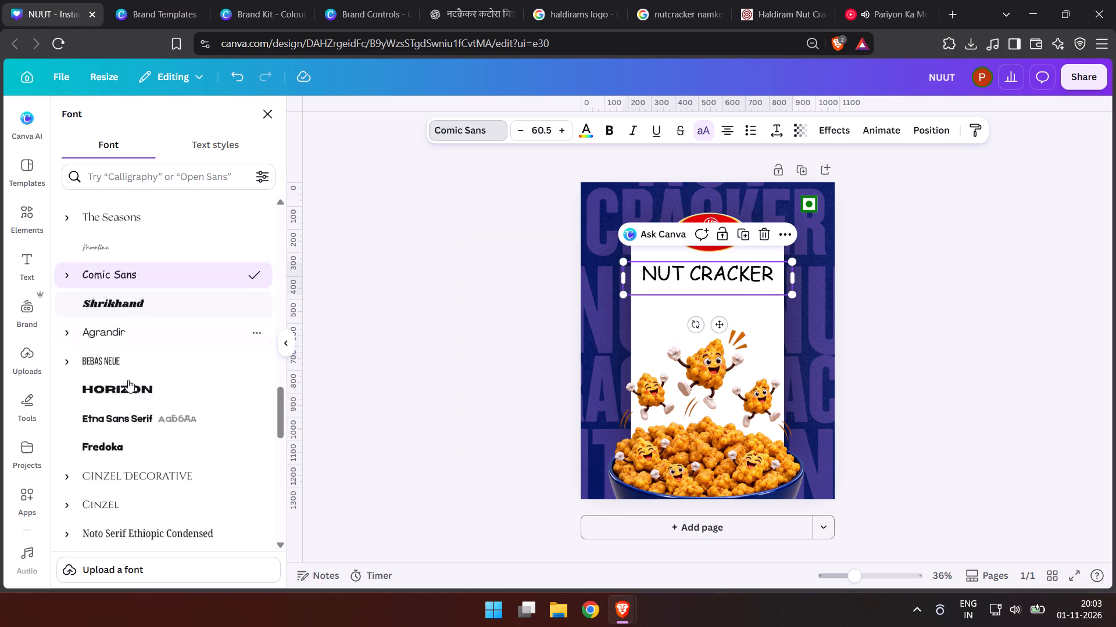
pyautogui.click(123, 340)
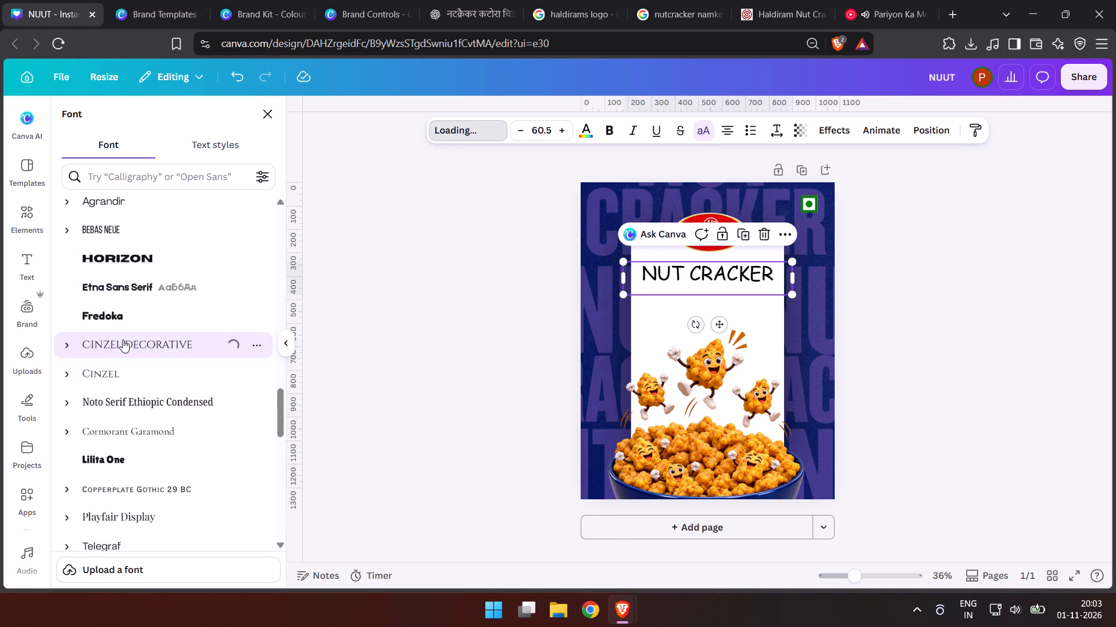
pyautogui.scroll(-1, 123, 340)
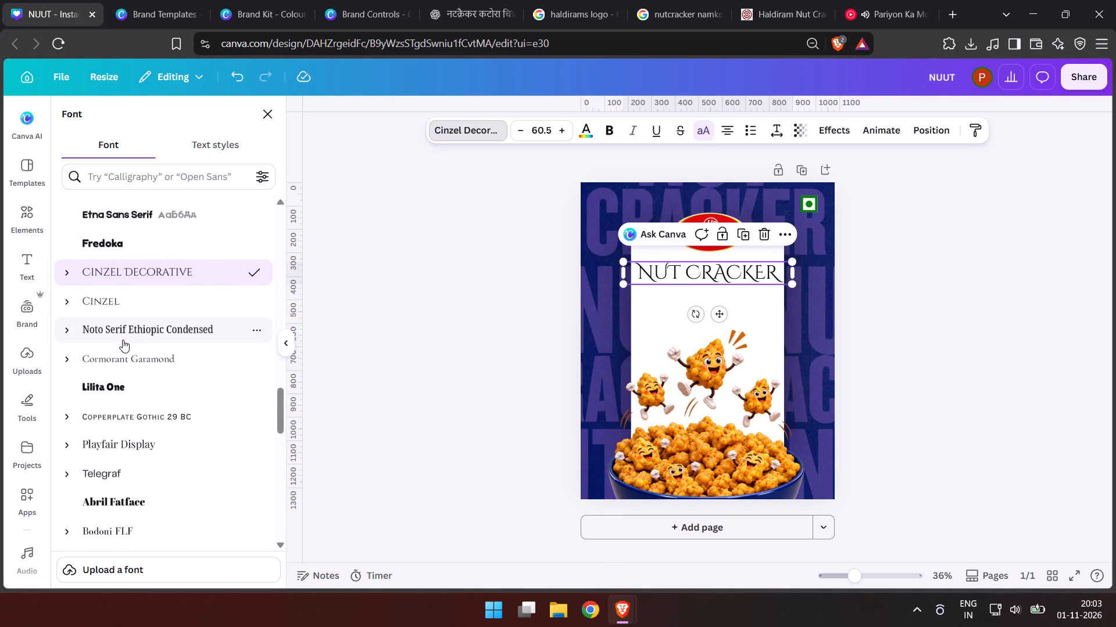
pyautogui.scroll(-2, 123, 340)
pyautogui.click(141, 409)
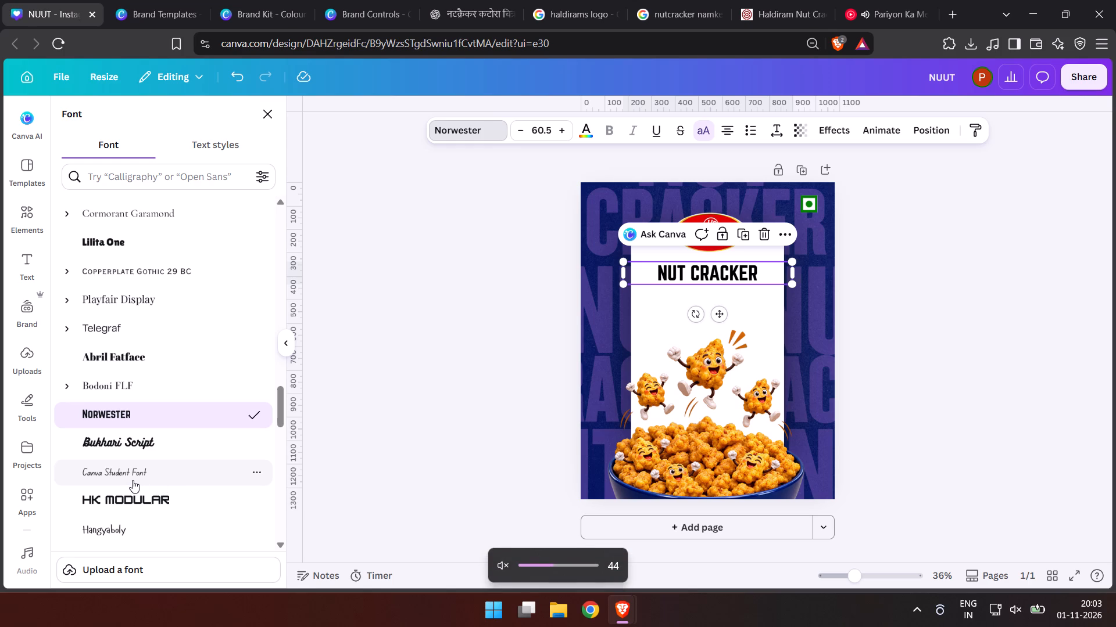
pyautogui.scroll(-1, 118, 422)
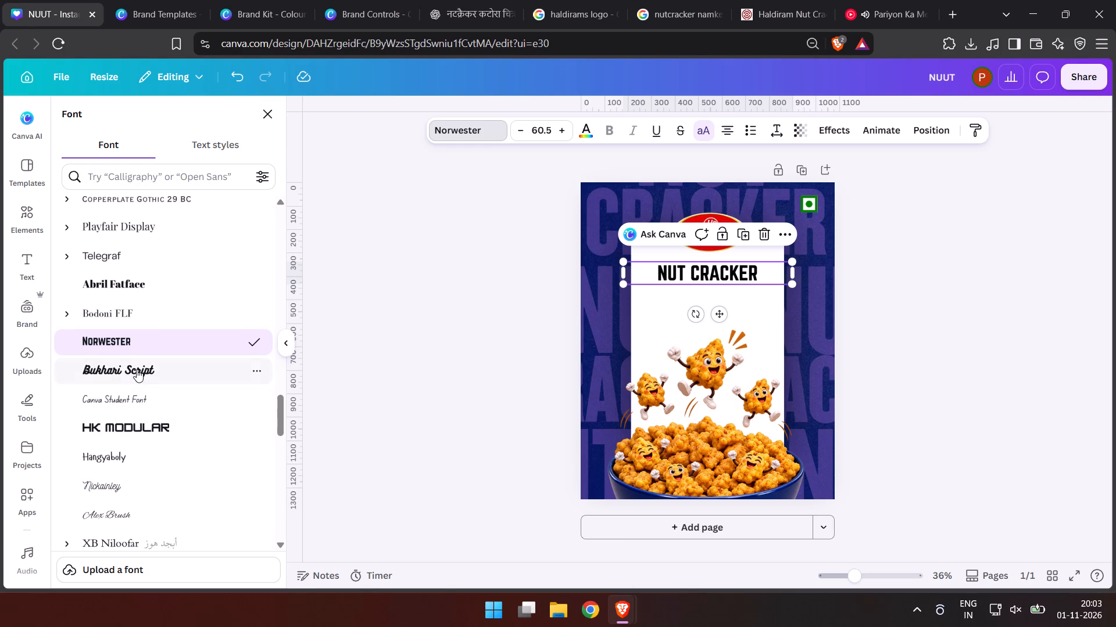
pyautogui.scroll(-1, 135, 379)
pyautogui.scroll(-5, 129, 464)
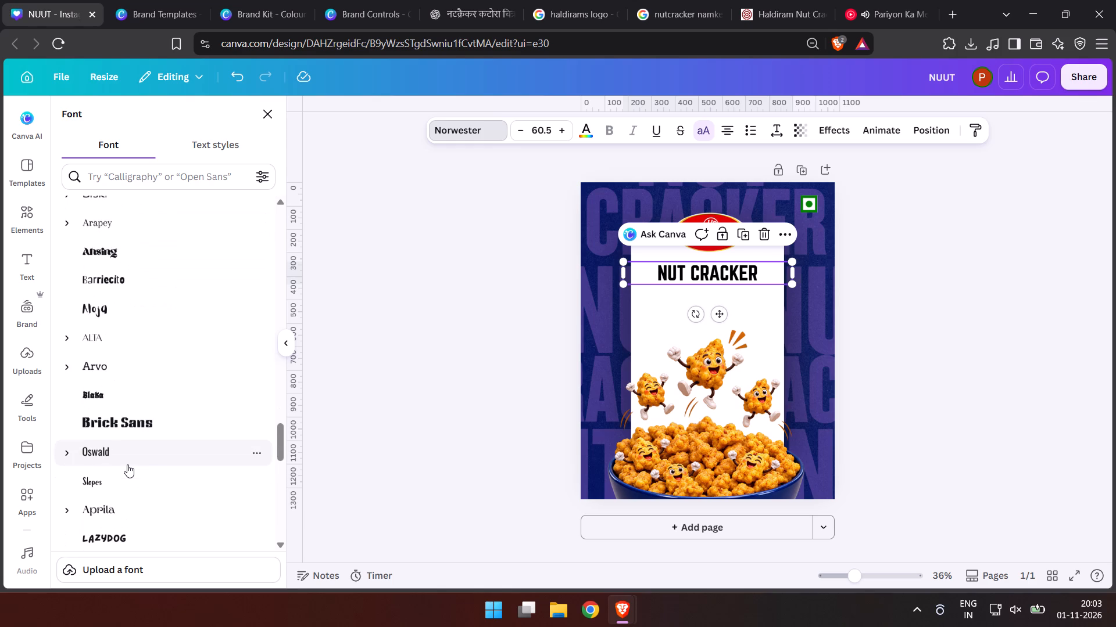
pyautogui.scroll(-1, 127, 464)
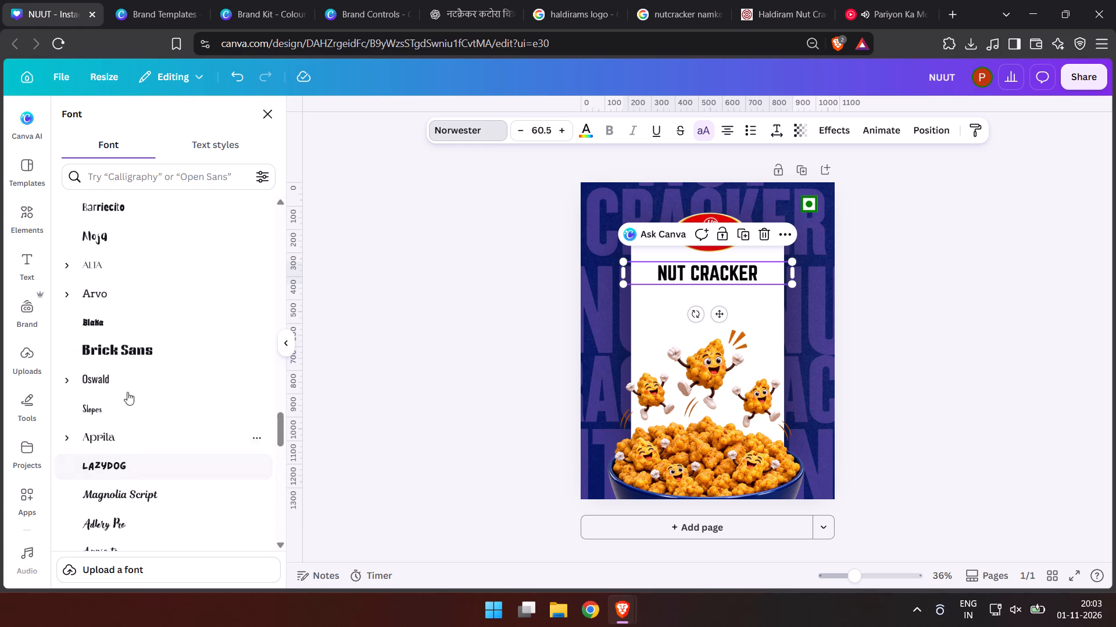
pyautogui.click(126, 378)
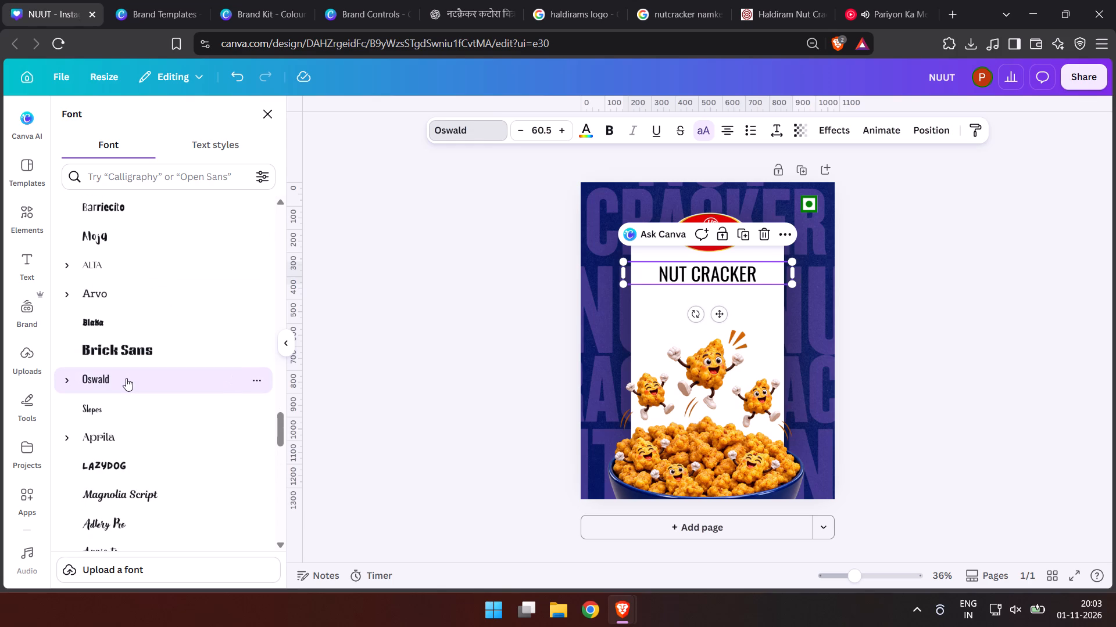
# Apply the Brick Sans font to the NUT CRACKER heading.
pyautogui.click(133, 354)
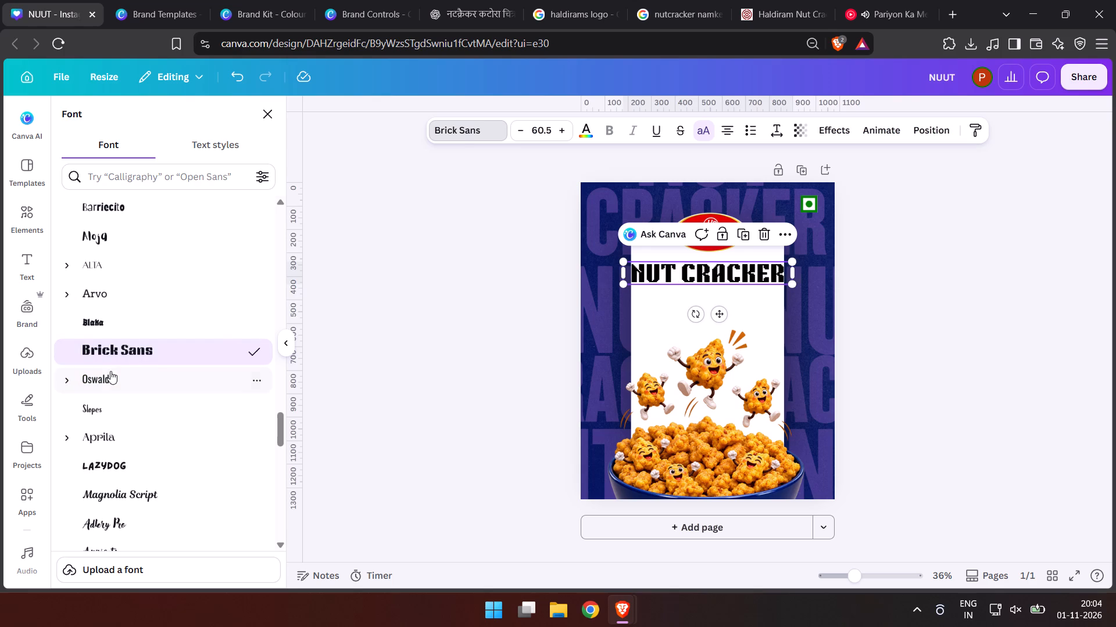
pyautogui.click(136, 355)
# Scale the NUT CRACKER heading down to size 54 and place it within the white panel, slightly lower beneath the logo.
pyautogui.moveTo(709, 272); pyautogui.dragTo(710, 283)
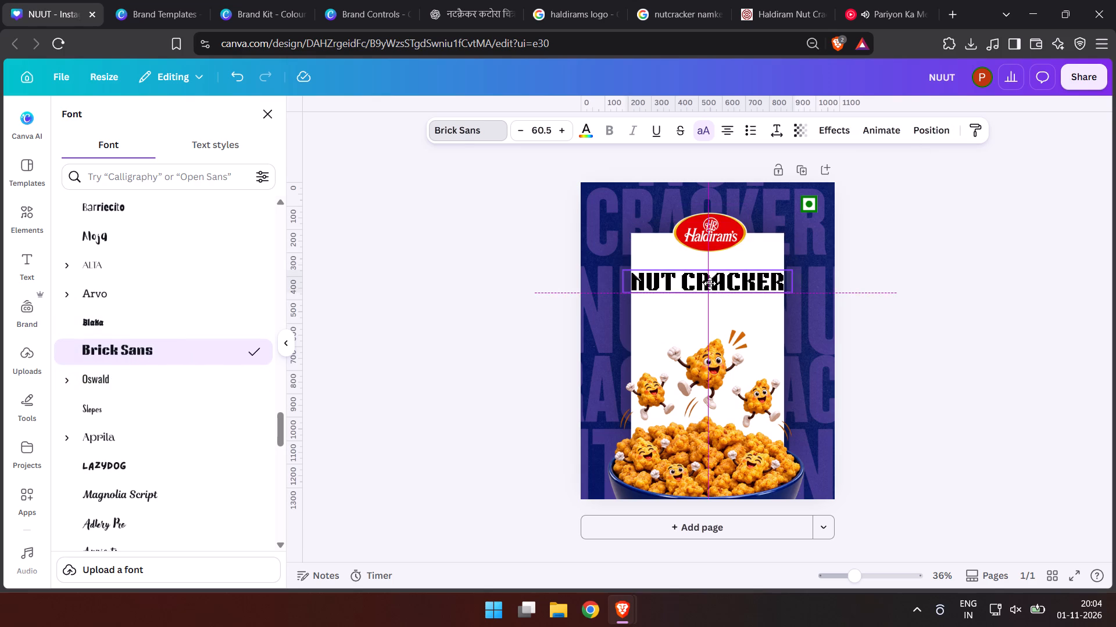
pyautogui.moveTo(710, 283); pyautogui.dragTo(709, 284)
pyautogui.moveTo(622, 273); pyautogui.dragTo(639, 284)
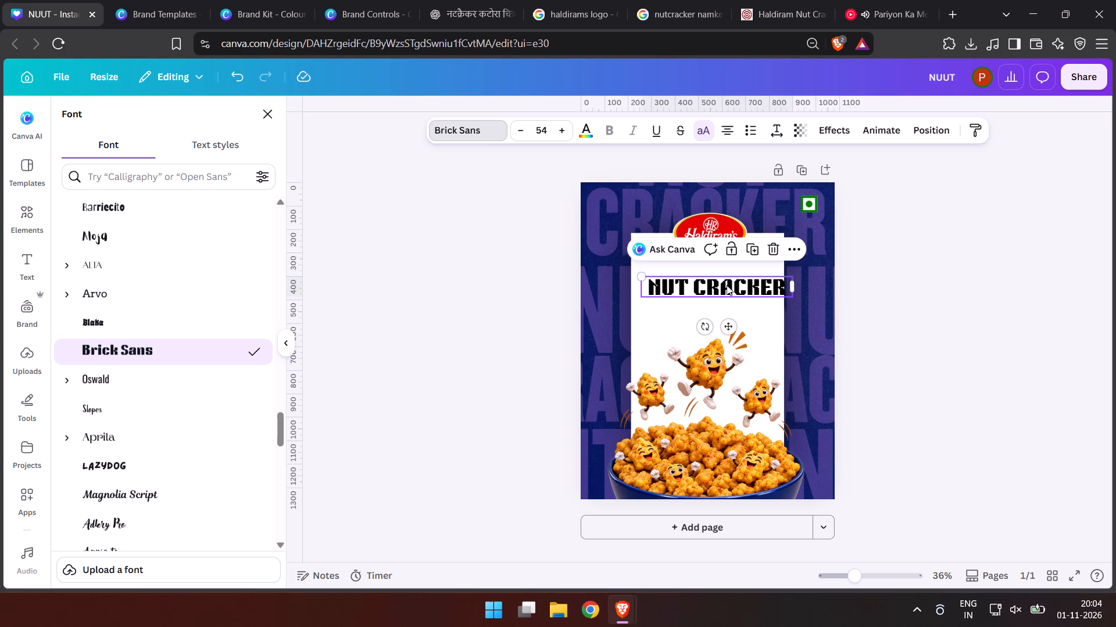
pyautogui.moveTo(725, 286); pyautogui.dragTo(717, 288)
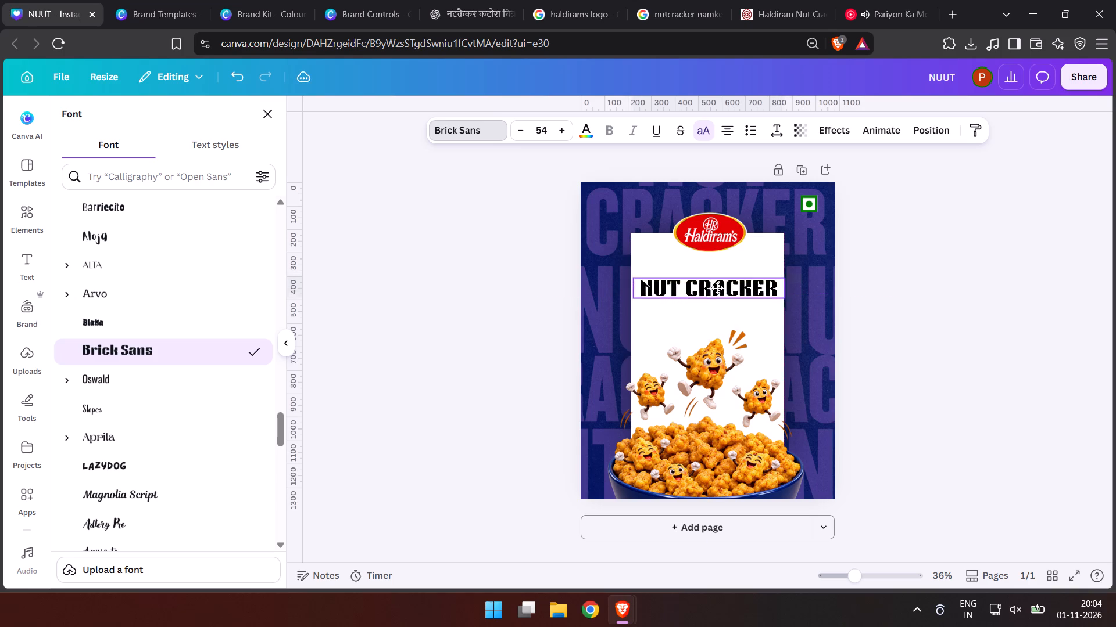
pyautogui.moveTo(717, 288); pyautogui.dragTo(720, 282)
# Apply the Lazydog font to the NUT CRACKER heading.
pyautogui.click(113, 463)
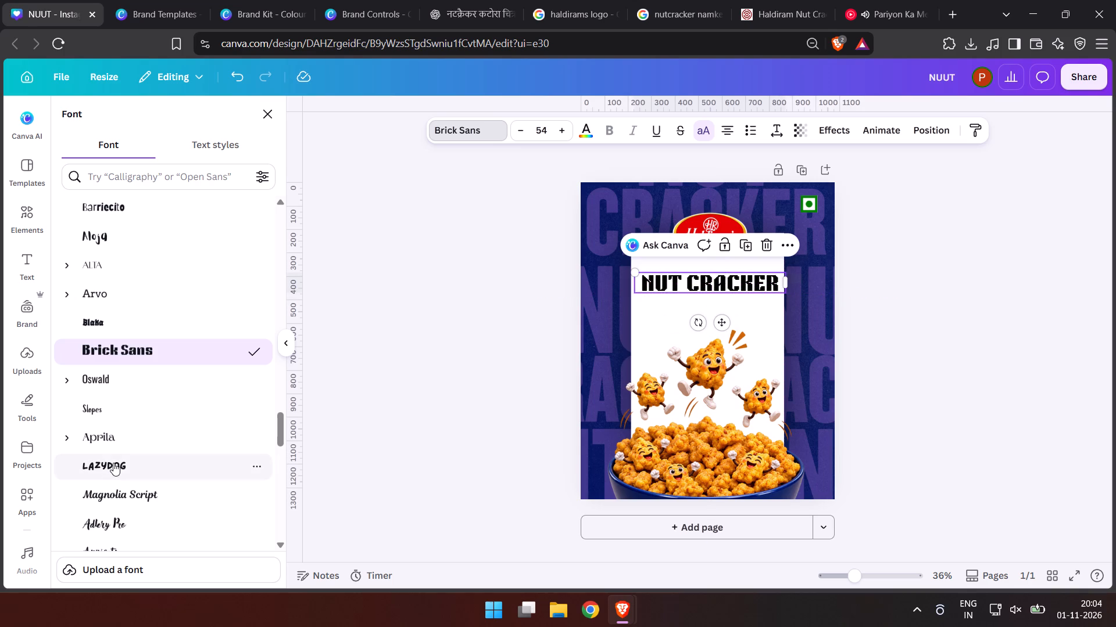
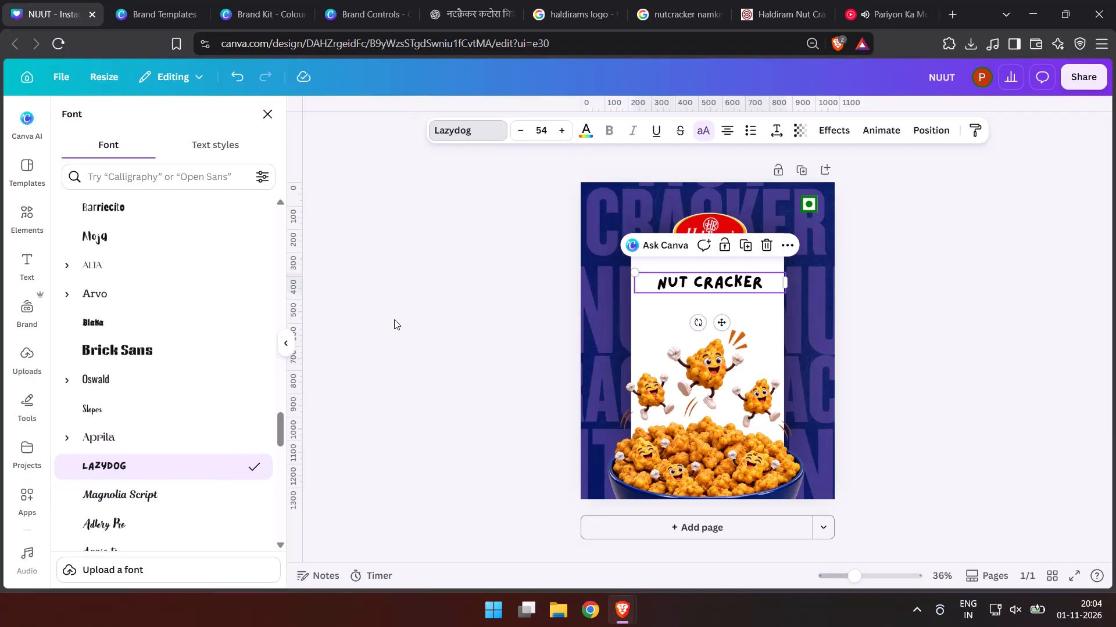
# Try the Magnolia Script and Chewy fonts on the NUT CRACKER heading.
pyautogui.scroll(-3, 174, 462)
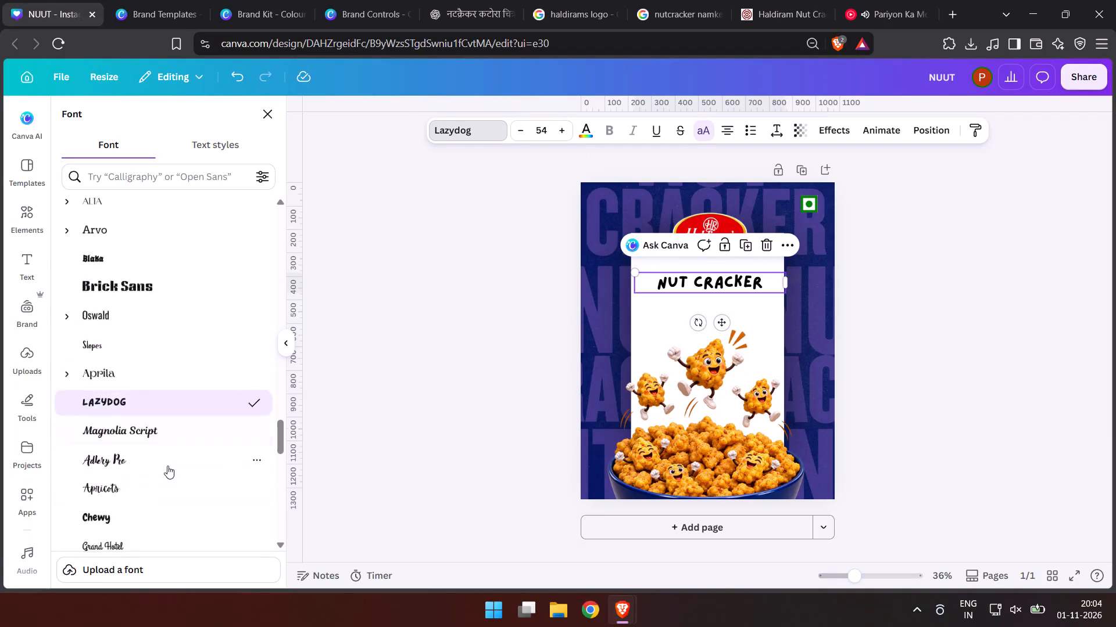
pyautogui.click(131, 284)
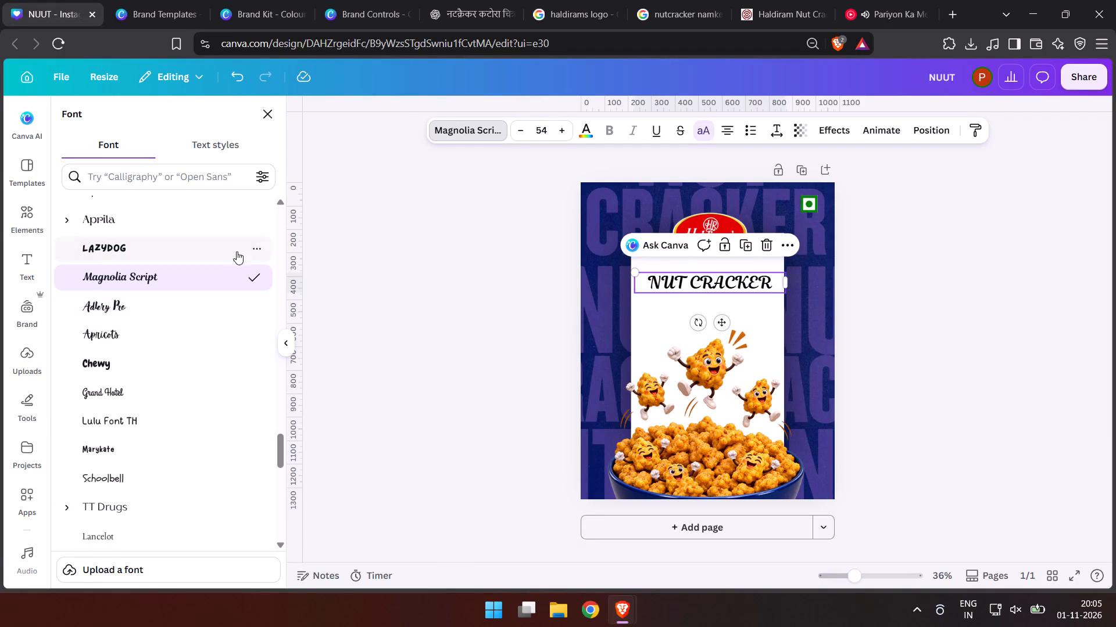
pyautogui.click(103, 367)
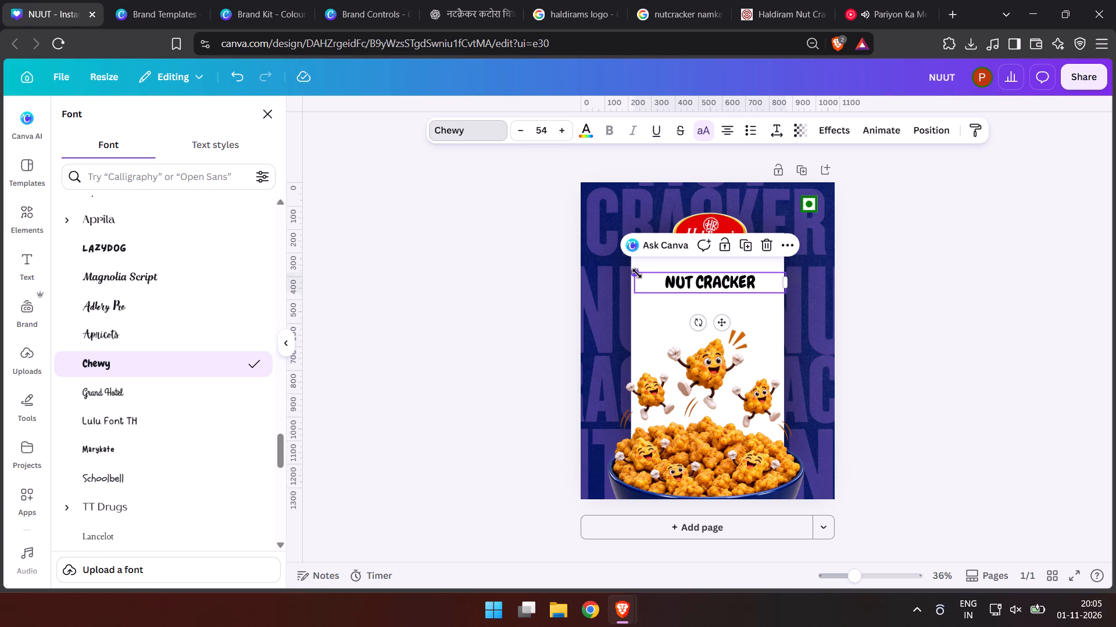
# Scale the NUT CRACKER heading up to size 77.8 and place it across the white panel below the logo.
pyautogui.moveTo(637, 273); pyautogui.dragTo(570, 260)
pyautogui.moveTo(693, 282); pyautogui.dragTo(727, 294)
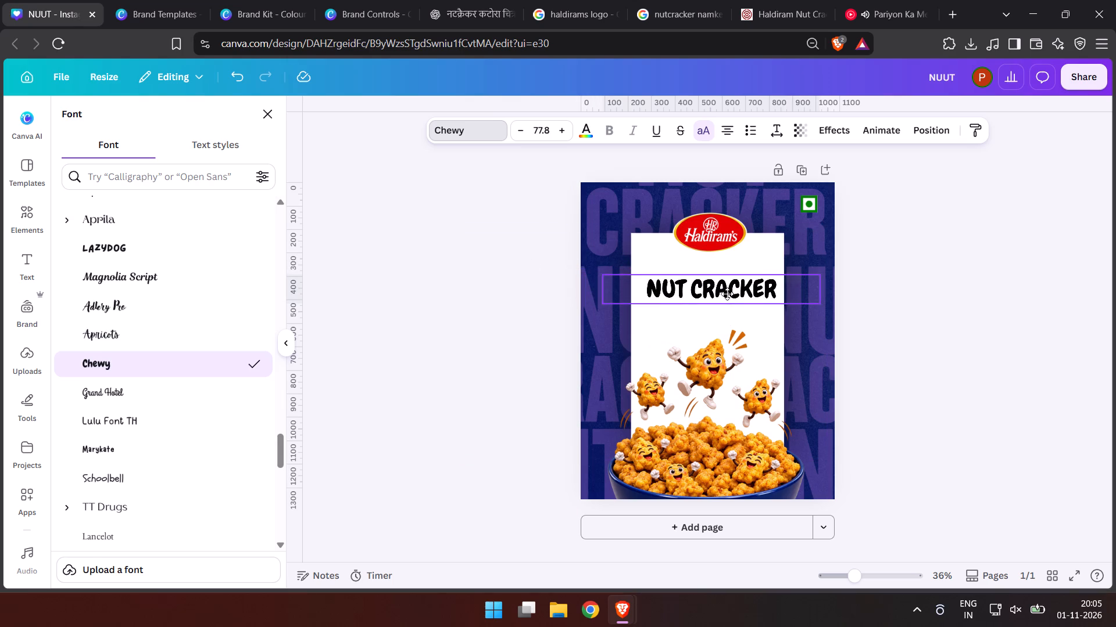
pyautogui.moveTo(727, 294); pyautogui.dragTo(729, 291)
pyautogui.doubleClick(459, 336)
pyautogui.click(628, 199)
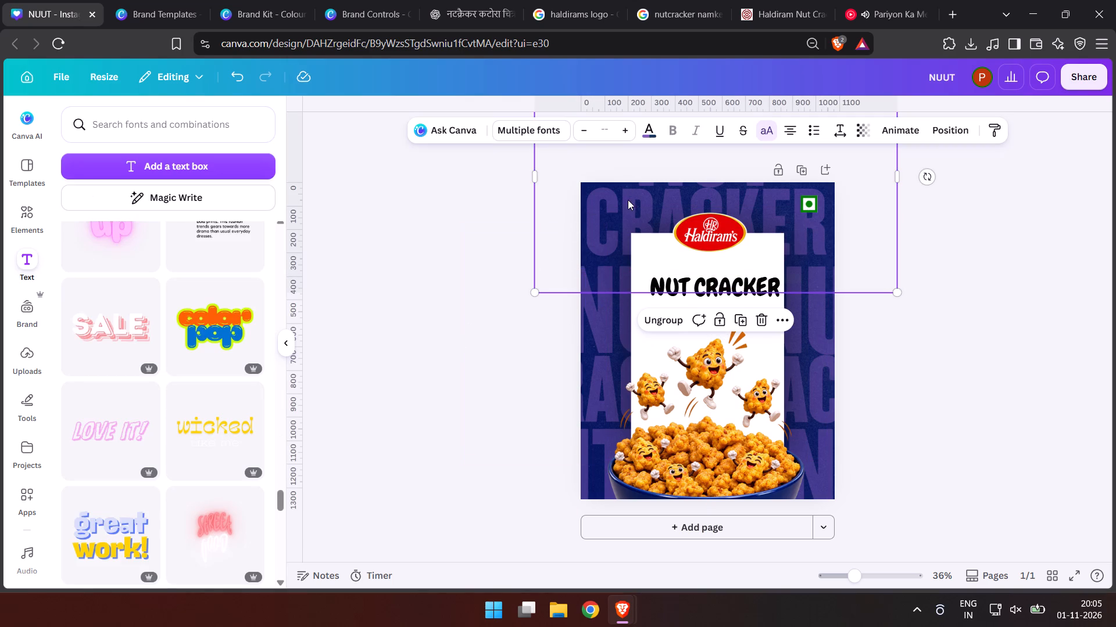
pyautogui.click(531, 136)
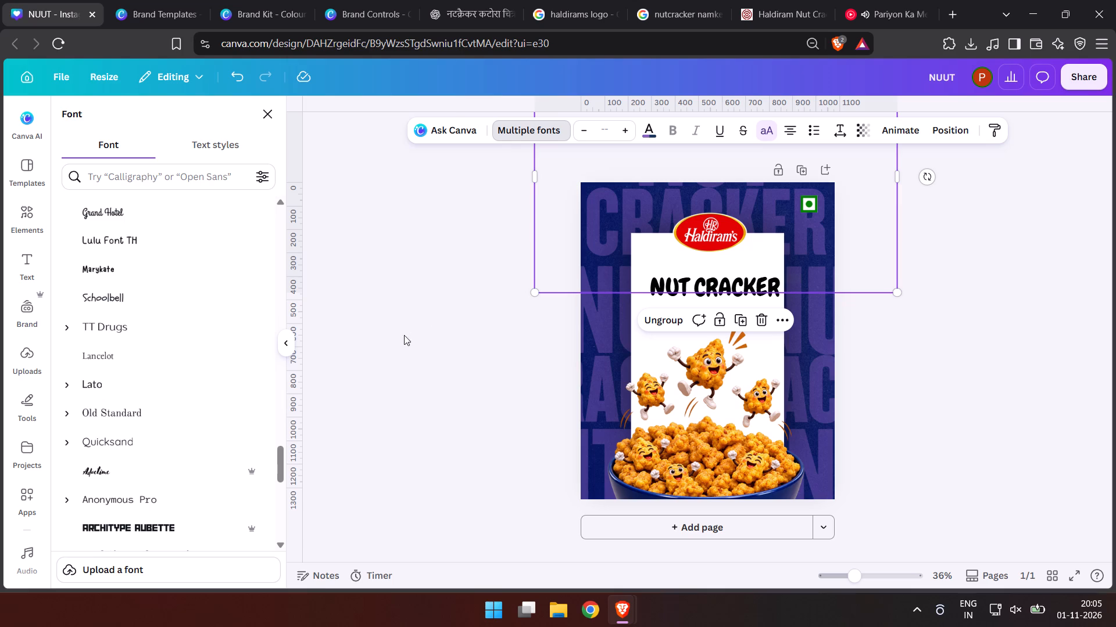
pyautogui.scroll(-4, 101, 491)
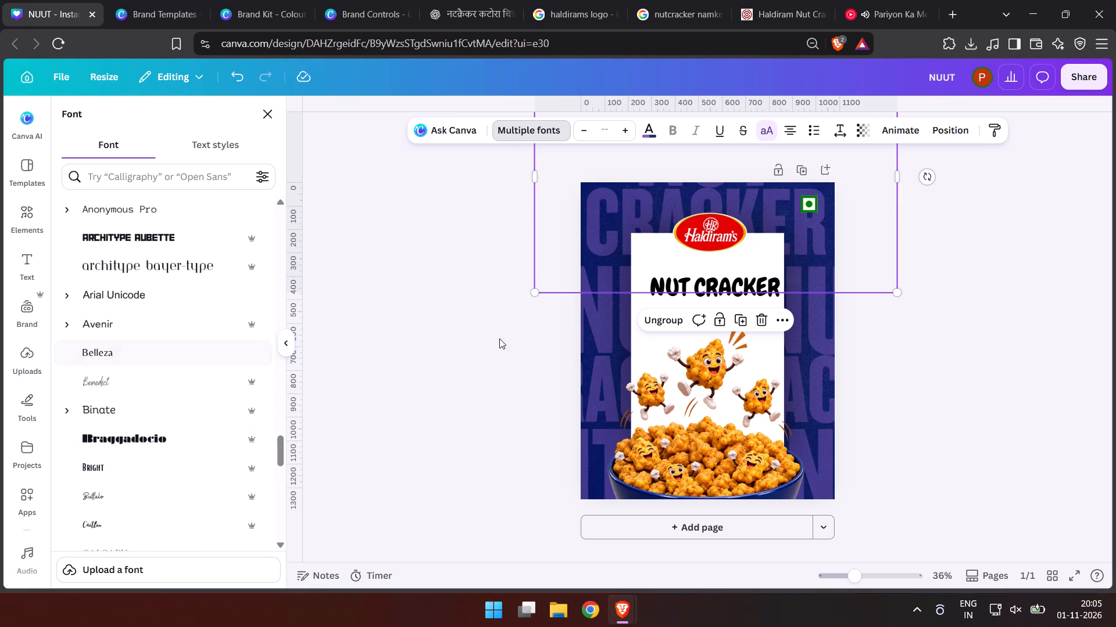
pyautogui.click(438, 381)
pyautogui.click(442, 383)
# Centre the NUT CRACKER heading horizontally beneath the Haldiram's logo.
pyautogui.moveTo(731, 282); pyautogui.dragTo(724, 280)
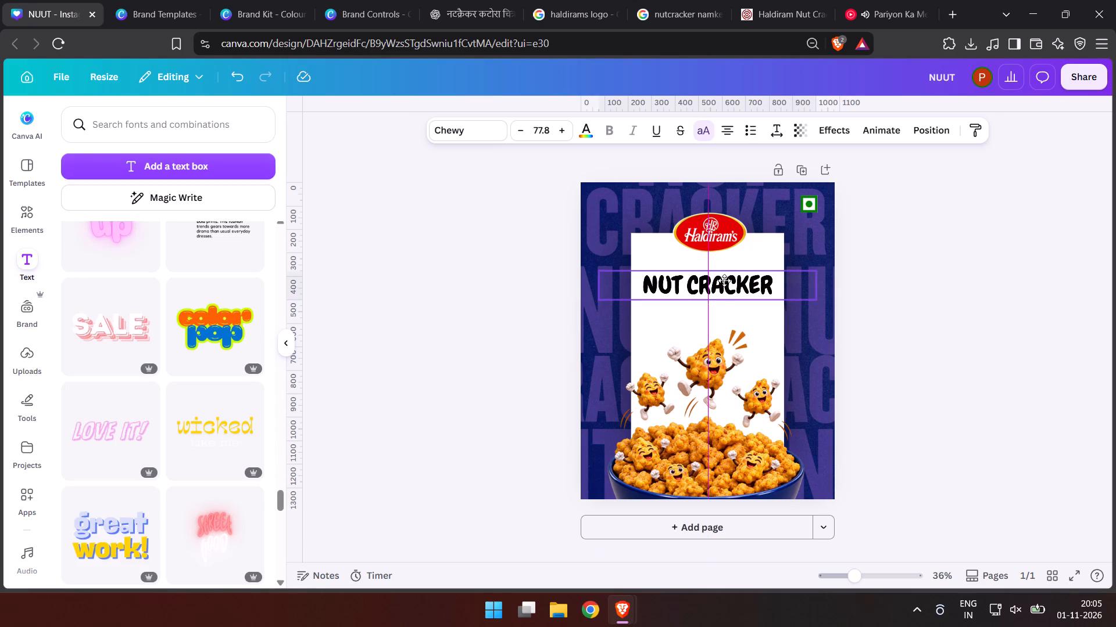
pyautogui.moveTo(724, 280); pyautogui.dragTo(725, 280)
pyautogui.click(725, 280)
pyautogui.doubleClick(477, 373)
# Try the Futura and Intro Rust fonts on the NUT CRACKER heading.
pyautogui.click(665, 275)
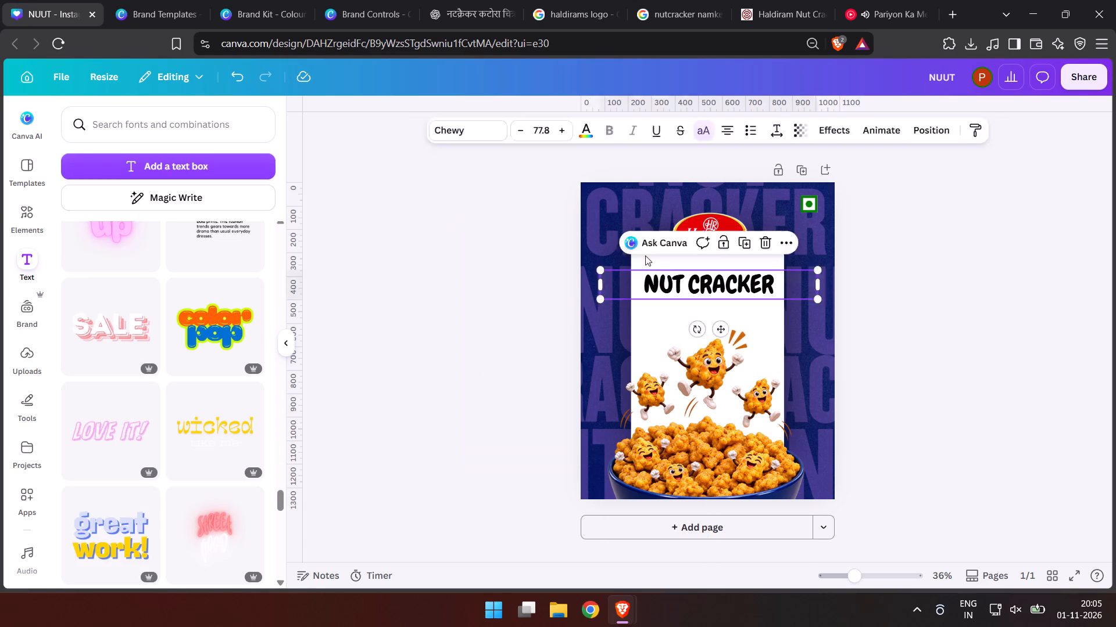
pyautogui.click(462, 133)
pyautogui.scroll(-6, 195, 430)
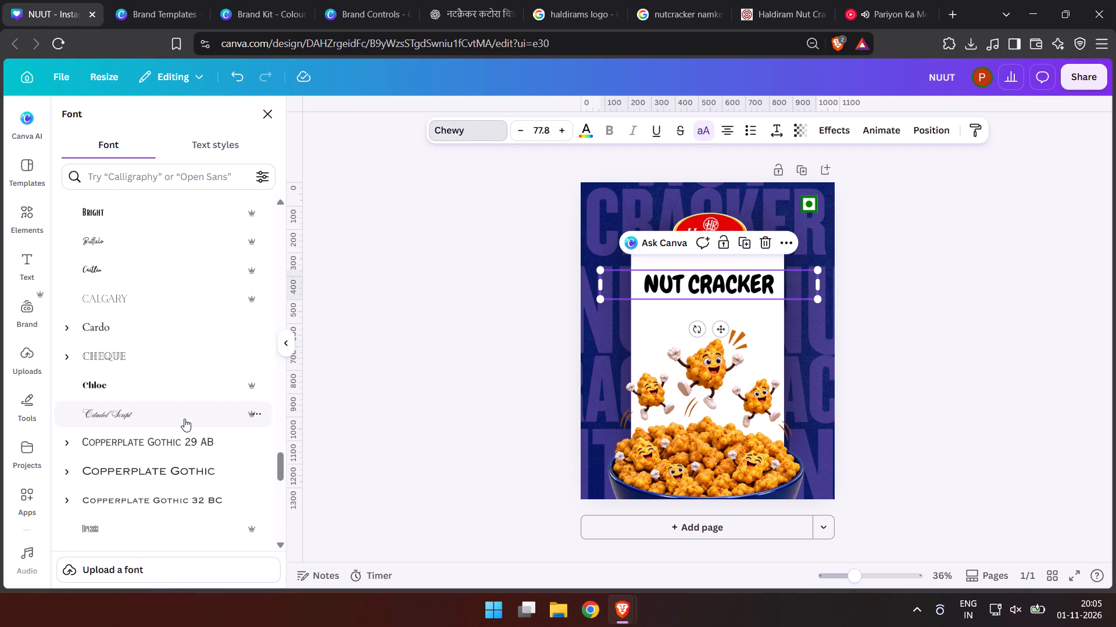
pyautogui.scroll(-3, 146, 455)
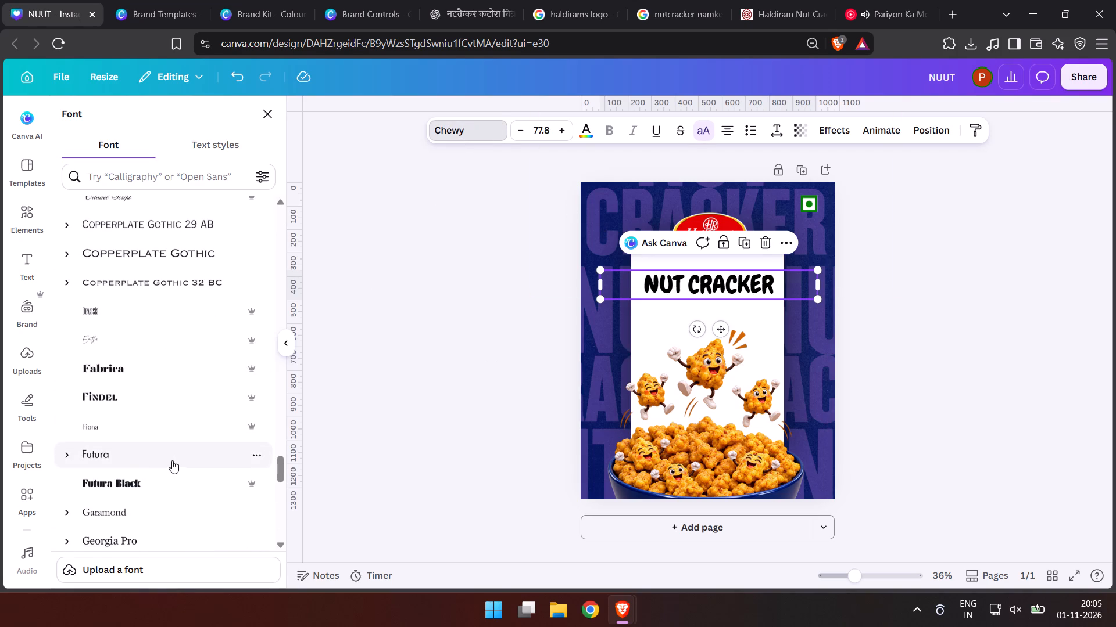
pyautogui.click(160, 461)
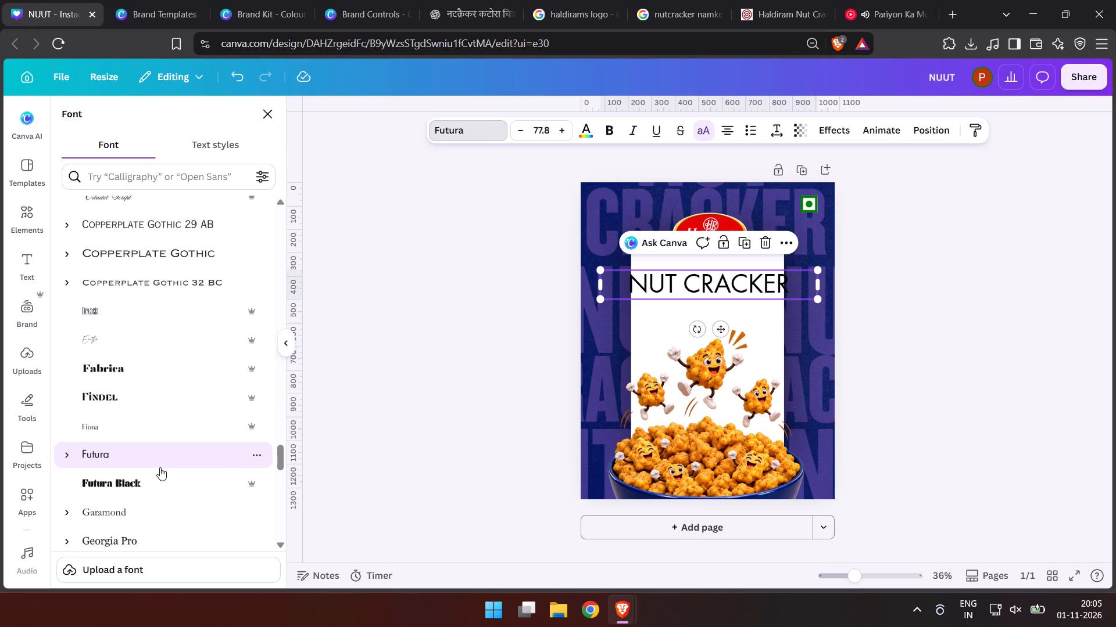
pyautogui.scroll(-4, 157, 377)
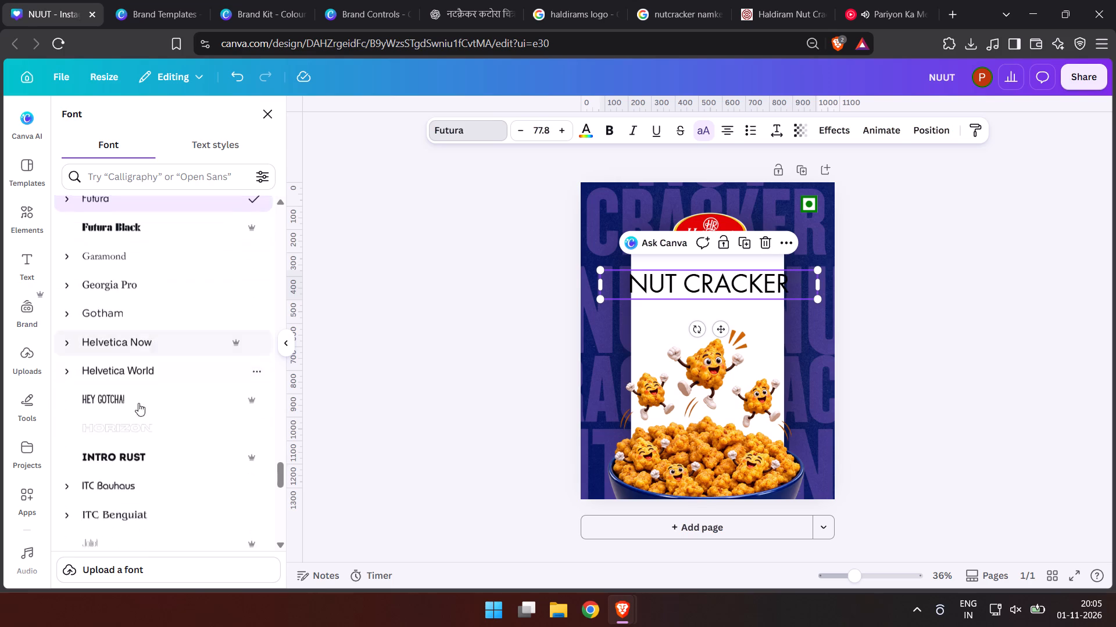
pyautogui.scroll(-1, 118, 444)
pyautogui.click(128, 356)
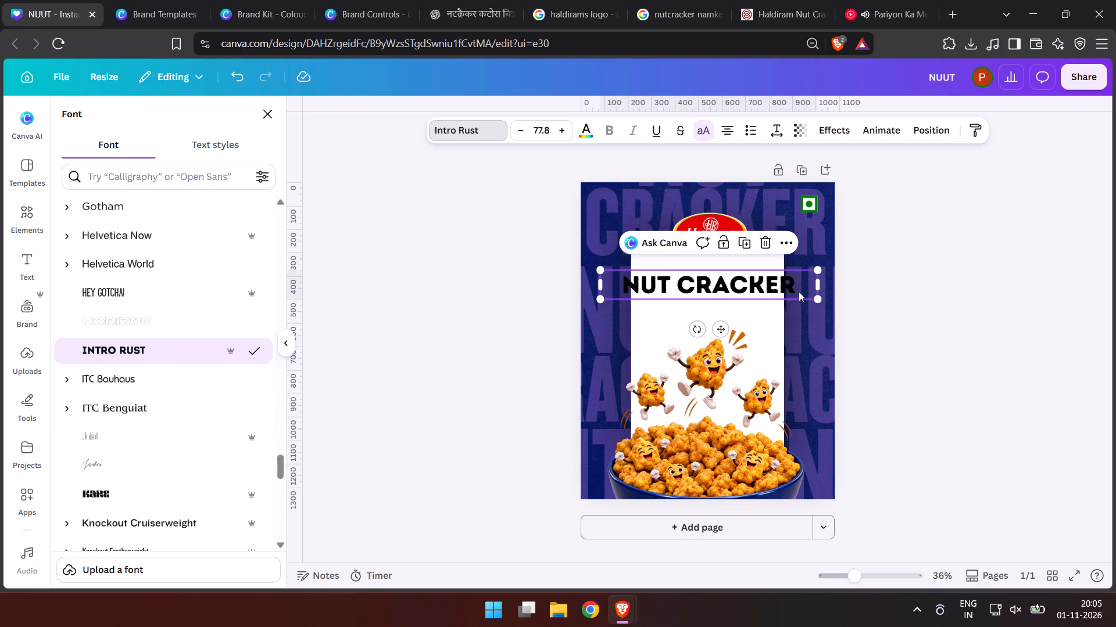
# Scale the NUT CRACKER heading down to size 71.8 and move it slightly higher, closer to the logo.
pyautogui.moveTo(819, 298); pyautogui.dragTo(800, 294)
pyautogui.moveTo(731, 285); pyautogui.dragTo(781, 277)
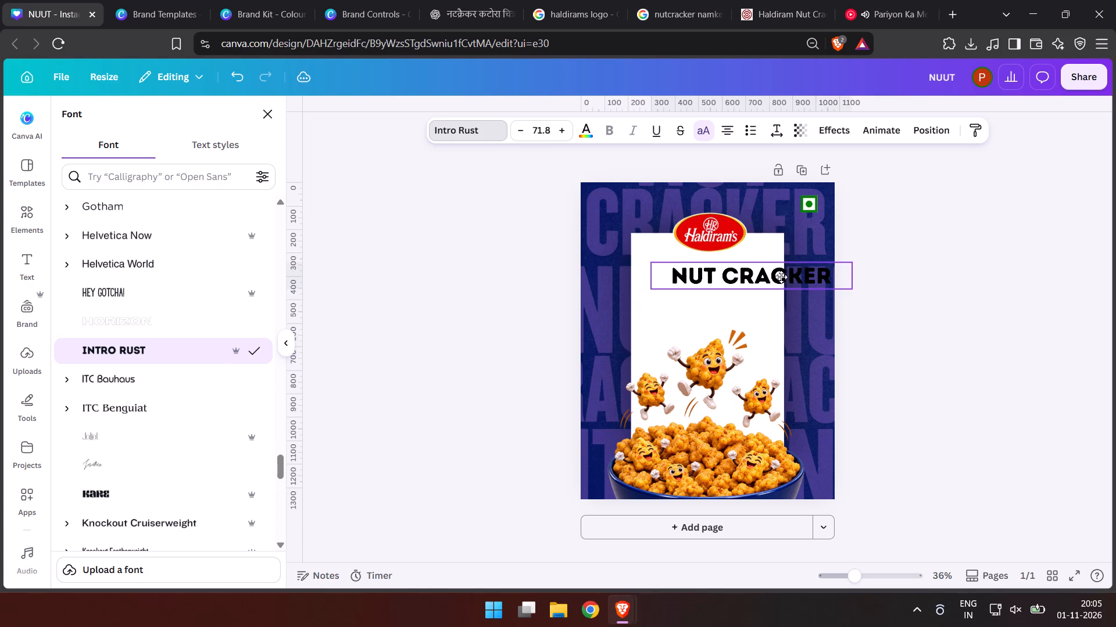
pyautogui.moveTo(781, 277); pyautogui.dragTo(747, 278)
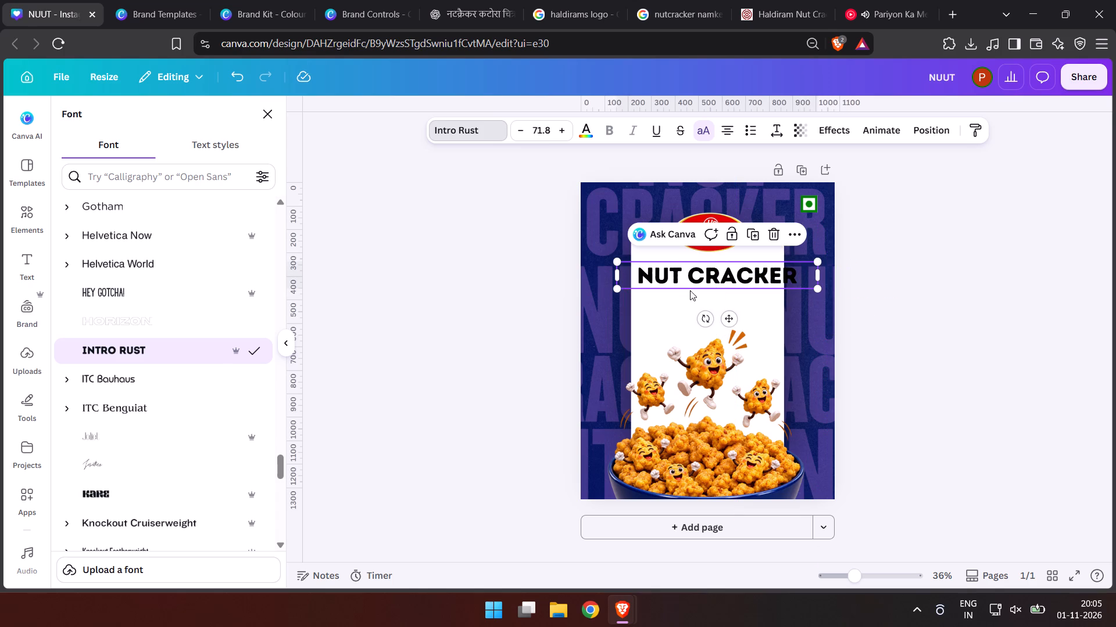
# Break the heading into two lines, with NUT above CRACKER.
pyautogui.doubleClick(684, 282)
pyautogui.click(688, 276)
pyautogui.press('Return')
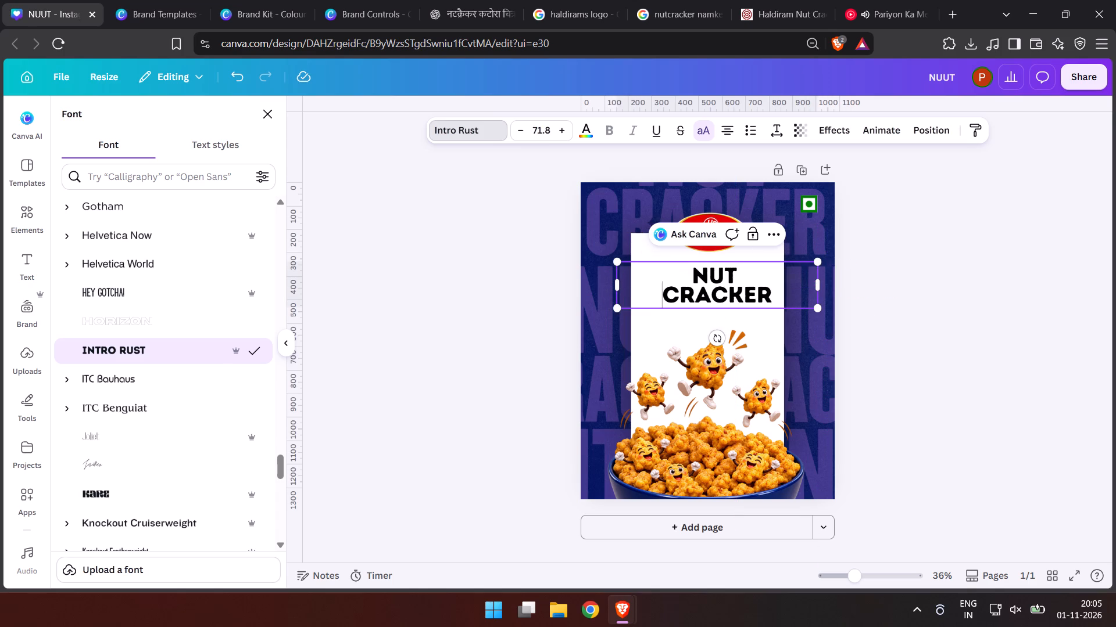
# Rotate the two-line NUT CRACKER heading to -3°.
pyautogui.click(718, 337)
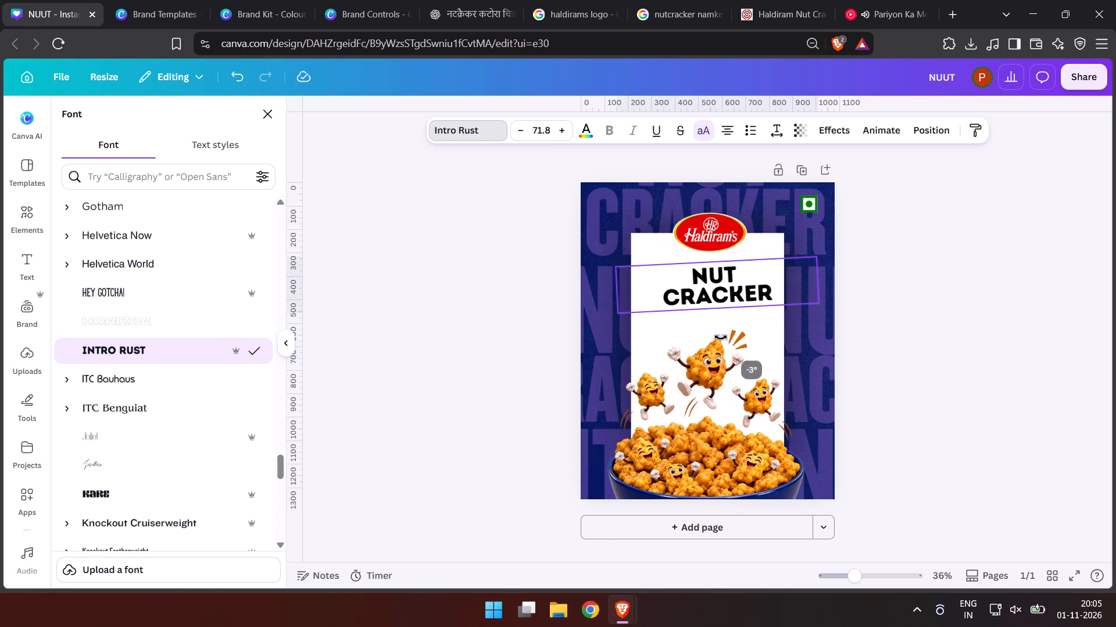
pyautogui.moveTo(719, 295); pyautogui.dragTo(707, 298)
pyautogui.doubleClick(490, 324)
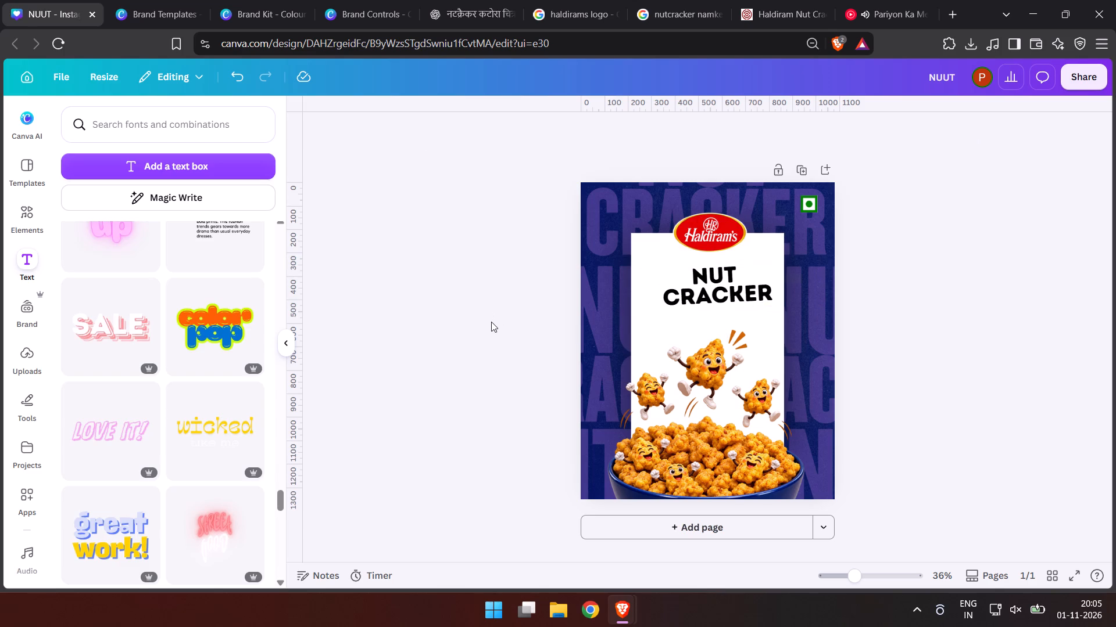
# Enlarge the NUT CRACKER heading to size 88.4 and fit it within the white panel between the logo and the snack characters.
pyautogui.moveTo(702, 290); pyautogui.dragTo(678, 300)
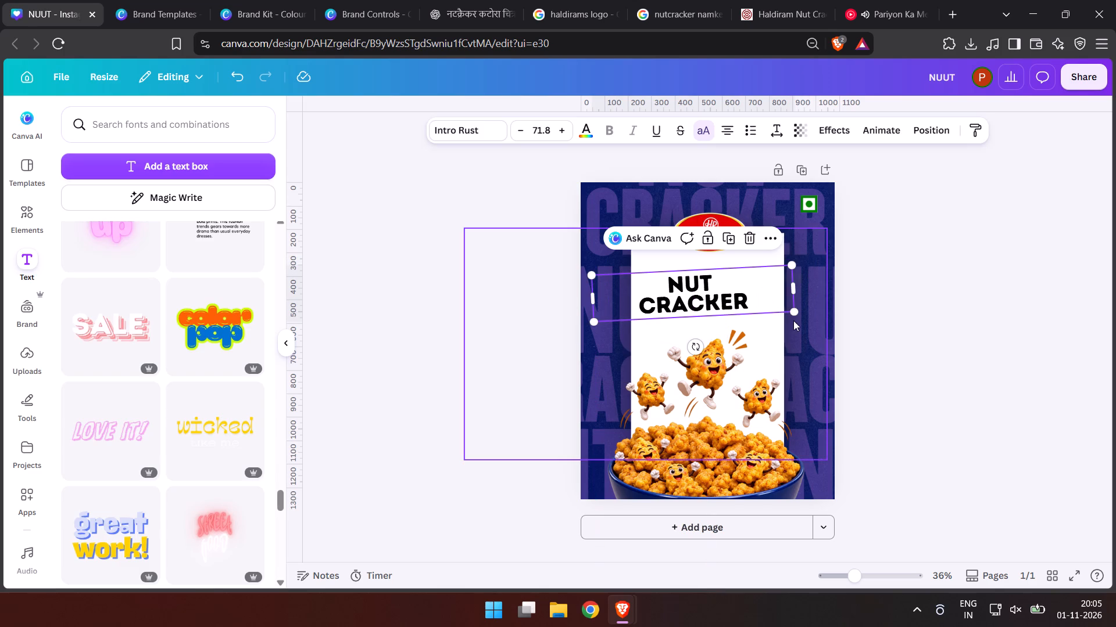
pyautogui.moveTo(795, 311); pyautogui.dragTo(838, 336)
pyautogui.click(715, 301)
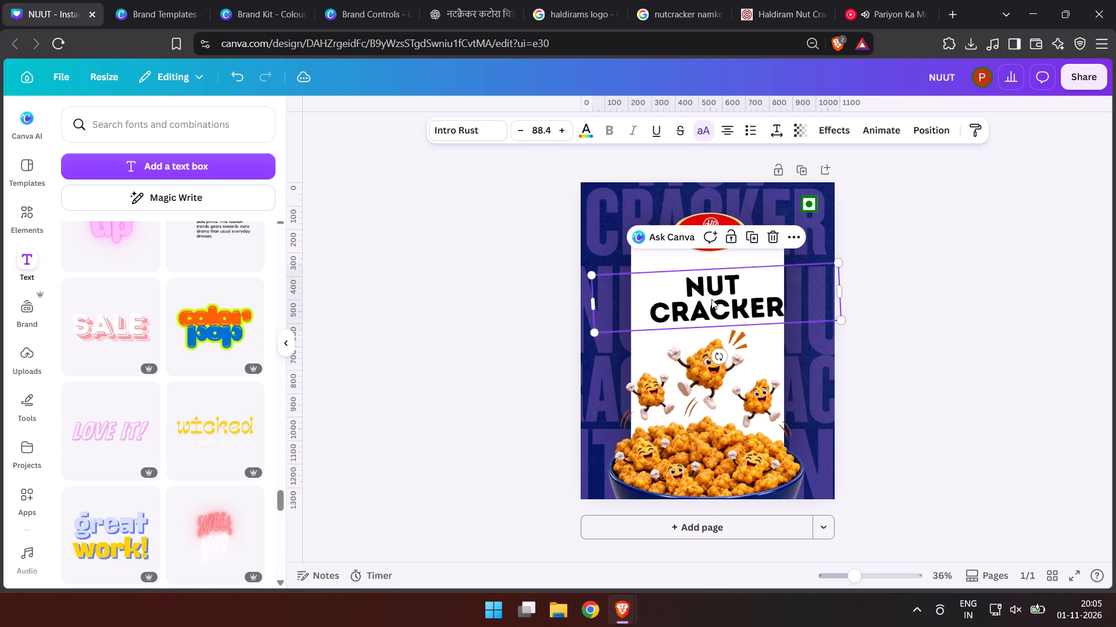
pyautogui.doubleClick(455, 325)
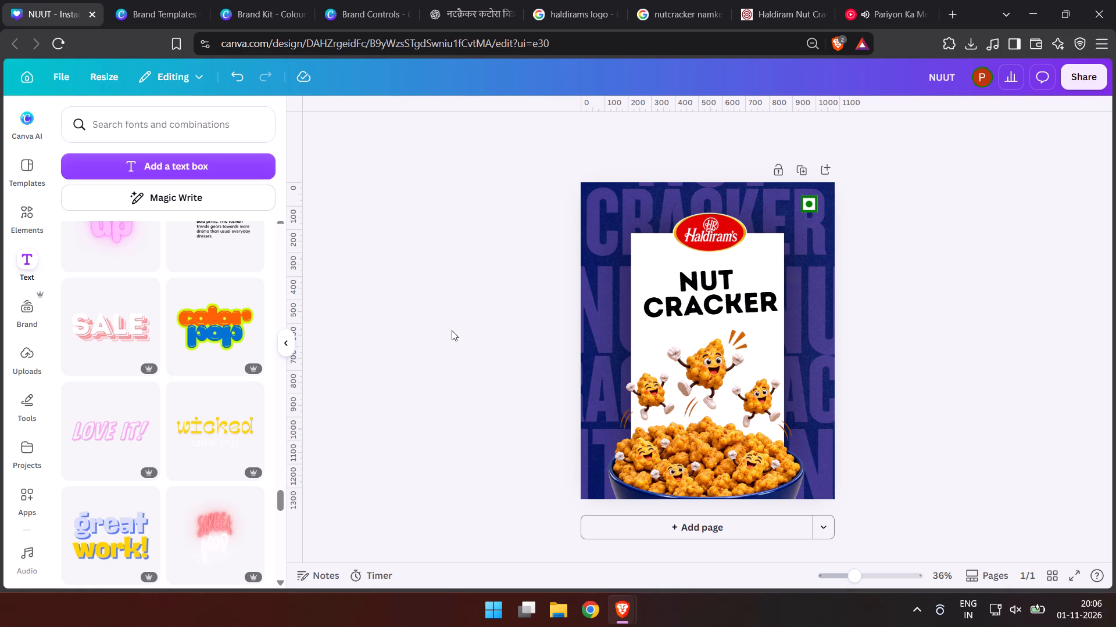
# Try the London and Pierson fonts on the NUT CRACKER heading, settling on PL Barnum Block.
pyautogui.click(700, 287)
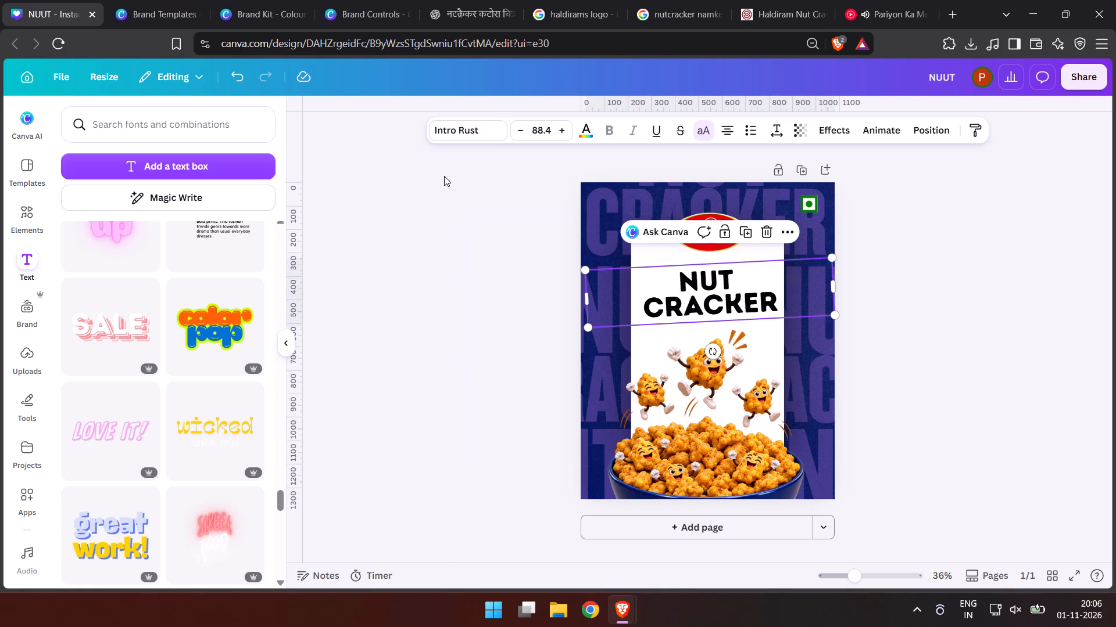
pyautogui.click(452, 129)
pyautogui.scroll(-1, 216, 352)
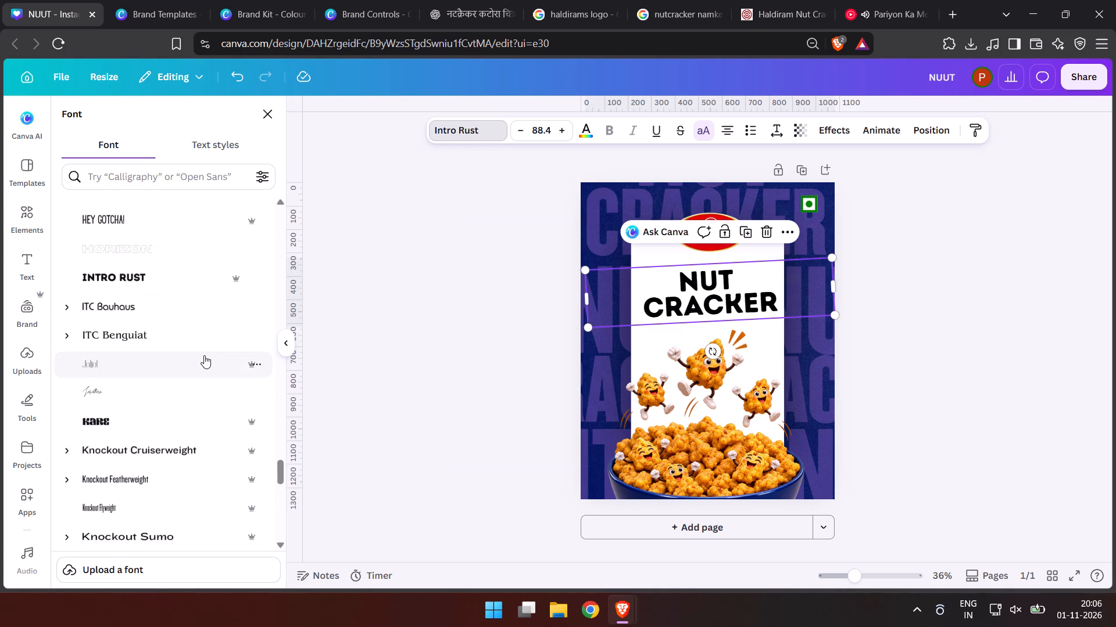
pyautogui.scroll(-5, 204, 356)
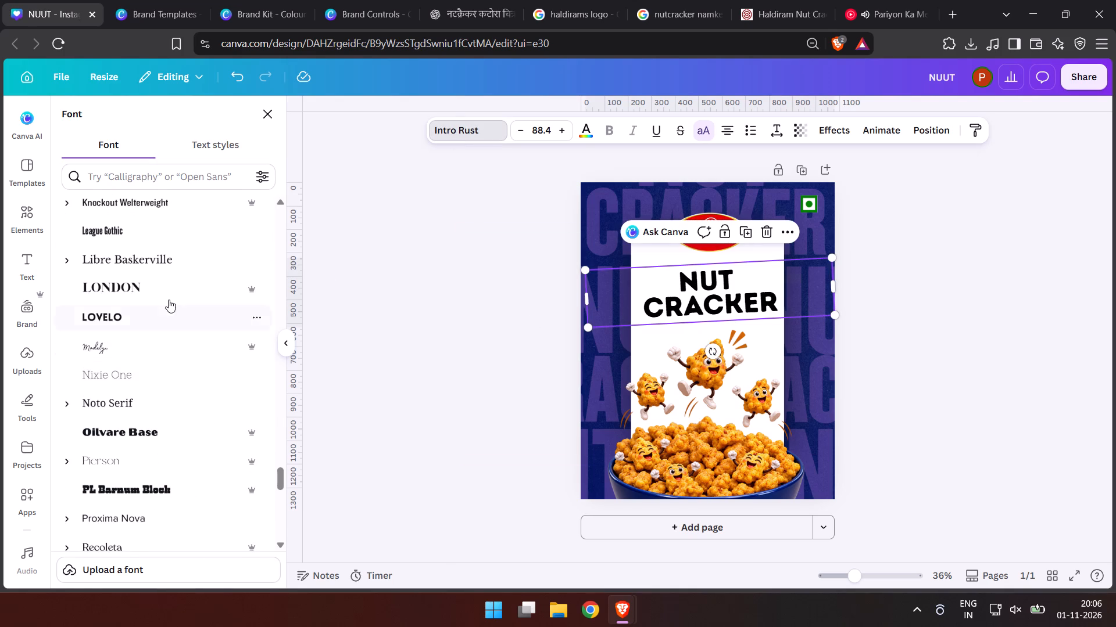
pyautogui.click(167, 296)
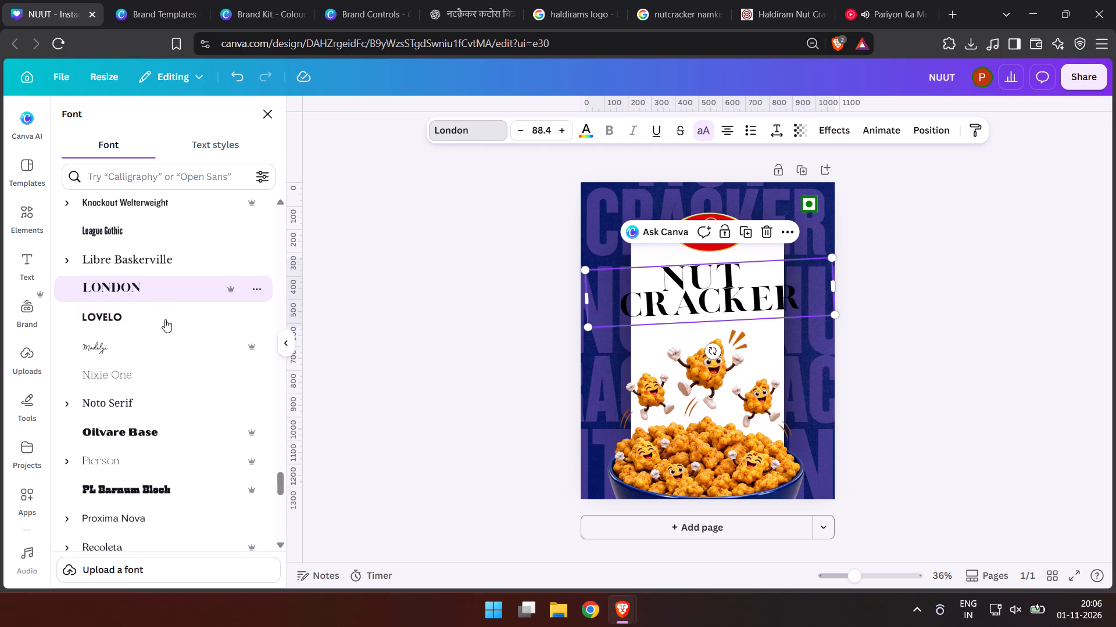
pyautogui.click(142, 474)
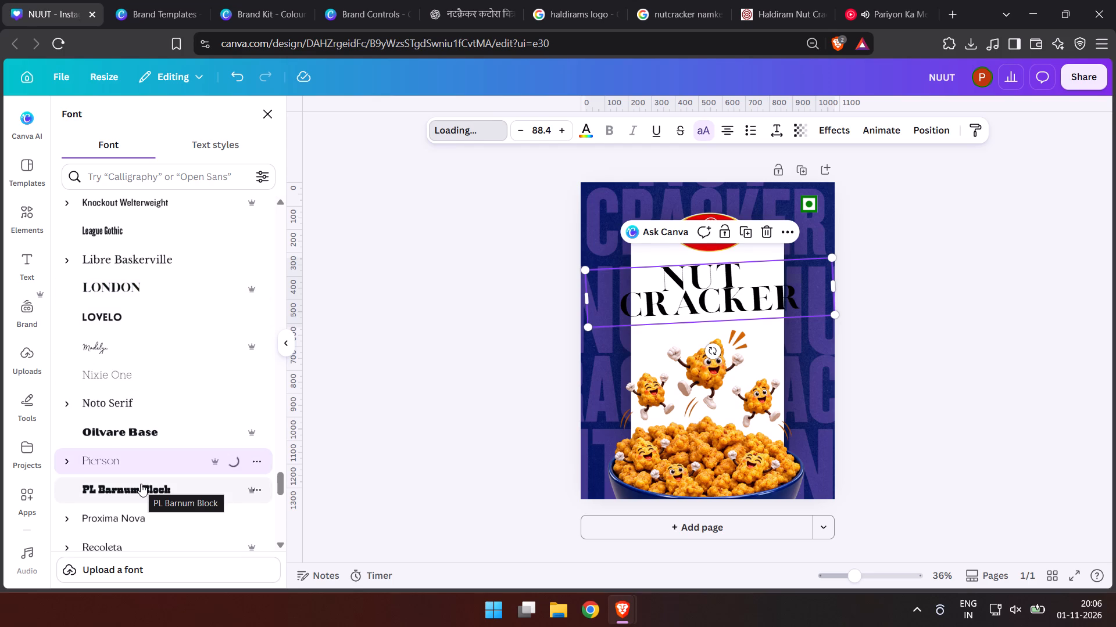
pyautogui.click(140, 484)
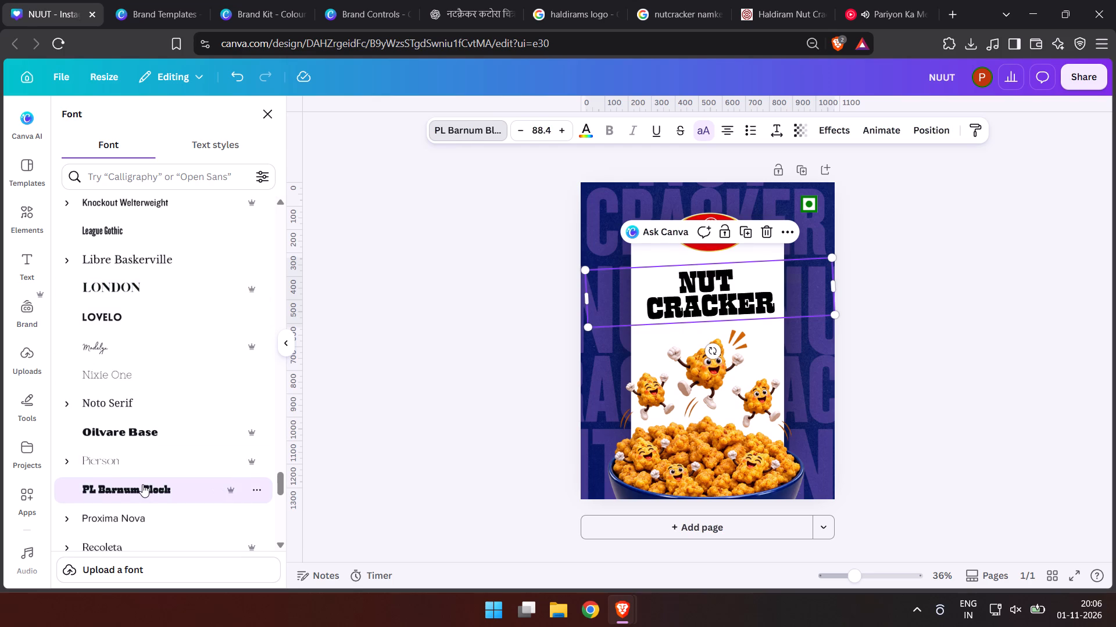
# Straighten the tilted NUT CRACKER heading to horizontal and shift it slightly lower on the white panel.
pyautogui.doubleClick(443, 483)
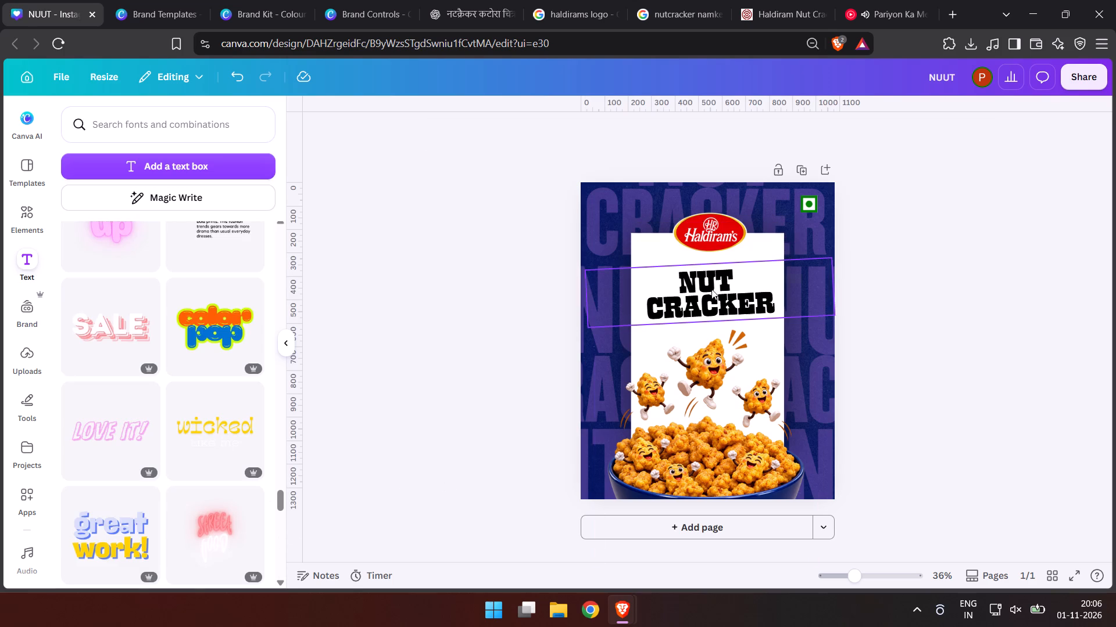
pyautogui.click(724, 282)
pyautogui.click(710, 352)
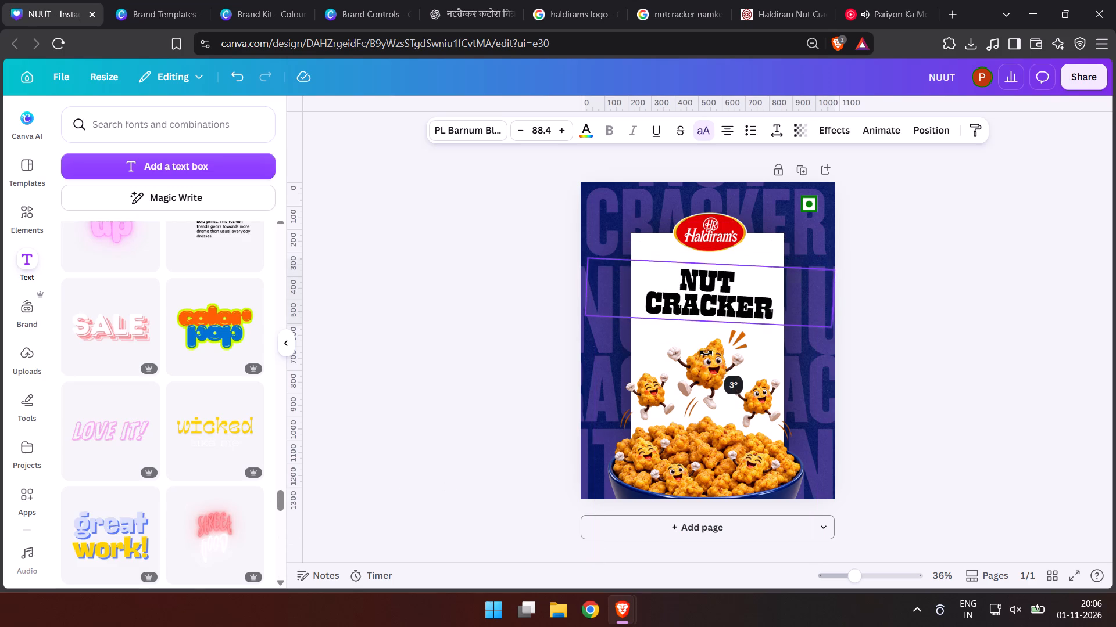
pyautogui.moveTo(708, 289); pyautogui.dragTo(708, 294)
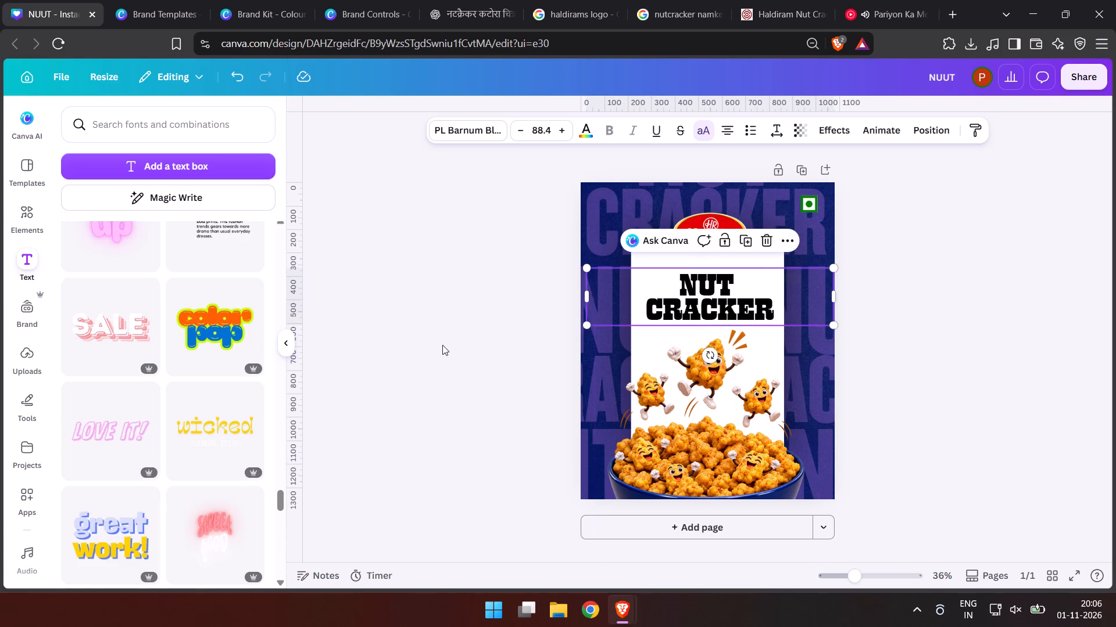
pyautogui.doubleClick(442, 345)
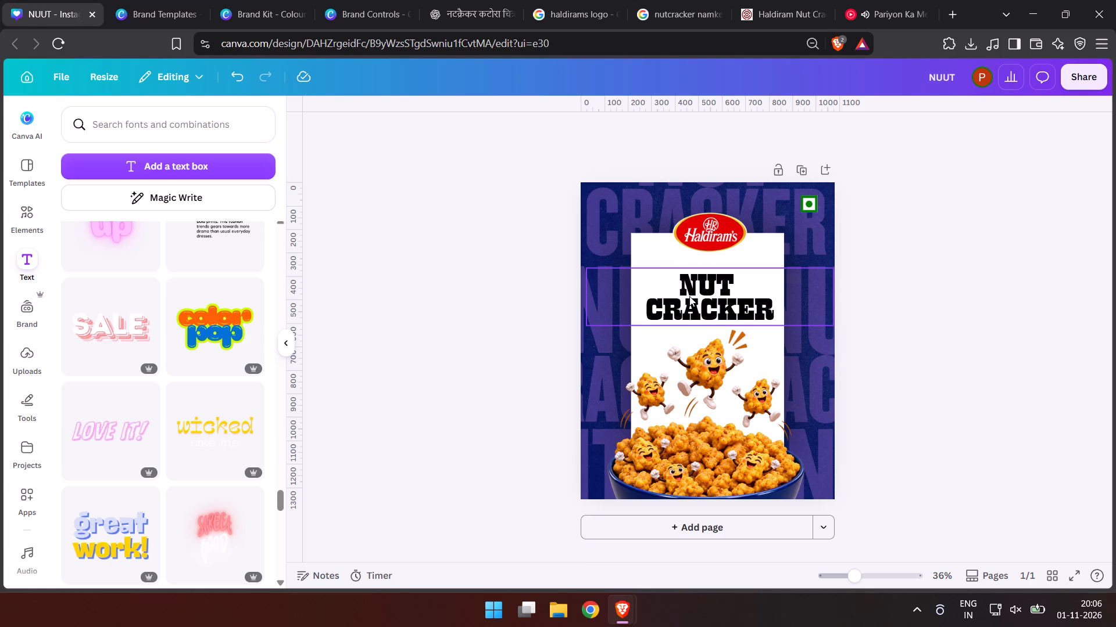
# Reposition the NUT CRACKER heading vertically, centred under the logo with equal gaps to the logo and the snack characters.
pyautogui.moveTo(691, 297); pyautogui.dragTo(691, 303)
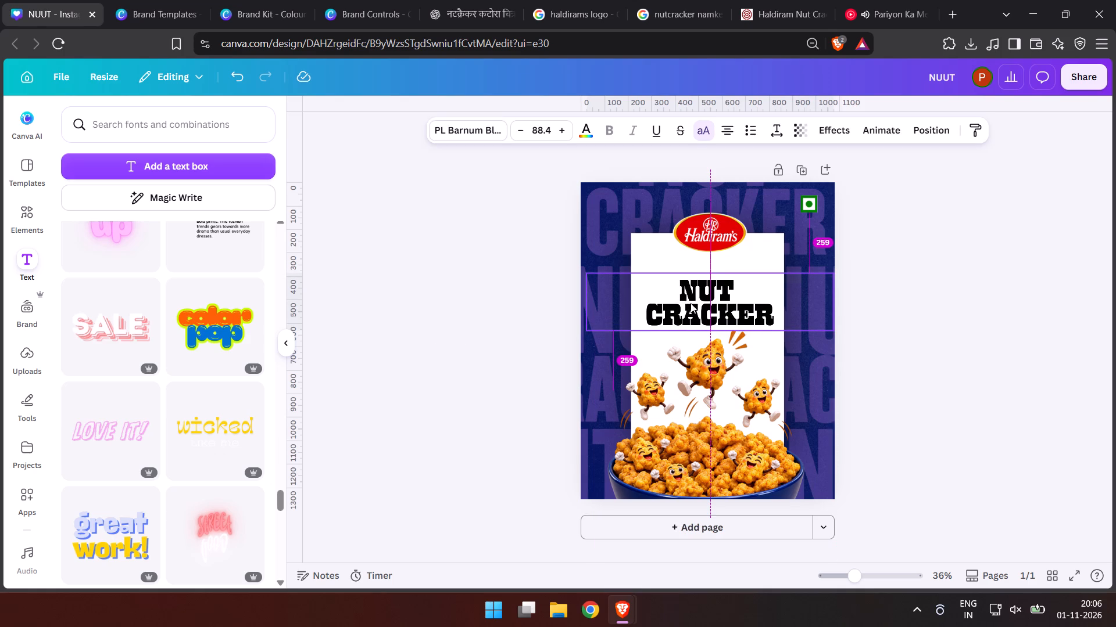
pyautogui.doubleClick(474, 313)
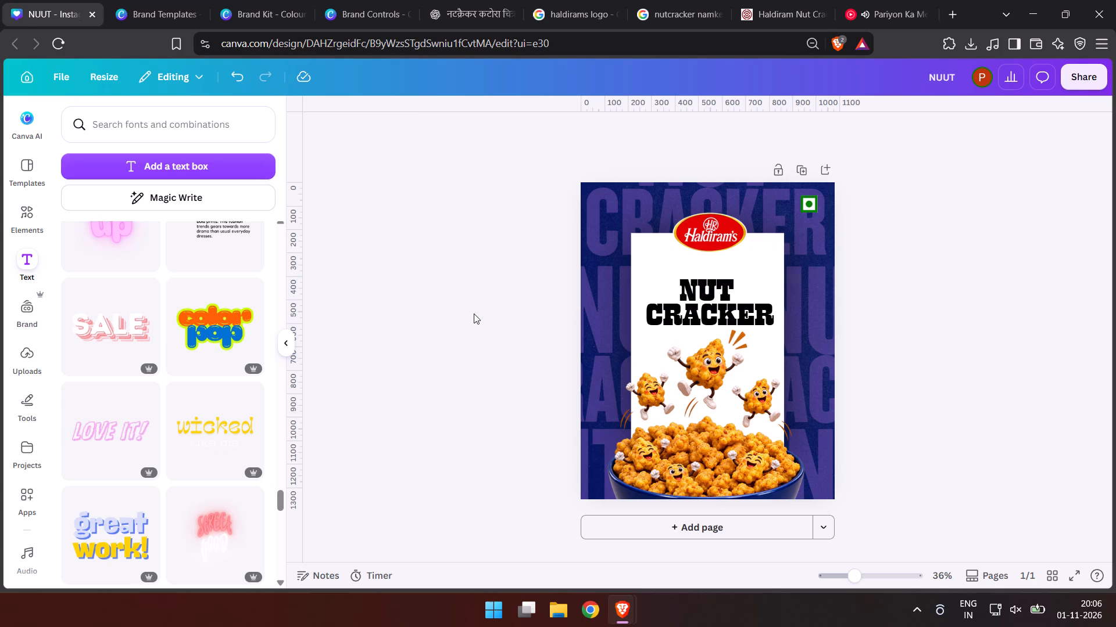
pyautogui.click(722, 301)
pyautogui.moveTo(722, 301); pyautogui.dragTo(722, 294)
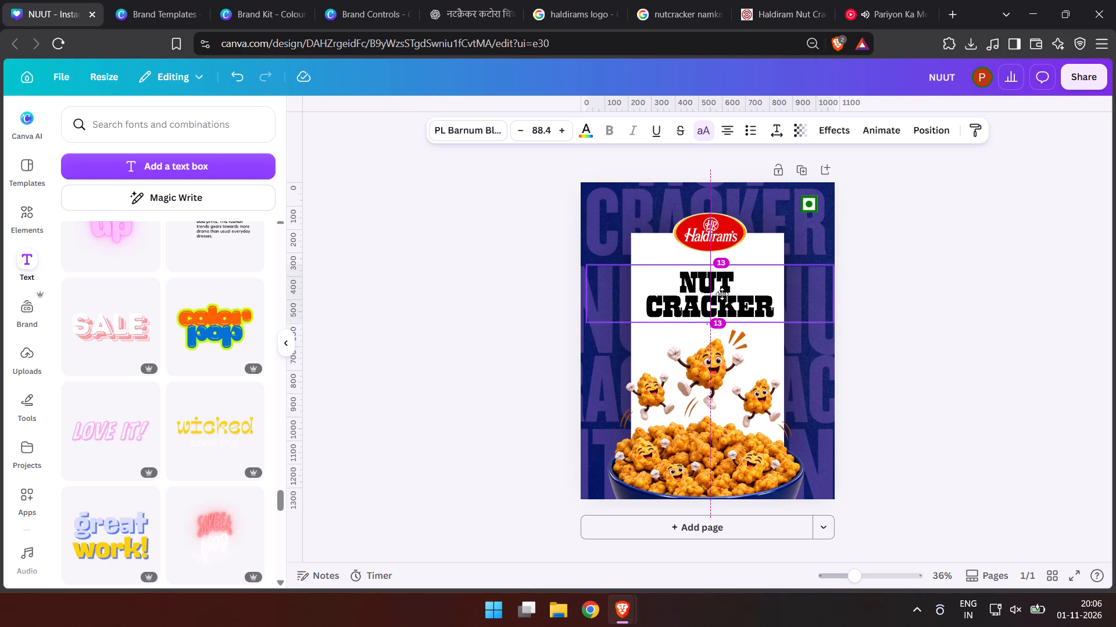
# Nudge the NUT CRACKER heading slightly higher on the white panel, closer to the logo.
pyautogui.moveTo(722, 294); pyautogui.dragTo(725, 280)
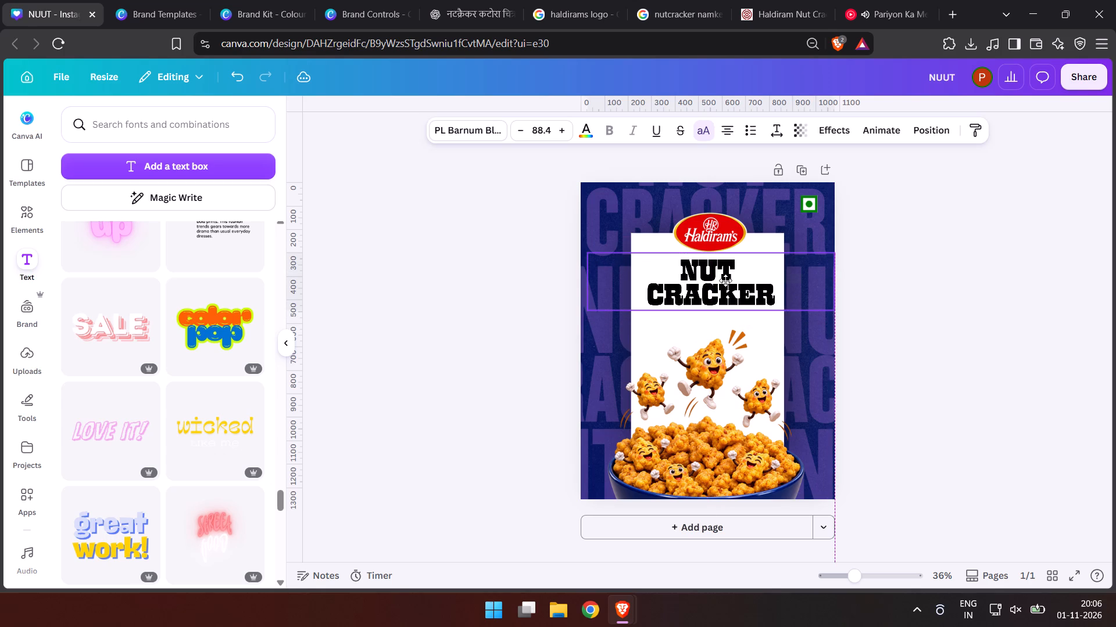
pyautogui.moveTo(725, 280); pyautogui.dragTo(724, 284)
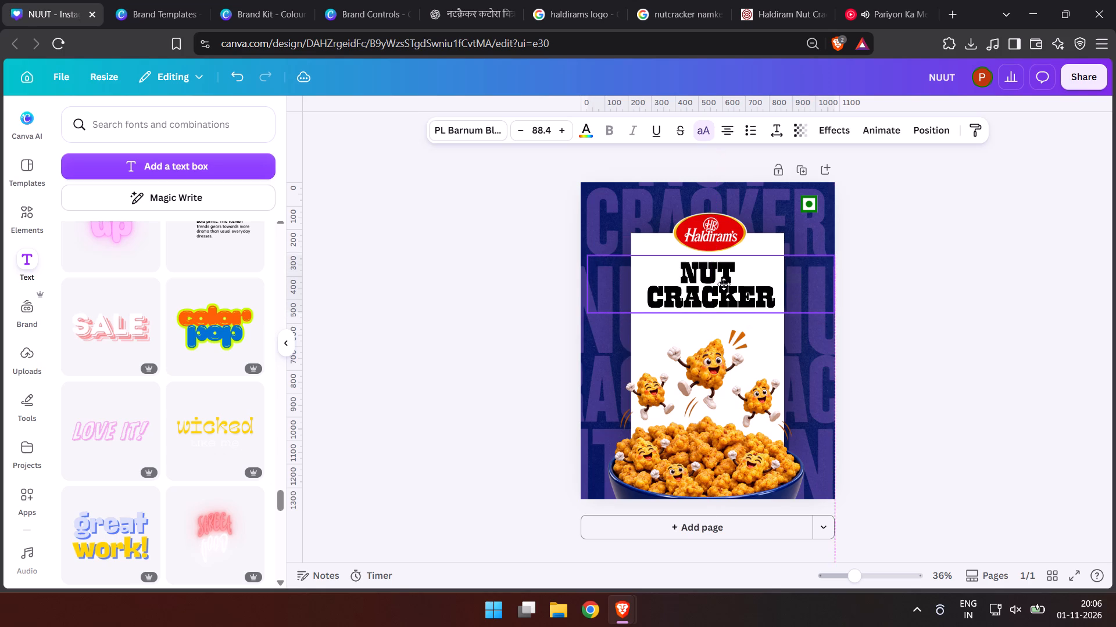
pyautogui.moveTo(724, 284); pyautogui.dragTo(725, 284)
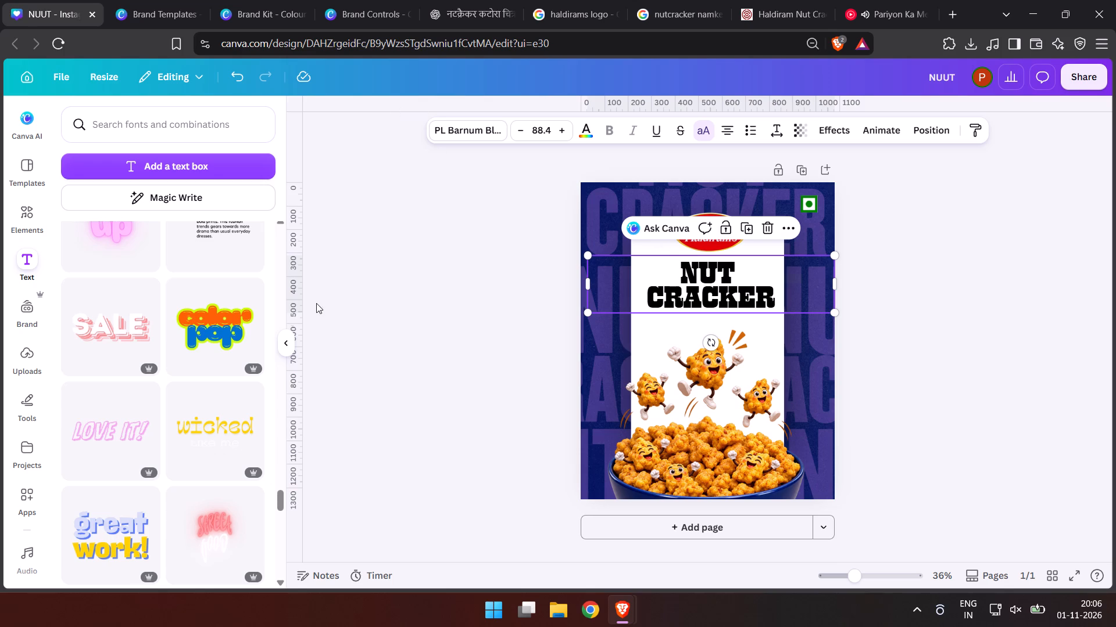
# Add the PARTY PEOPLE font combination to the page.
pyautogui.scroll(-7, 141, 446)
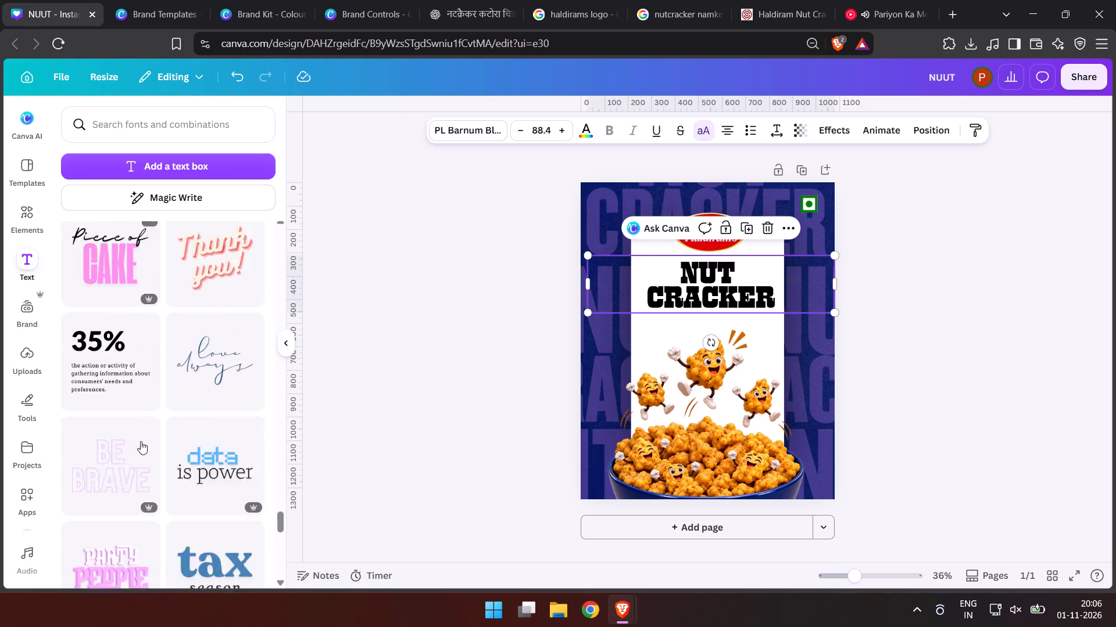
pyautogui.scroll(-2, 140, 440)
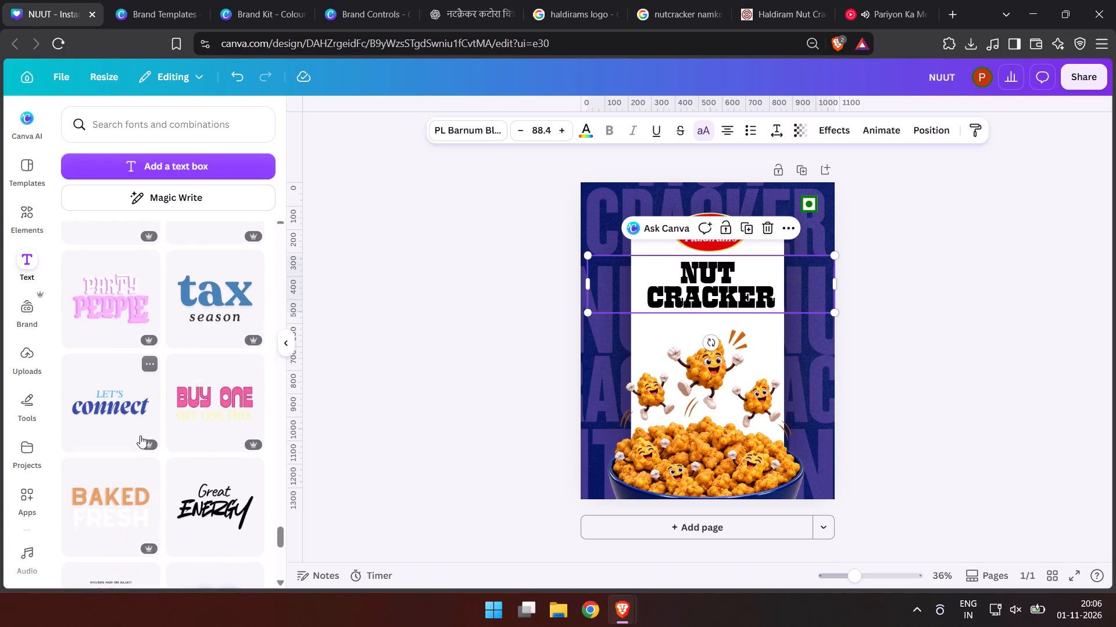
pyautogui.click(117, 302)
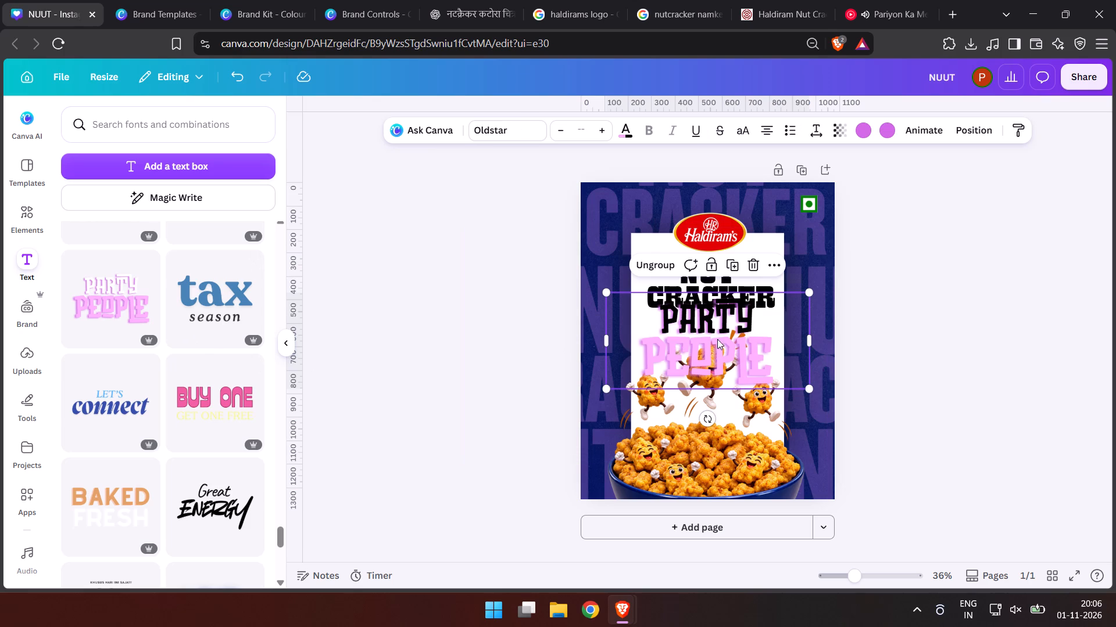
# Delete the NUT CRACKER heading in PL Barnum Block from the white panel.
pyautogui.click(728, 282)
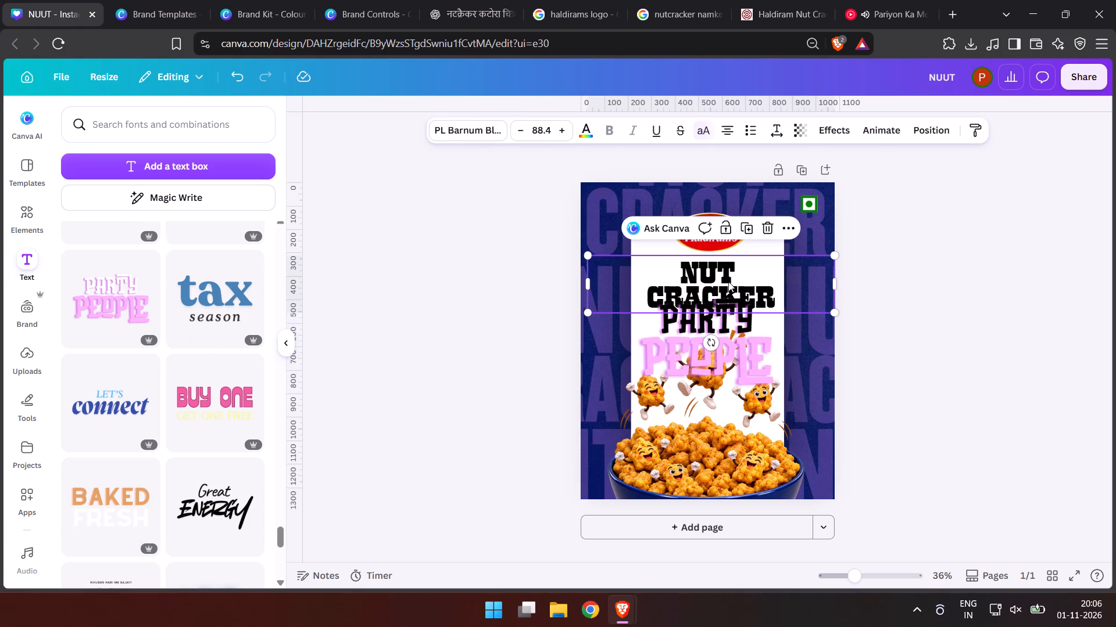
pyautogui.press('Home')
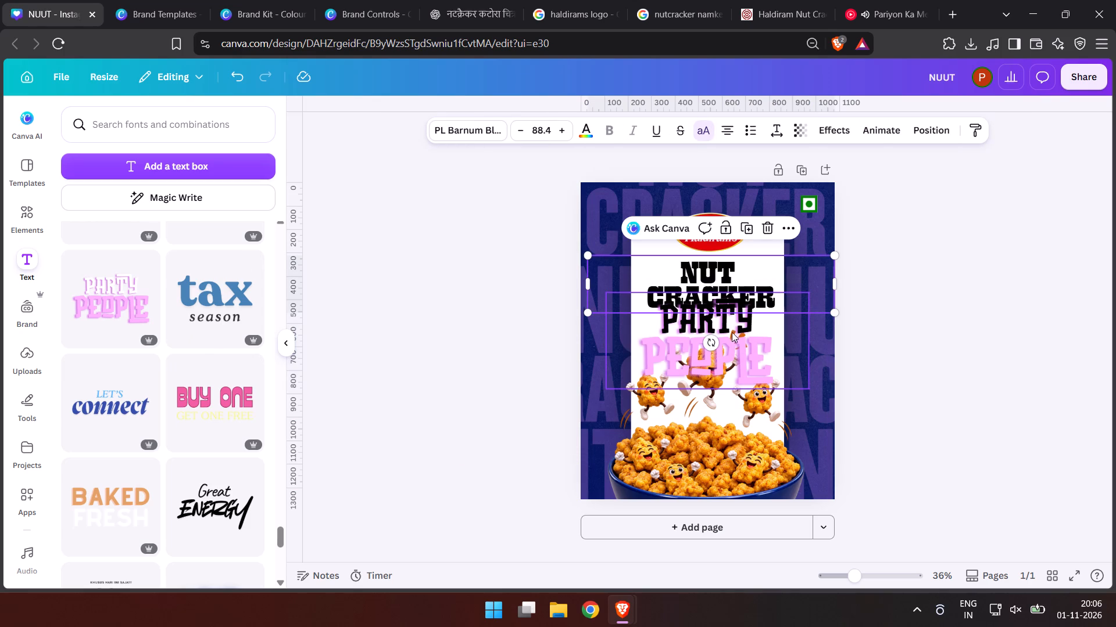
pyautogui.press('BackSpace')
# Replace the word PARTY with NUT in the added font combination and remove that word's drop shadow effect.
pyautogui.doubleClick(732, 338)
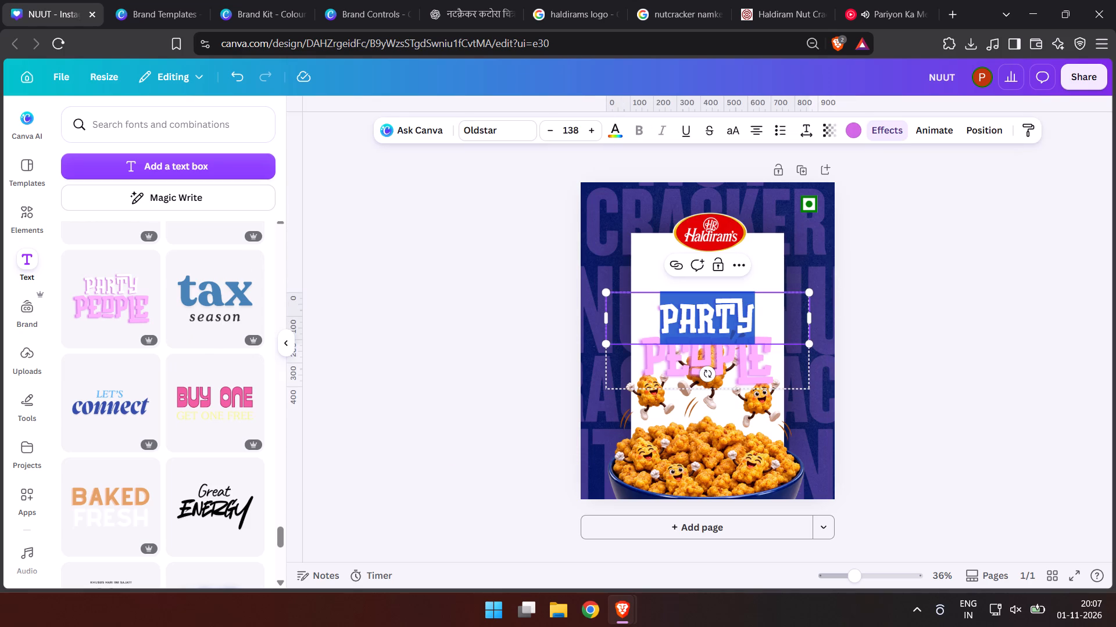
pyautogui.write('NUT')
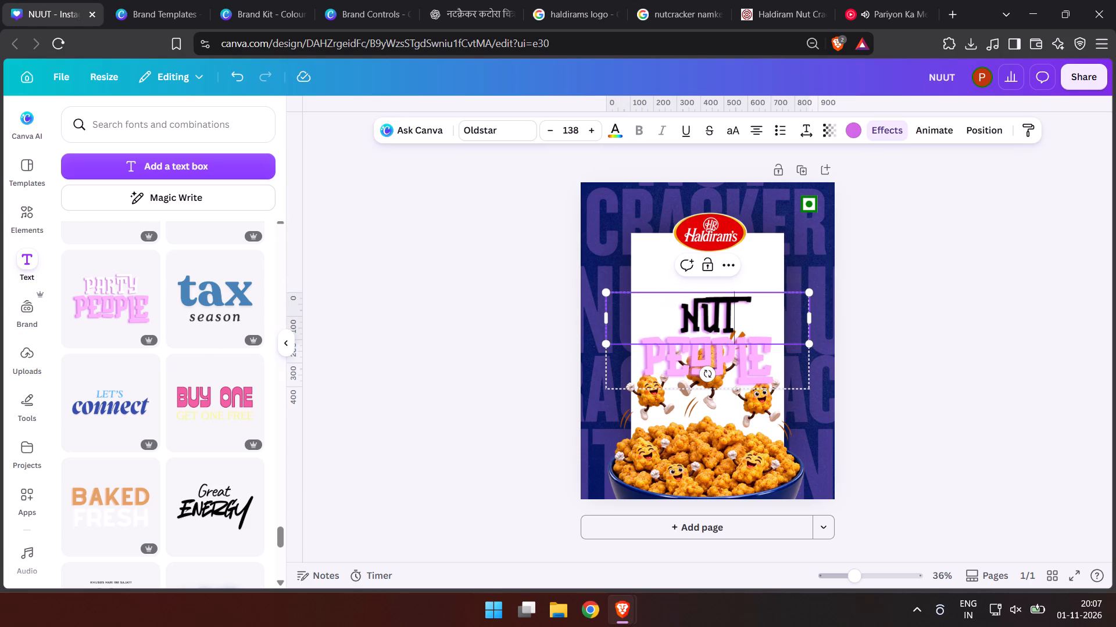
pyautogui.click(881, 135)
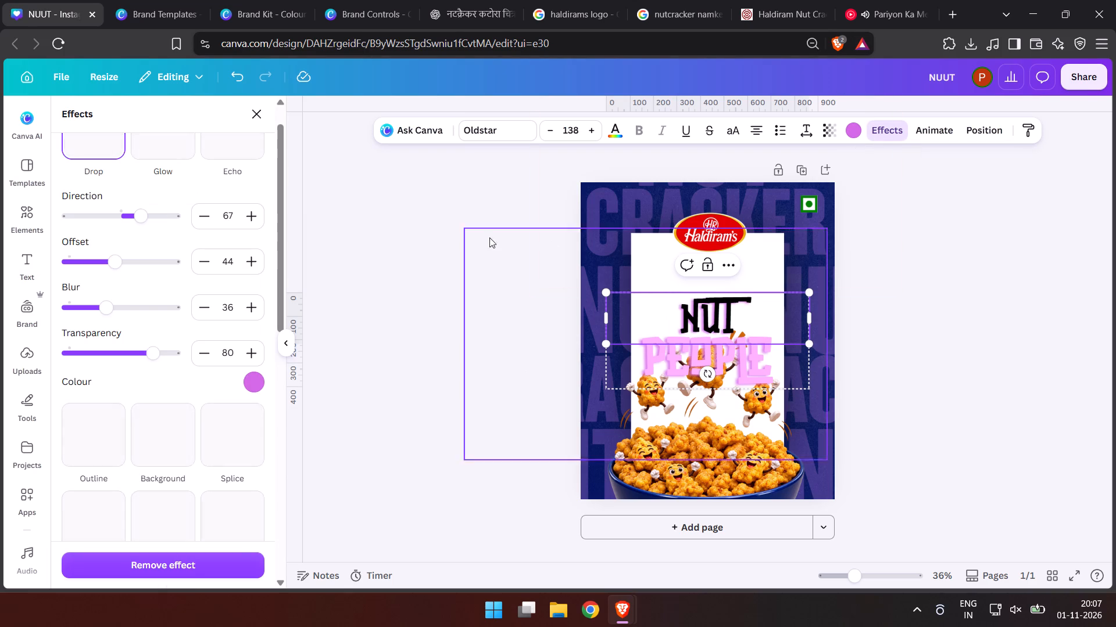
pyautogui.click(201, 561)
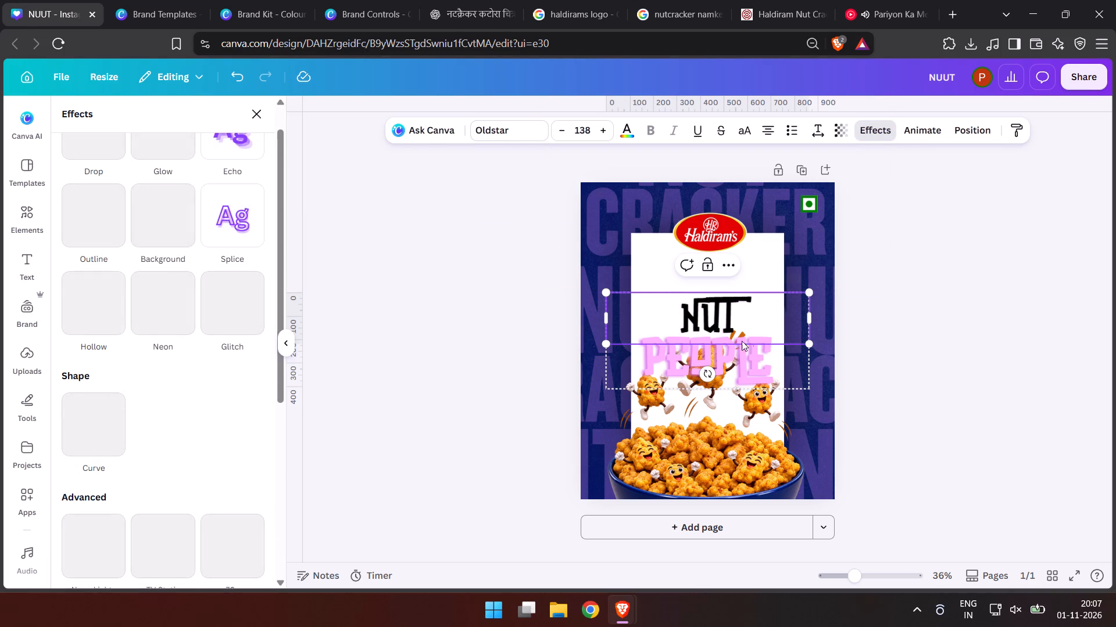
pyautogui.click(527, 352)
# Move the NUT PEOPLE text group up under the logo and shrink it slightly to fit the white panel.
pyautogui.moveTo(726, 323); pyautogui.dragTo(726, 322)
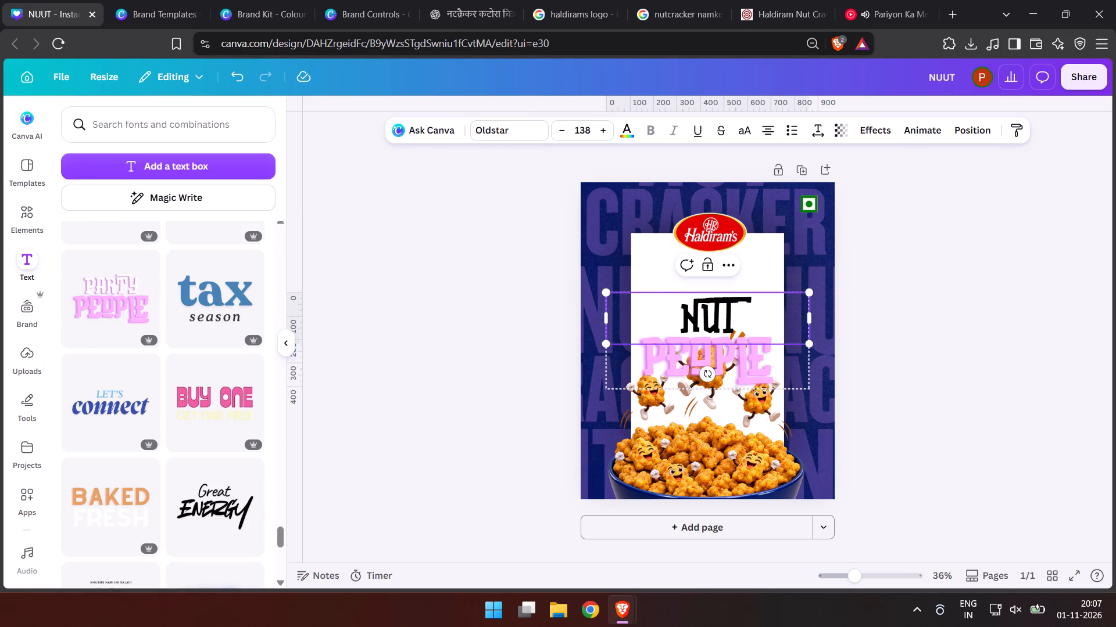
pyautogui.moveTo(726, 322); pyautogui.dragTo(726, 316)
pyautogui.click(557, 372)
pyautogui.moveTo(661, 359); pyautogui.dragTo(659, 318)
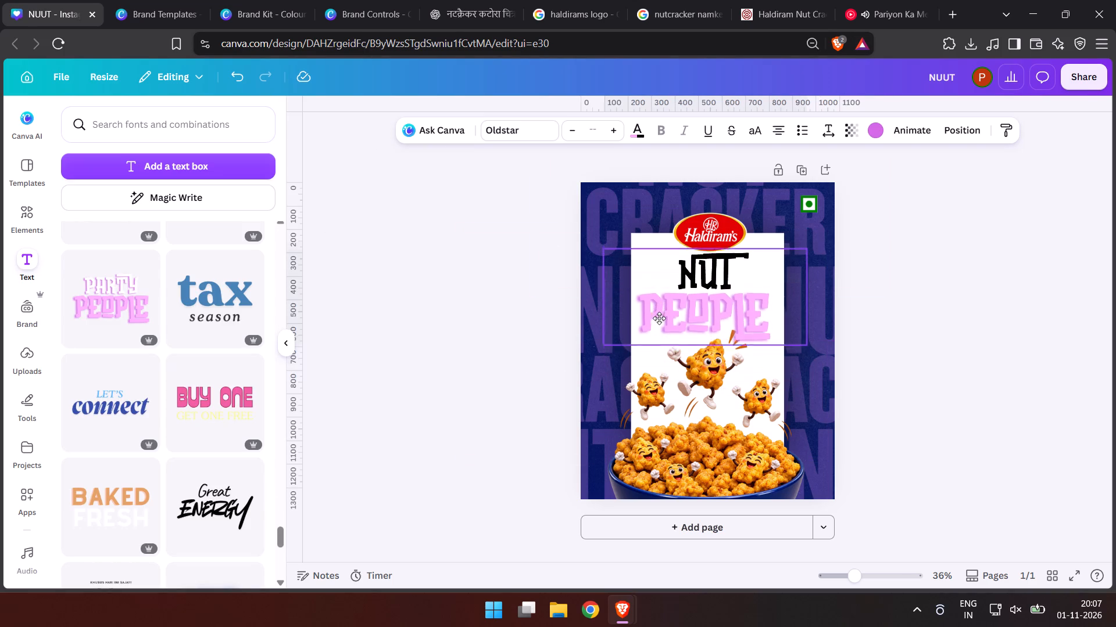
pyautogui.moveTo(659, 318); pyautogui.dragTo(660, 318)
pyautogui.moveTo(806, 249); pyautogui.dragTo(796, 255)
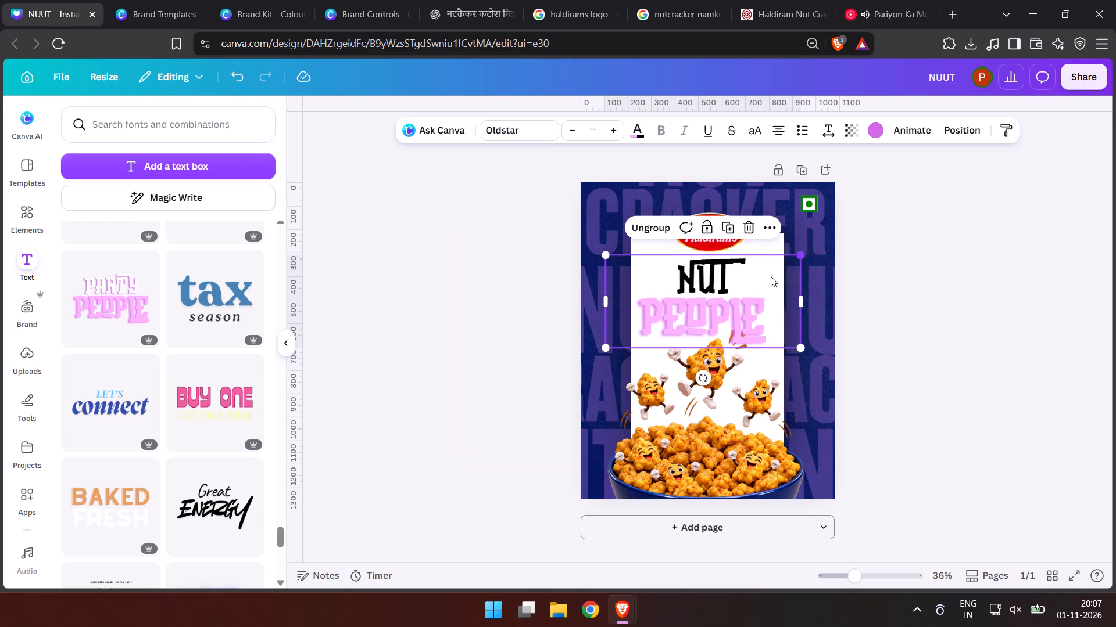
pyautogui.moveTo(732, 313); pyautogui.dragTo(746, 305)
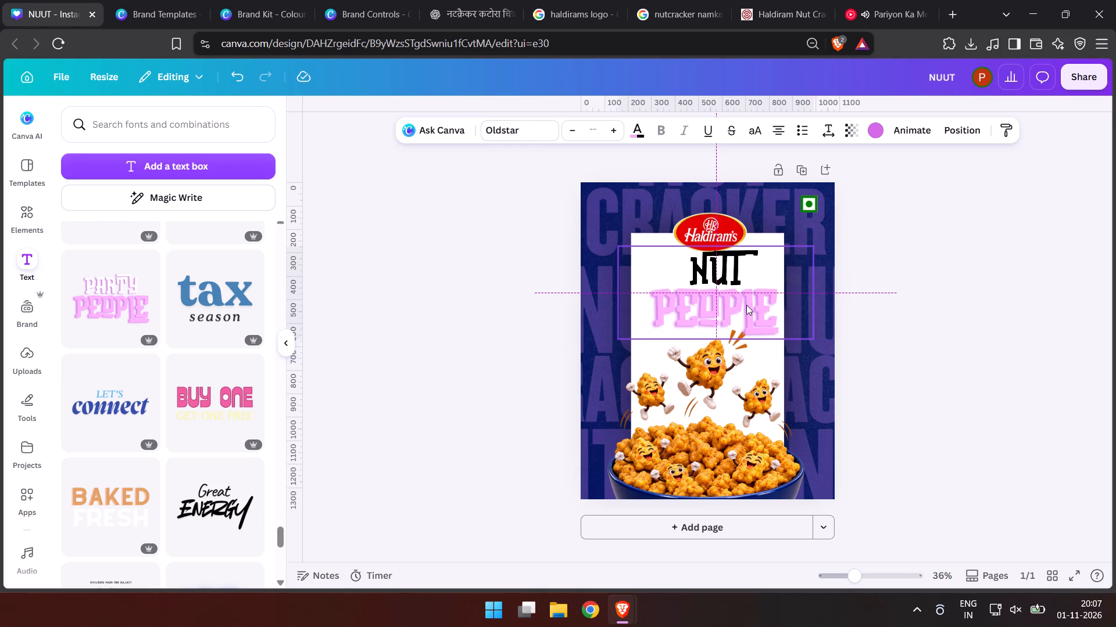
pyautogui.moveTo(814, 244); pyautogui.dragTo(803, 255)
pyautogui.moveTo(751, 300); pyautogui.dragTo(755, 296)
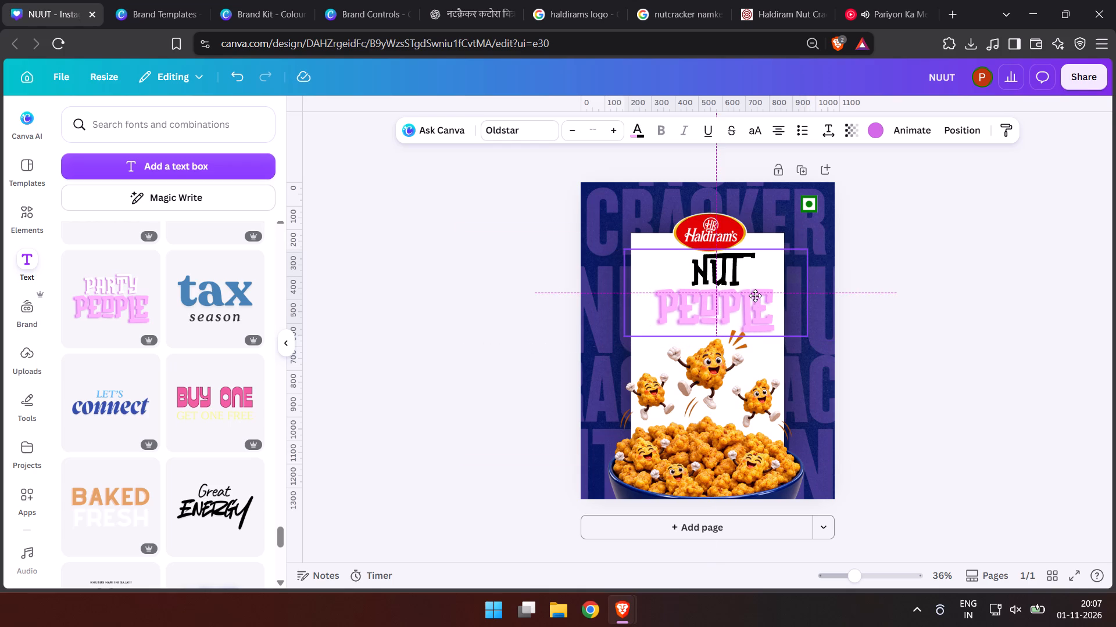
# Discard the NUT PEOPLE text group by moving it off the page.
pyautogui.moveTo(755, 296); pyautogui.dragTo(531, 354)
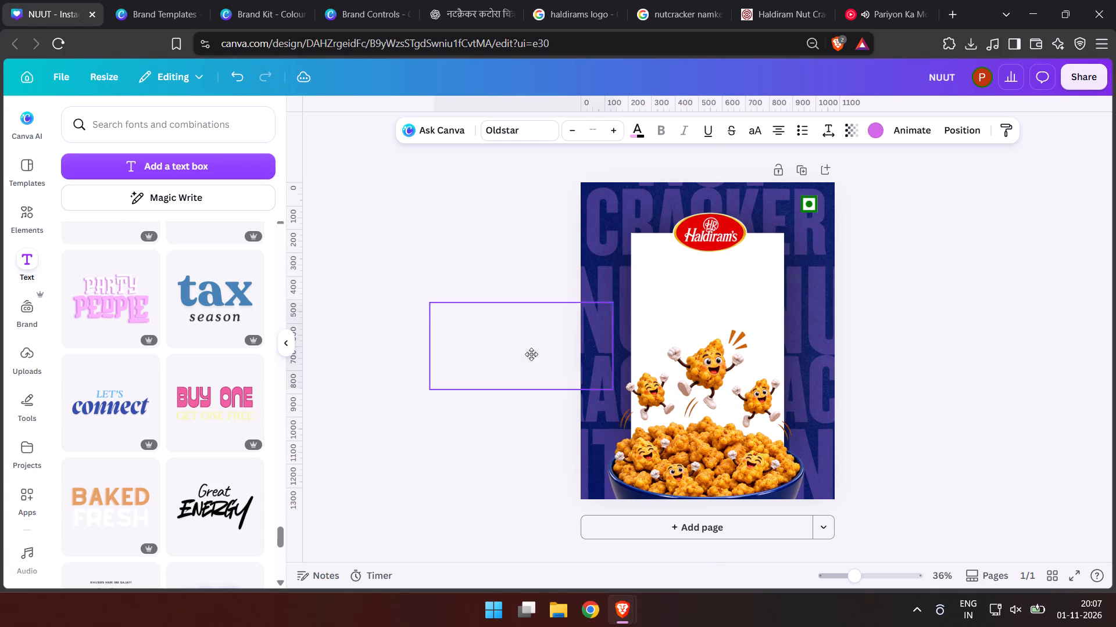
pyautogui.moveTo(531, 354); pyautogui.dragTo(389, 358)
pyautogui.scroll(-4, 196, 389)
pyautogui.scroll(3, 197, 388)
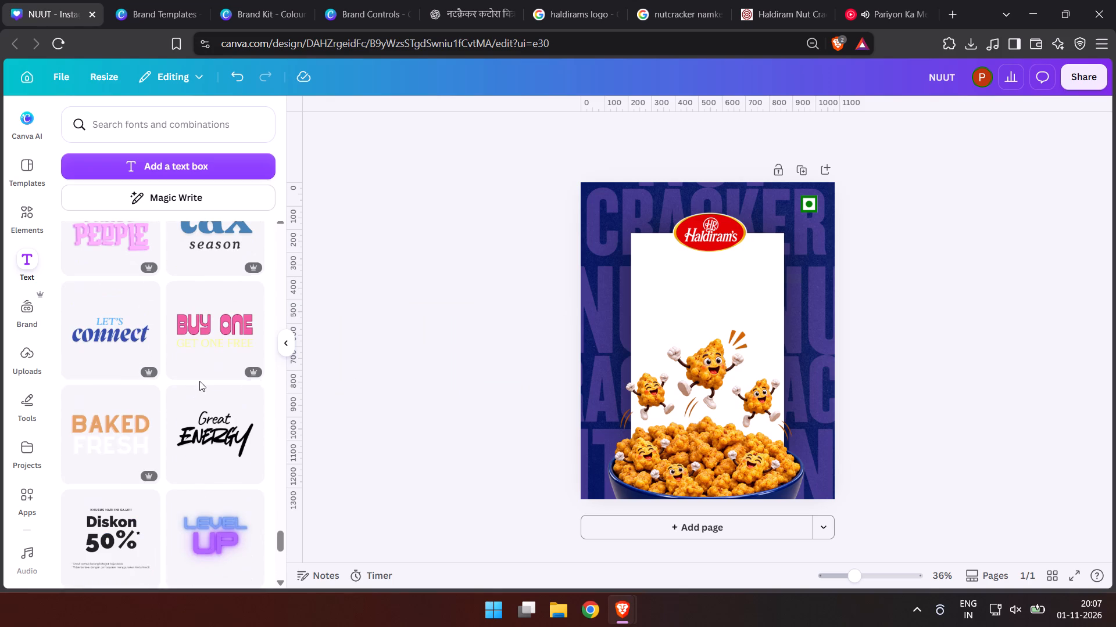
pyautogui.scroll(-4, 194, 412)
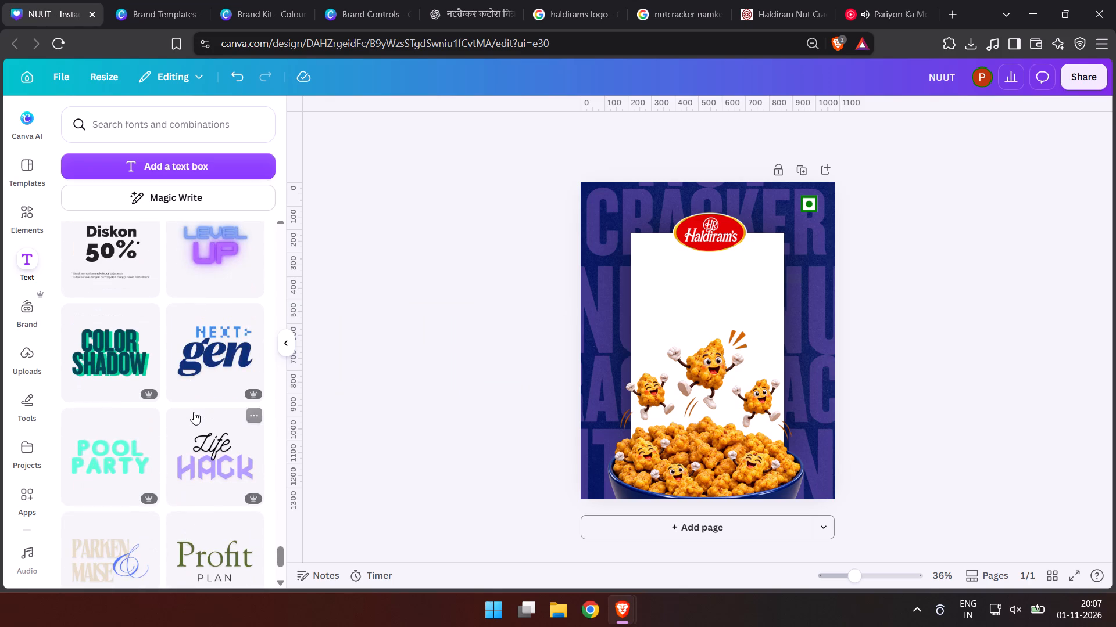
pyautogui.scroll(-3, 193, 410)
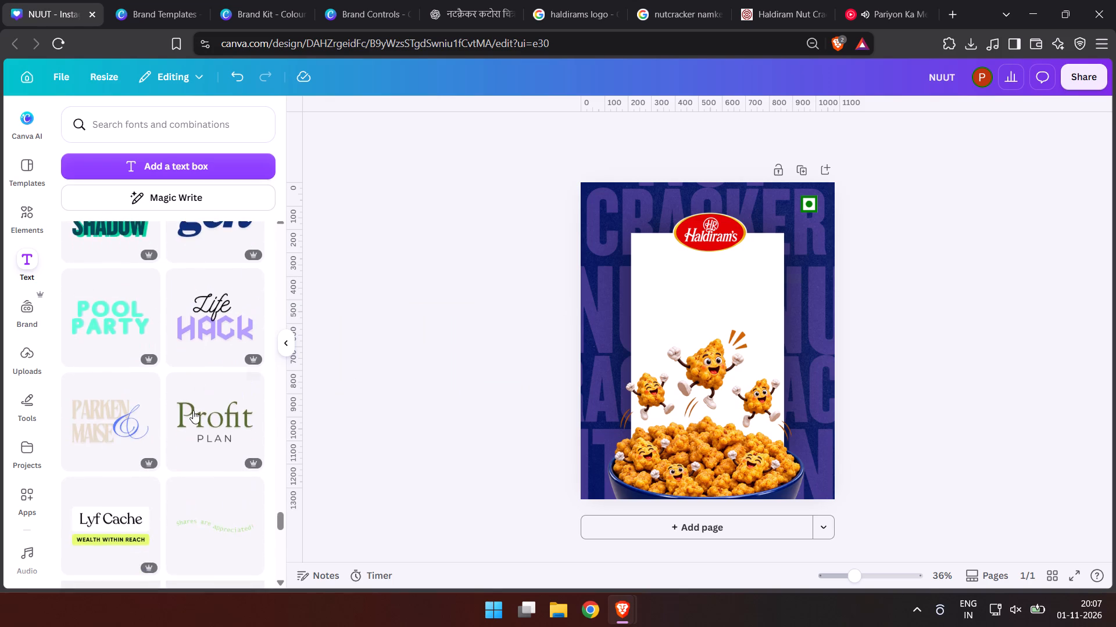
pyautogui.scroll(-6, 193, 410)
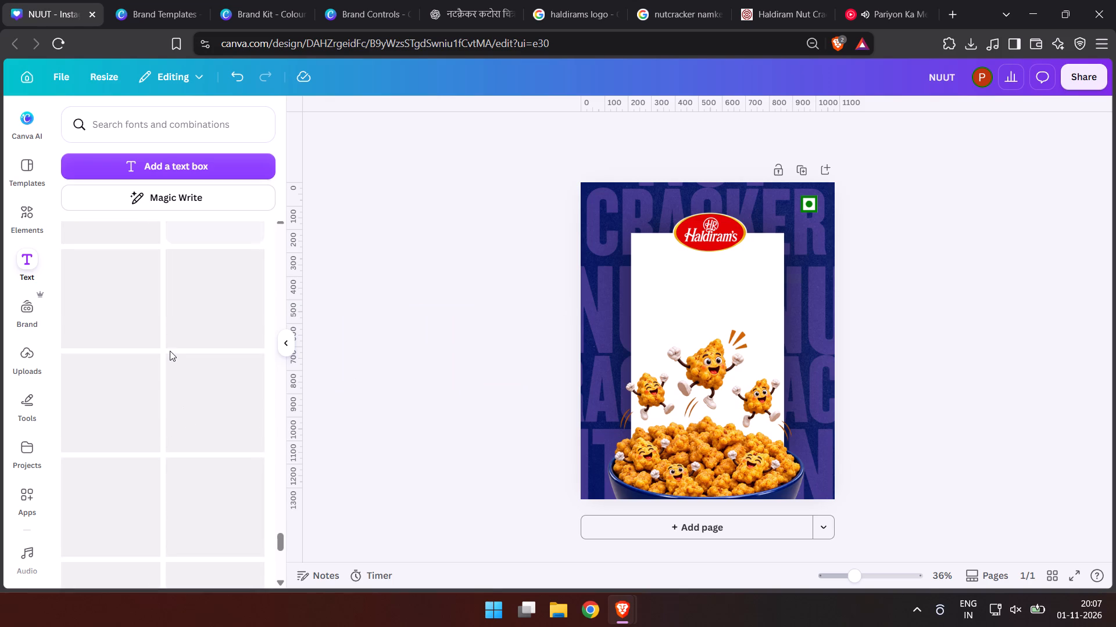
pyautogui.scroll(3, 170, 351)
pyautogui.scroll(-1, 155, 351)
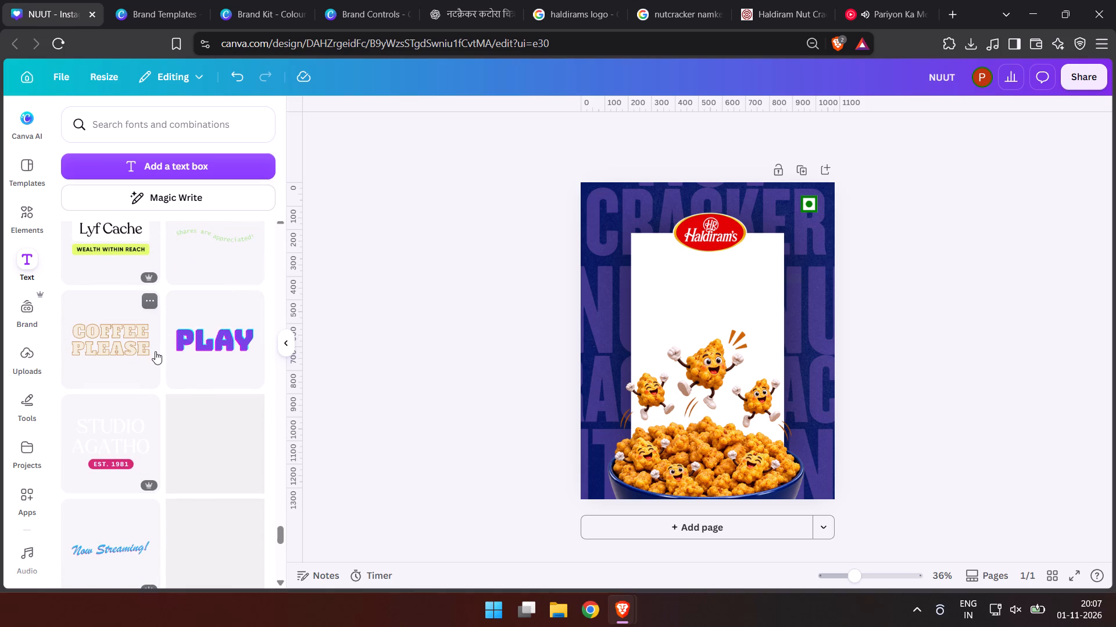
pyautogui.scroll(-5, 187, 406)
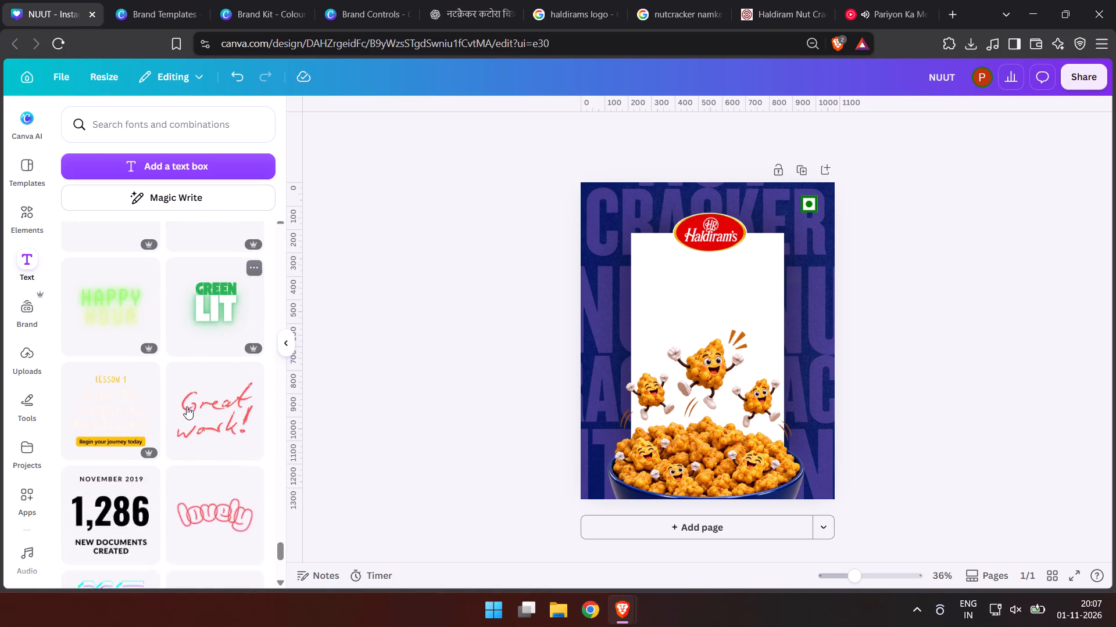
pyautogui.scroll(-4, 183, 406)
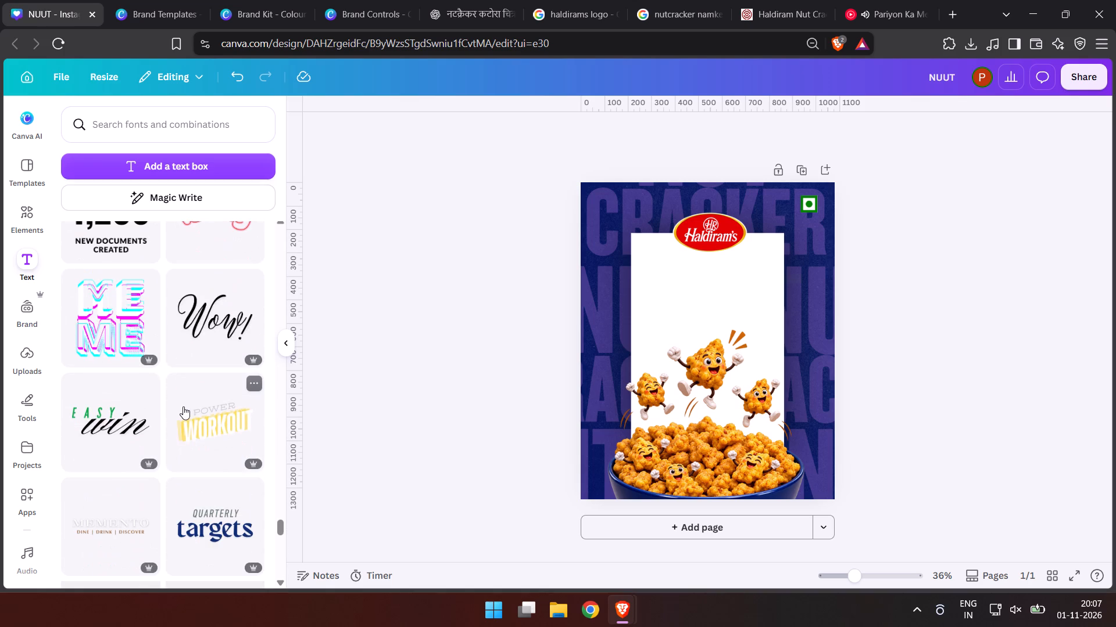
pyautogui.scroll(-2, 183, 406)
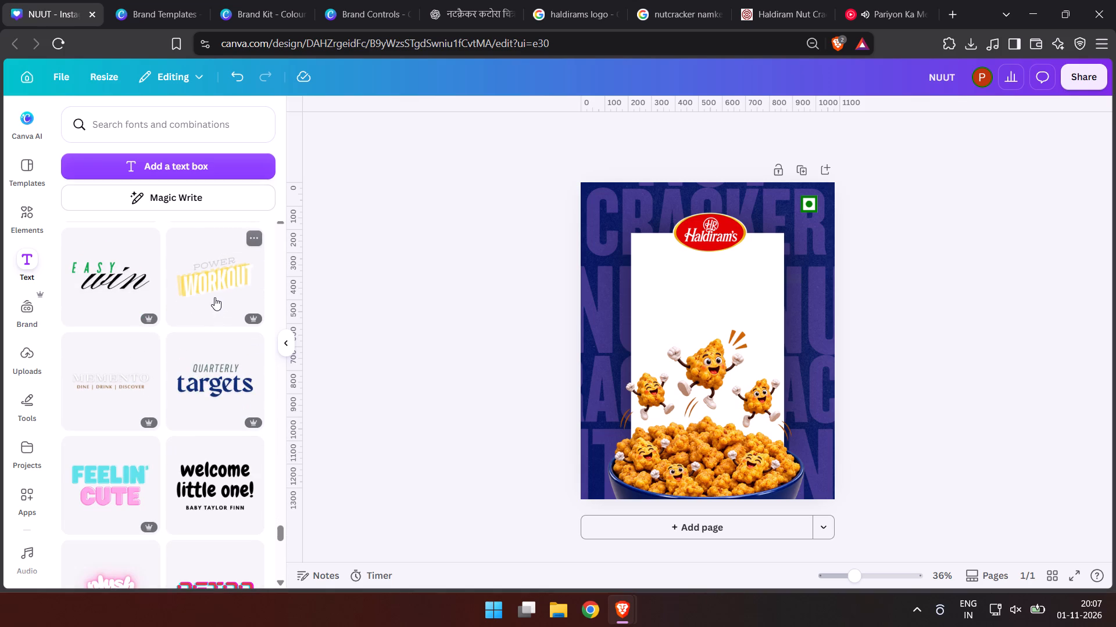
pyautogui.scroll(-2, 206, 293)
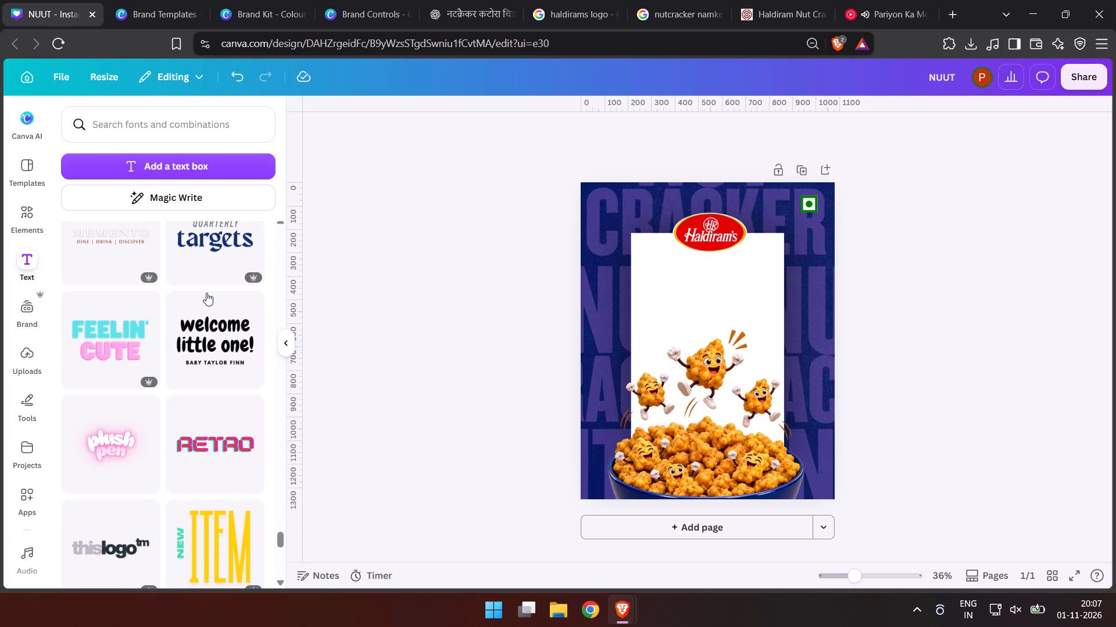
pyautogui.scroll(-2, 133, 341)
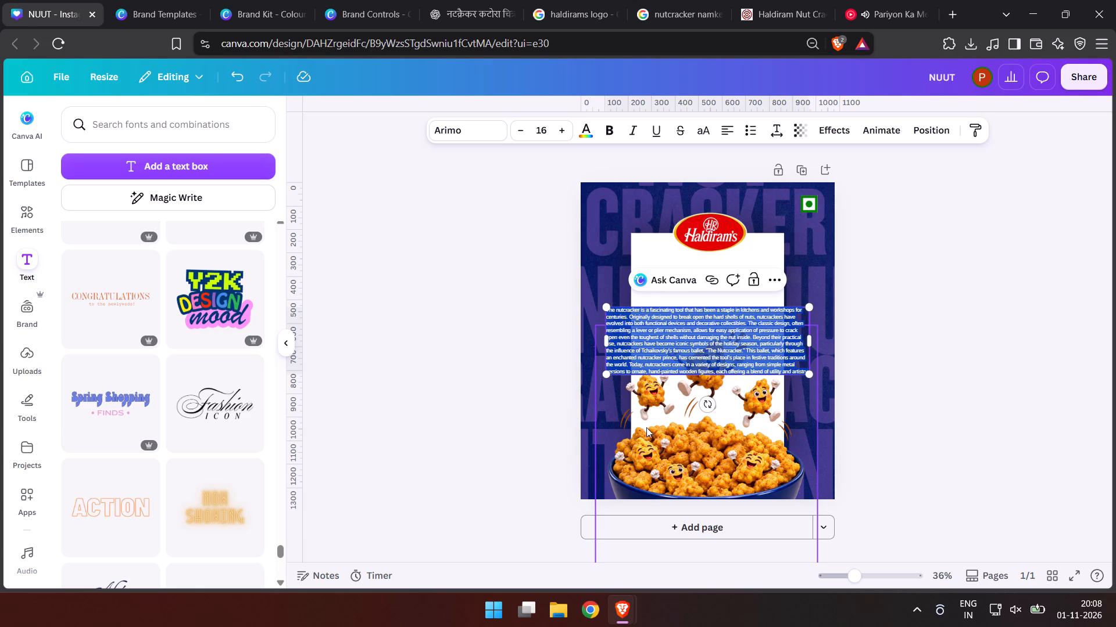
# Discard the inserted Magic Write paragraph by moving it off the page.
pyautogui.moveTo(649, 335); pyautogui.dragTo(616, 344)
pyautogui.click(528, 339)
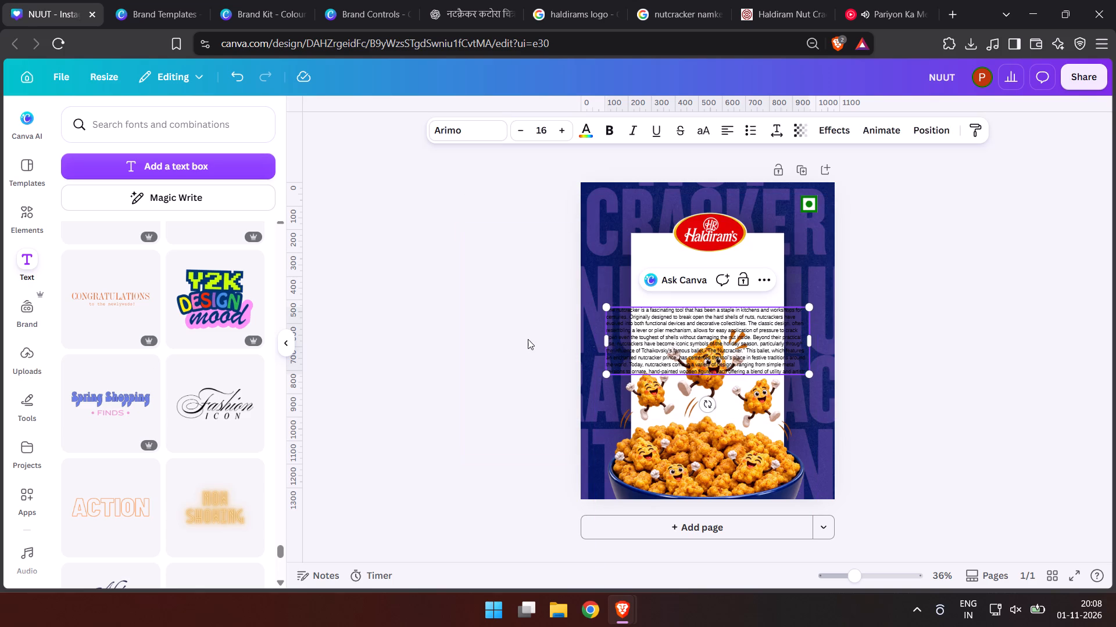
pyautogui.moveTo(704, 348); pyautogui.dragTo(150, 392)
# Browse further font combinations for the heading.
pyautogui.scroll(-3, 146, 392)
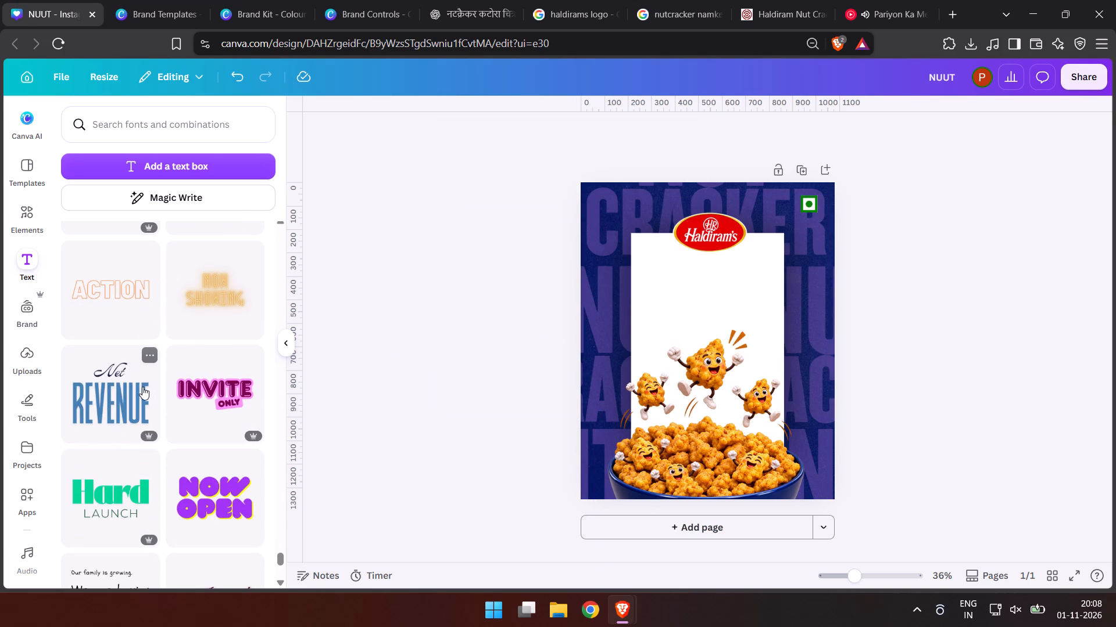
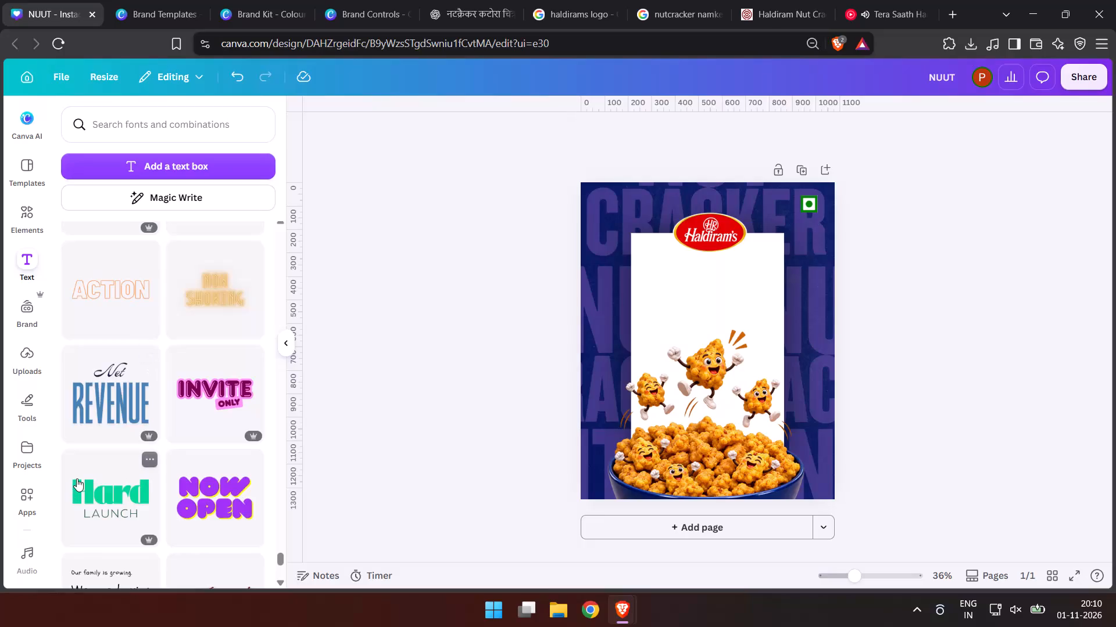
# Browse more font combinations for a suitable NUT CRACKER heading style.
pyautogui.scroll(-2, 77, 487)
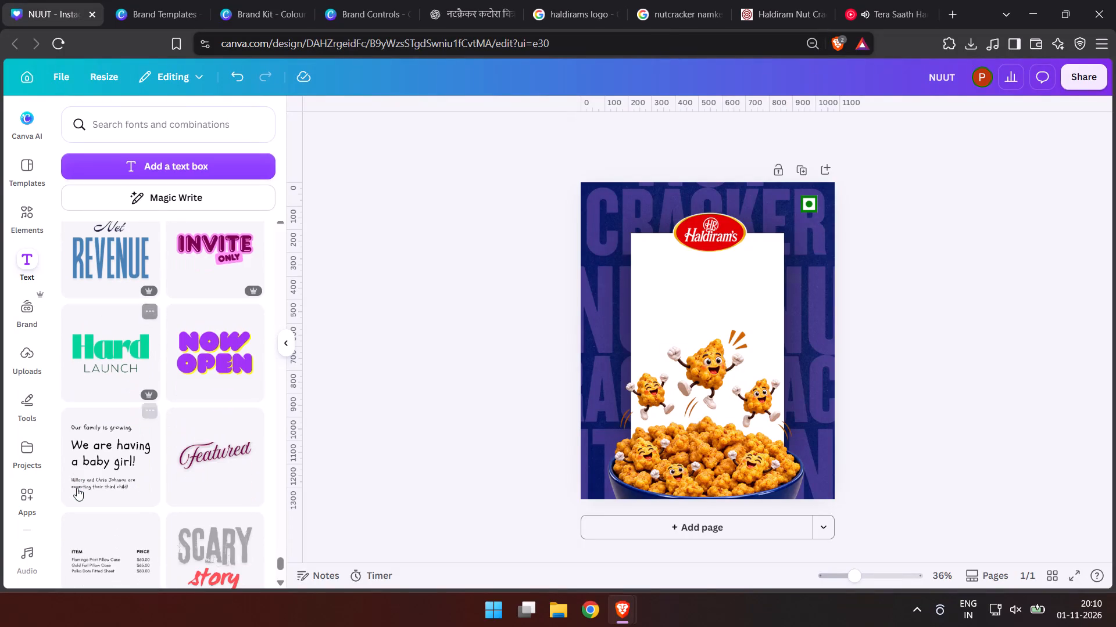
pyautogui.scroll(-10, 77, 488)
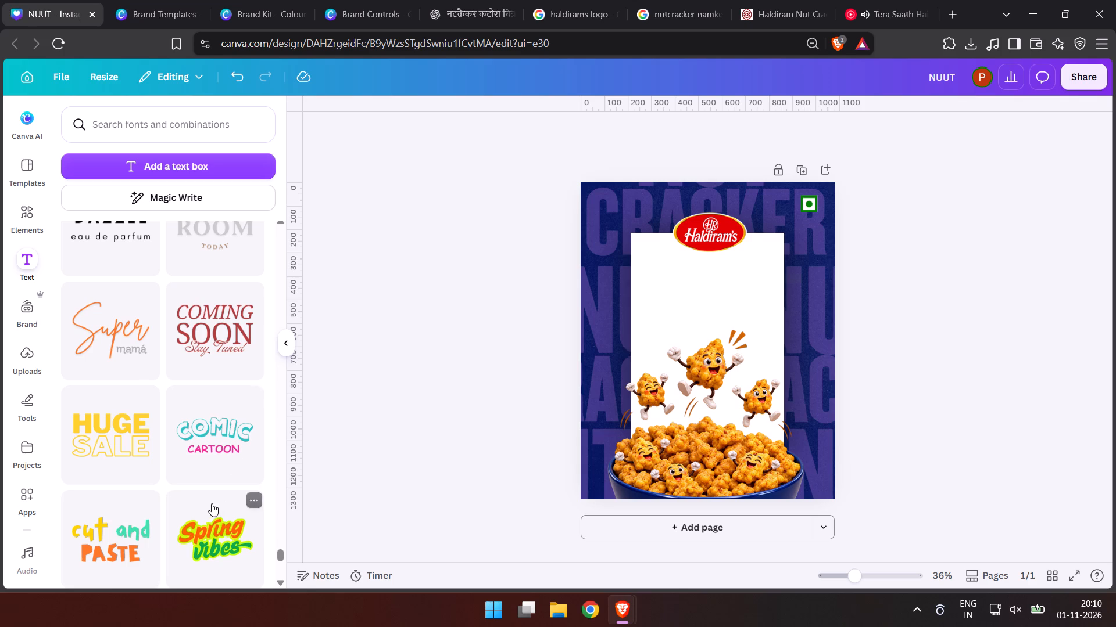
pyautogui.scroll(-1, 142, 398)
pyautogui.scroll(1, 142, 398)
pyautogui.scroll(-4, 142, 398)
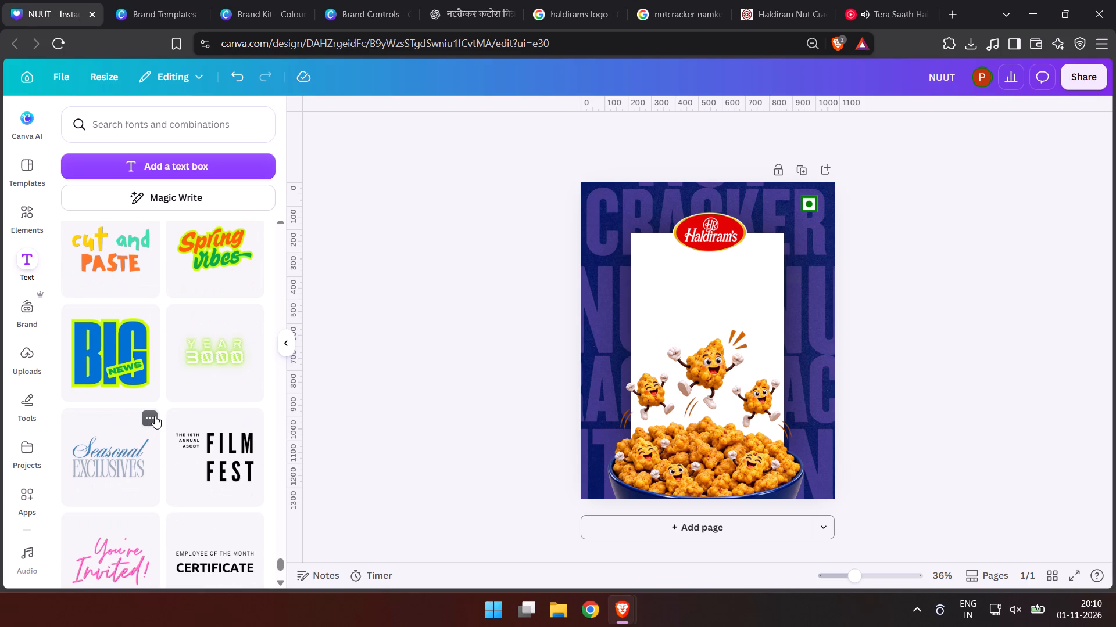
pyautogui.scroll(1, 155, 415)
pyautogui.scroll(-5, 155, 415)
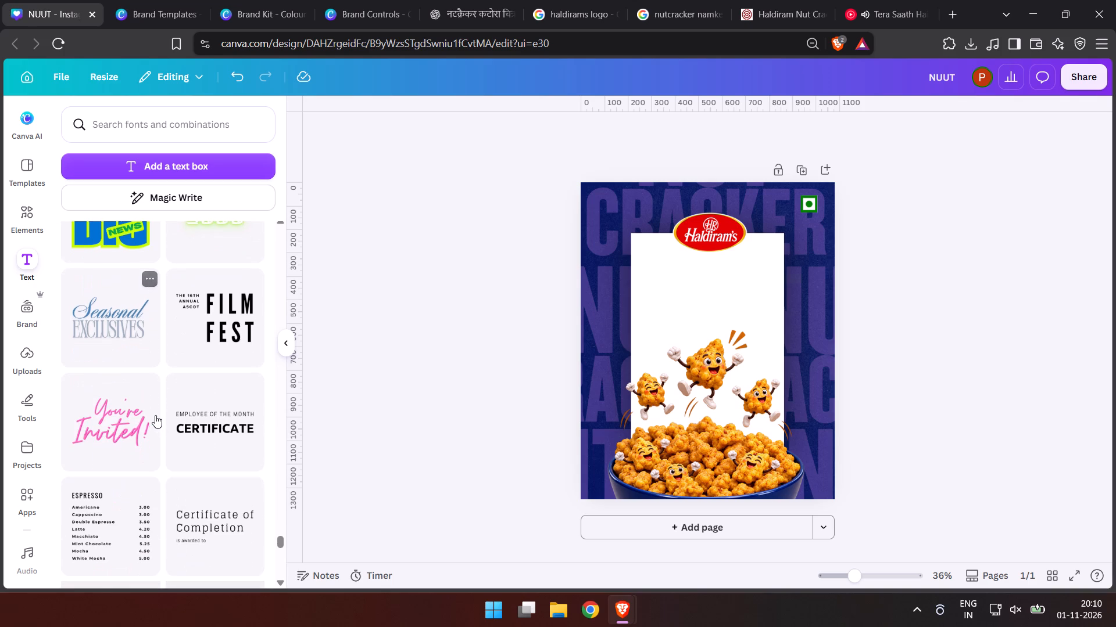
pyautogui.scroll(-2, 155, 415)
pyautogui.scroll(1, 155, 415)
pyautogui.scroll(-3, 155, 415)
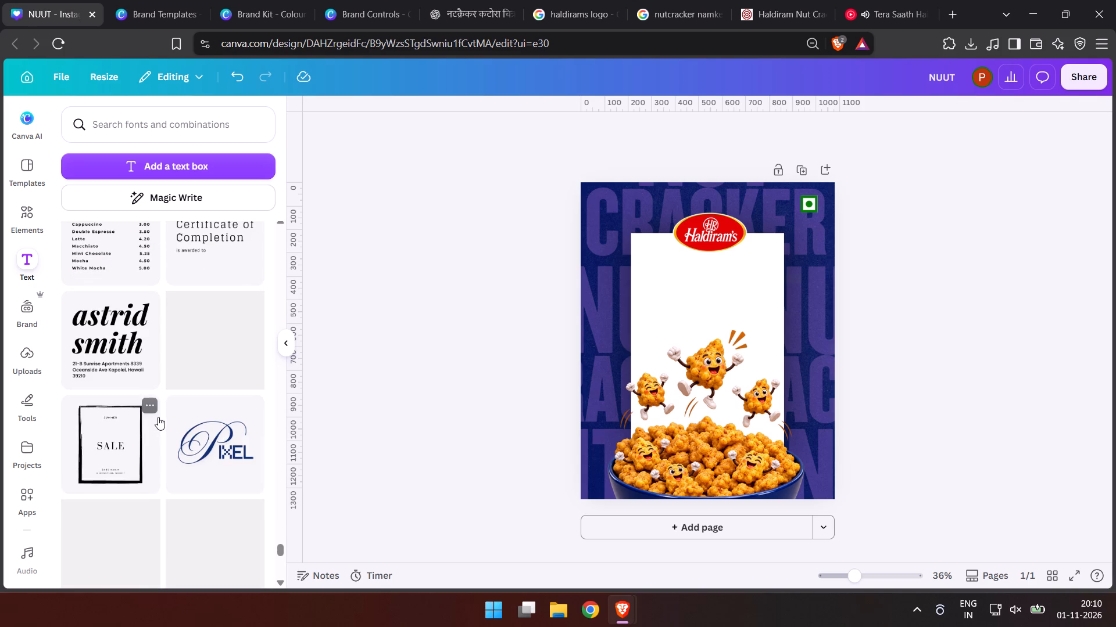
pyautogui.scroll(-2, 158, 417)
pyautogui.scroll(1, 158, 417)
pyautogui.scroll(-3, 158, 417)
pyautogui.scroll(1, 159, 417)
pyautogui.scroll(-7, 159, 417)
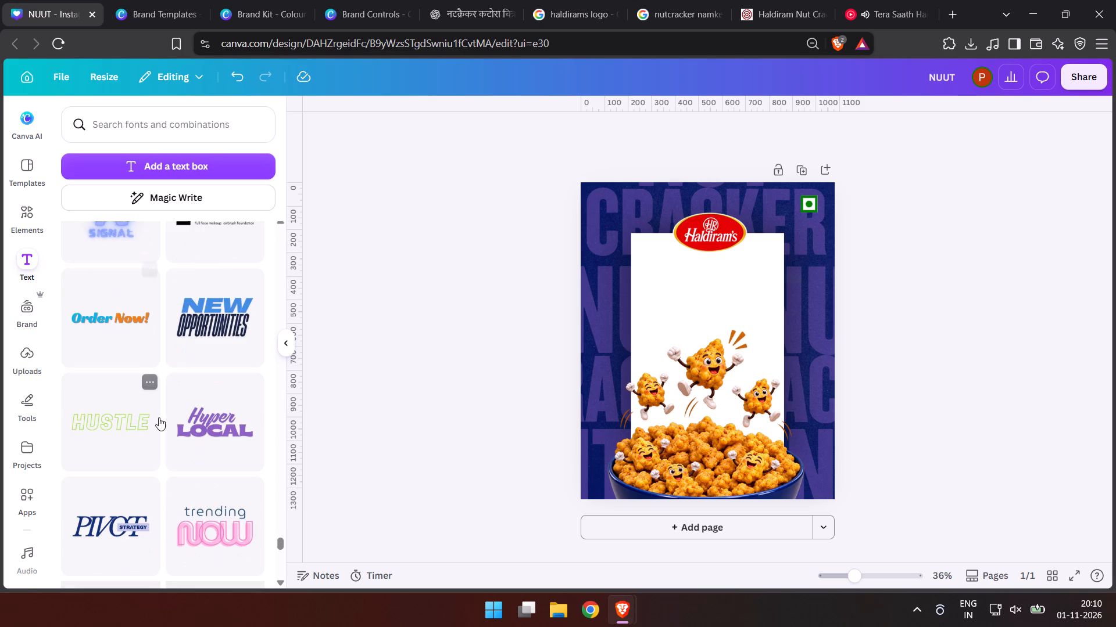
pyautogui.scroll(-9, 159, 417)
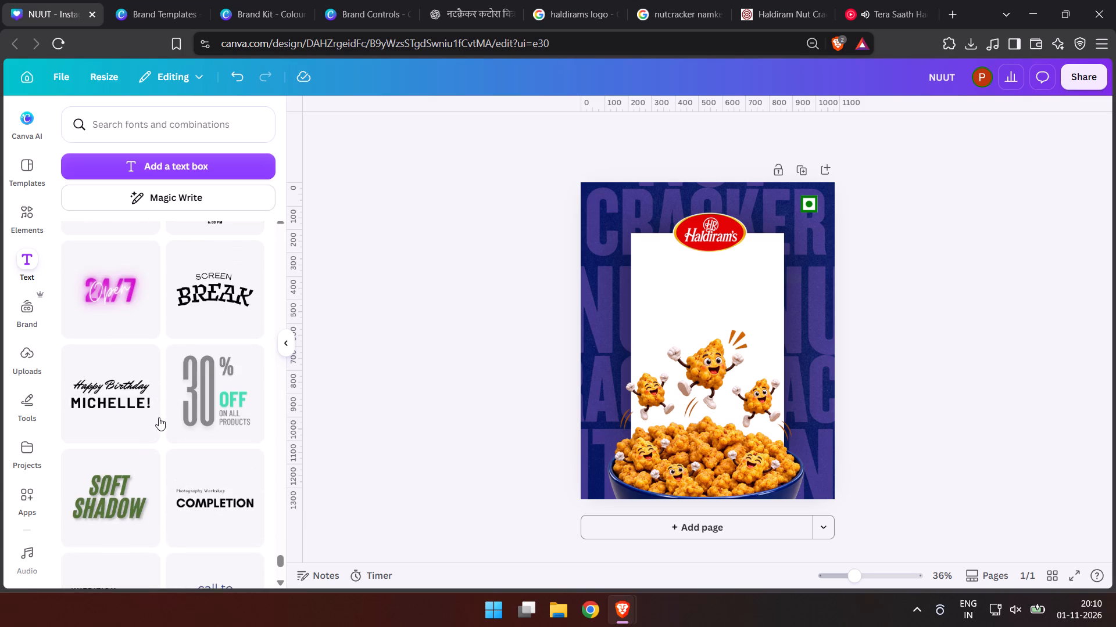
pyautogui.scroll(-7, 159, 417)
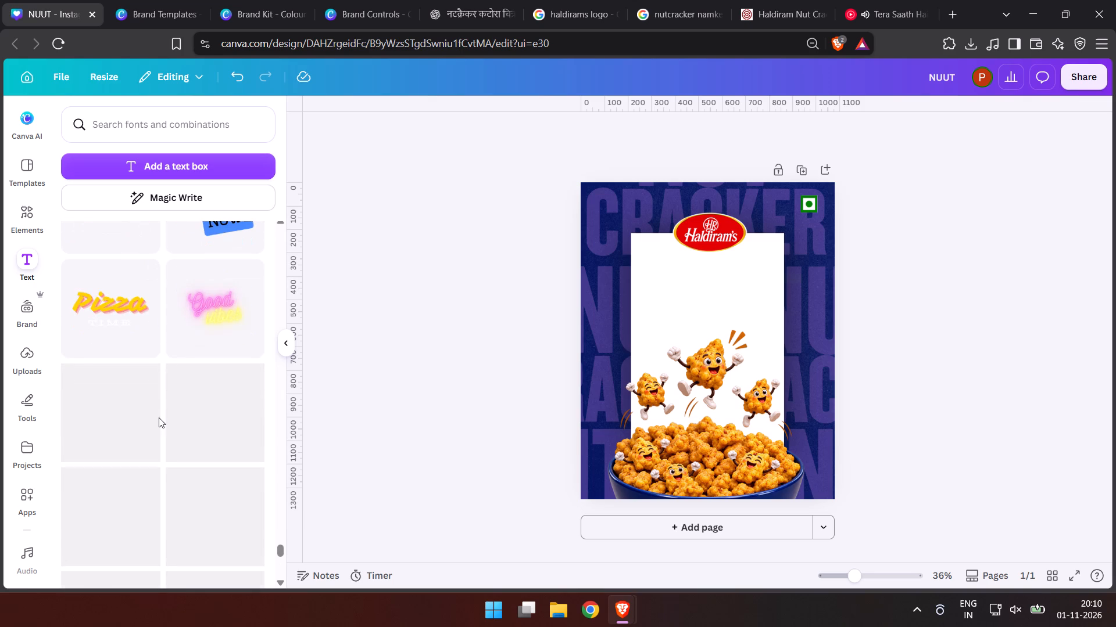
pyautogui.scroll(-4, 163, 442)
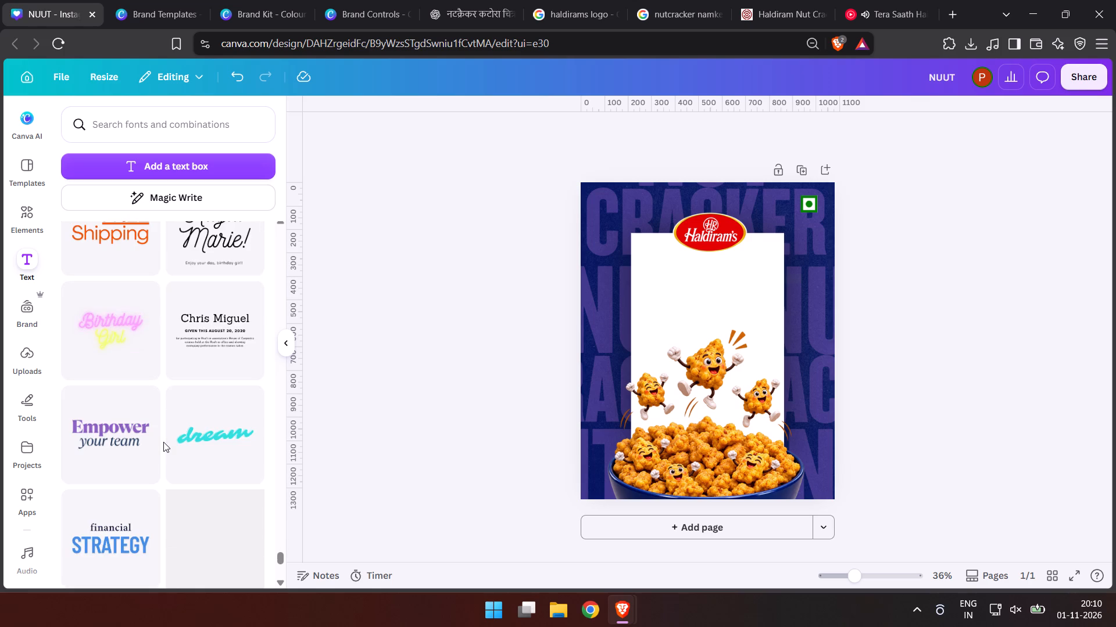
pyautogui.scroll(-10, 163, 442)
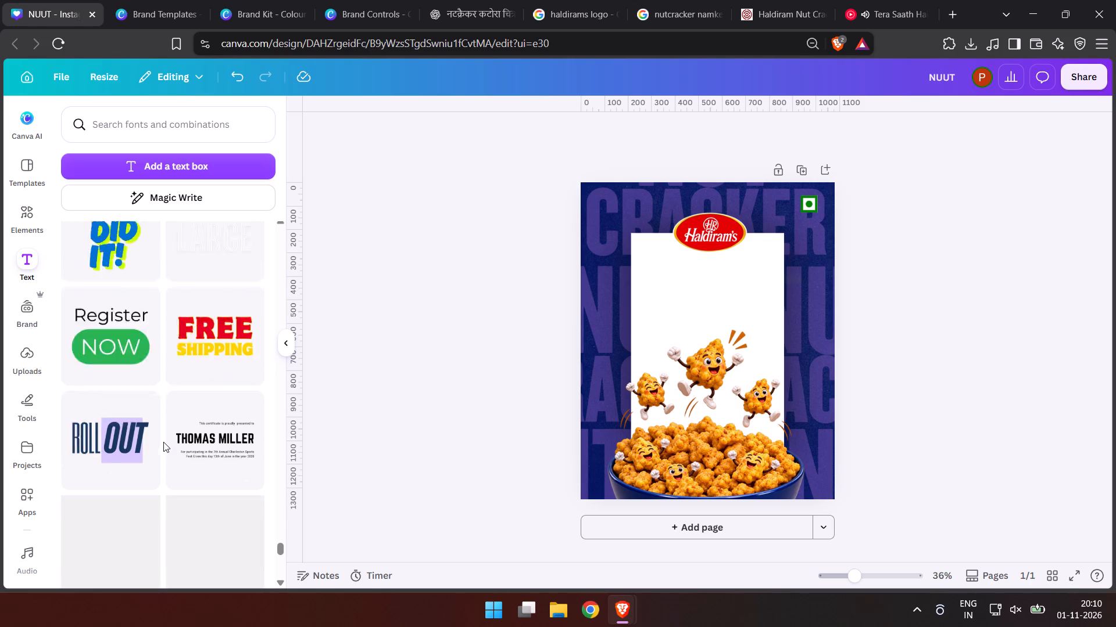
pyautogui.scroll(1, 163, 442)
pyautogui.scroll(-4, 163, 442)
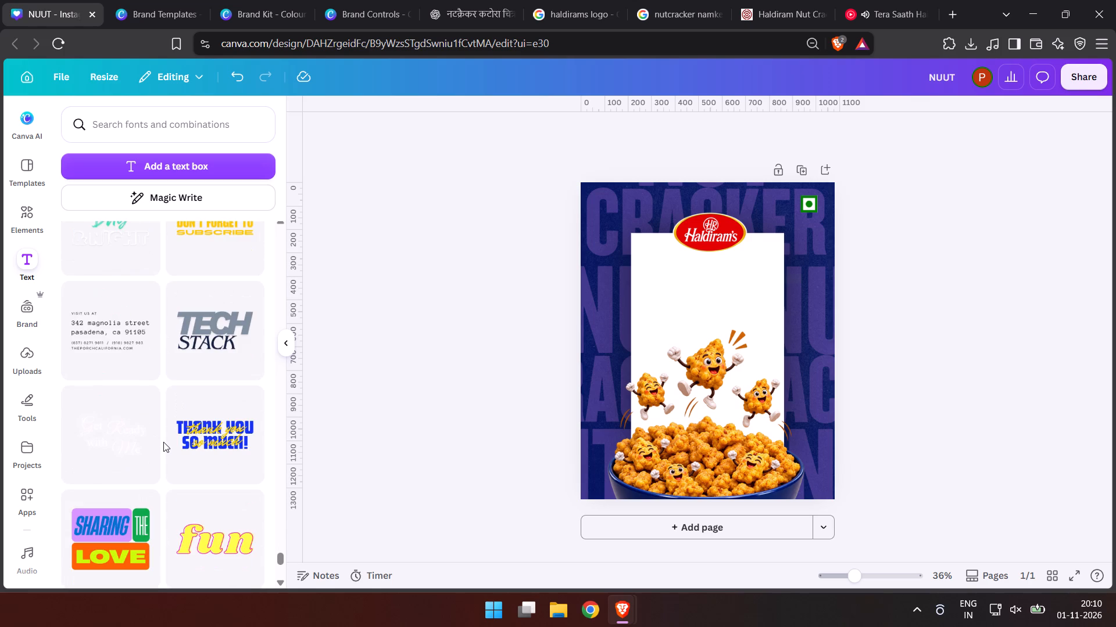
pyautogui.scroll(-3, 163, 442)
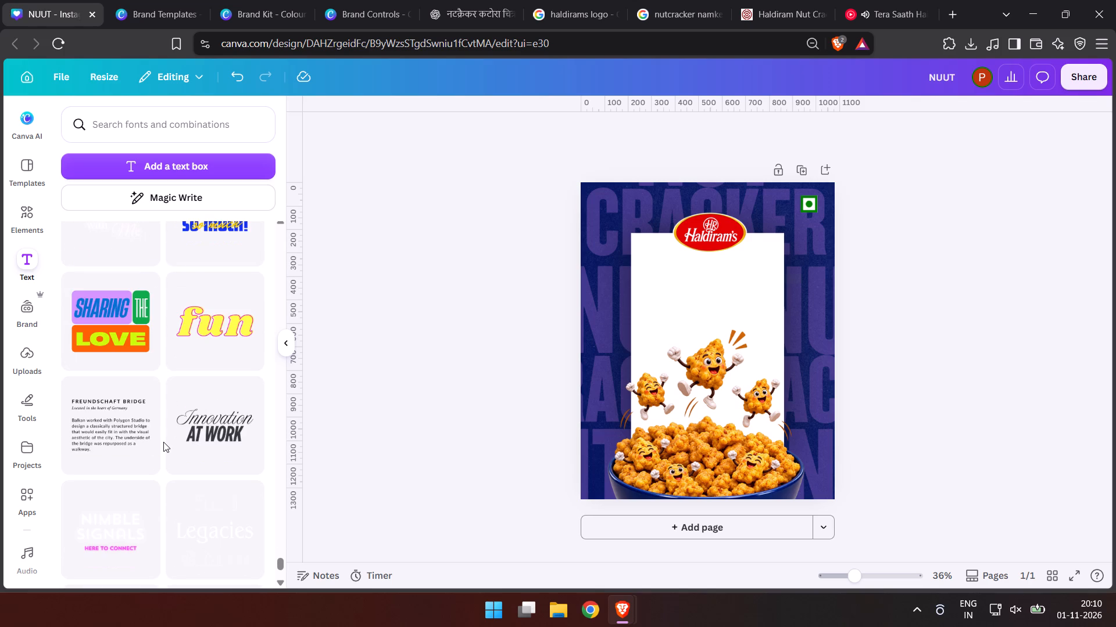
pyautogui.scroll(-3, 163, 442)
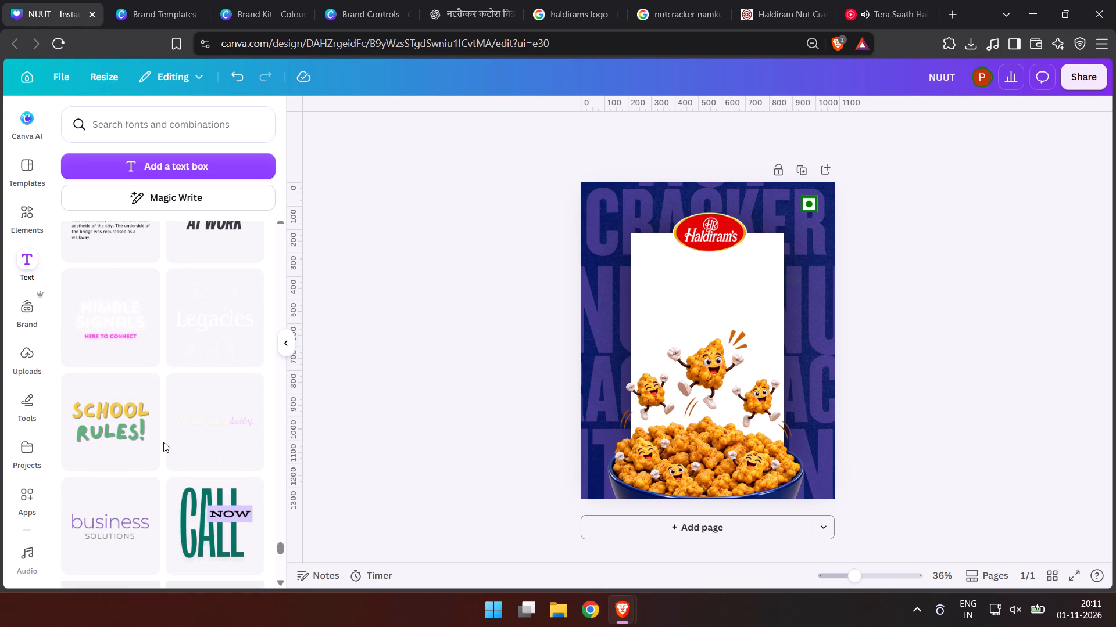
pyautogui.scroll(-4, 163, 442)
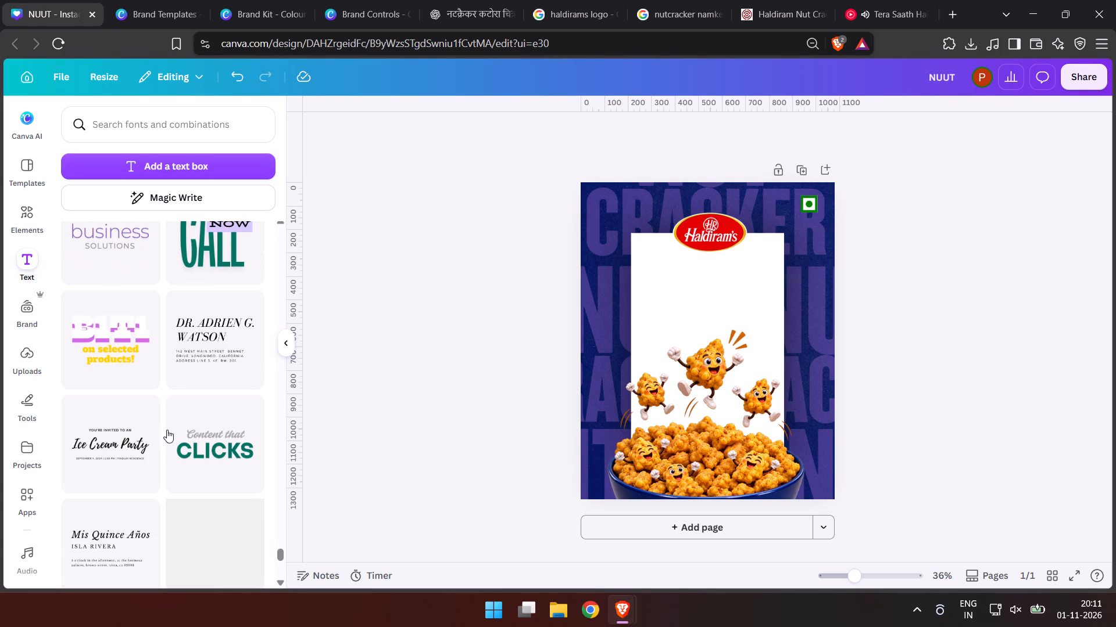
# Add a text box in the Sunborn font reading NUT CRACKER, with each word on its own line.
pyautogui.click(80, 161)
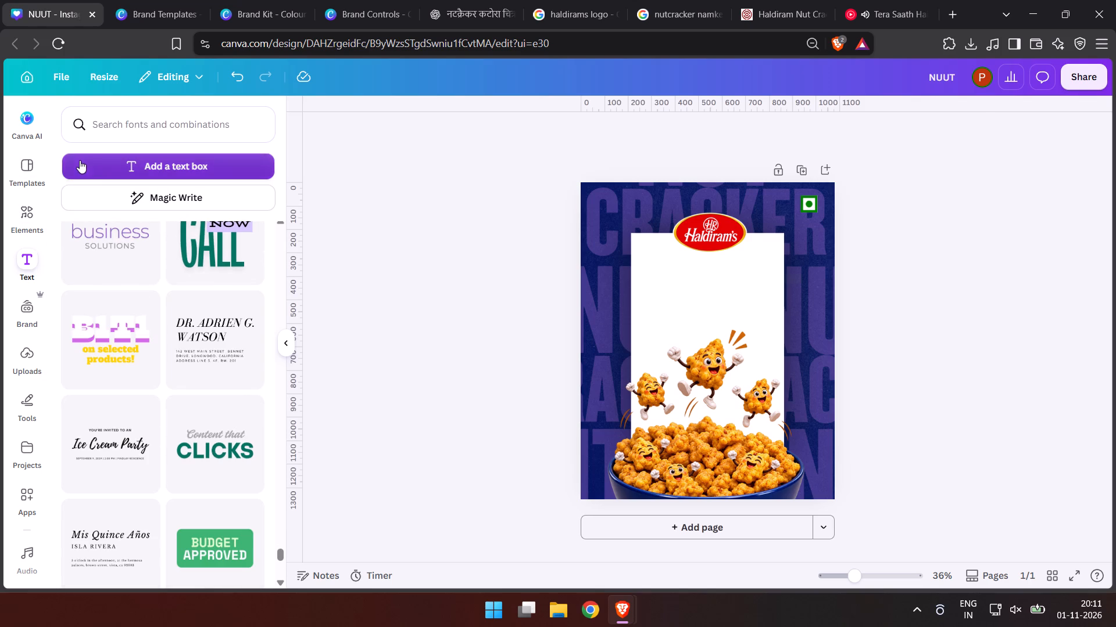
pyautogui.click(492, 132)
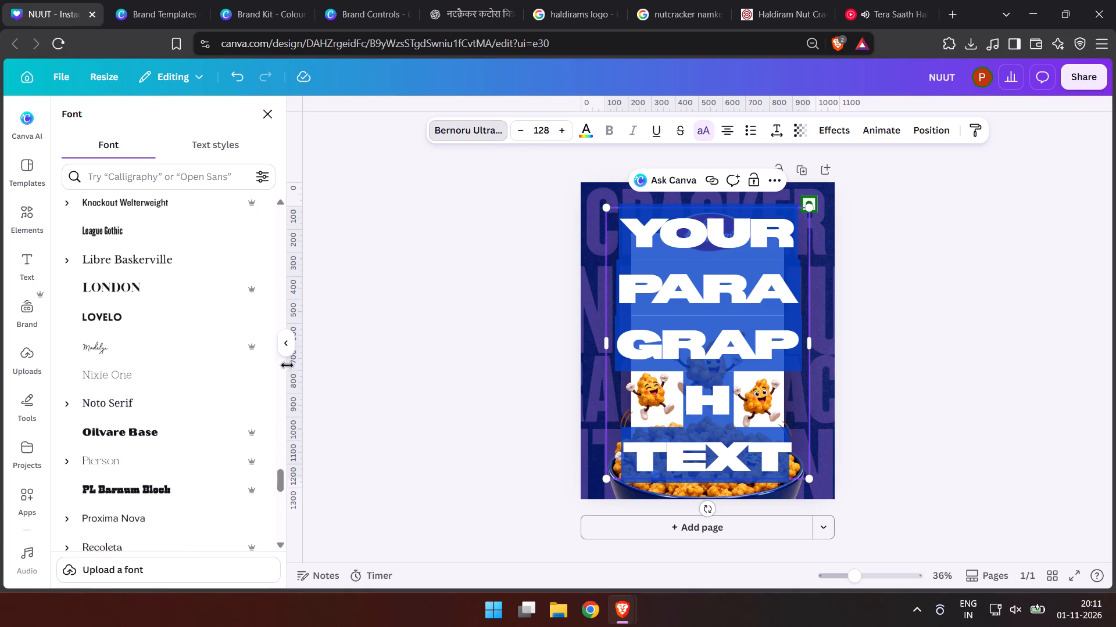
pyautogui.scroll(-3, 151, 445)
pyautogui.click(154, 464)
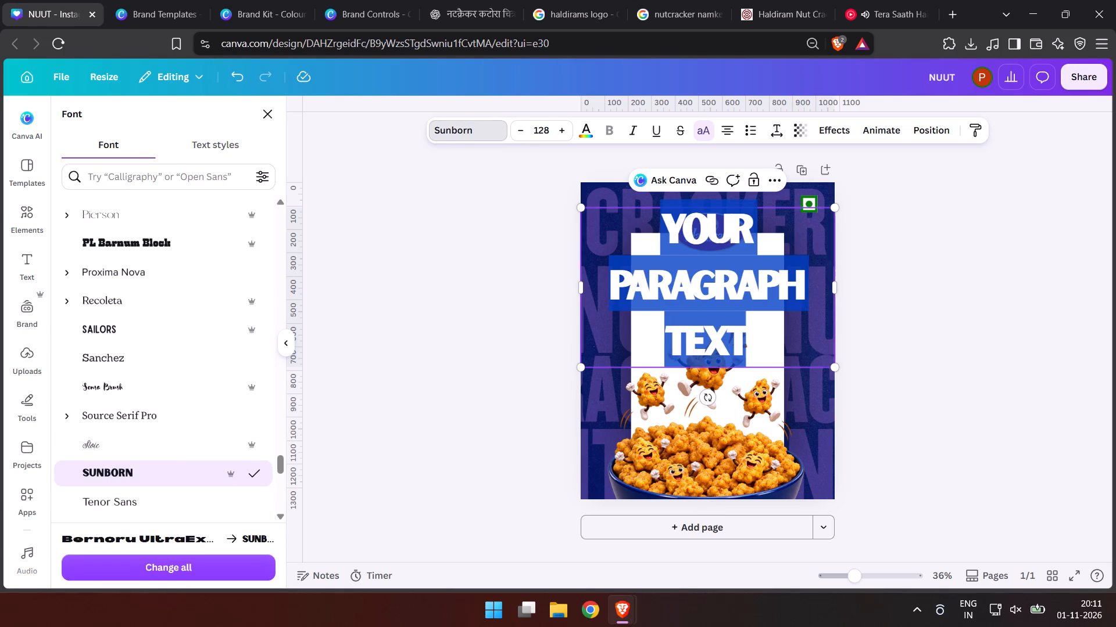
pyautogui.write('NU')
pyautogui.press('t')
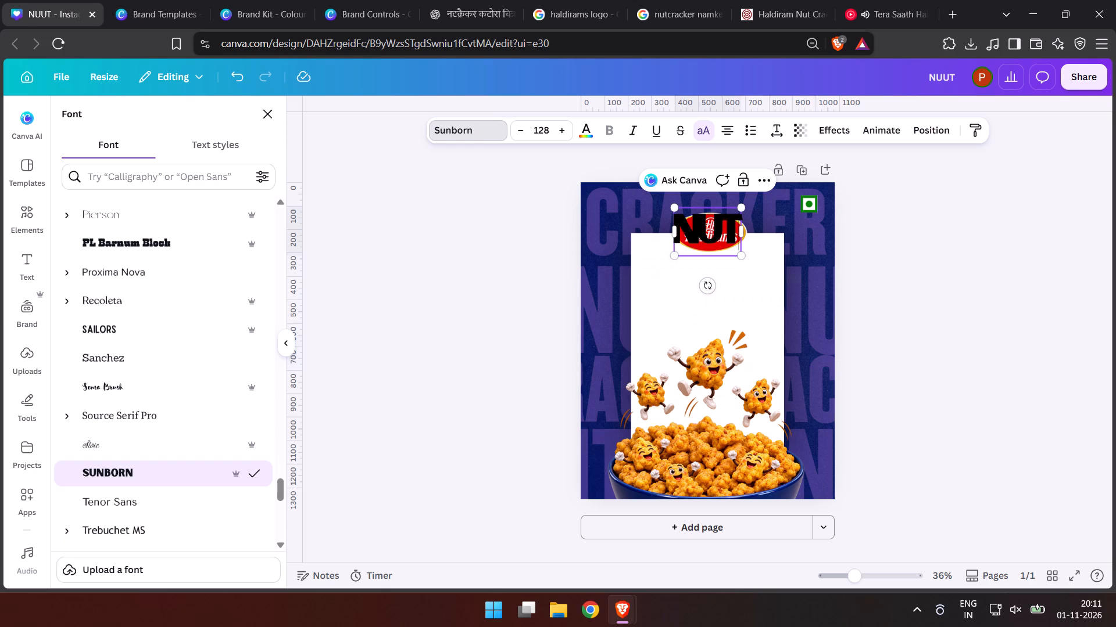
pyautogui.hotkey('shift', 'Return')
pyautogui.press('c')
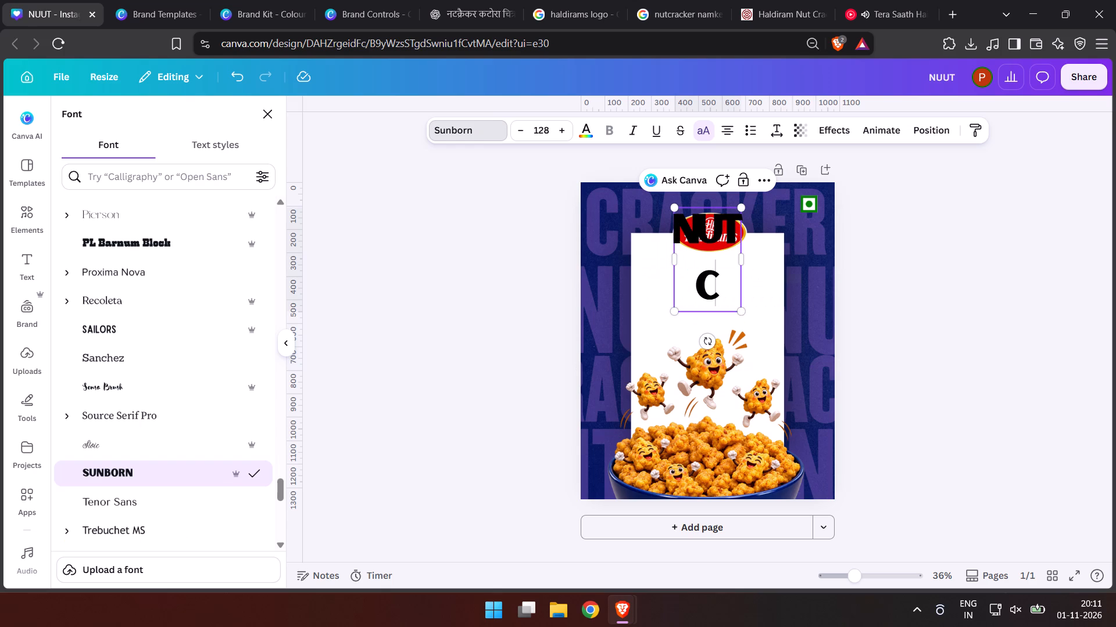
pyautogui.press('r')
pyautogui.write('ACKER')
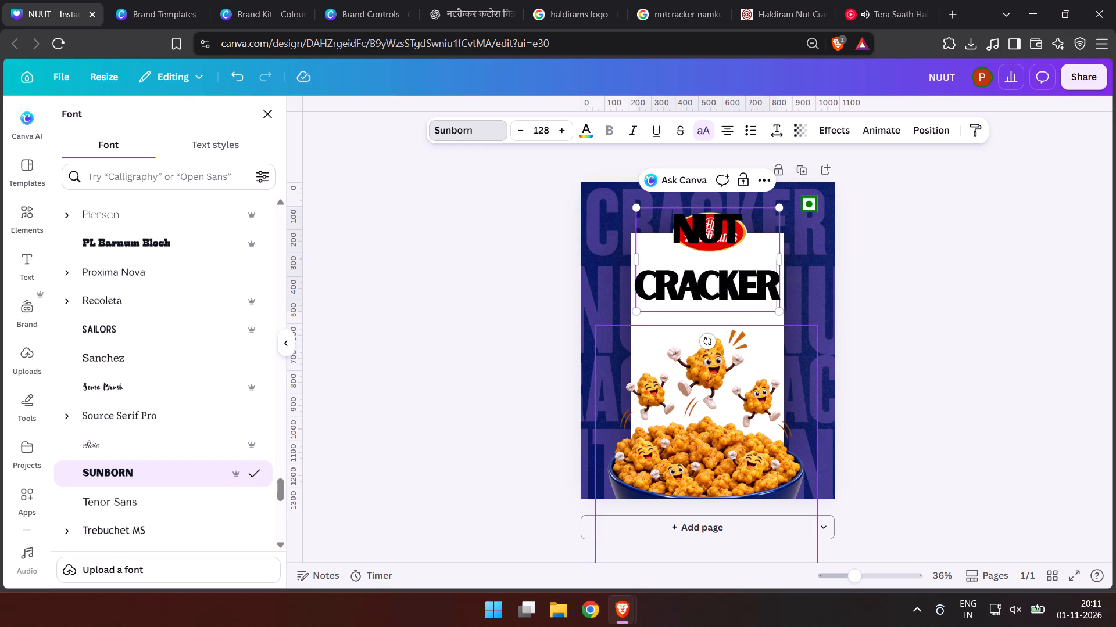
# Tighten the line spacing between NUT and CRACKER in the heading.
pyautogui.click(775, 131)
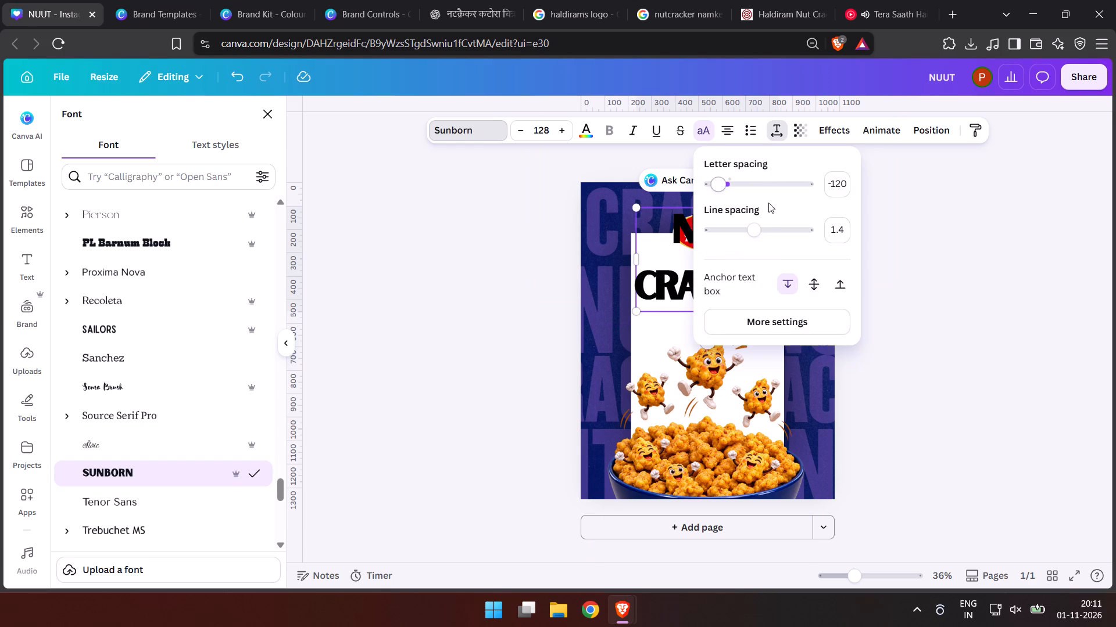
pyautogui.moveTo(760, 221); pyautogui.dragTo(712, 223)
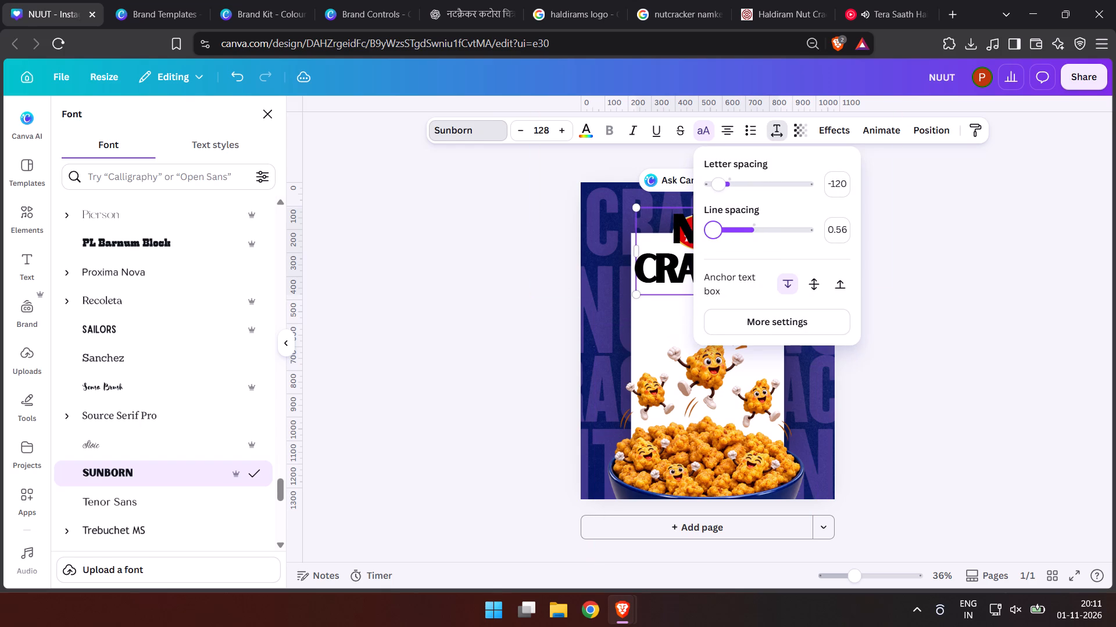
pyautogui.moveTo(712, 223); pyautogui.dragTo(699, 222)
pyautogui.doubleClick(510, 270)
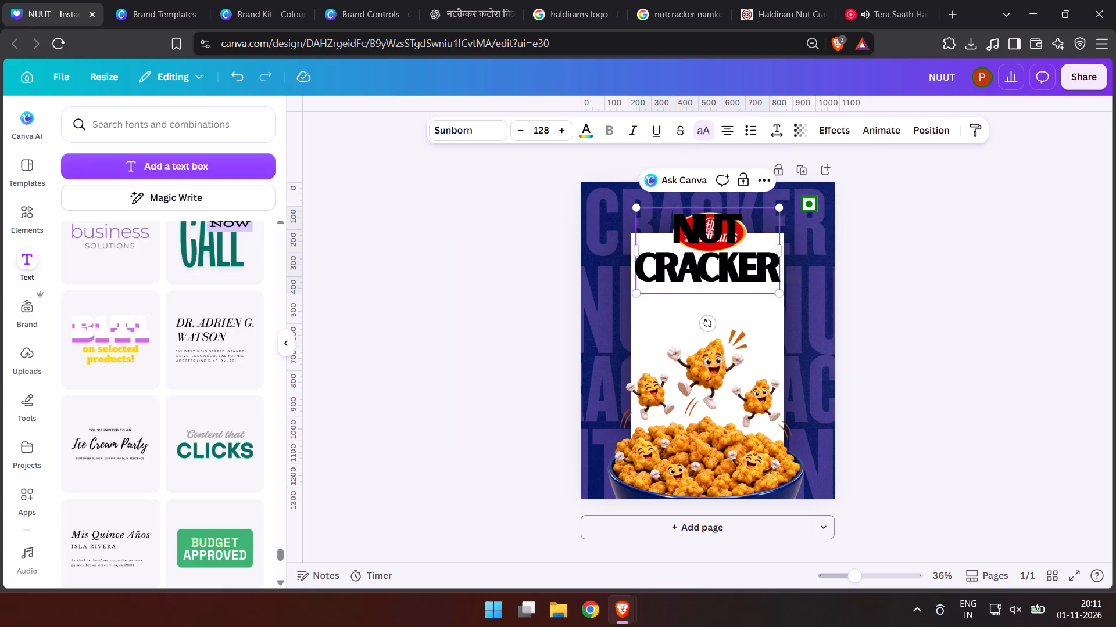
# Move the NUT CRACKER heading onto the white panel, just below the Haldiram's logo.
pyautogui.moveTo(712, 264); pyautogui.dragTo(719, 306)
pyautogui.click(524, 258)
pyautogui.moveTo(696, 253); pyautogui.dragTo(698, 293)
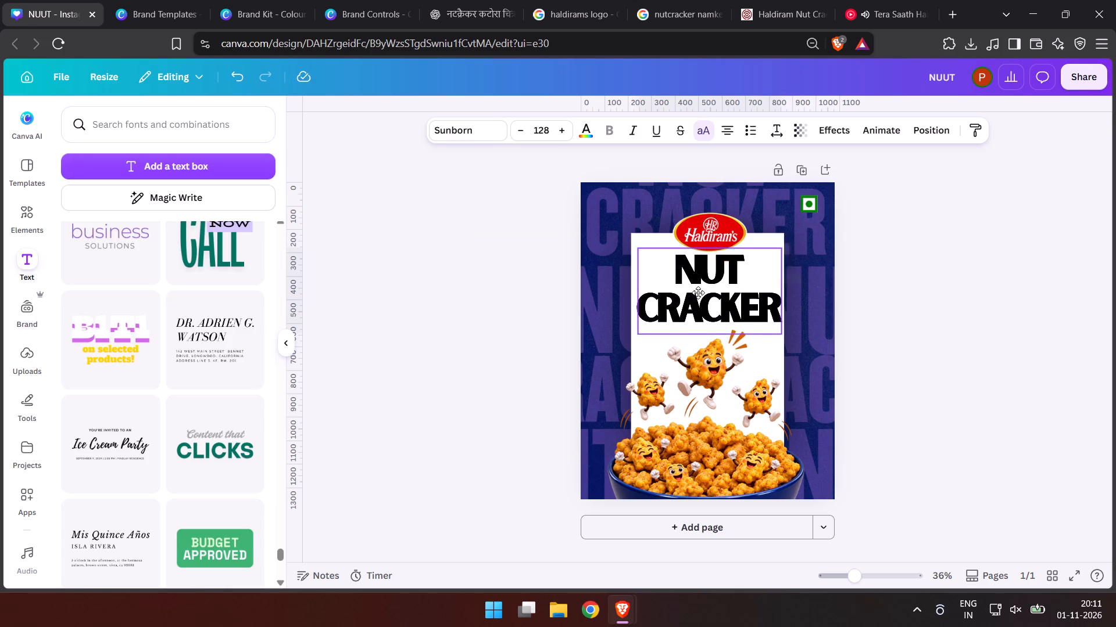
pyautogui.moveTo(698, 293); pyautogui.dragTo(696, 295)
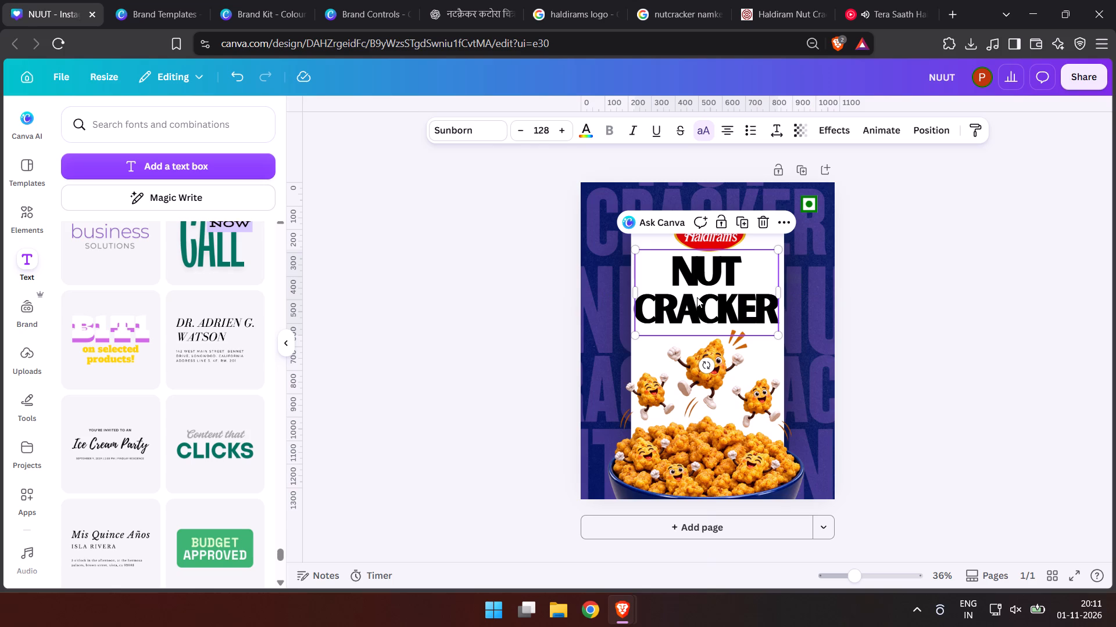
# Set the heading's line spacing to 0.78 and its letter spacing to -3.
pyautogui.click(775, 135)
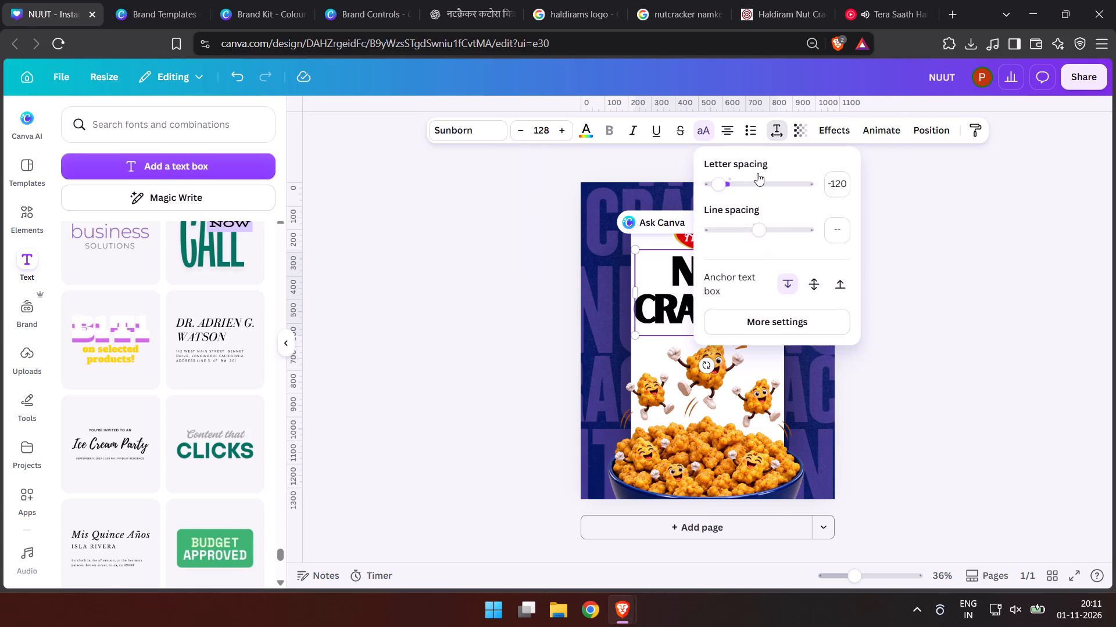
pyautogui.moveTo(762, 236); pyautogui.dragTo(760, 236)
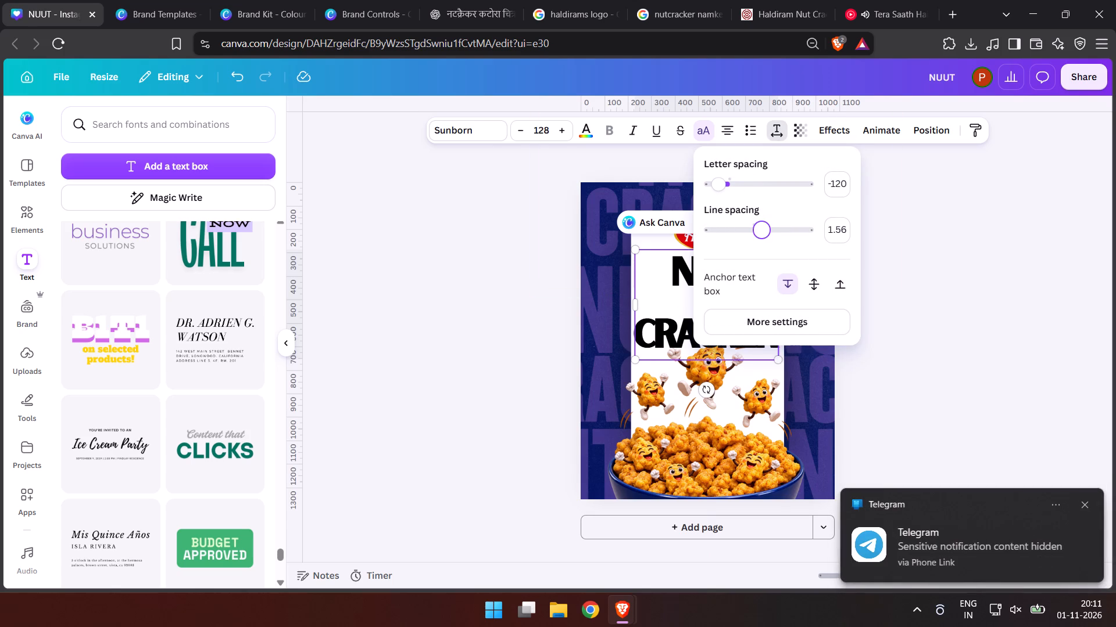
pyautogui.moveTo(760, 236); pyautogui.dragTo(725, 233)
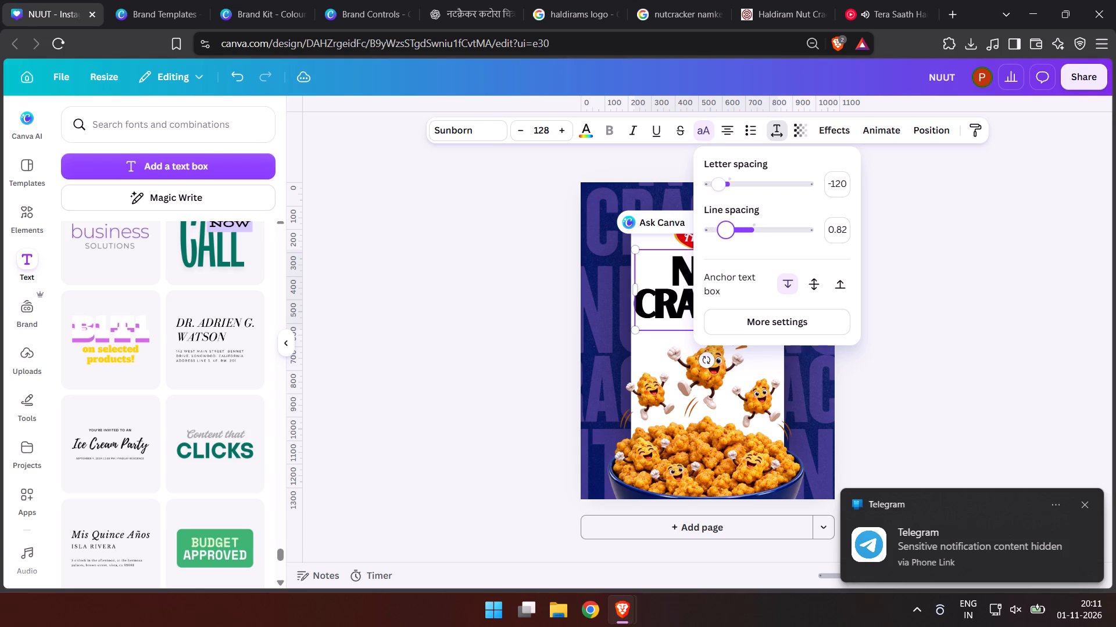
pyautogui.moveTo(725, 233); pyautogui.dragTo(723, 233)
pyautogui.click(729, 185)
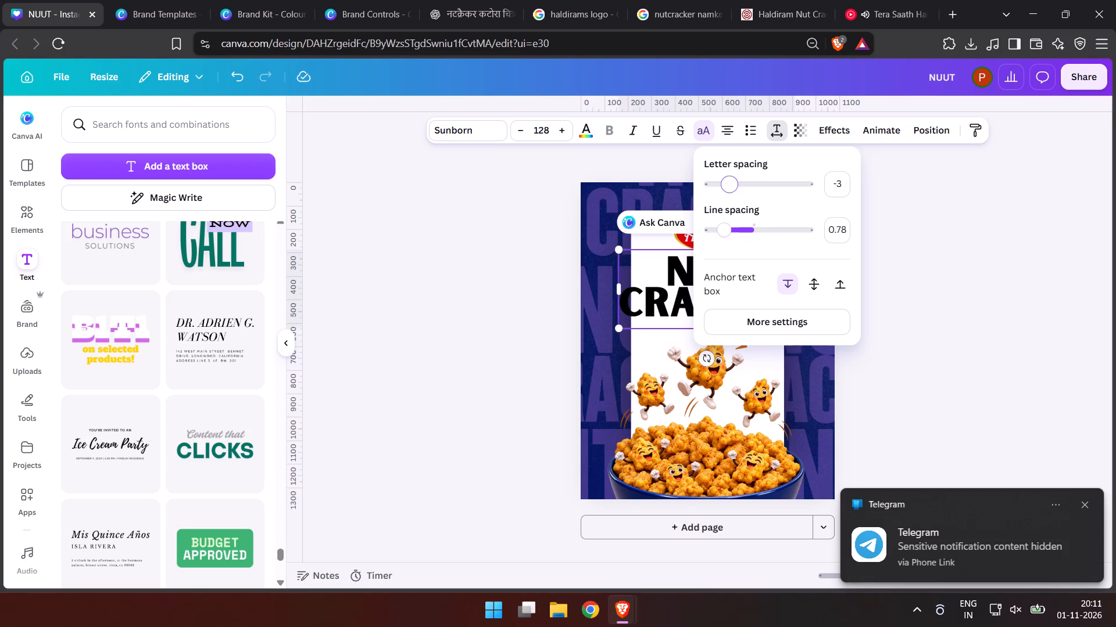
pyautogui.doubleClick(1026, 271)
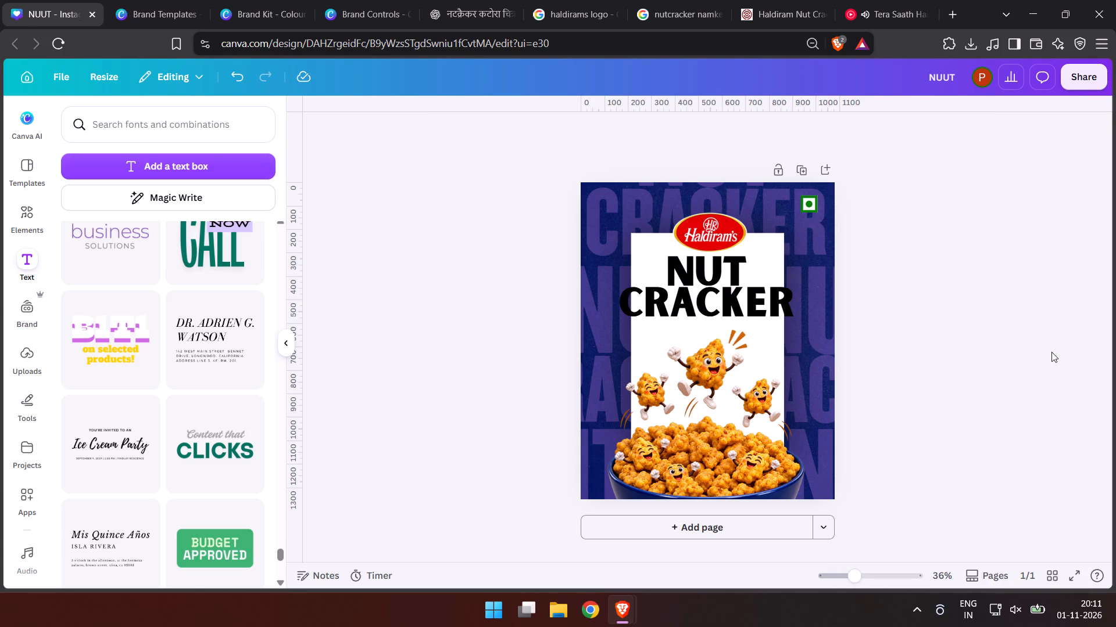
# Scale the NUT CRACKER heading down to font size 100 and centre it within the white panel beneath the logo.
pyautogui.click(775, 307)
pyautogui.moveTo(796, 331); pyautogui.dragTo(785, 322)
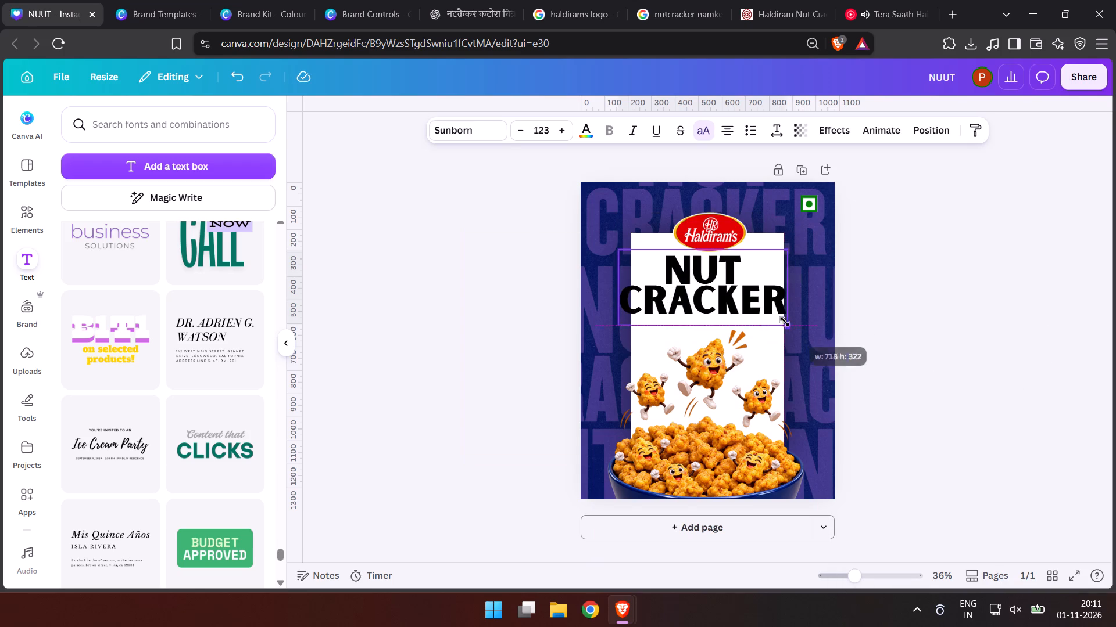
pyautogui.moveTo(785, 322); pyautogui.dragTo(771, 317)
pyautogui.moveTo(745, 300); pyautogui.dragTo(759, 303)
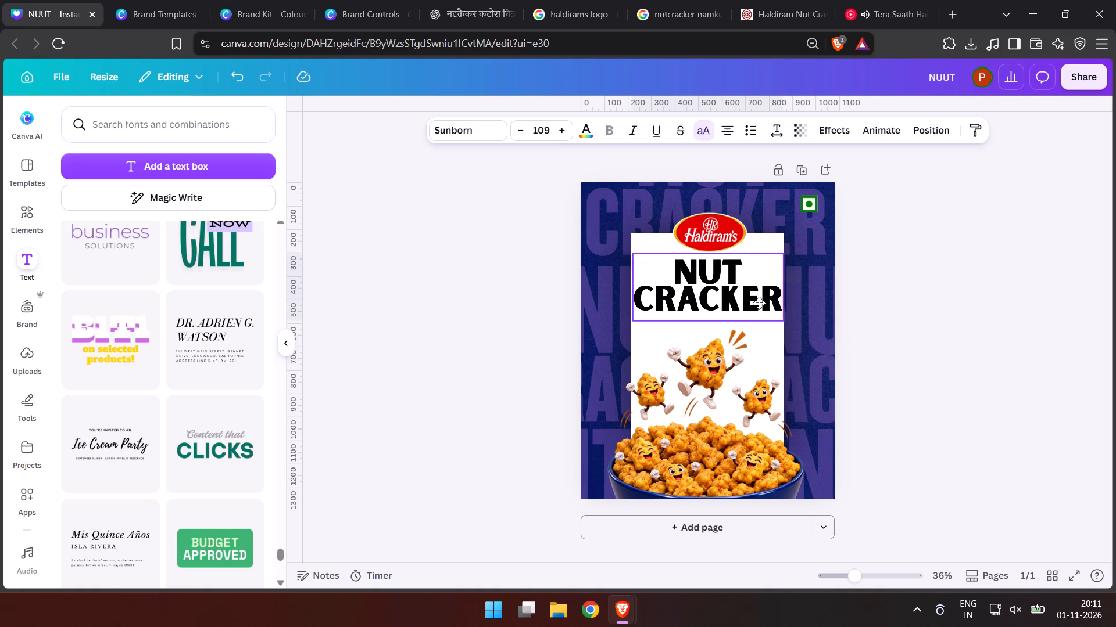
pyautogui.moveTo(759, 303); pyautogui.dragTo(758, 307)
pyautogui.doubleClick(475, 366)
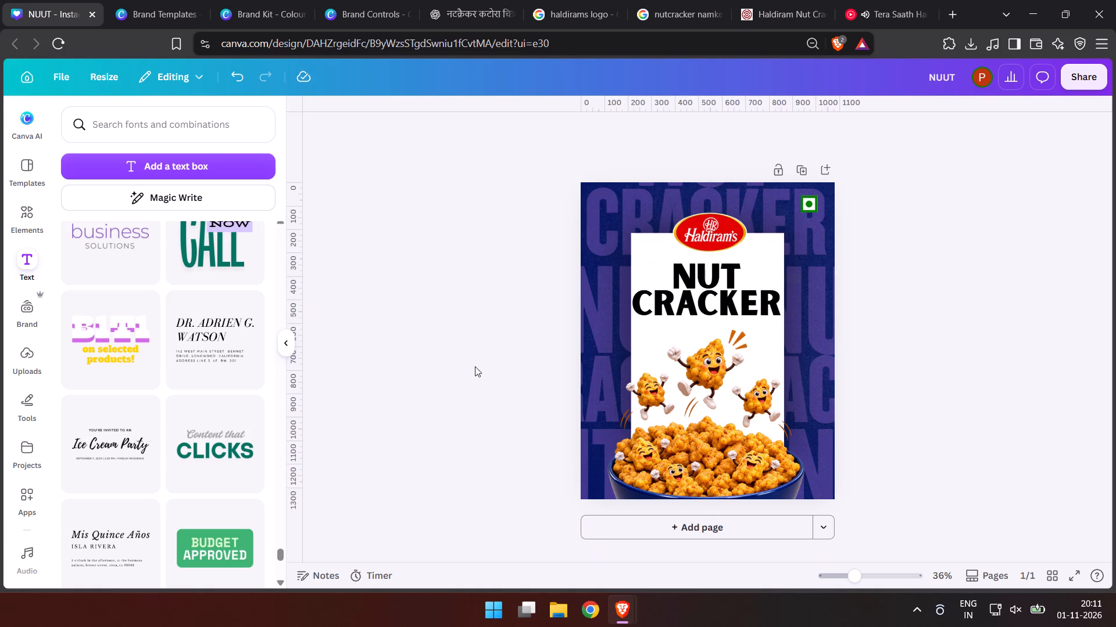
pyautogui.click(707, 325)
pyautogui.moveTo(788, 324); pyautogui.dragTo(775, 322)
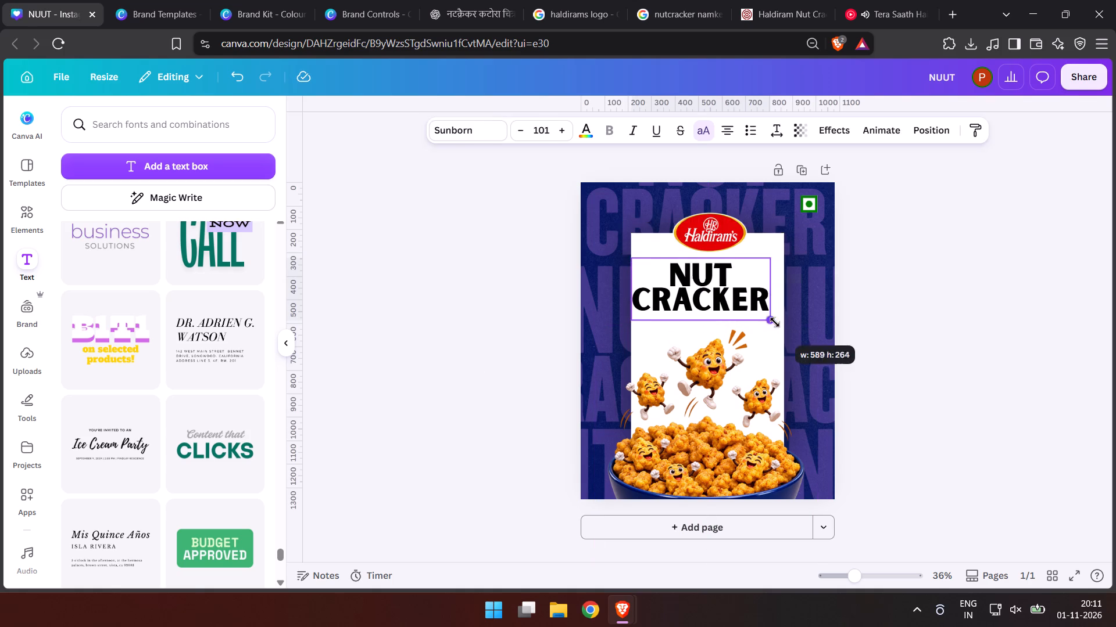
pyautogui.moveTo(775, 322); pyautogui.dragTo(774, 322)
pyautogui.moveTo(703, 283); pyautogui.dragTo(711, 282)
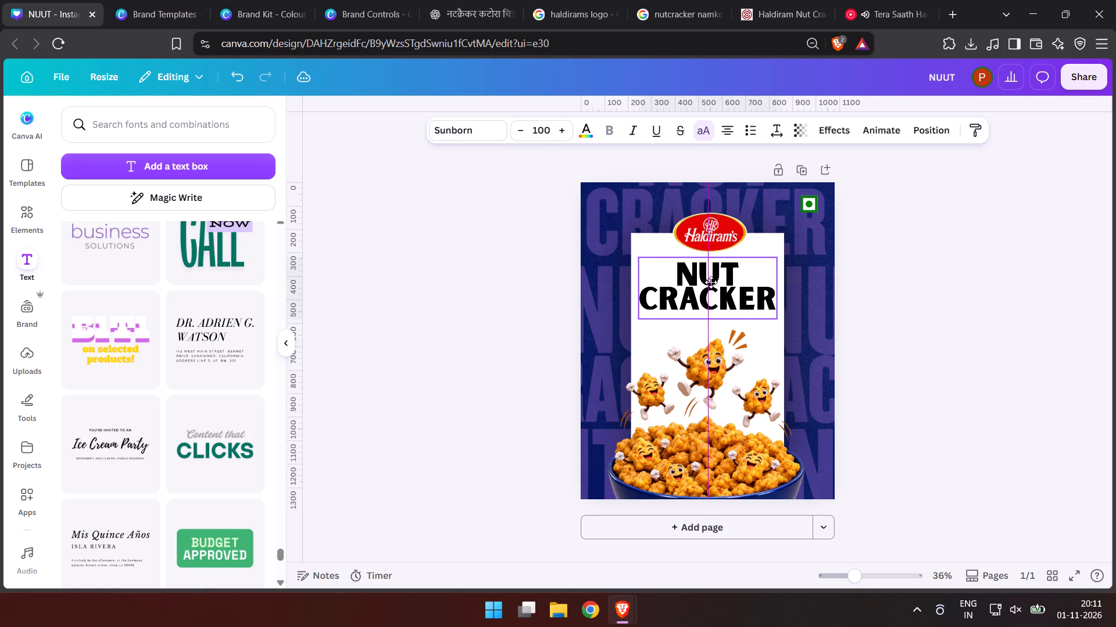
# Fine-tune the horizontal position of the NUT CRACKER heading beneath the Haldiram's logo.
pyautogui.moveTo(711, 282); pyautogui.dragTo(711, 282)
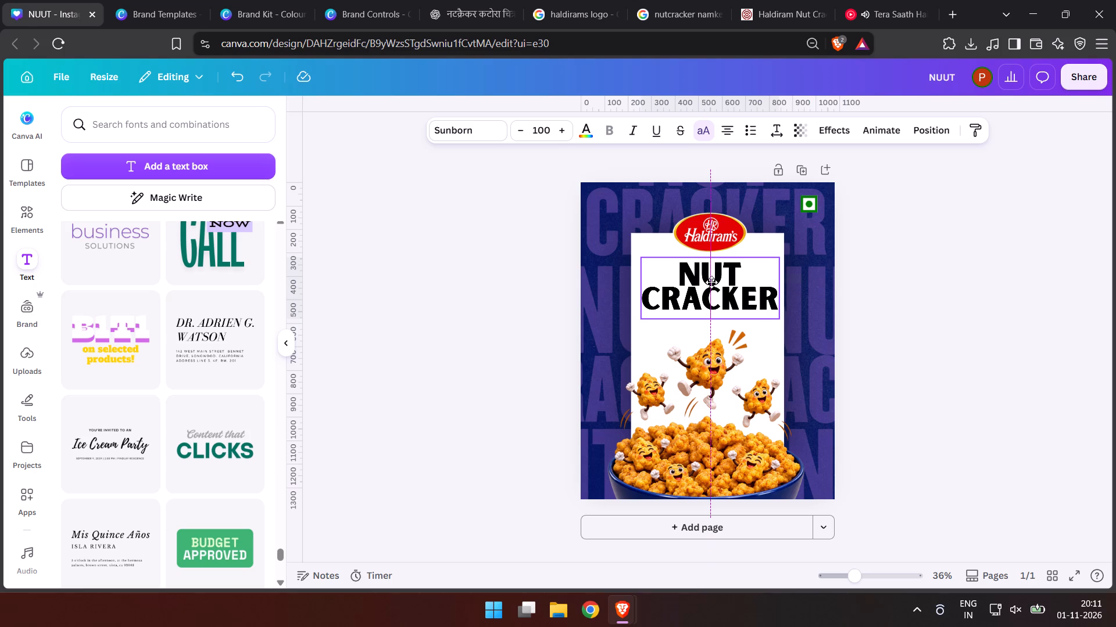
pyautogui.moveTo(711, 282); pyautogui.dragTo(711, 282)
pyautogui.doubleClick(511, 331)
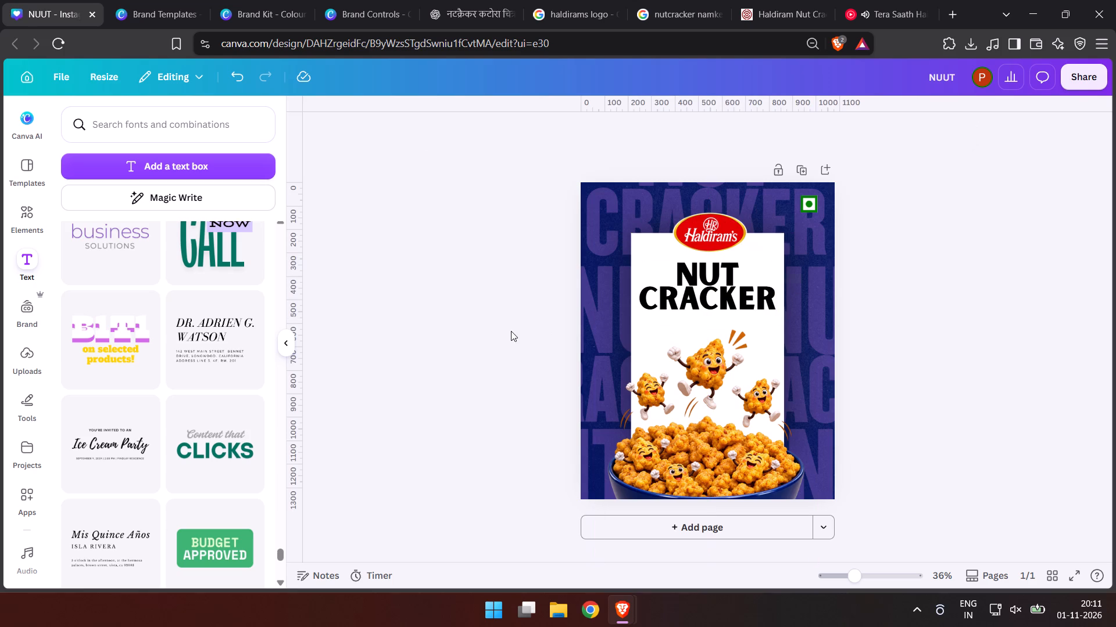
# Change the NUT CRACKER heading's font to Zing Rust Base.
pyautogui.click(736, 279)
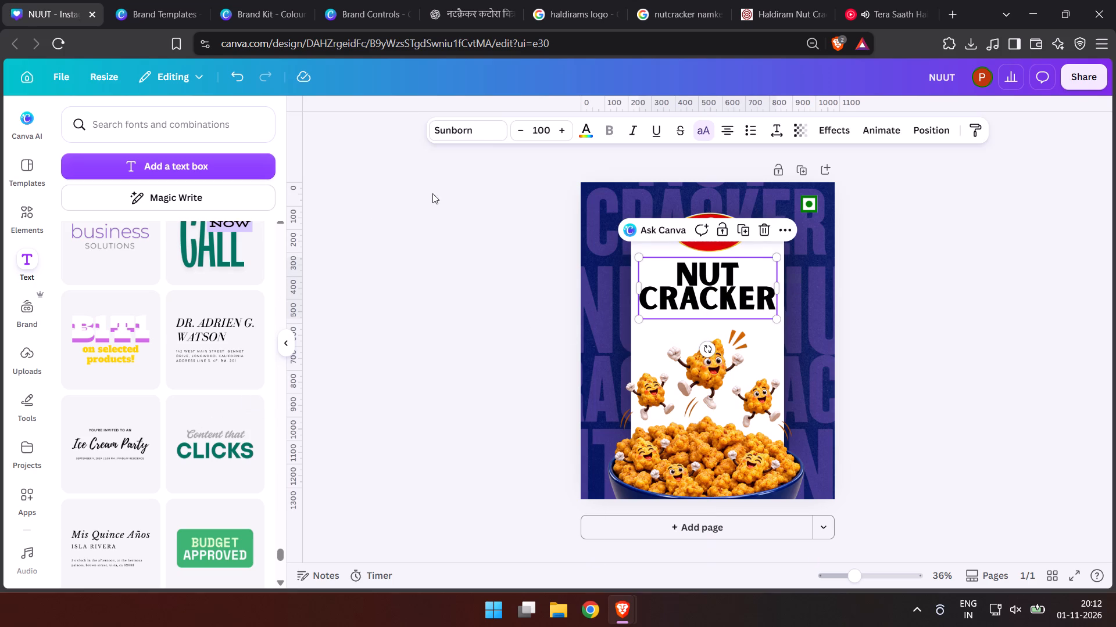
pyautogui.click(455, 130)
pyautogui.scroll(-1, 183, 439)
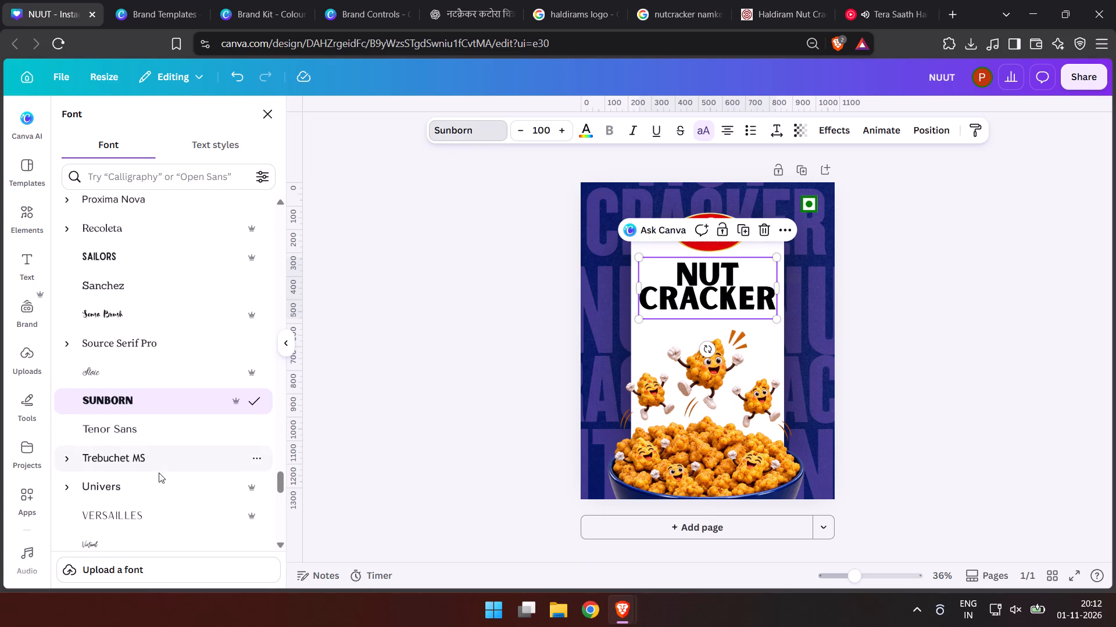
pyautogui.scroll(-5, 159, 475)
pyautogui.click(157, 248)
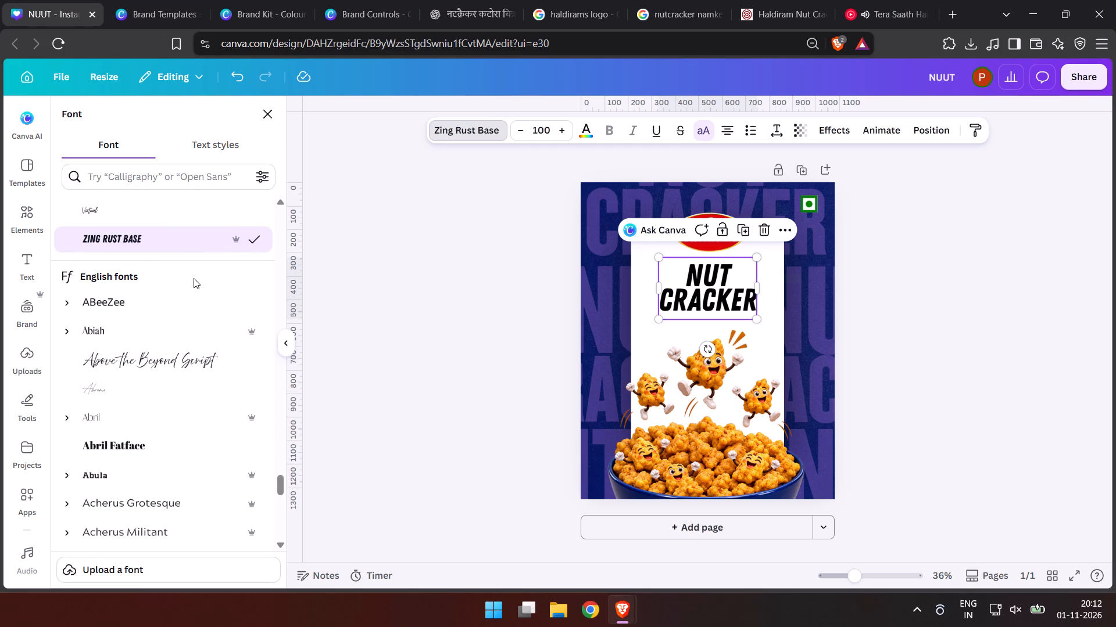
pyautogui.doubleClick(417, 388)
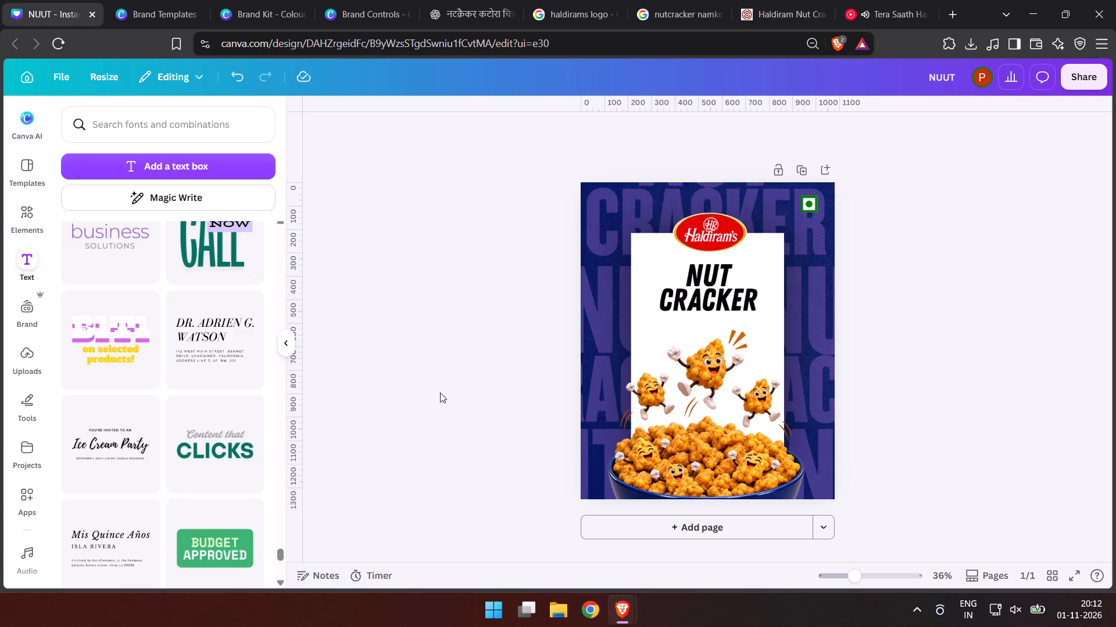
# Scale the NUT CRACKER heading up to font size 113 and centre it on the white panel below the logo.
pyautogui.click(714, 288)
pyautogui.moveTo(659, 320); pyautogui.dragTo(652, 330)
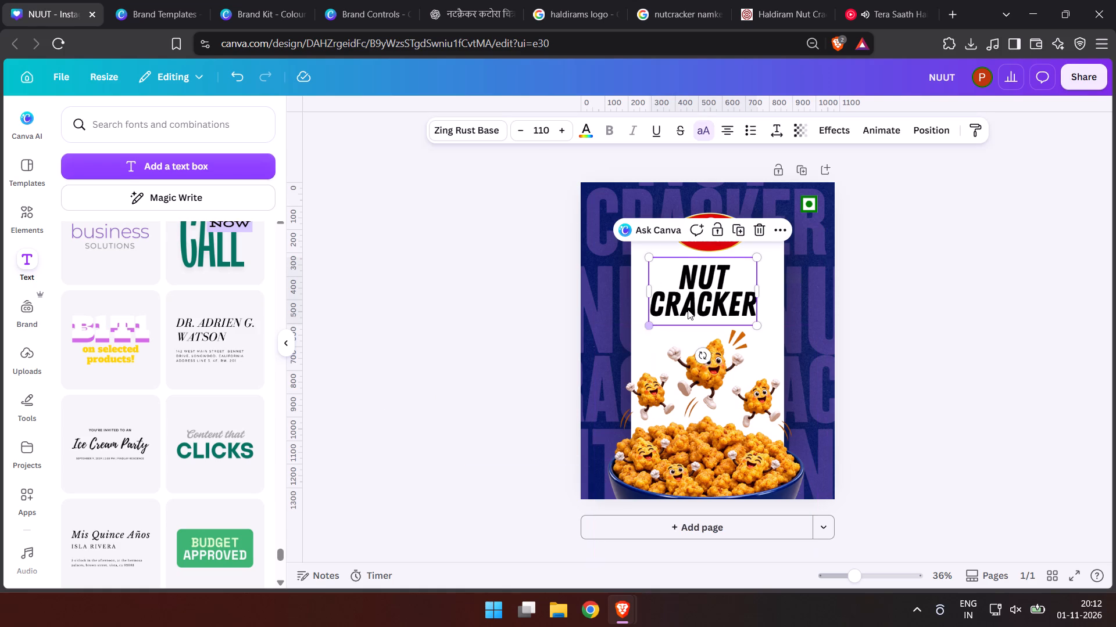
pyautogui.moveTo(689, 308); pyautogui.dragTo(698, 310)
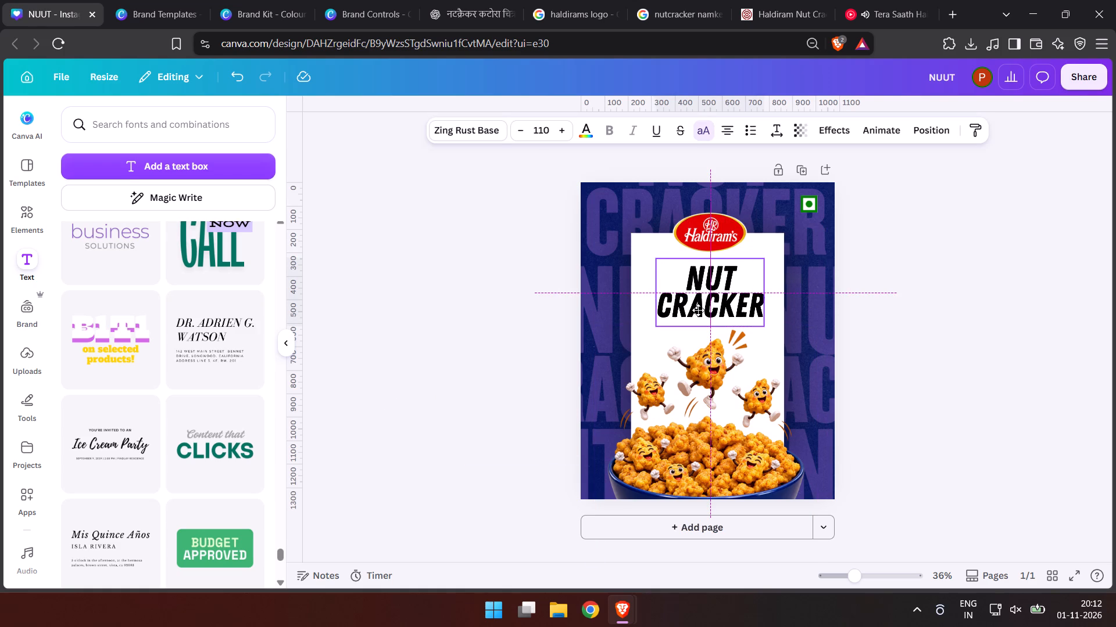
pyautogui.moveTo(698, 310); pyautogui.dragTo(697, 310)
pyautogui.doubleClick(493, 307)
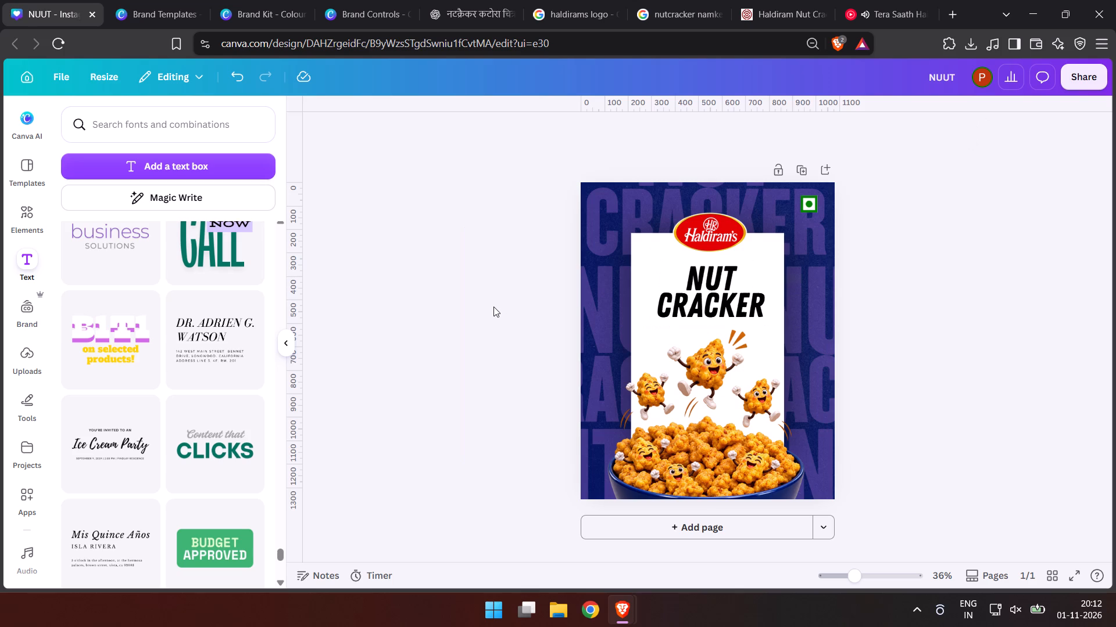
pyautogui.click(697, 314)
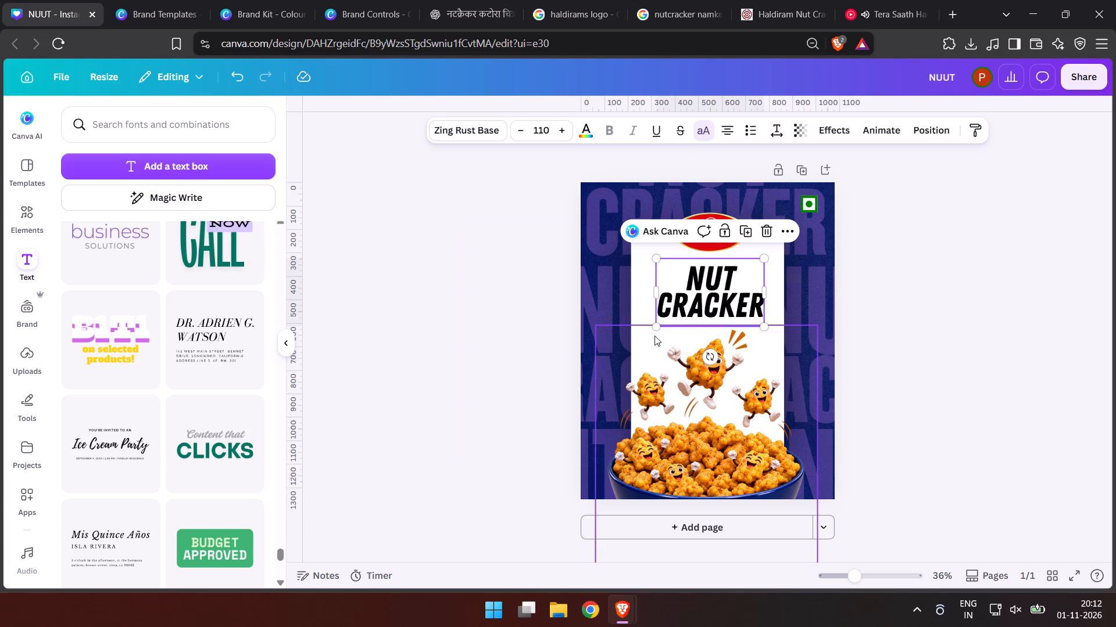
pyautogui.click(657, 330)
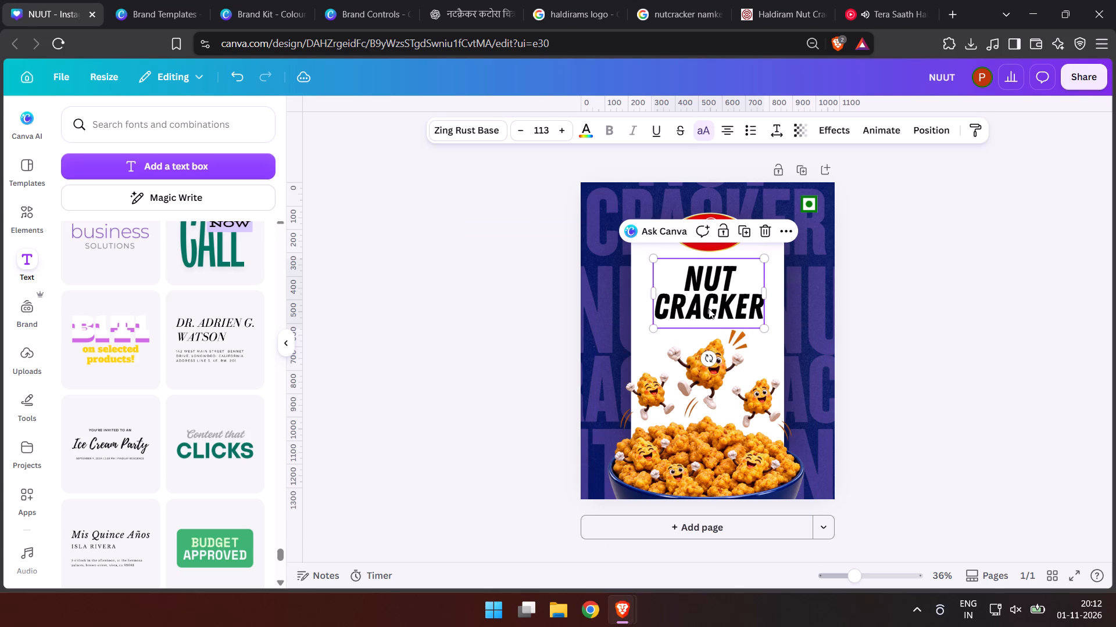
pyautogui.moveTo(709, 308); pyautogui.dragTo(716, 302)
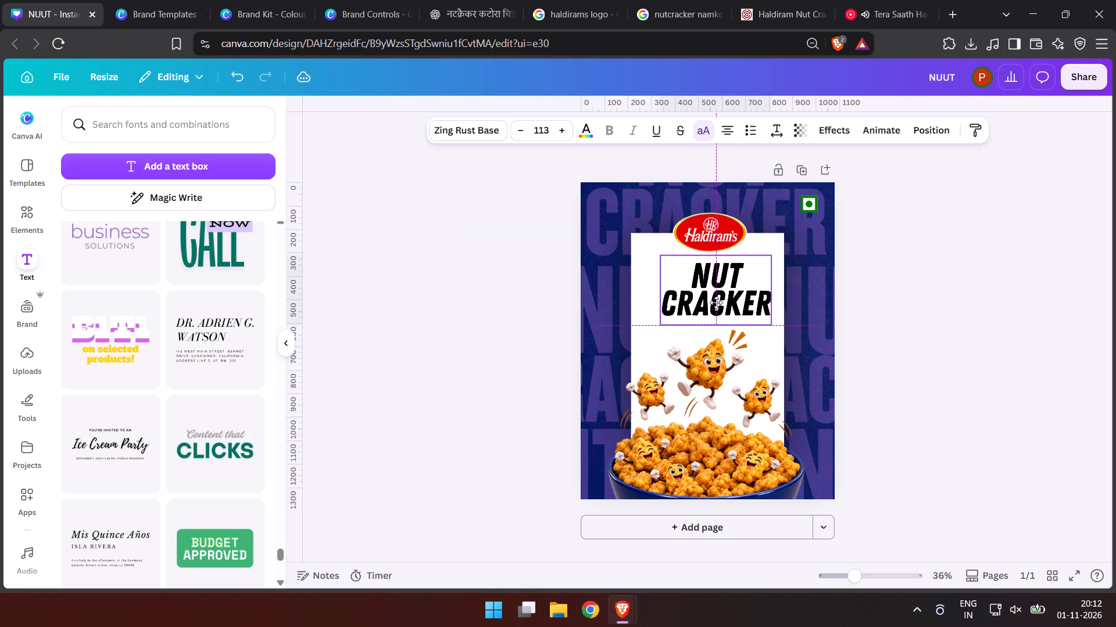
pyautogui.moveTo(716, 302); pyautogui.dragTo(711, 302)
pyautogui.click(276, 366)
pyautogui.doubleClick(480, 315)
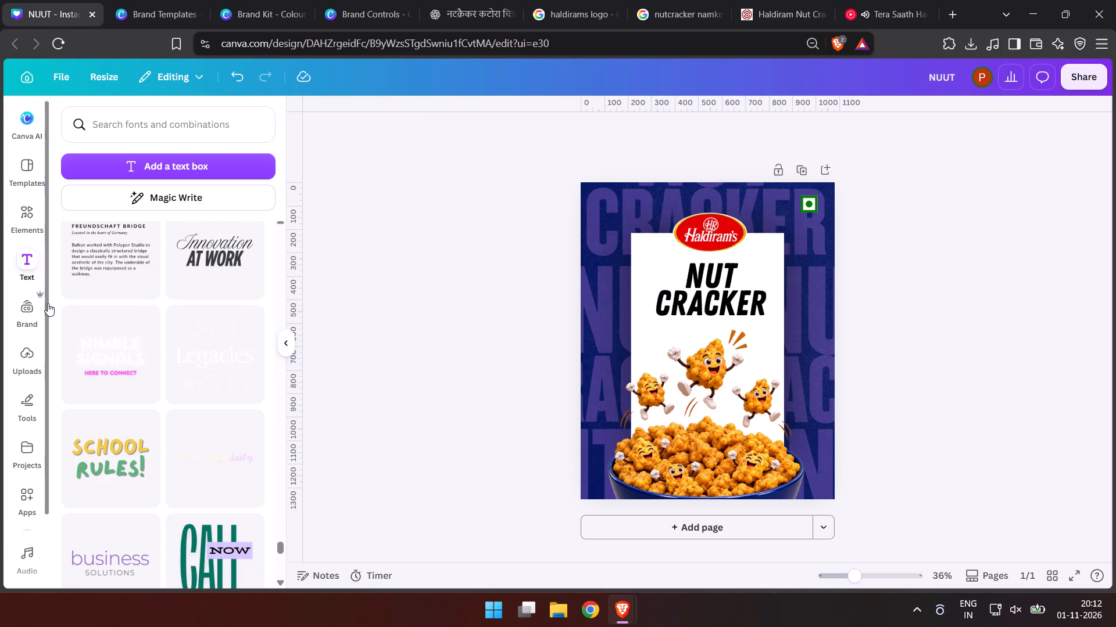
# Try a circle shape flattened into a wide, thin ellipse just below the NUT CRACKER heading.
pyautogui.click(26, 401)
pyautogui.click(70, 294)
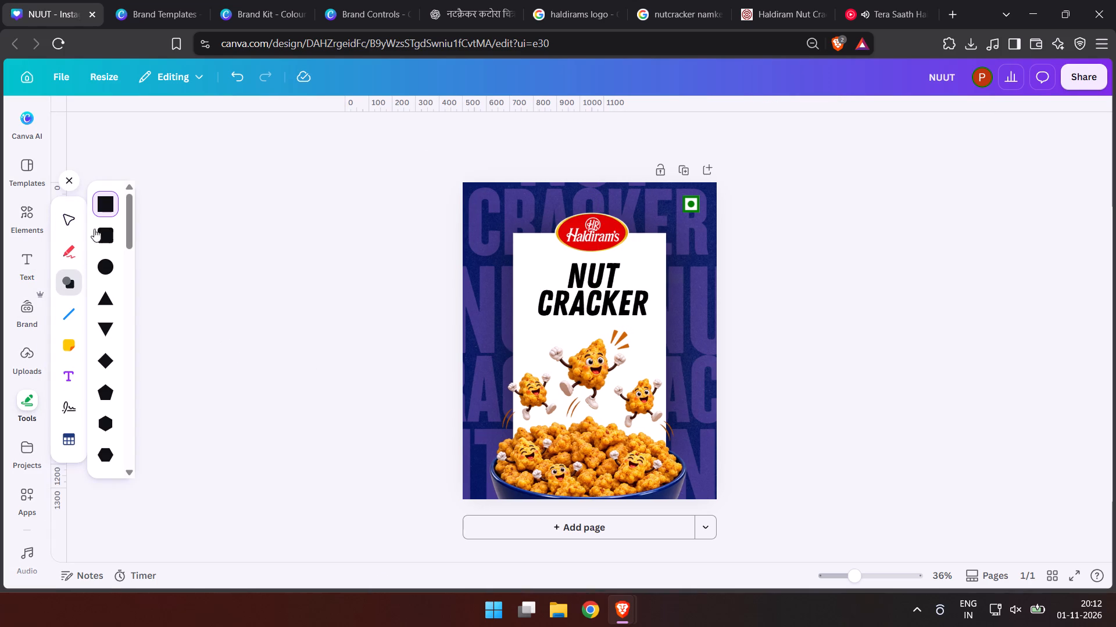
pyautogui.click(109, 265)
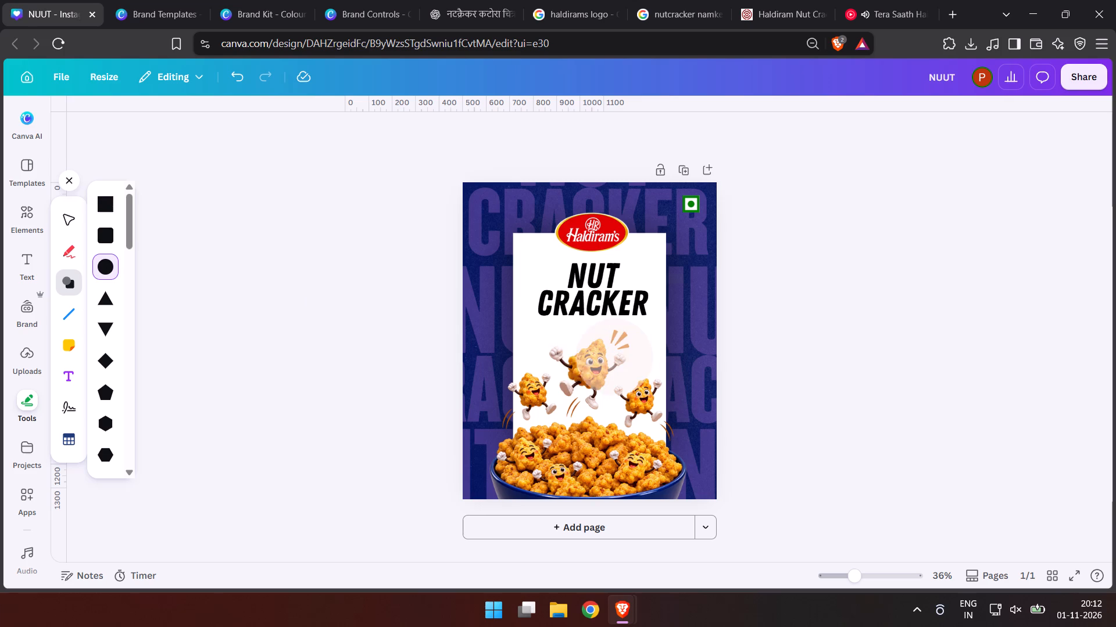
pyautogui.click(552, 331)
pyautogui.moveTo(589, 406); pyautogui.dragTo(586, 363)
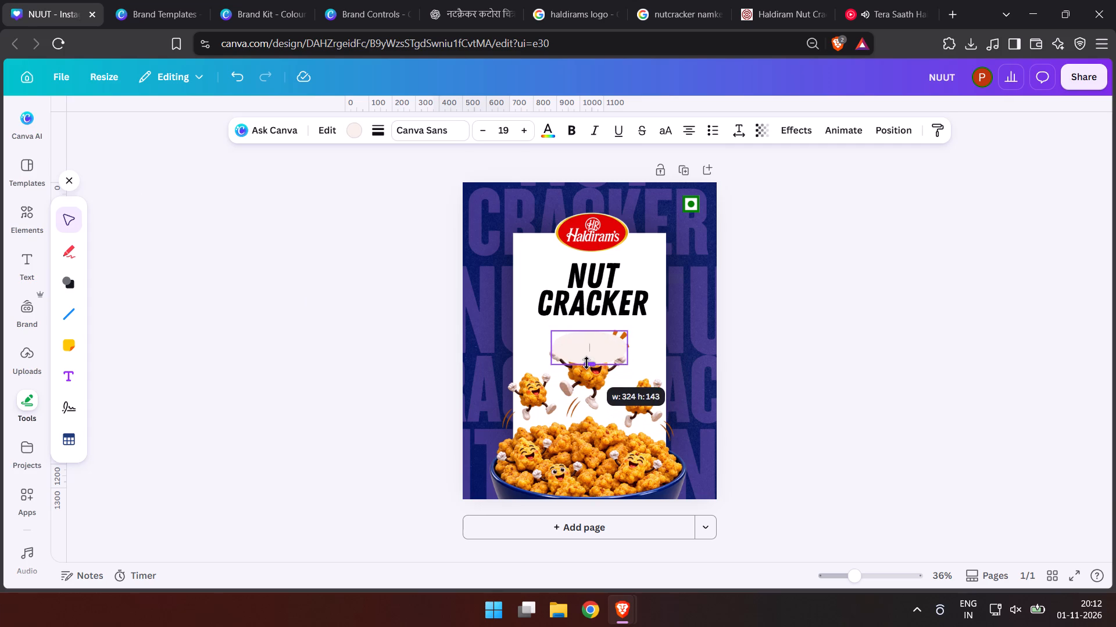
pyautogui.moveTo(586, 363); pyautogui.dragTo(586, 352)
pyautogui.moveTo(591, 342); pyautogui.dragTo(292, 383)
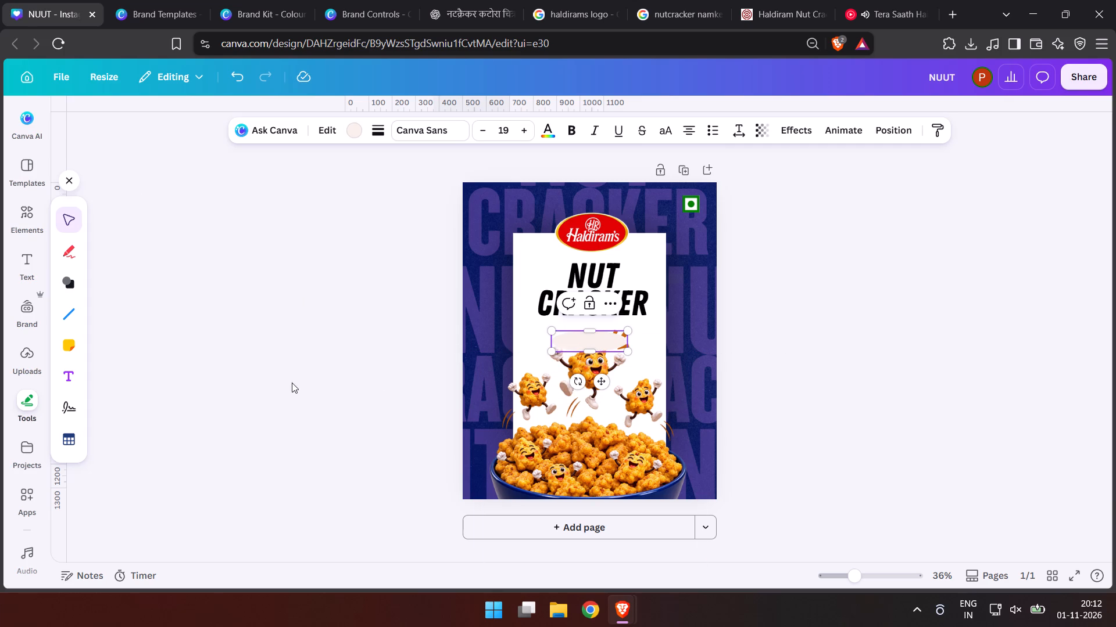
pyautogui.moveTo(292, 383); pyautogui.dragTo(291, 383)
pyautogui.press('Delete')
# Add a square shape over the lower left part of the white panel and snack bowl.
pyautogui.click(63, 285)
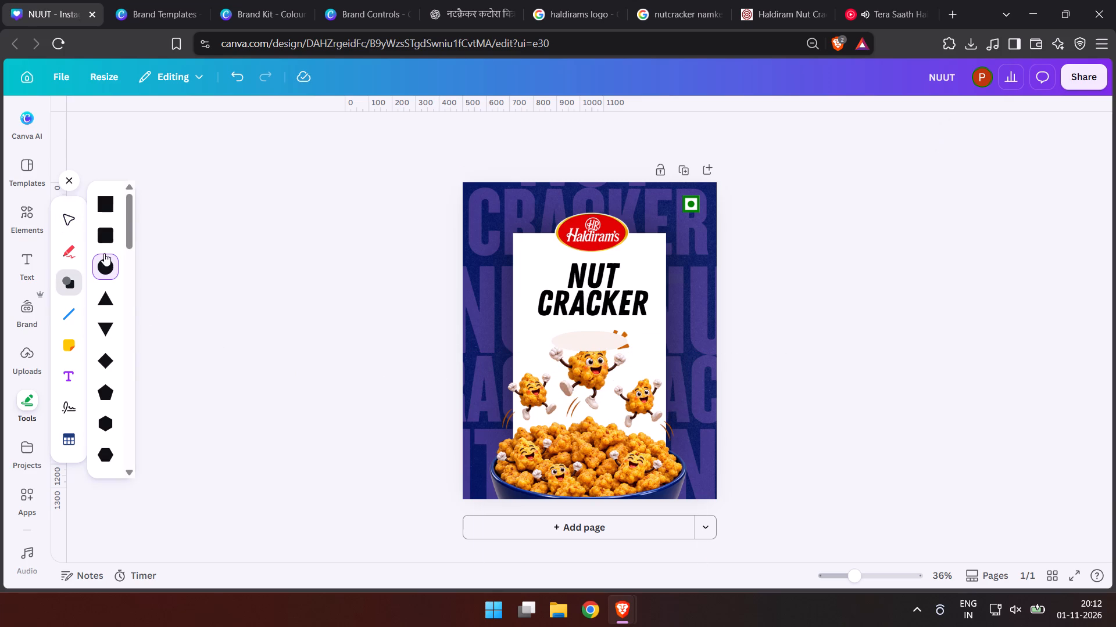
pyautogui.click(109, 211)
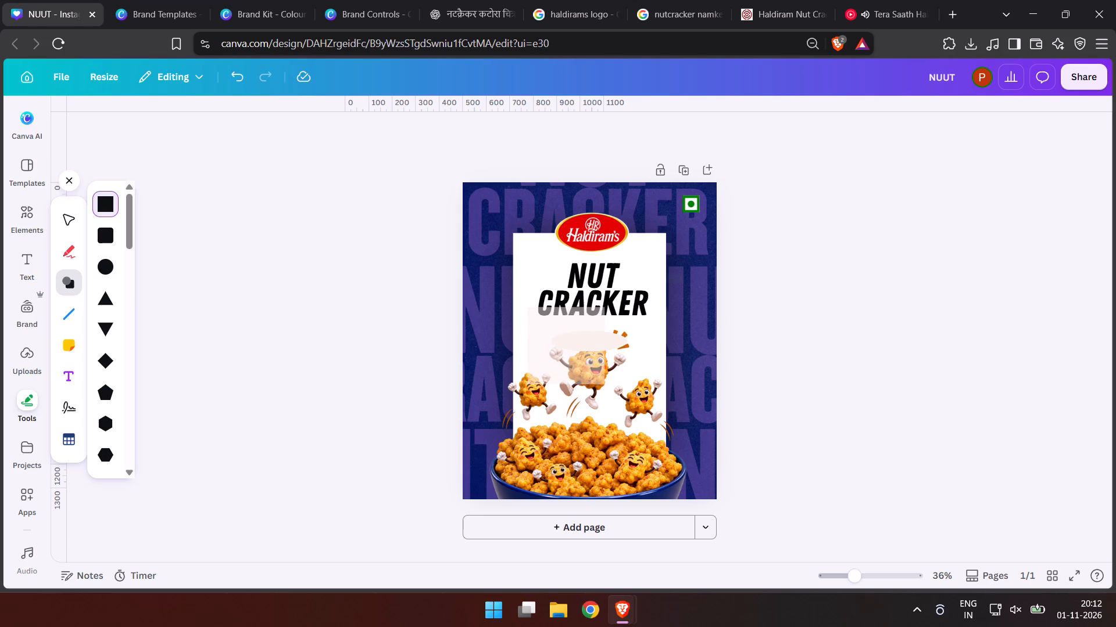
pyautogui.click(504, 383)
# Delete the flattened ellipse below the heading.
pyautogui.click(586, 338)
pyautogui.press('Delete')
# Round the square's corners to the maximum.
pyautogui.click(535, 444)
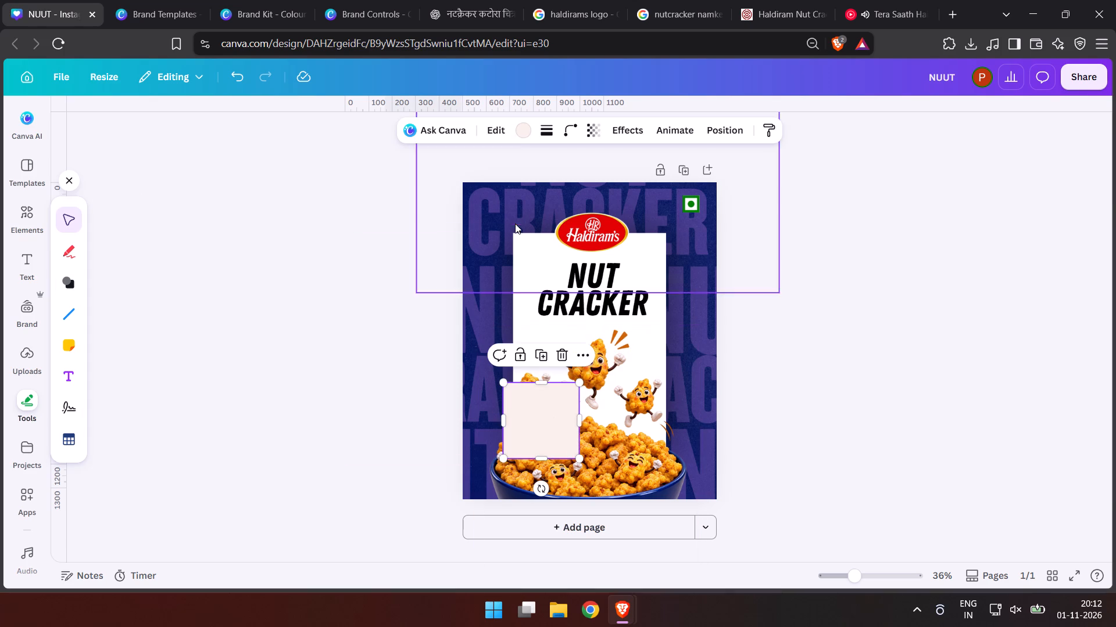
pyautogui.click(564, 130)
pyautogui.moveTo(546, 187); pyautogui.dragTo(890, 204)
# Reshape the rounded square into a bar about 600 px wide and 90 px high, centred directly beneath the NUT CRACKER heading.
pyautogui.moveTo(542, 457); pyautogui.dragTo(542, 454)
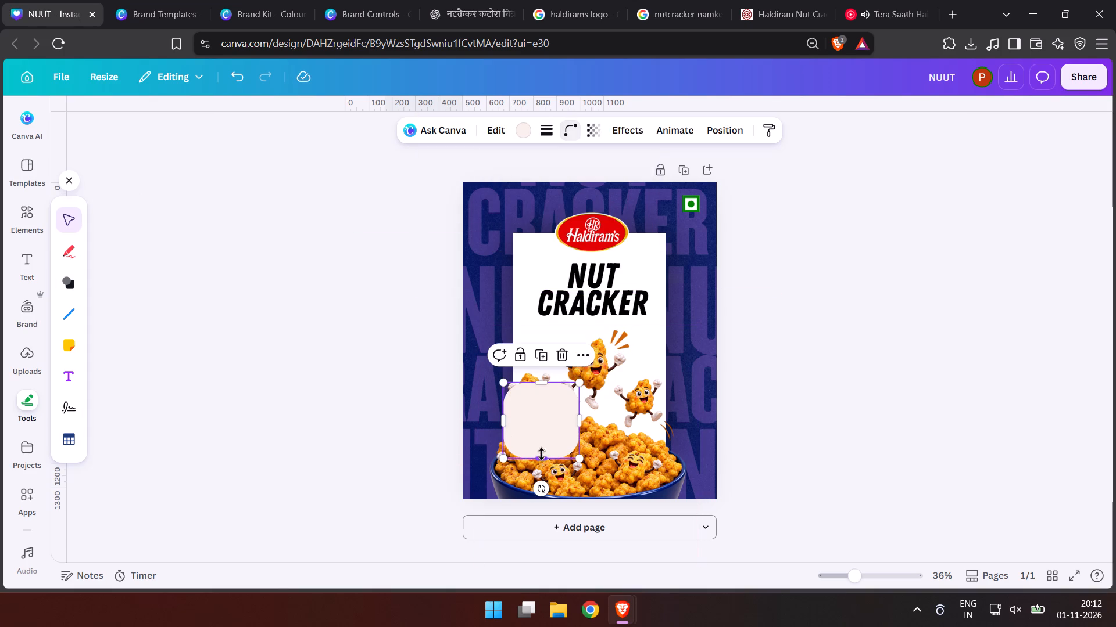
pyautogui.moveTo(542, 454); pyautogui.dragTo(541, 415)
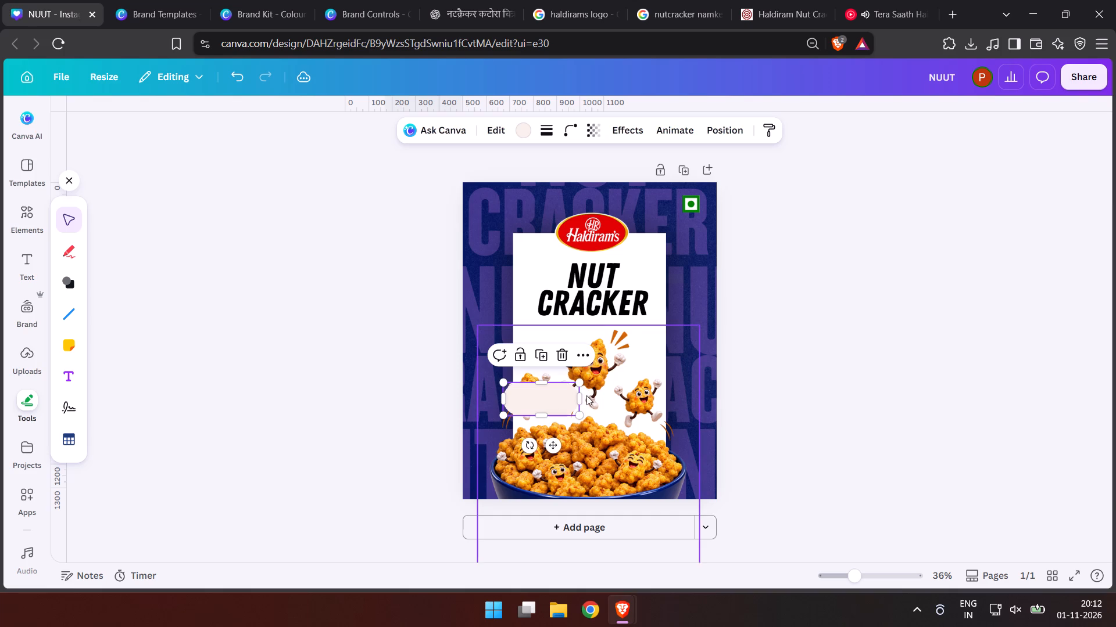
pyautogui.moveTo(583, 395); pyautogui.dragTo(656, 385)
pyautogui.moveTo(614, 398); pyautogui.dragTo(633, 335)
pyautogui.moveTo(600, 350); pyautogui.dragTo(598, 344)
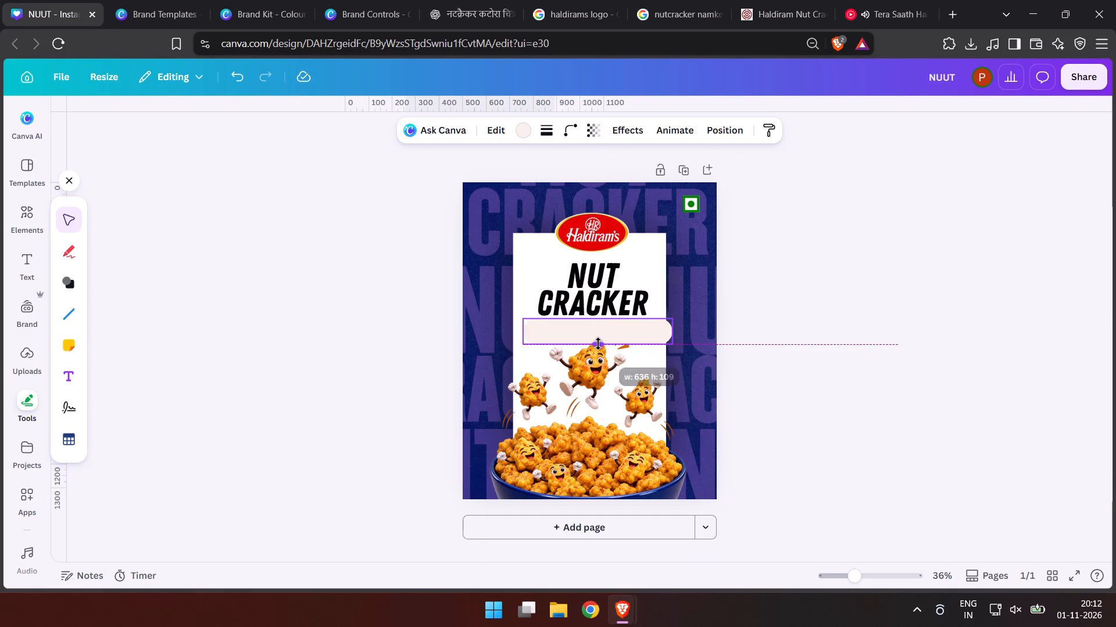
pyautogui.moveTo(598, 344); pyautogui.dragTo(598, 340)
pyautogui.moveTo(633, 332); pyautogui.dragTo(627, 331)
pyautogui.moveTo(666, 340); pyautogui.dragTo(657, 339)
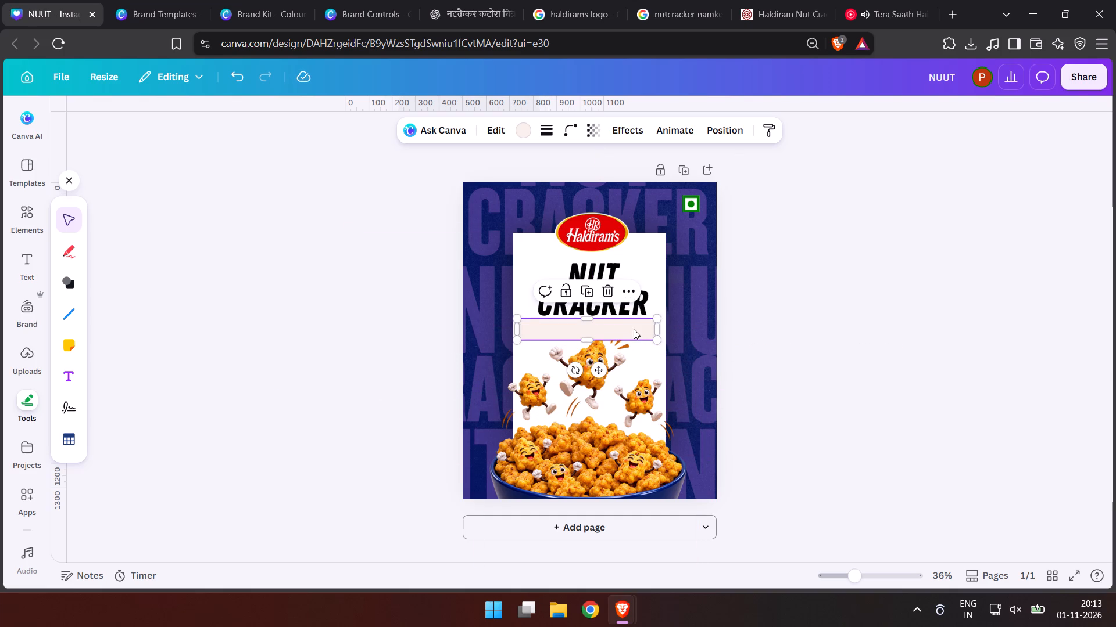
pyautogui.click(634, 329)
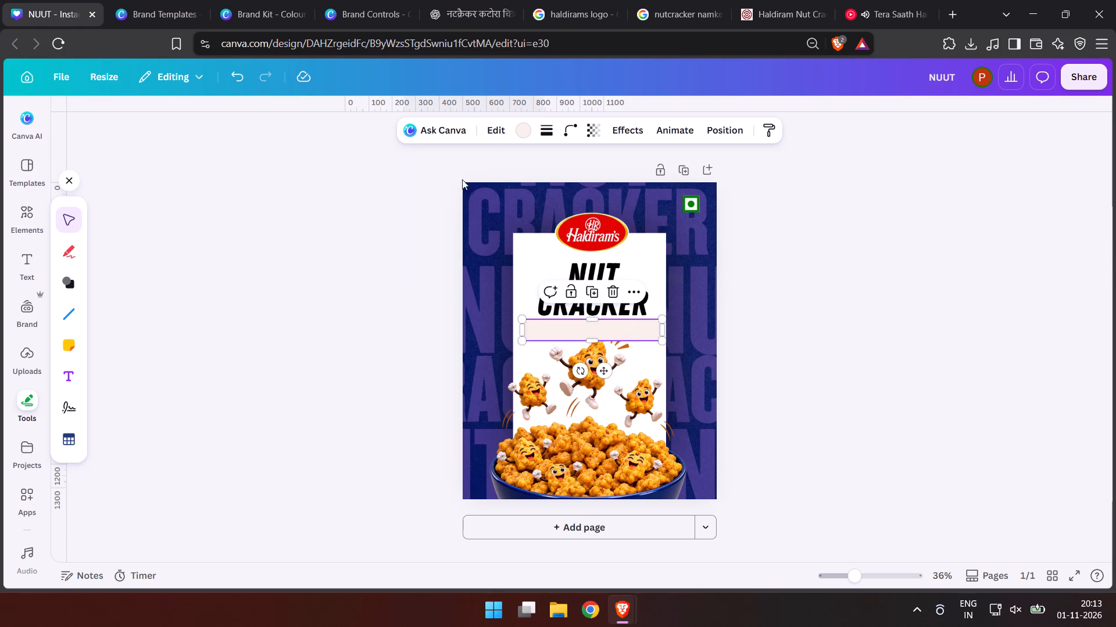
# Fill the rounded bar beneath the heading with black.
pyautogui.click(527, 131)
pyautogui.click(142, 258)
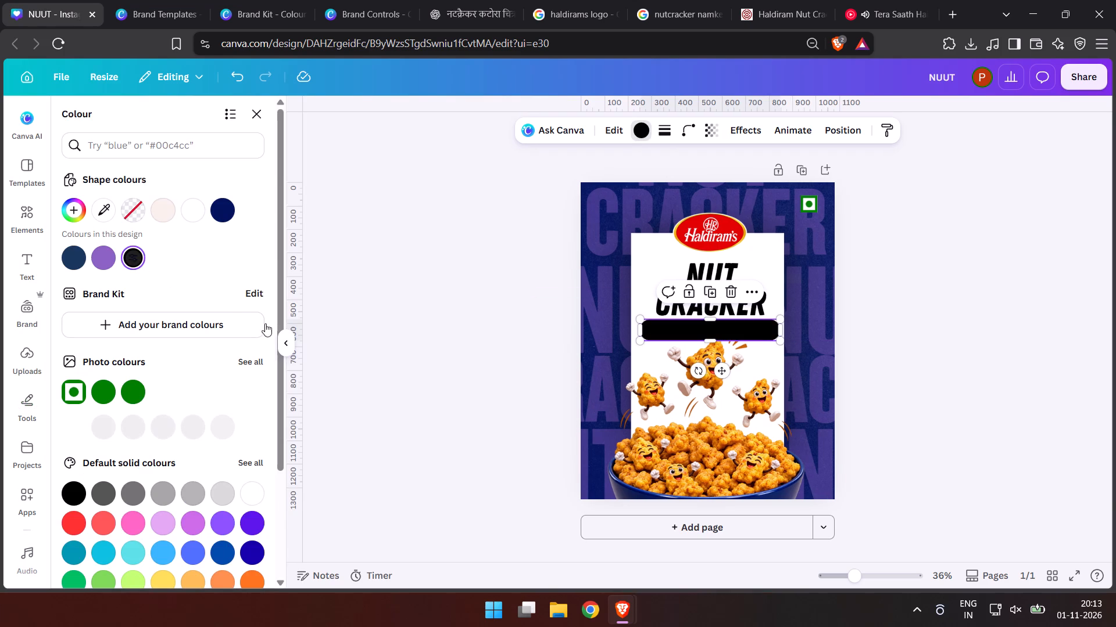
pyautogui.doubleClick(432, 362)
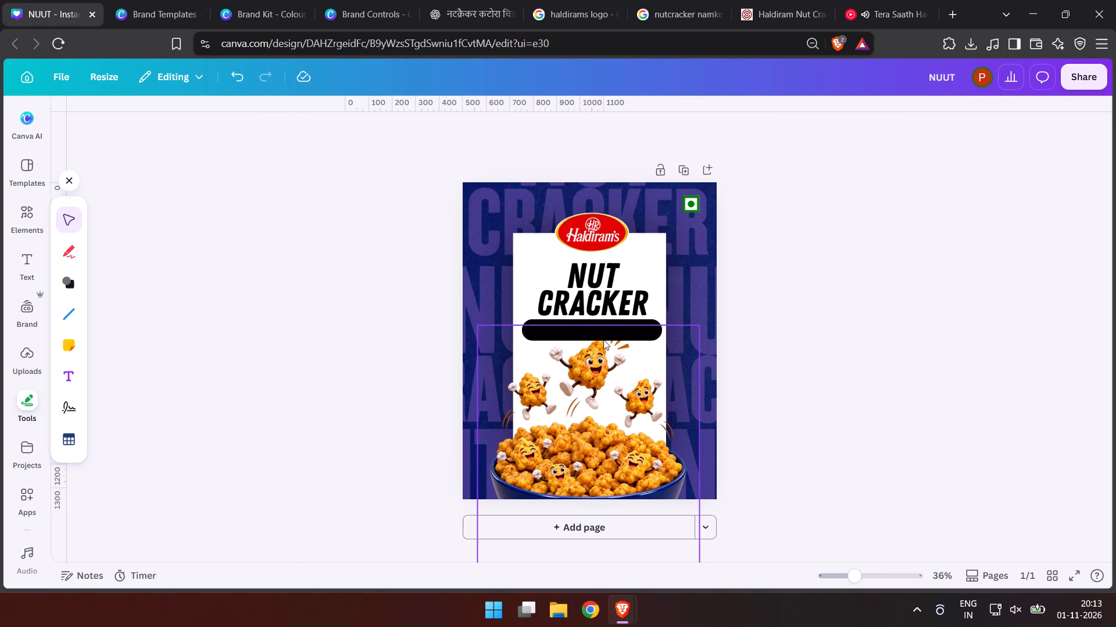
# Send the black bar one layer backward.
pyautogui.click(603, 329)
pyautogui.hotkey('ctrl', '[')
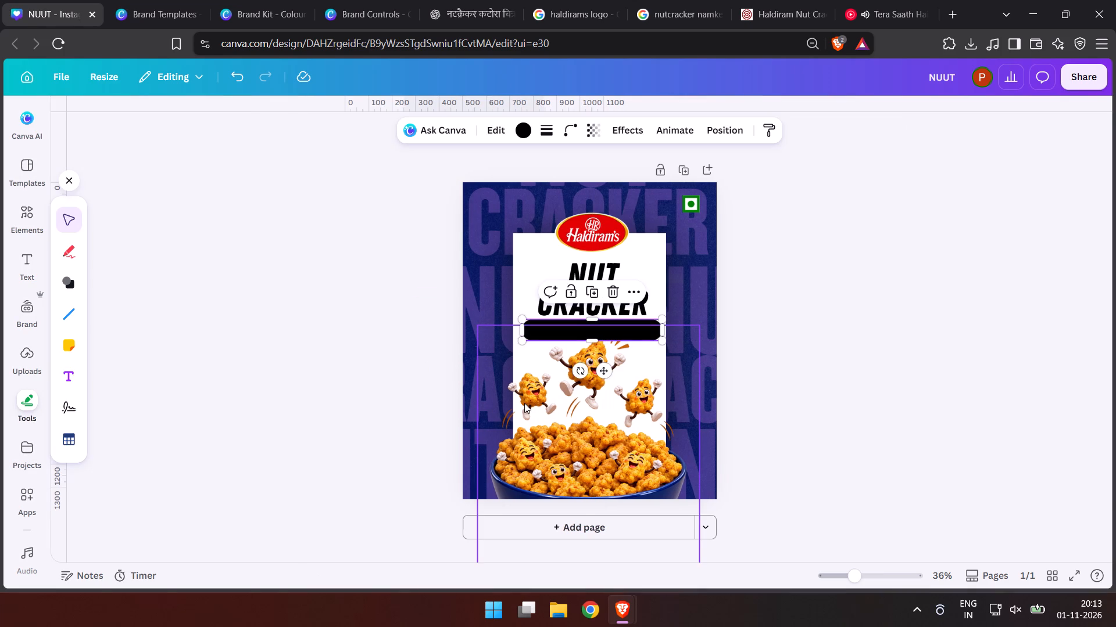
pyautogui.doubleClick(428, 333)
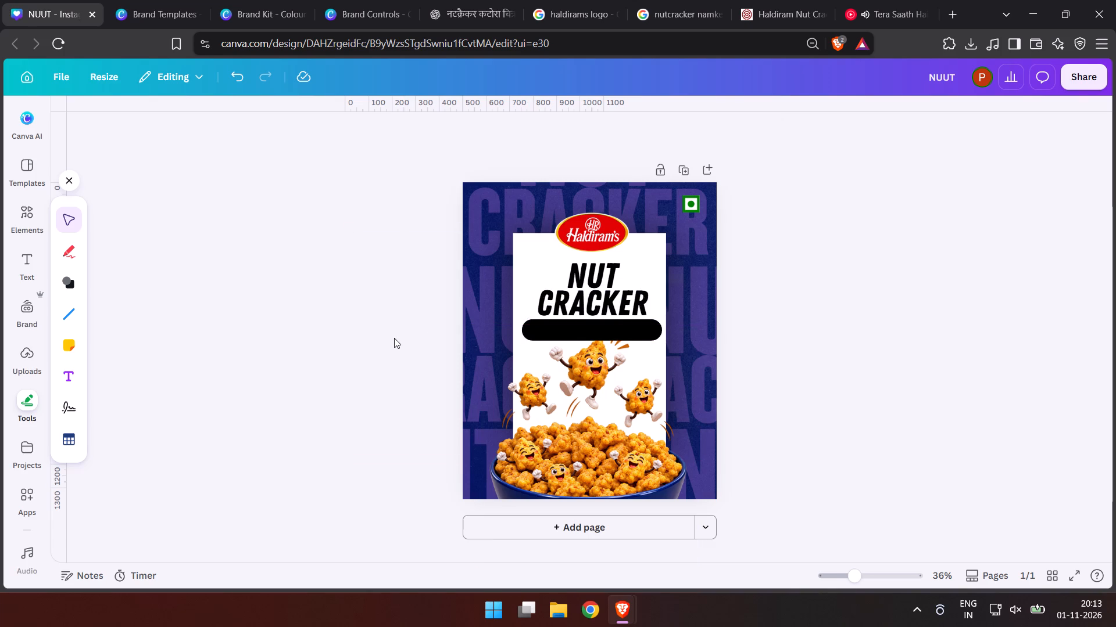
# Slim the black bar to about 70 px high and centre it between the heading and the jumping snack character.
pyautogui.click(625, 332)
pyautogui.moveTo(597, 345); pyautogui.dragTo(597, 340)
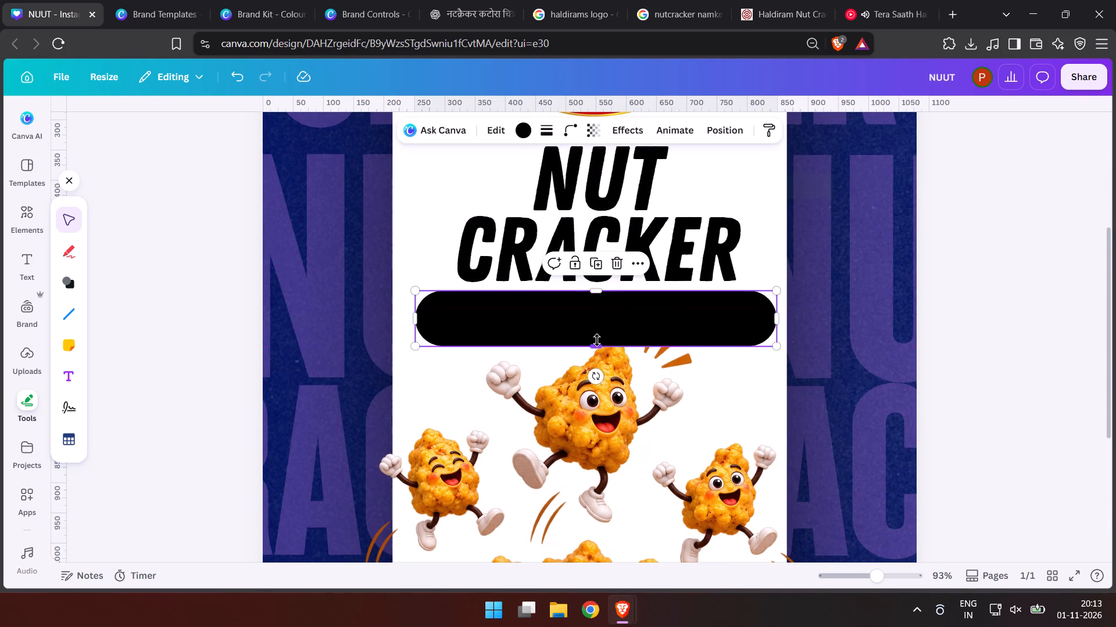
pyautogui.moveTo(597, 340); pyautogui.dragTo(597, 333)
pyautogui.click(616, 317)
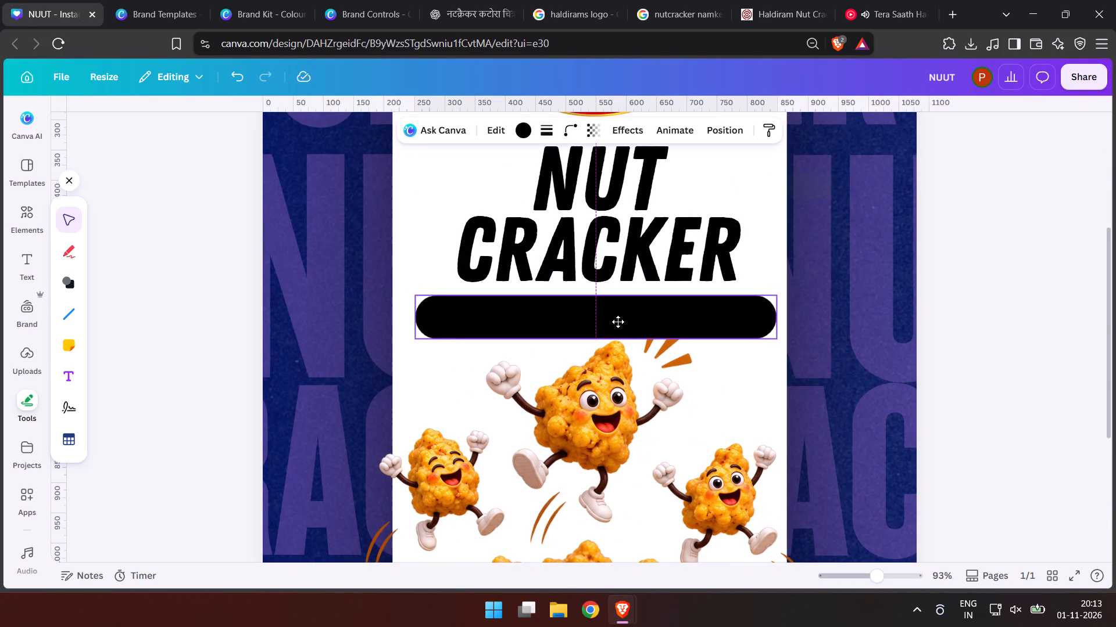
# Nudge the NUT CRACKER heading slightly down towards the black bar and send it one layer backward.
pyautogui.moveTo(563, 182); pyautogui.dragTo(563, 186)
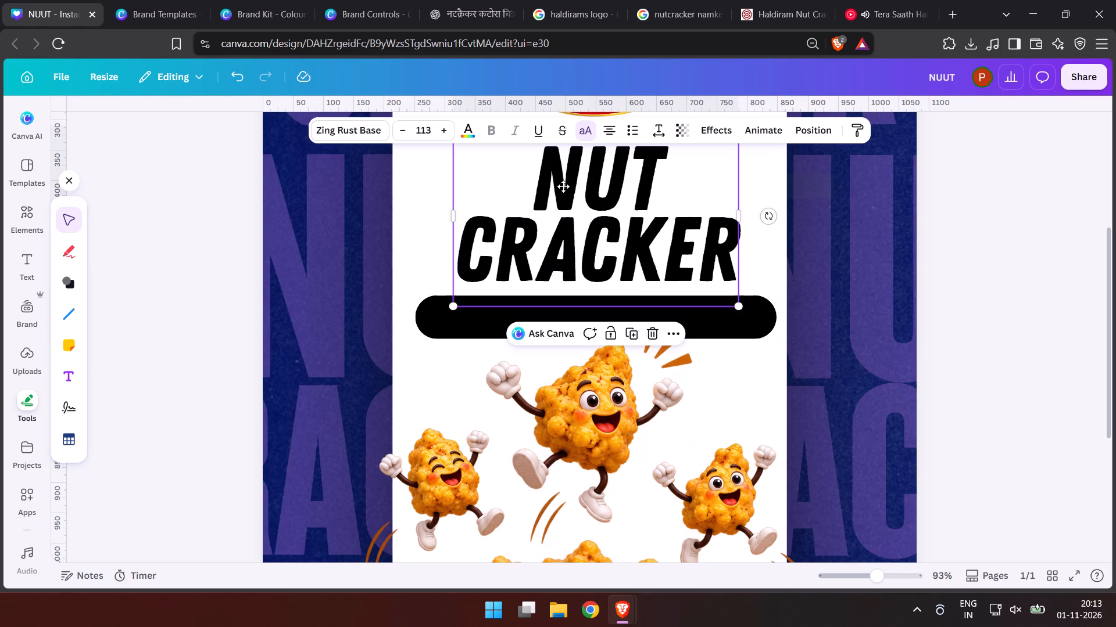
pyautogui.moveTo(563, 186); pyautogui.dragTo(563, 187)
pyautogui.hotkey('ctrl', '[')
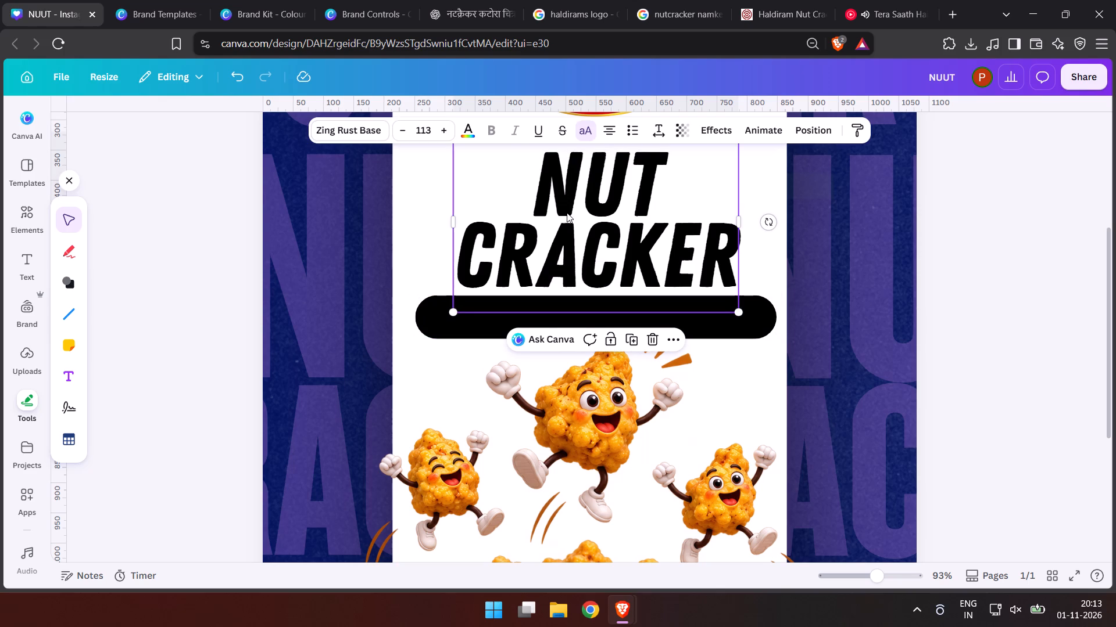
pyautogui.click(176, 290)
# Send the black bar two layers backward so it sits behind the snack character artwork.
pyautogui.click(501, 322)
pyautogui.hotkey('ctrl', '[')
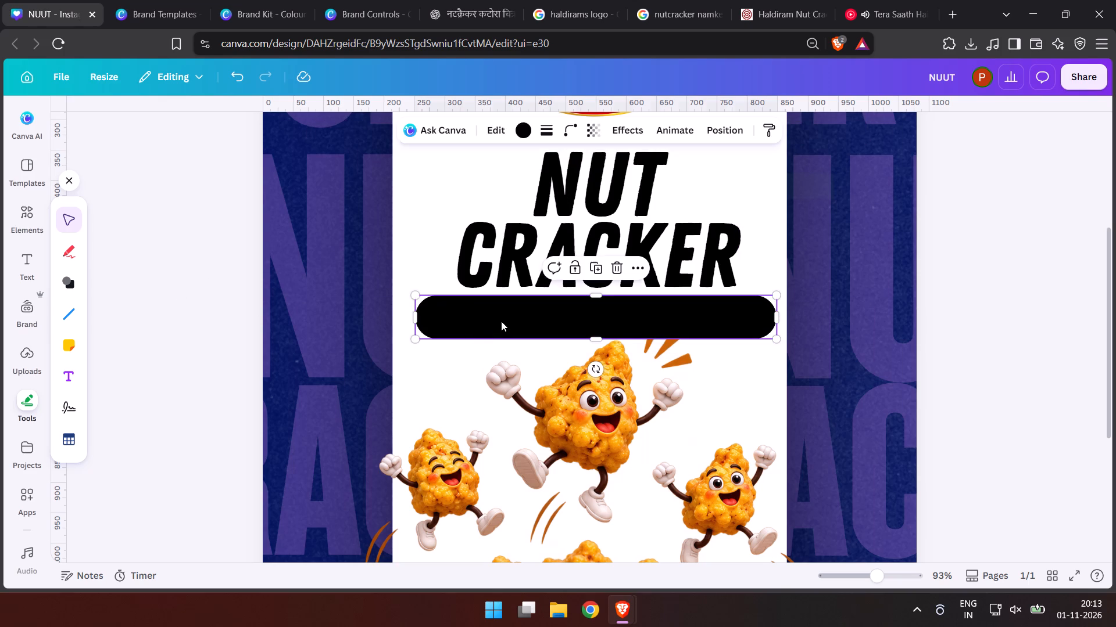
pyautogui.hotkey('ctrl', '[')
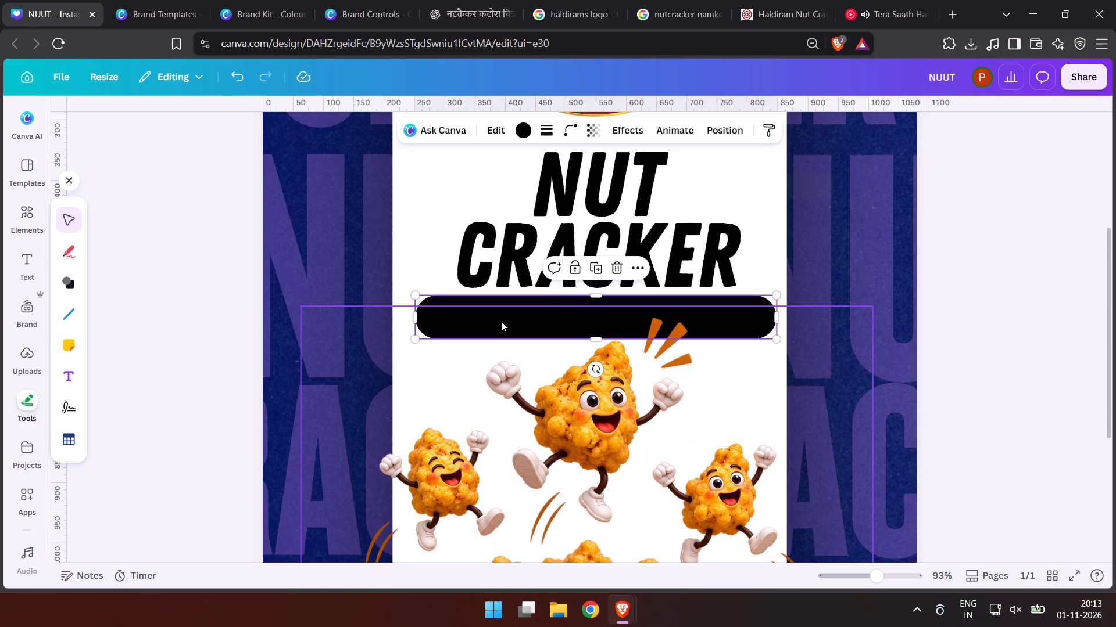
# Shrink the snack bowl artwork slightly and nudge it up so the characters sit clear below the black bar.
pyautogui.click(986, 343)
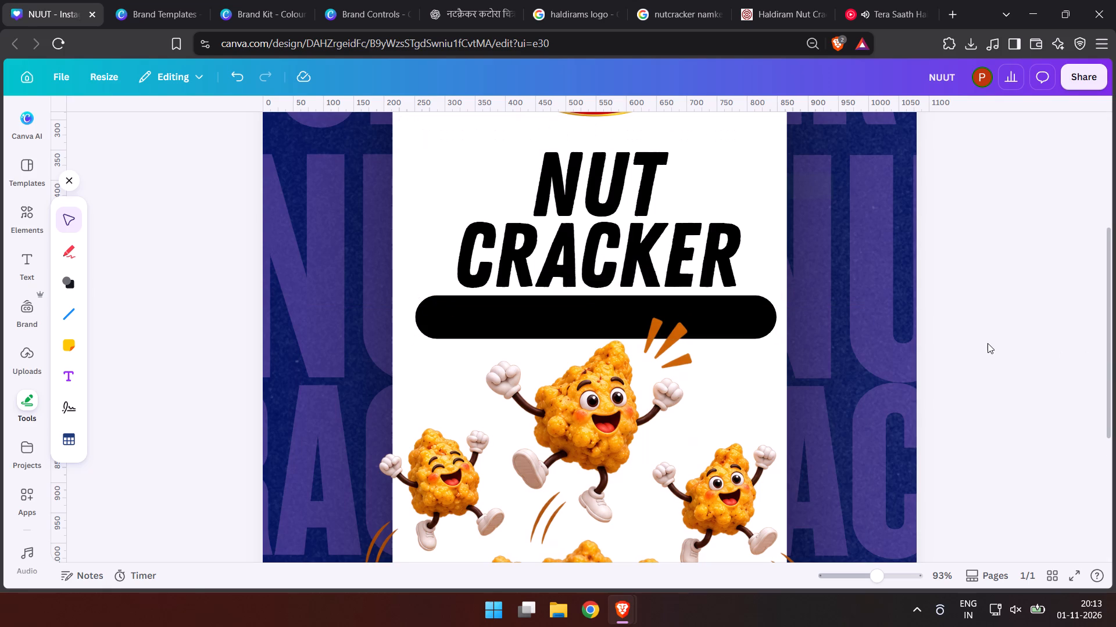
pyautogui.click(654, 431)
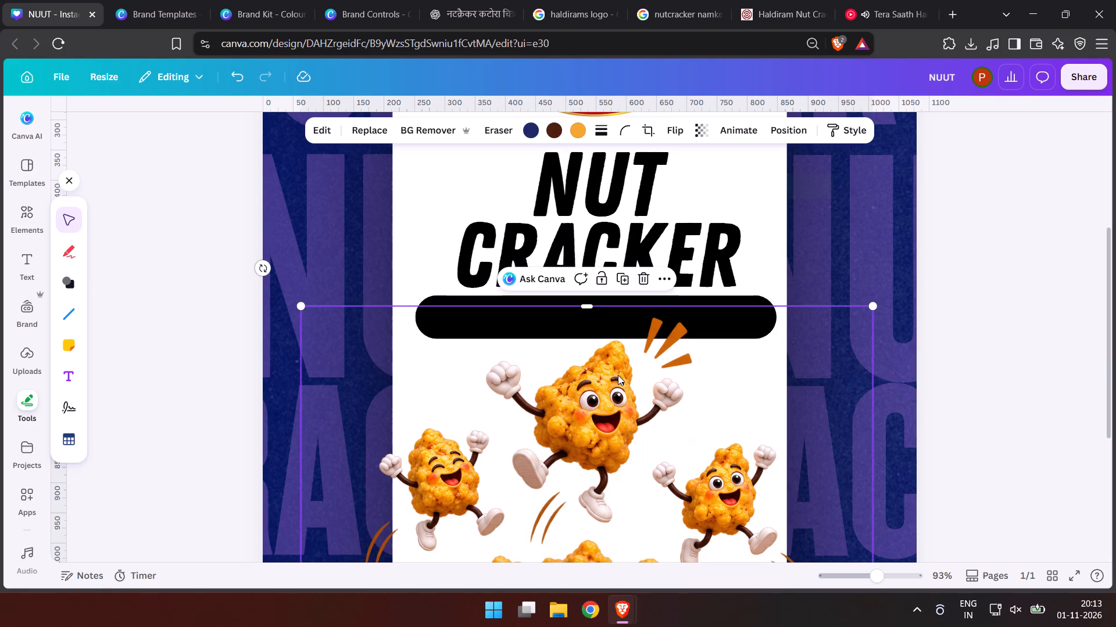
pyautogui.moveTo(298, 302); pyautogui.dragTo(302, 308)
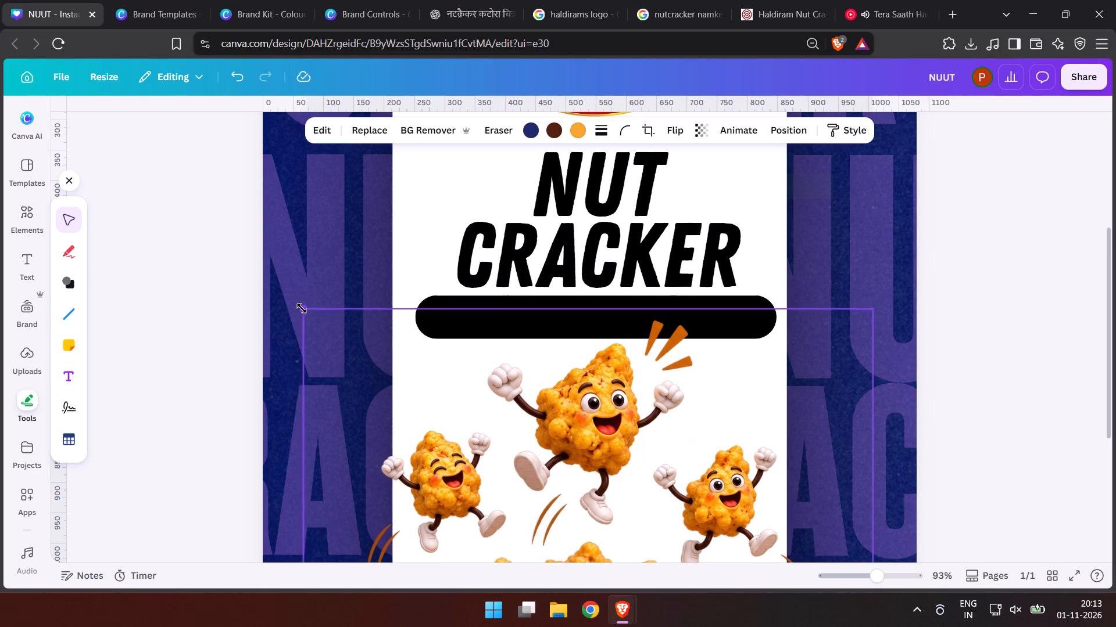
pyautogui.moveTo(302, 308); pyautogui.dragTo(305, 314)
pyautogui.scroll(-3, 304, 314)
pyautogui.scroll(2, 303, 314)
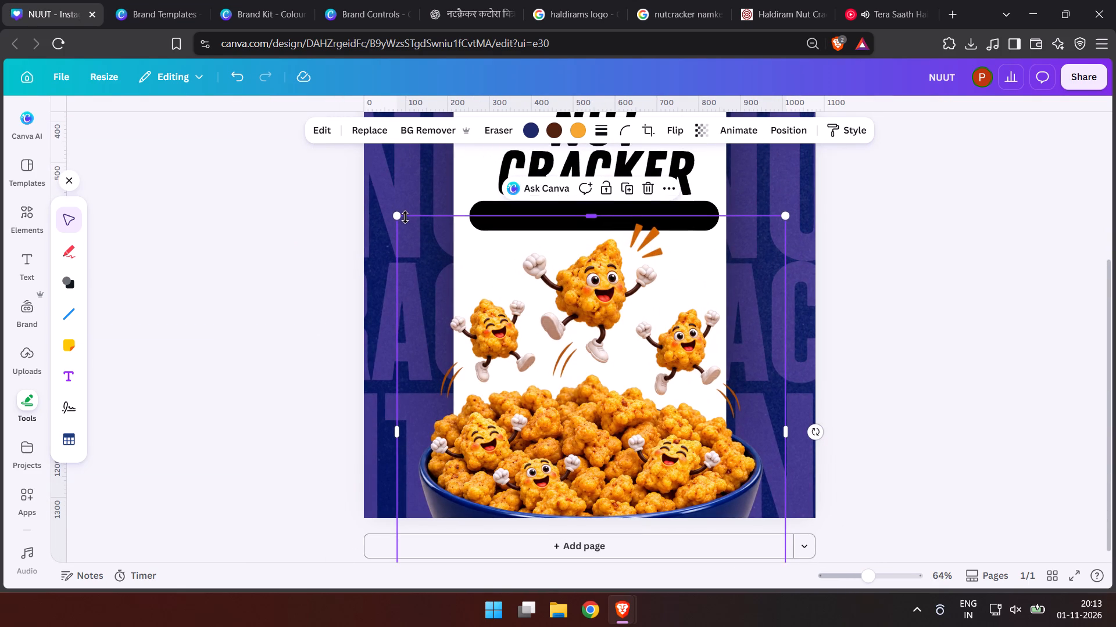
pyautogui.moveTo(401, 215); pyautogui.dragTo(406, 220)
pyautogui.moveTo(645, 409); pyautogui.dragTo(645, 402)
pyautogui.doubleClick(292, 419)
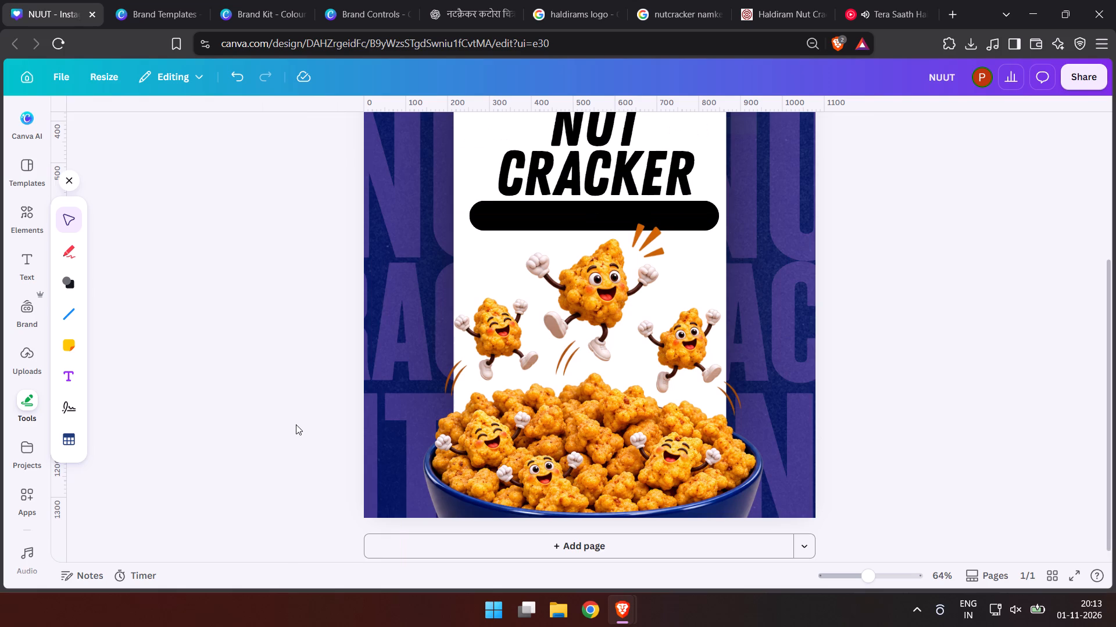
# Move the black bar down by about 10 px, keeping it centred under the NUT CRACKER heading.
pyautogui.scroll(1, 296, 424)
pyautogui.scroll(-1, 296, 424)
pyautogui.scroll(3, 296, 424)
pyautogui.click(511, 431)
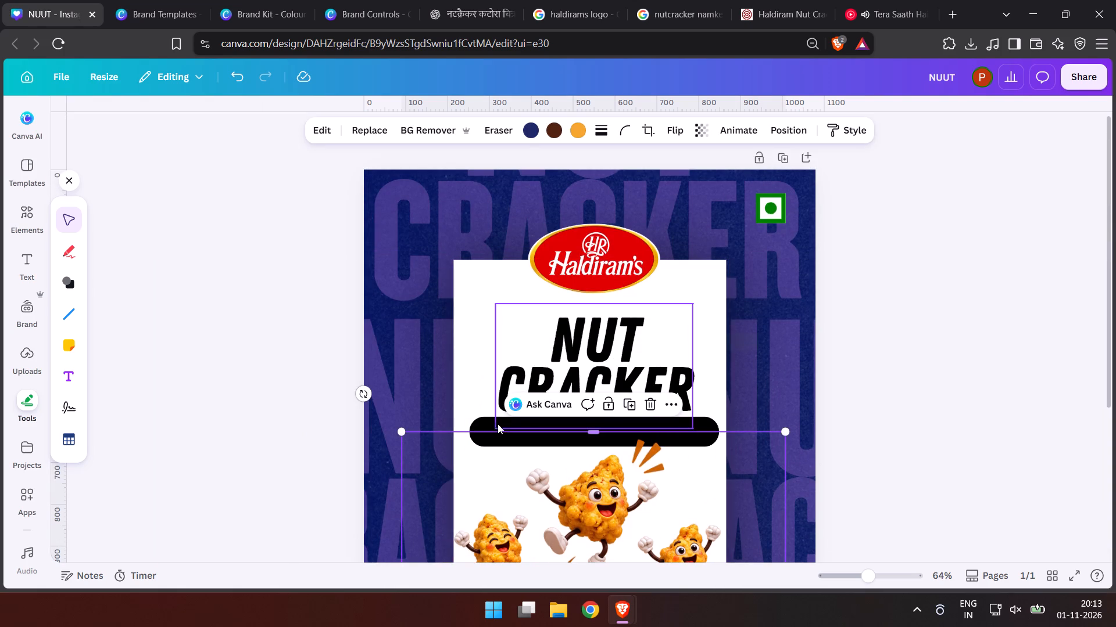
pyautogui.click(481, 421)
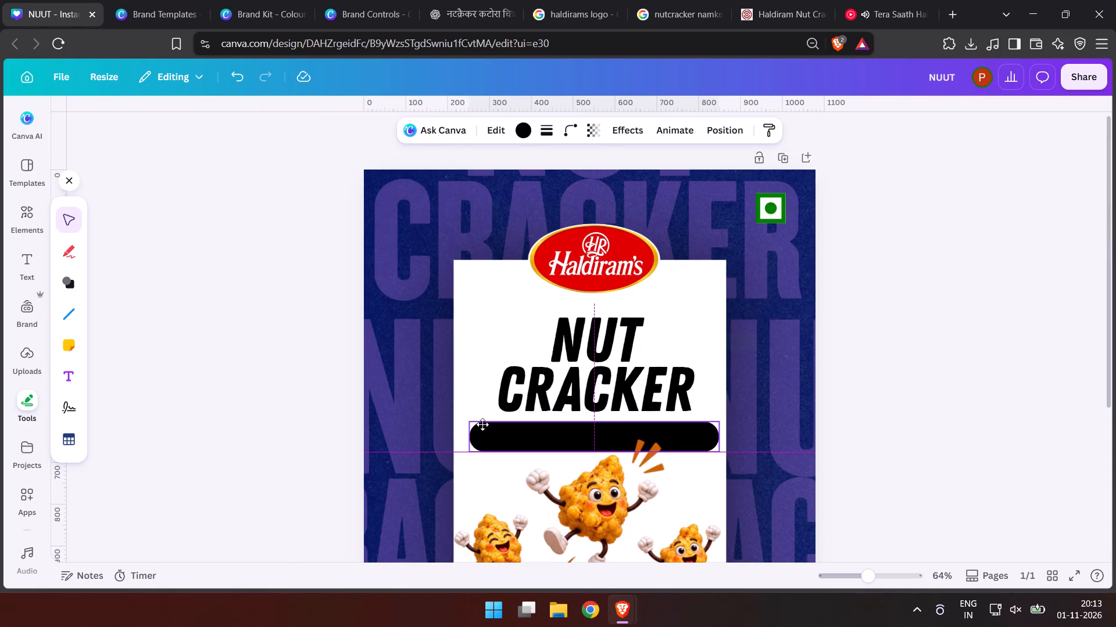
pyautogui.doubleClick(299, 430)
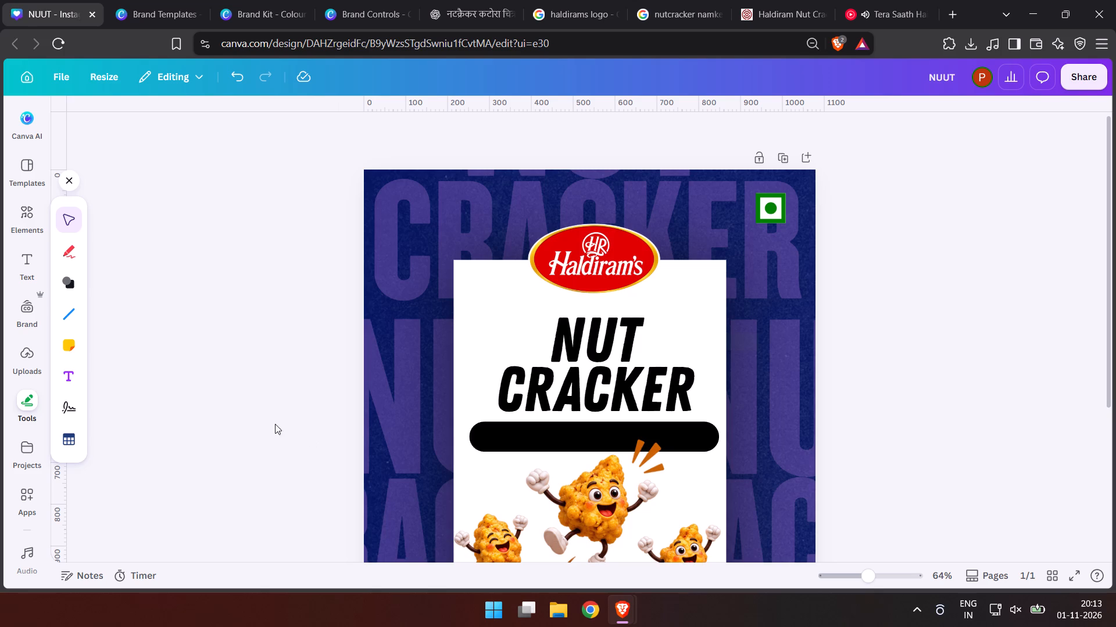
# Add a text box reading "SIGNATUTE MASALA".
pyautogui.click(21, 261)
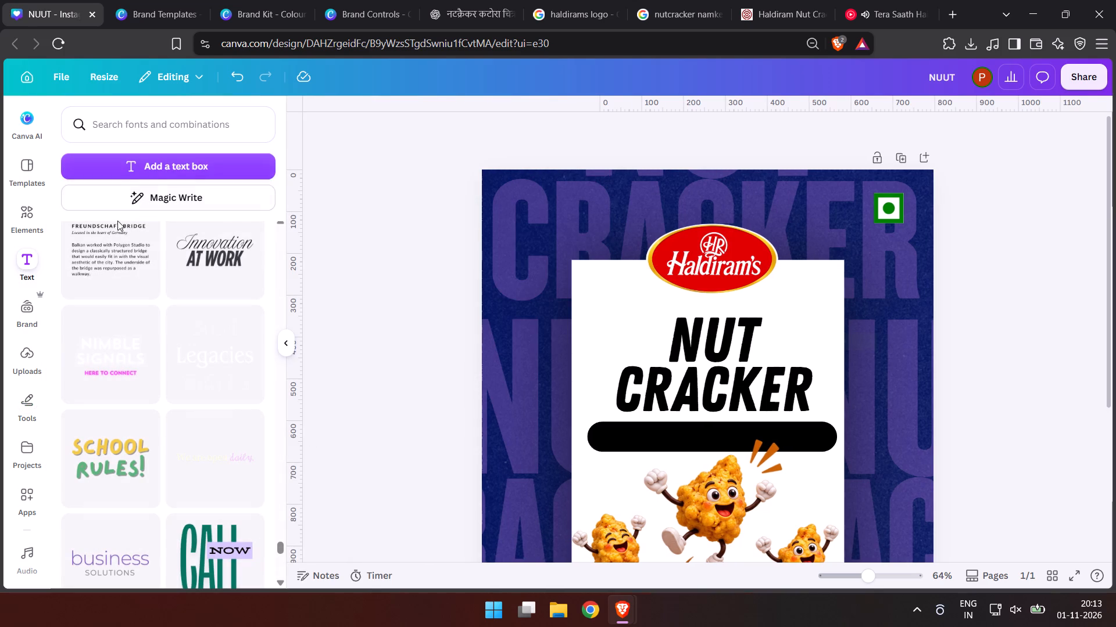
pyautogui.click(129, 174)
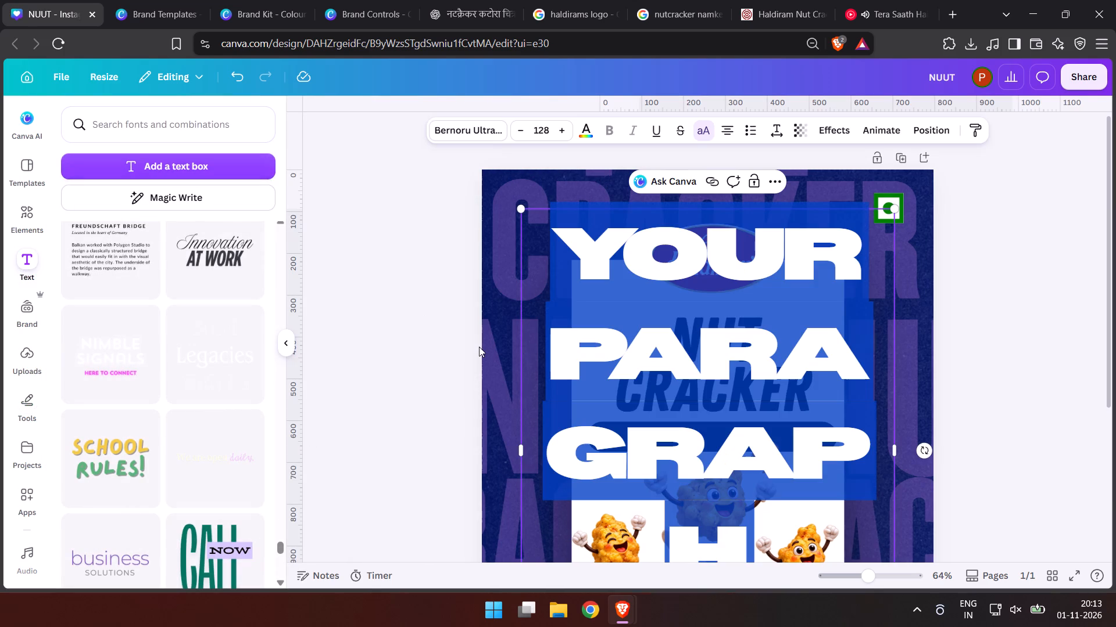
pyautogui.write('SI')
pyautogui.write('GNATUTE MASALA')
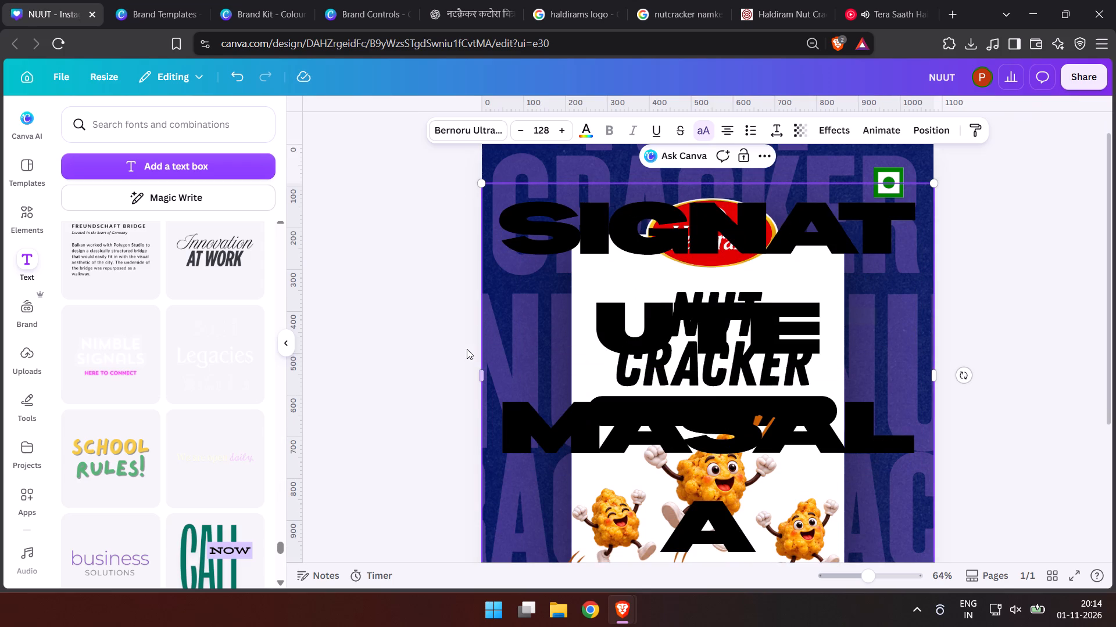
# Change the new tagline text's font to Poppins and try the SemiBold weight.
pyautogui.click(488, 127)
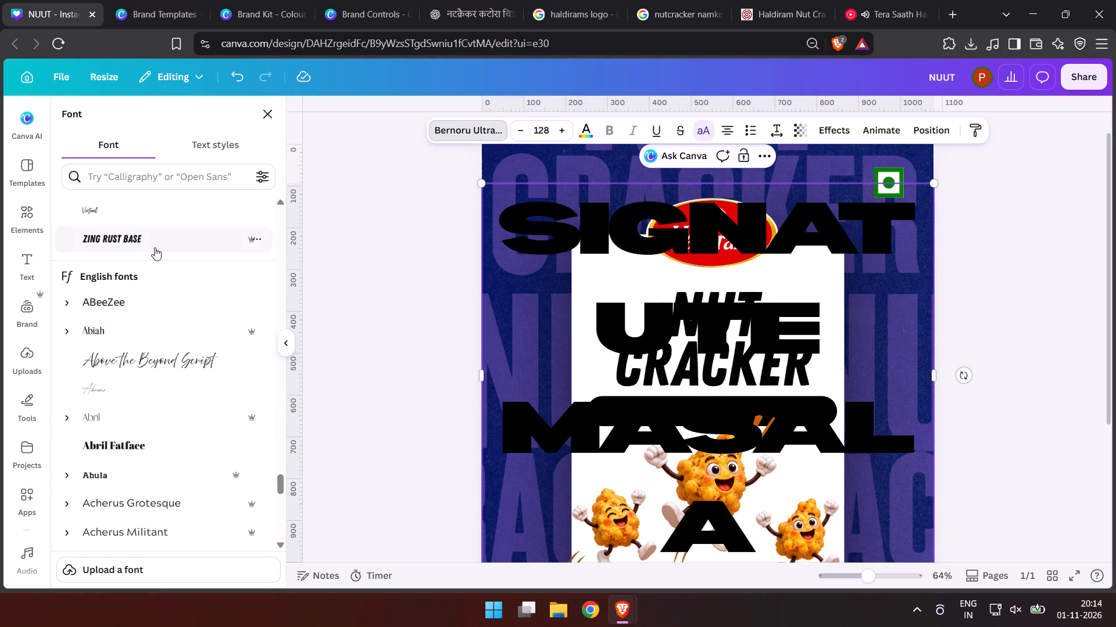
pyautogui.scroll(2, 153, 257)
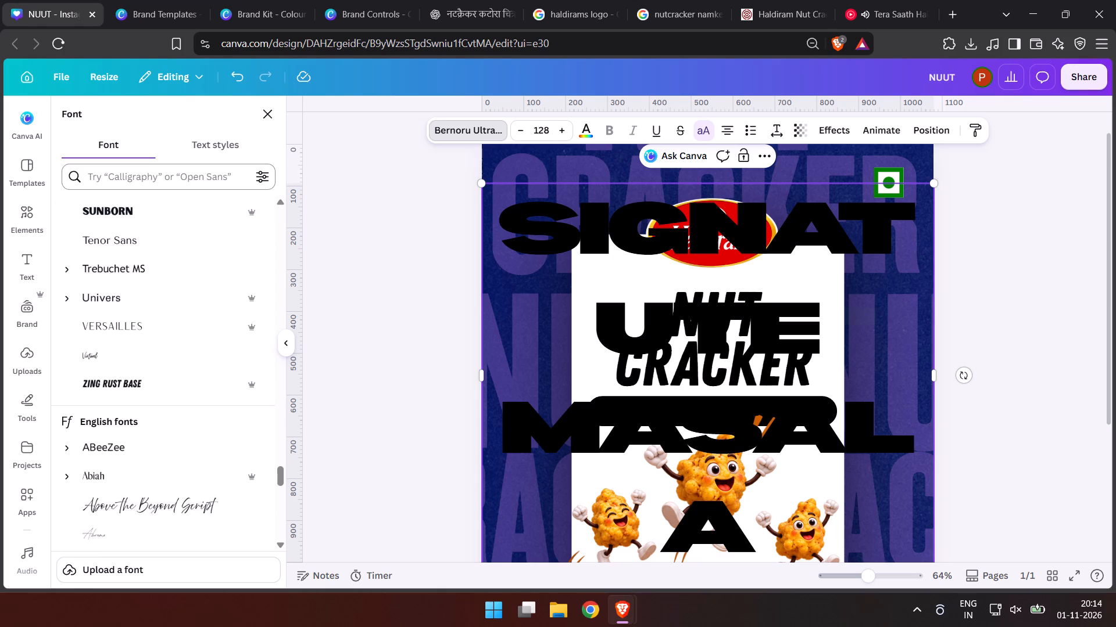
pyautogui.click(173, 182)
pyautogui.write('POO')
pyautogui.press('BackSpace')
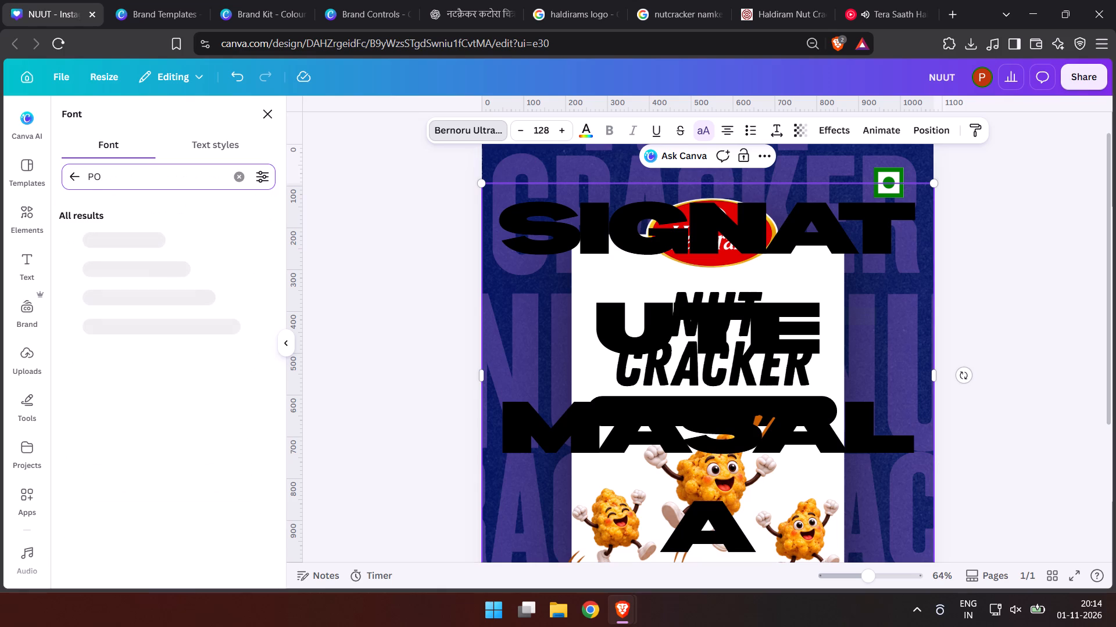
pyautogui.write('PP')
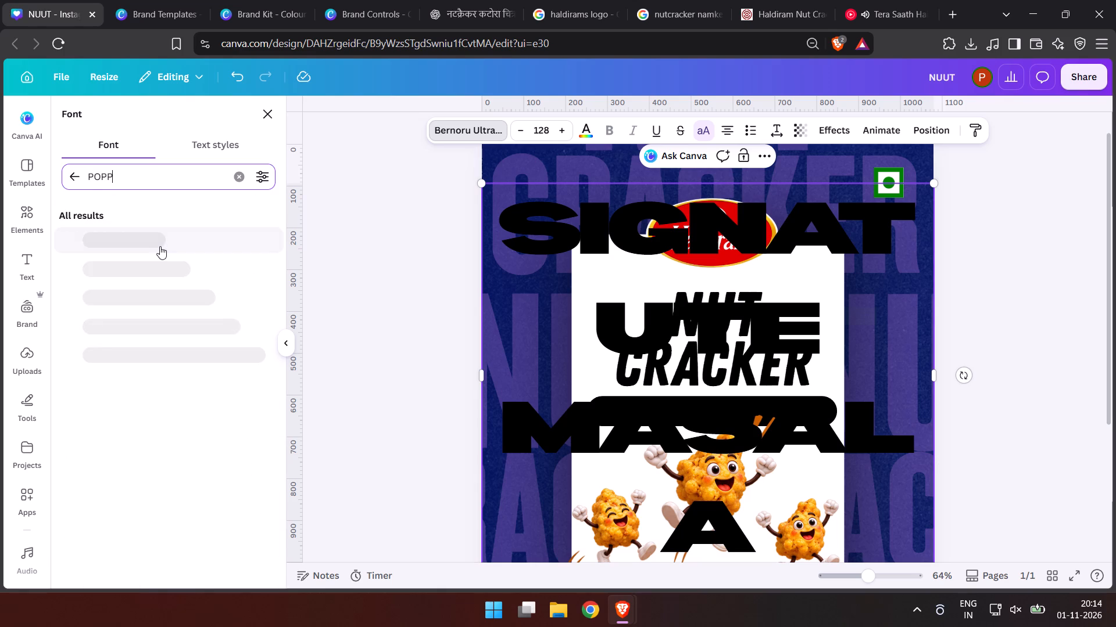
pyautogui.click(160, 250)
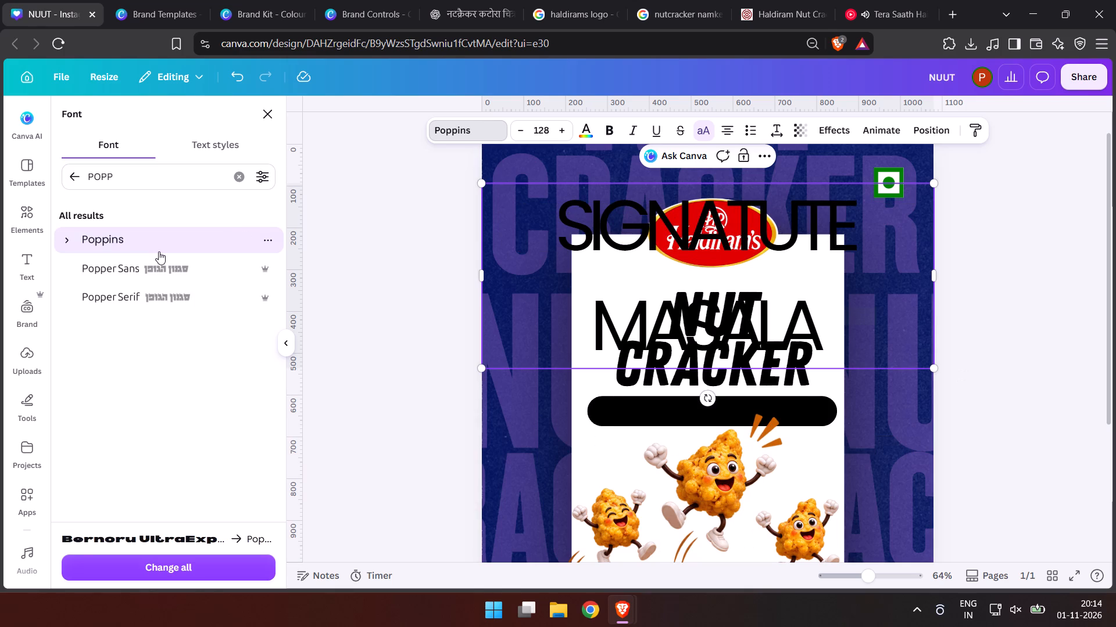
pyautogui.click(72, 244)
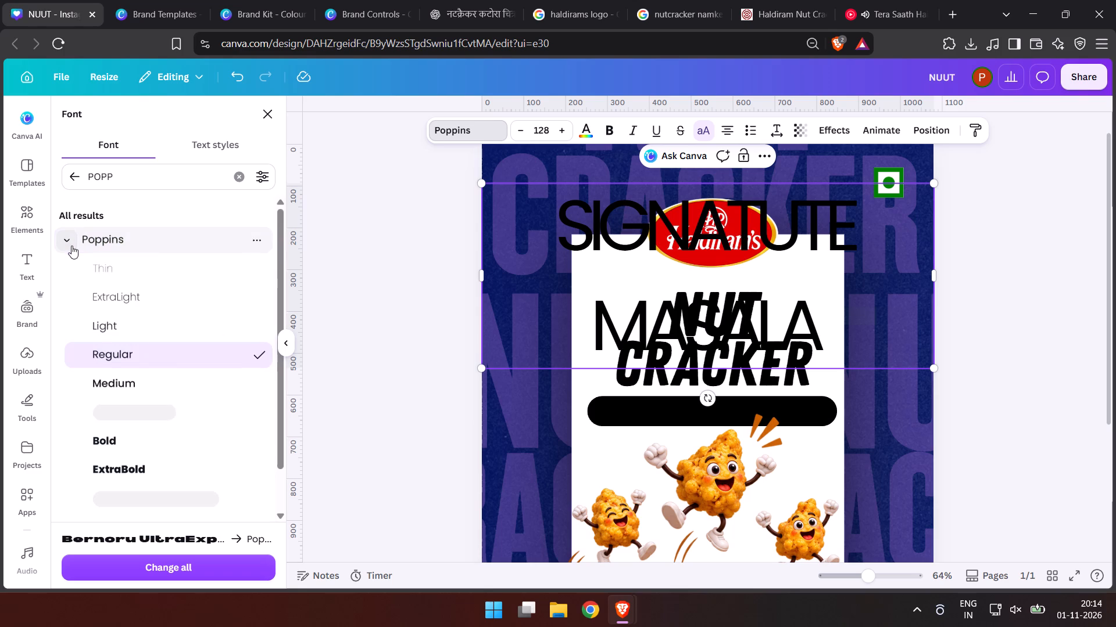
pyautogui.click(153, 409)
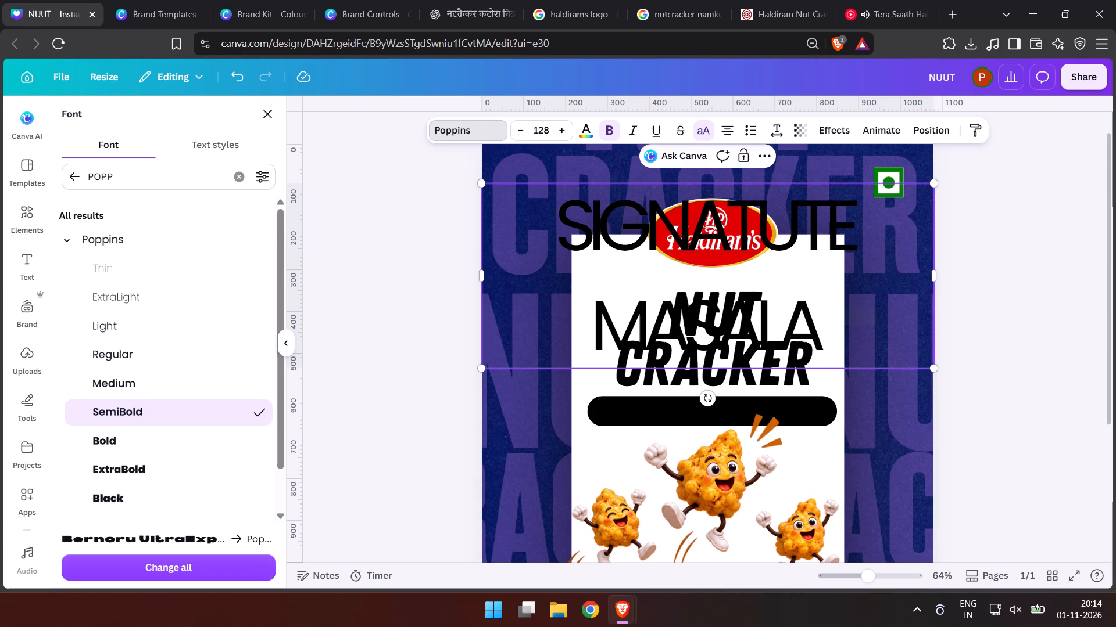
# Correct the tagline's first word to read SIGNATURE.
pyautogui.moveTo(824, 217); pyautogui.dragTo(807, 217)
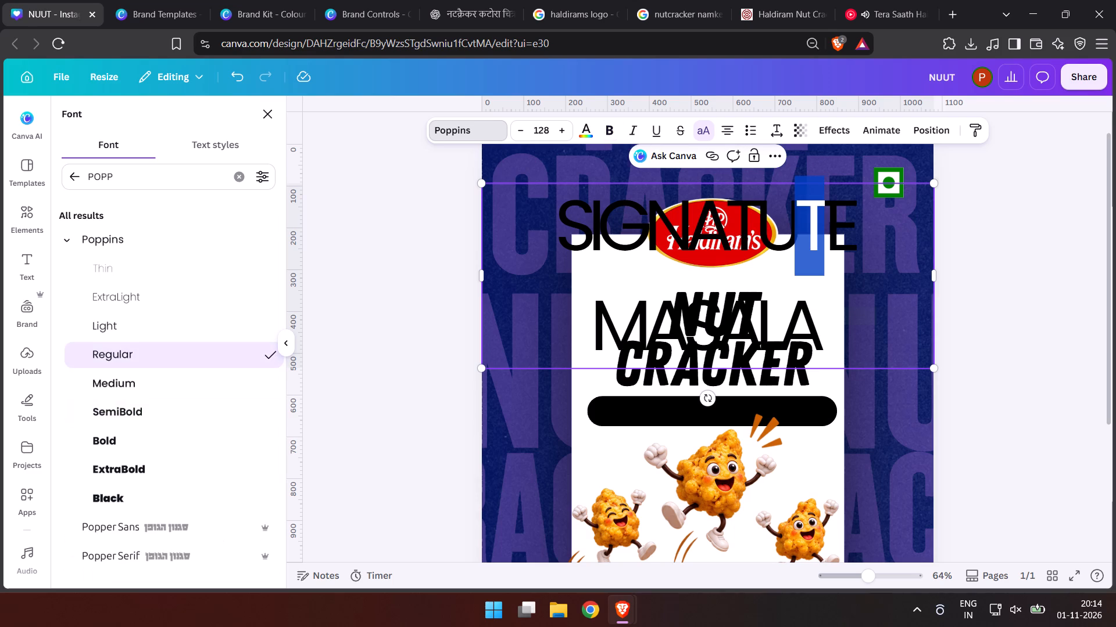
pyautogui.press('r')
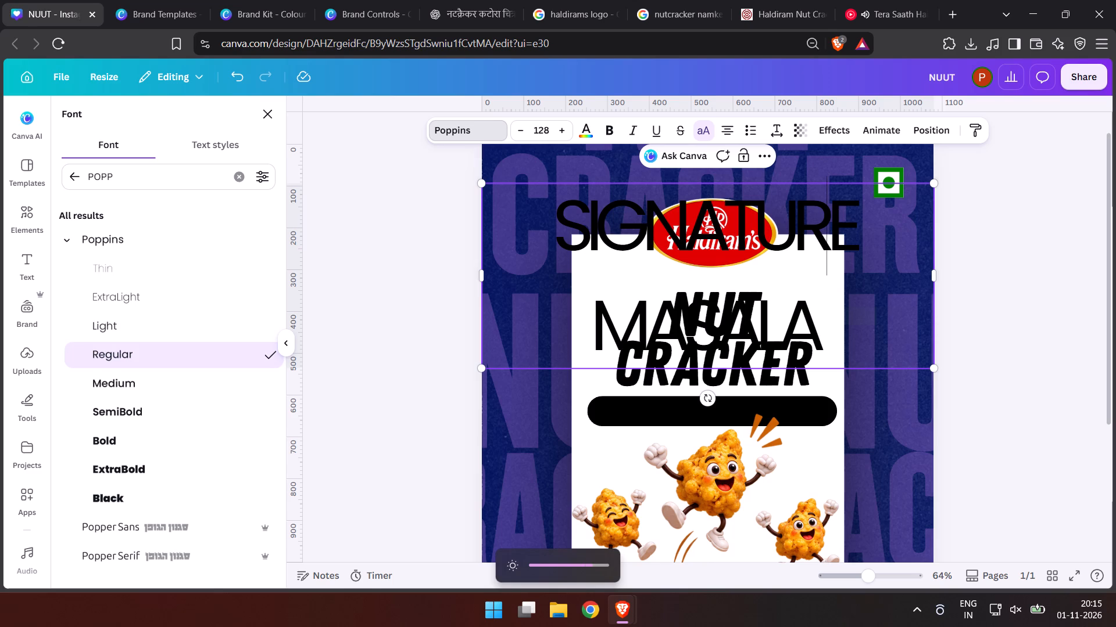
# Widen the tagline text box so SIGNATURE MASALA fits on a single line.
pyautogui.moveTo(938, 273); pyautogui.dragTo(1115, 254)
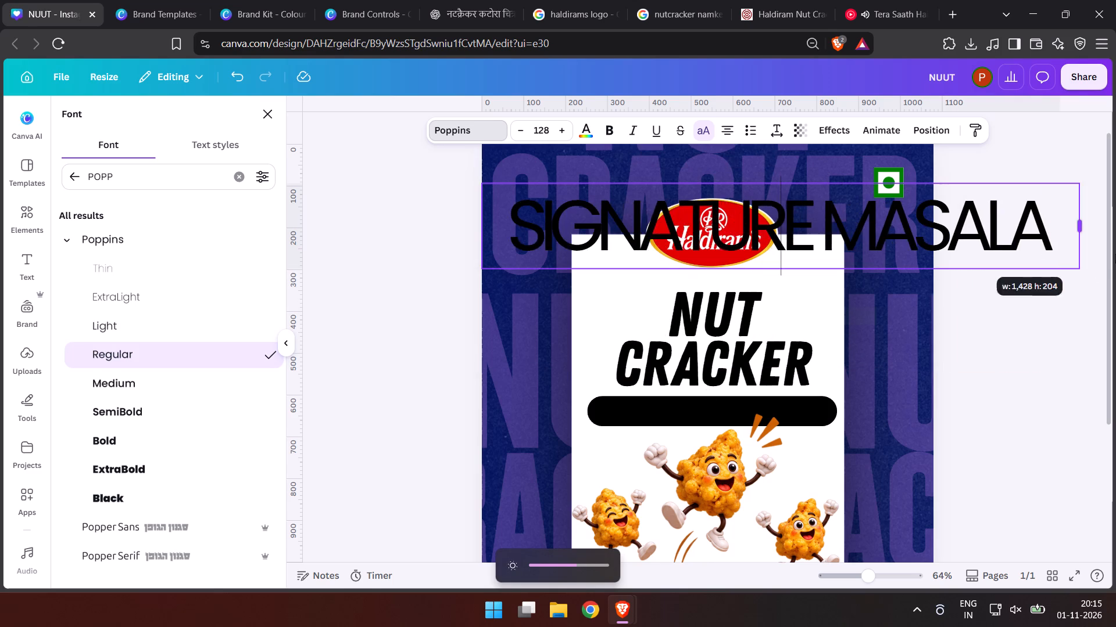
pyautogui.moveTo(1115, 254); pyautogui.dragTo(1115, 253)
pyautogui.click(838, 222)
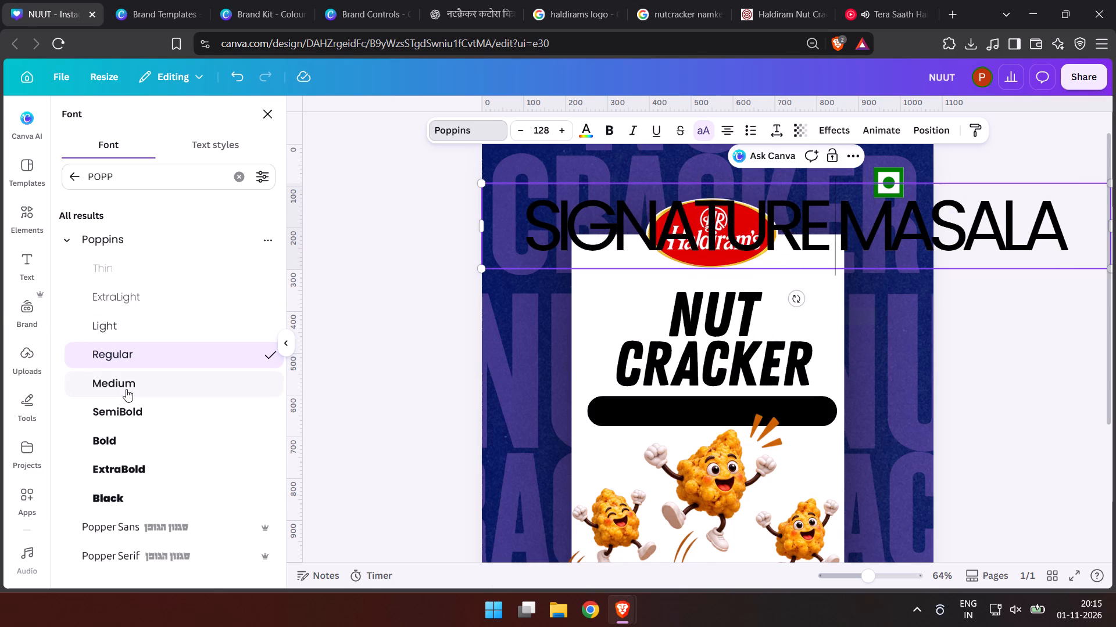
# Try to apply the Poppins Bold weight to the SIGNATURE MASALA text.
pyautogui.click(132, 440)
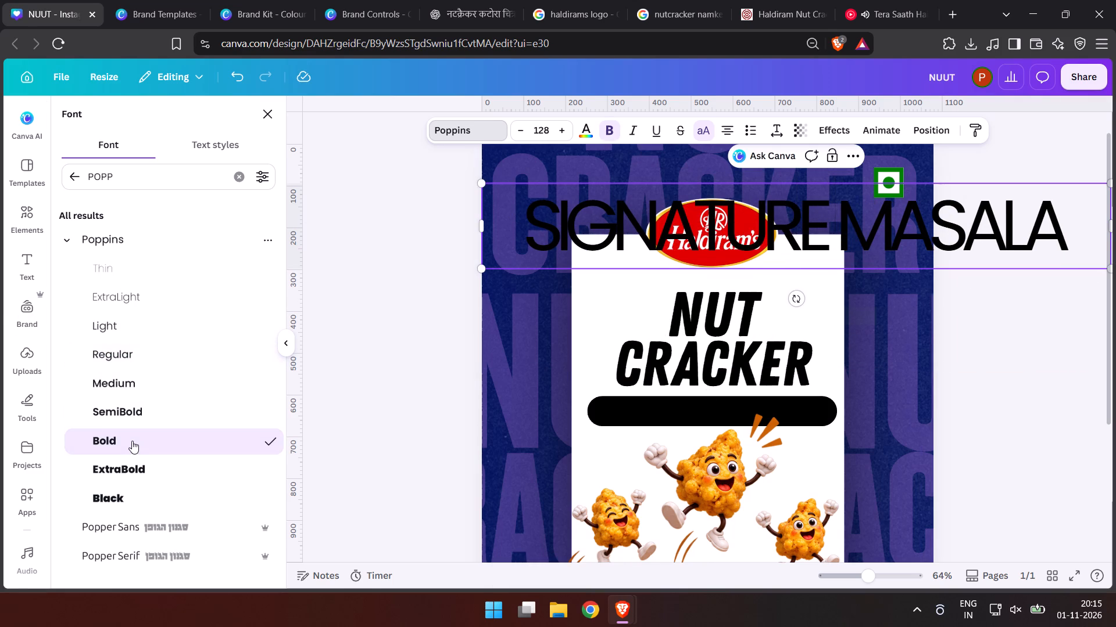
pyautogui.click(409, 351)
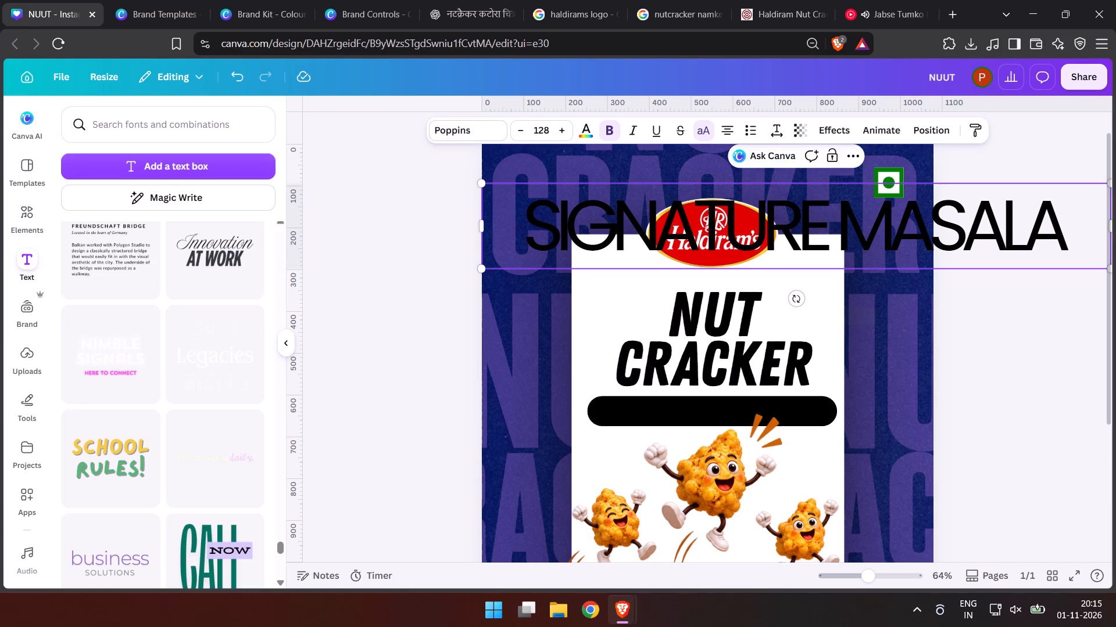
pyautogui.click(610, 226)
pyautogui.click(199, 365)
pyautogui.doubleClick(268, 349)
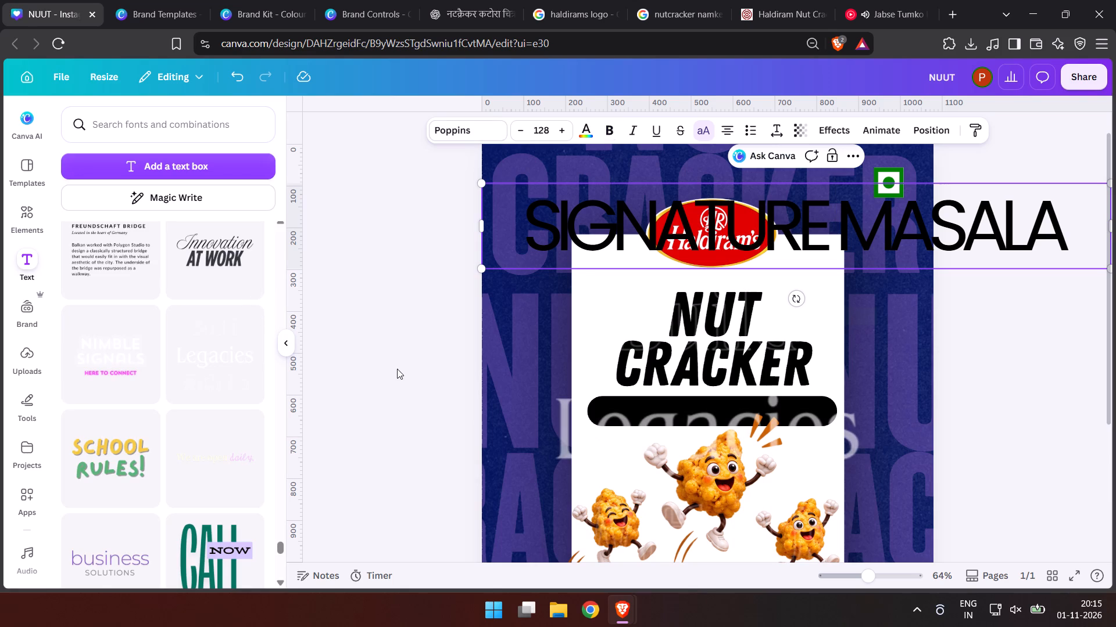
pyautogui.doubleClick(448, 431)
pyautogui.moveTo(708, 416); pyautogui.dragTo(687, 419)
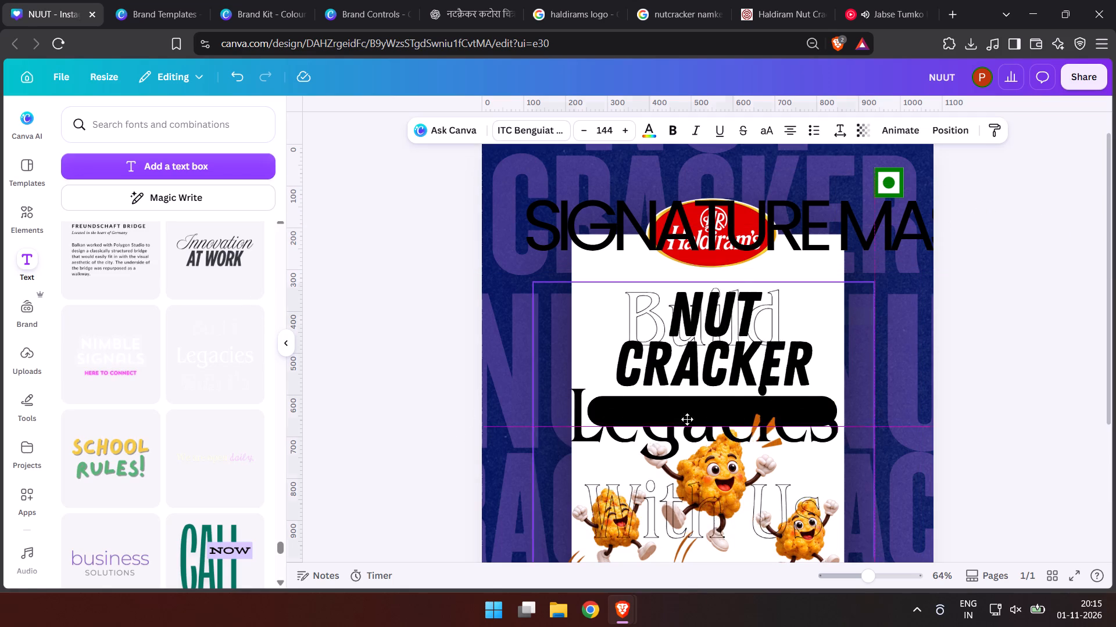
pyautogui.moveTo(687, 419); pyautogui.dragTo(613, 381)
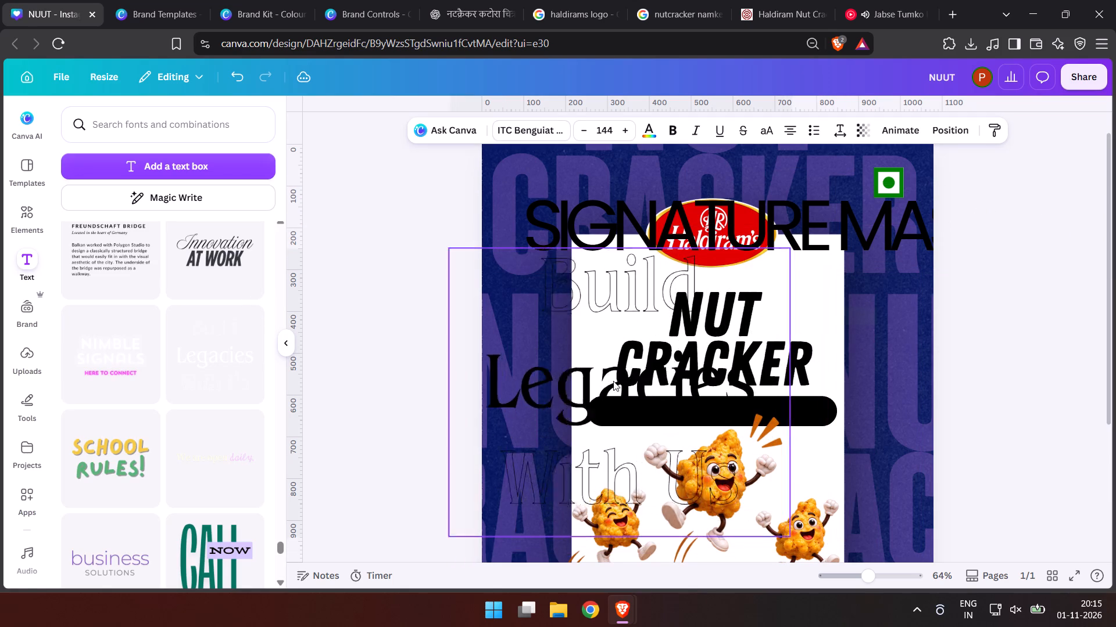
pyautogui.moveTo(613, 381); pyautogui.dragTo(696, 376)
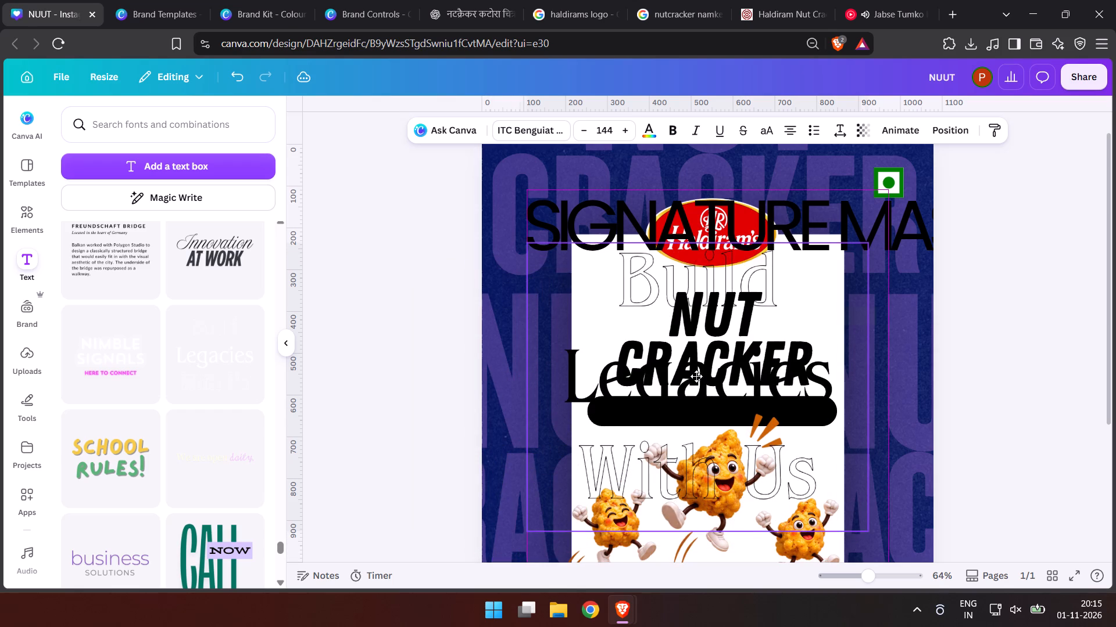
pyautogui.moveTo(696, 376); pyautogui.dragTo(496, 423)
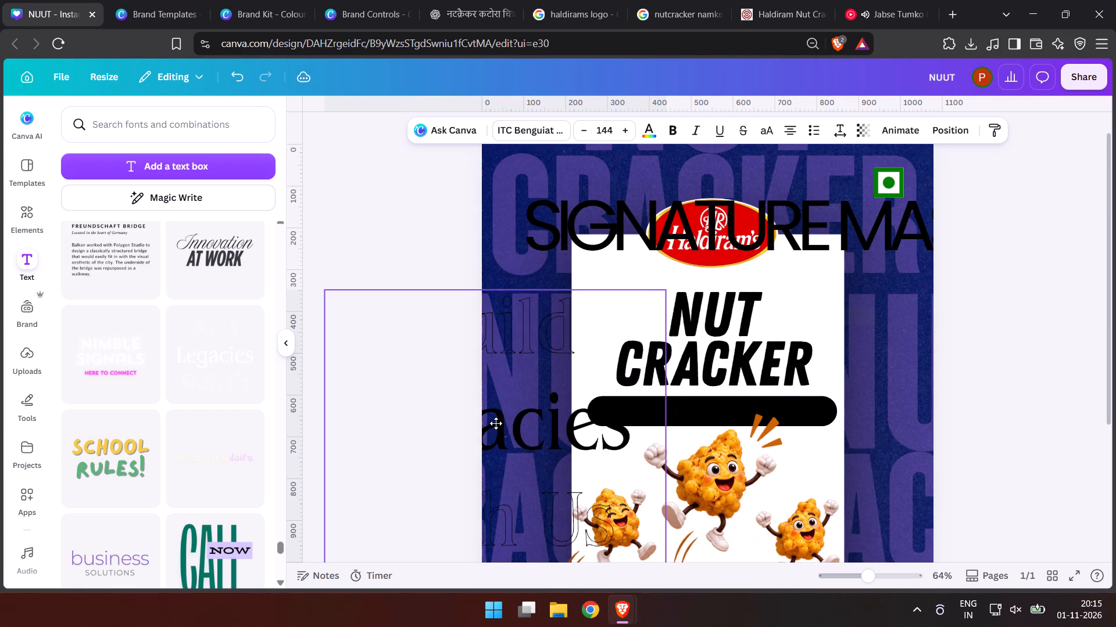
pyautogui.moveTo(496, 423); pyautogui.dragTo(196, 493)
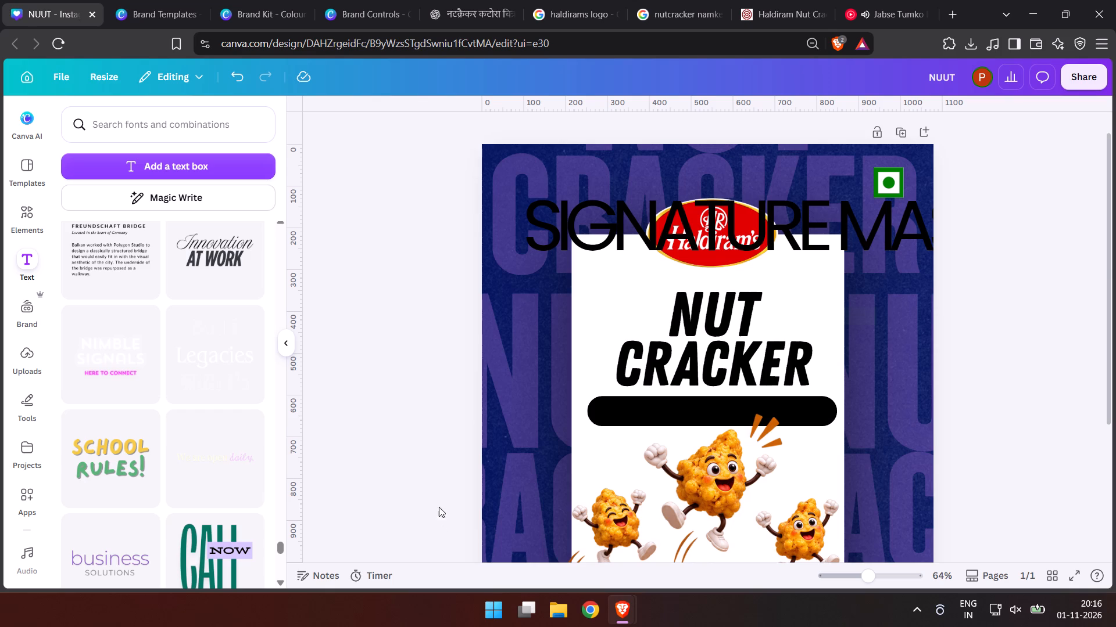
# Set the SIGNATURE MASALA text to Poppins SemiBold.
pyautogui.click(580, 239)
pyautogui.click(466, 131)
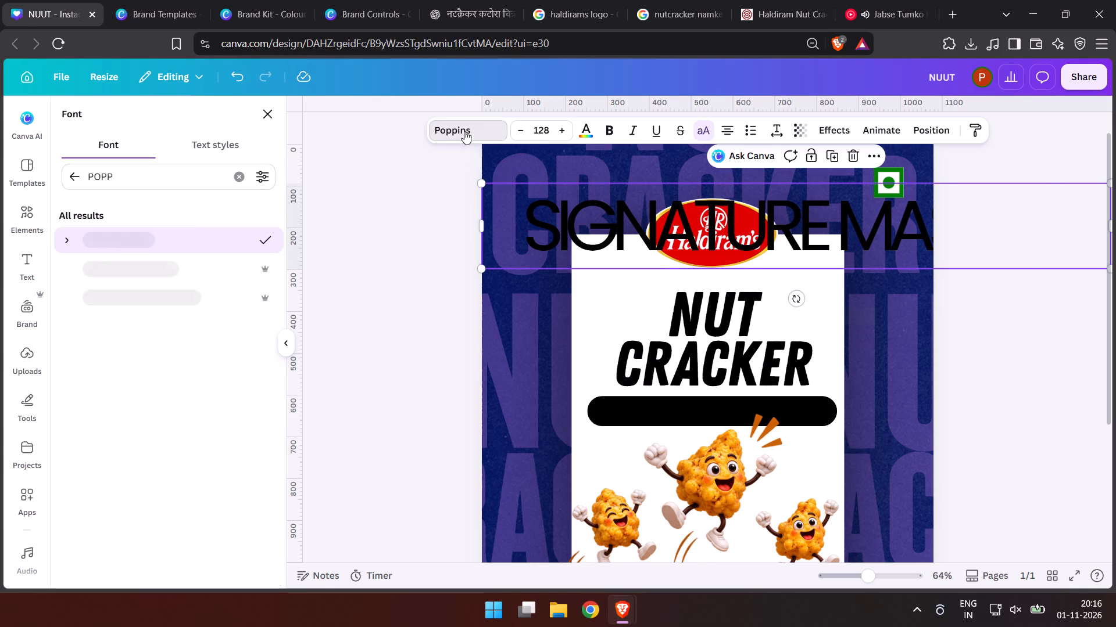
pyautogui.click(59, 241)
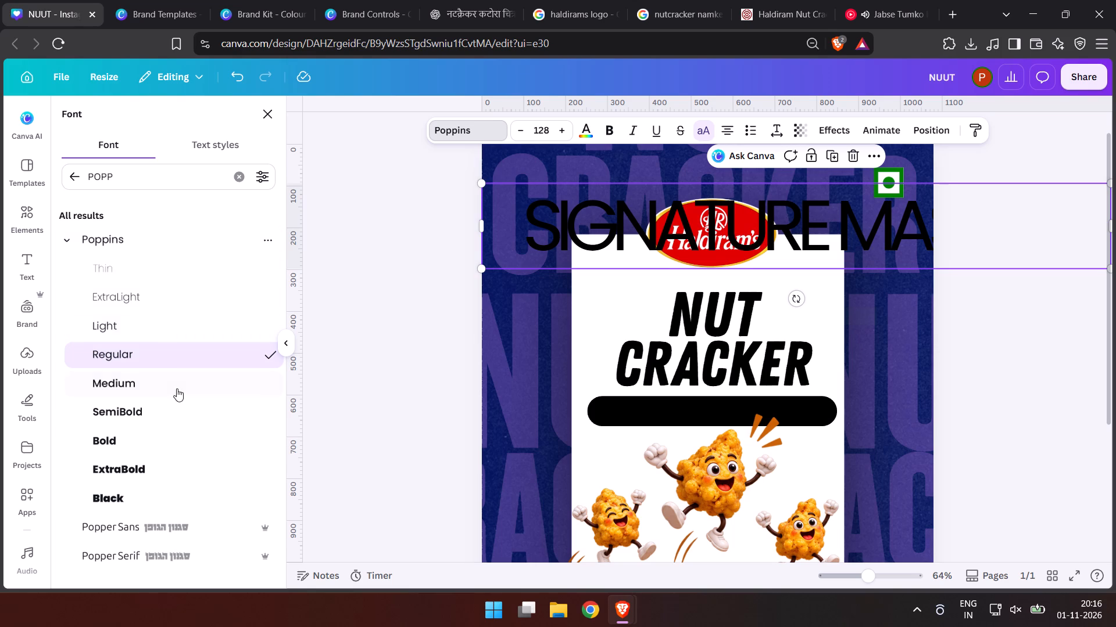
pyautogui.click(177, 403)
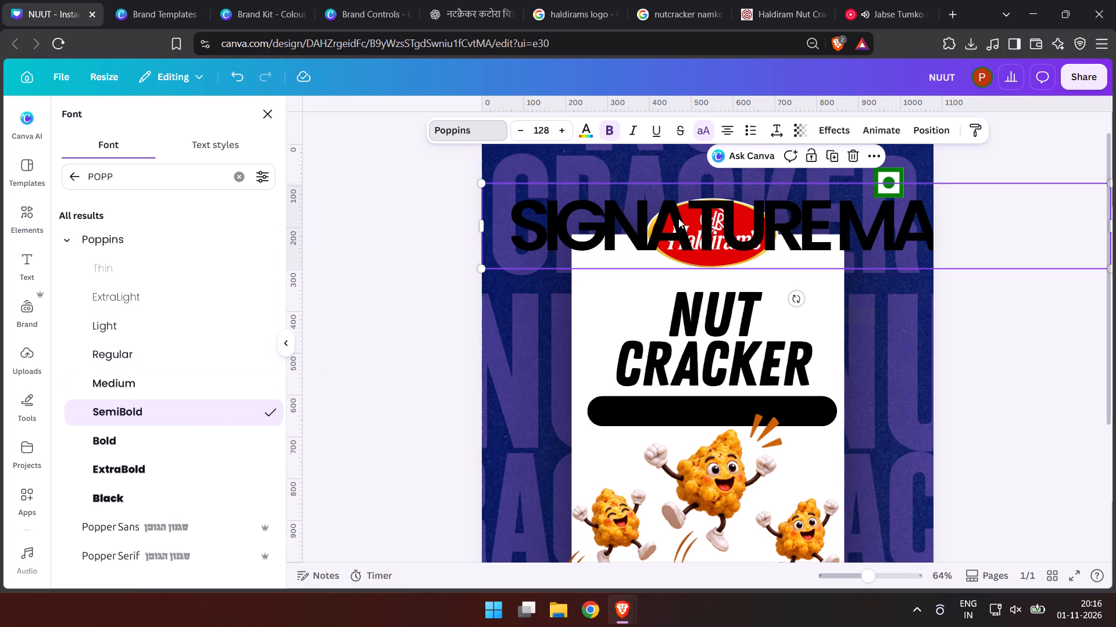
# Colour the SIGNATURE MASALA text white (#ffffff).
pyautogui.click(593, 127)
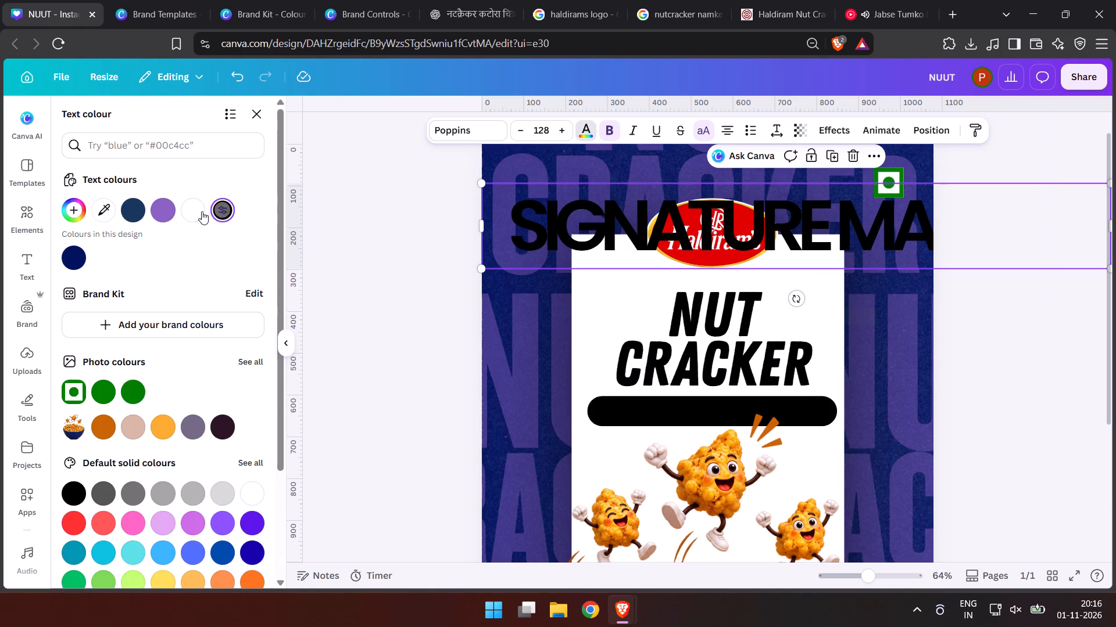
pyautogui.click(201, 211)
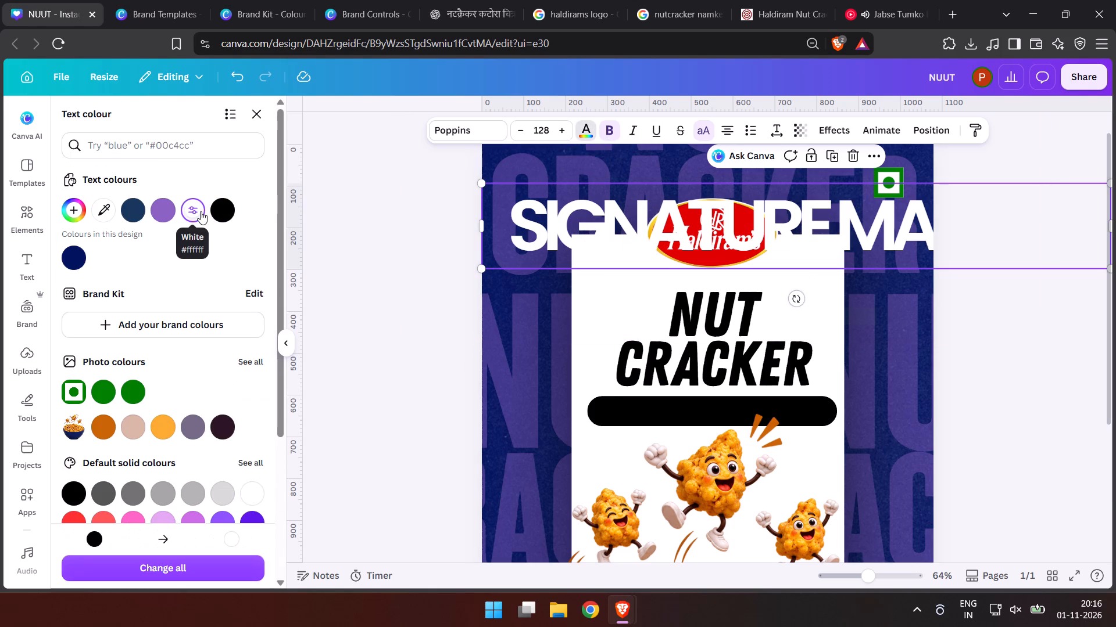
# Scale the SIGNATURE MASALA text down to size 34.8 and place it in the middle of the black bar.
pyautogui.moveTo(777, 218); pyautogui.dragTo(565, 308)
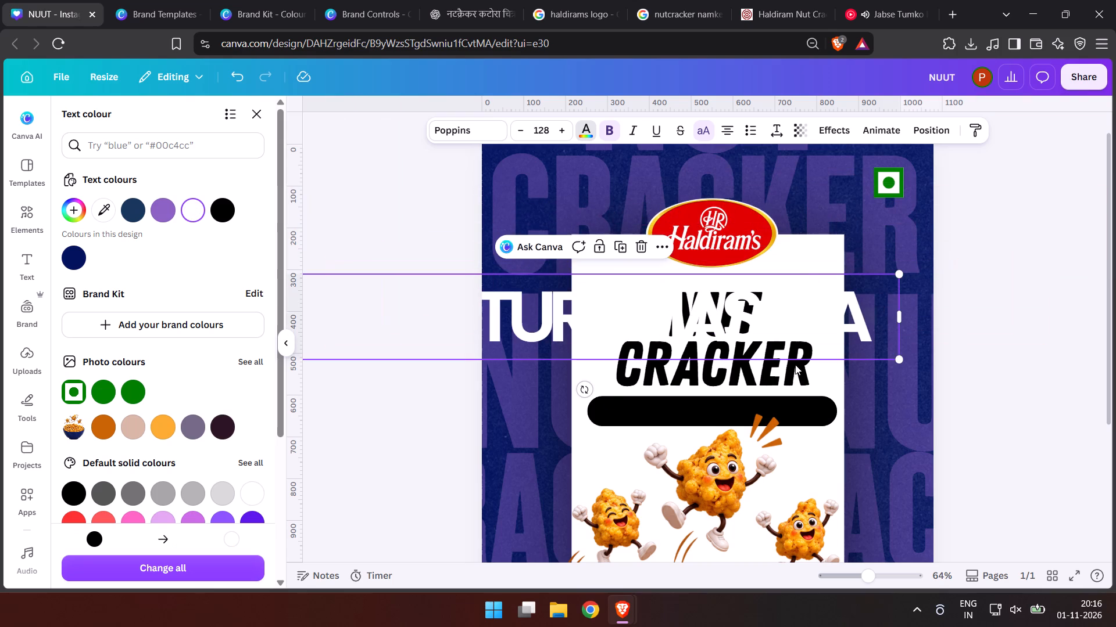
pyautogui.moveTo(900, 359); pyautogui.dragTo(641, 312)
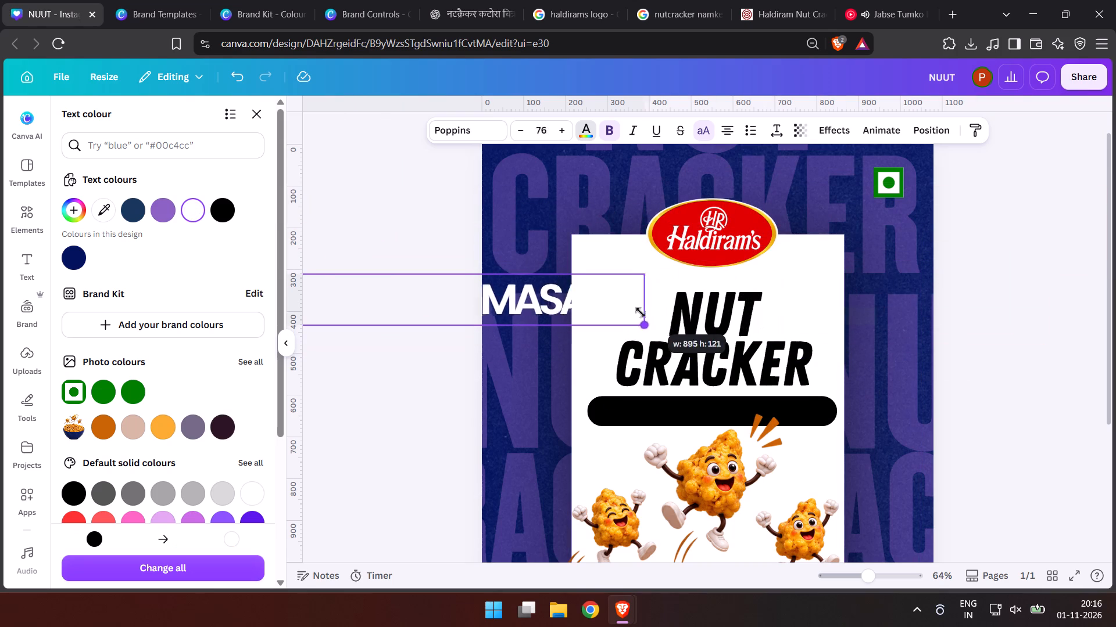
pyautogui.moveTo(641, 312); pyautogui.dragTo(557, 316)
pyautogui.moveTo(527, 298); pyautogui.dragTo(831, 420)
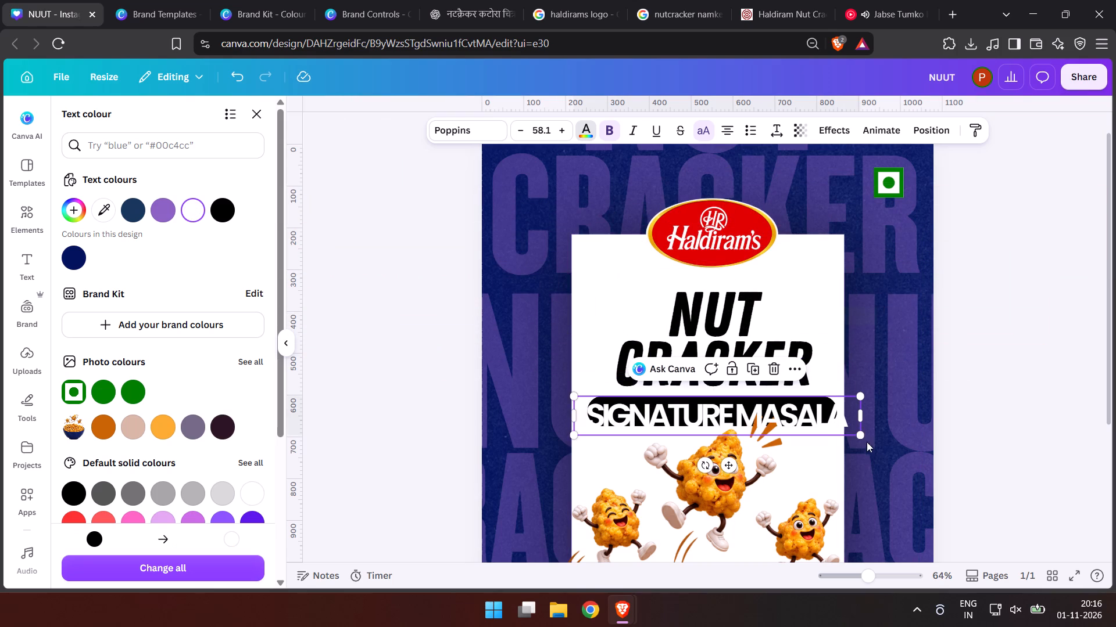
pyautogui.moveTo(859, 436); pyautogui.dragTo(745, 406)
pyautogui.moveTo(699, 410); pyautogui.dragTo(703, 410)
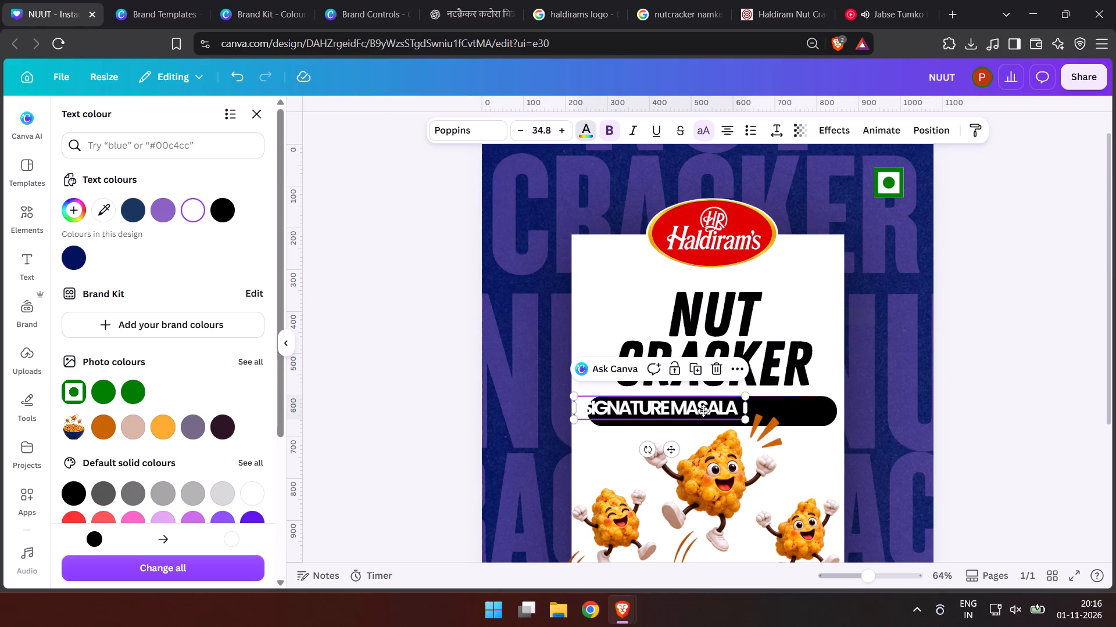
pyautogui.moveTo(703, 410); pyautogui.dragTo(745, 412)
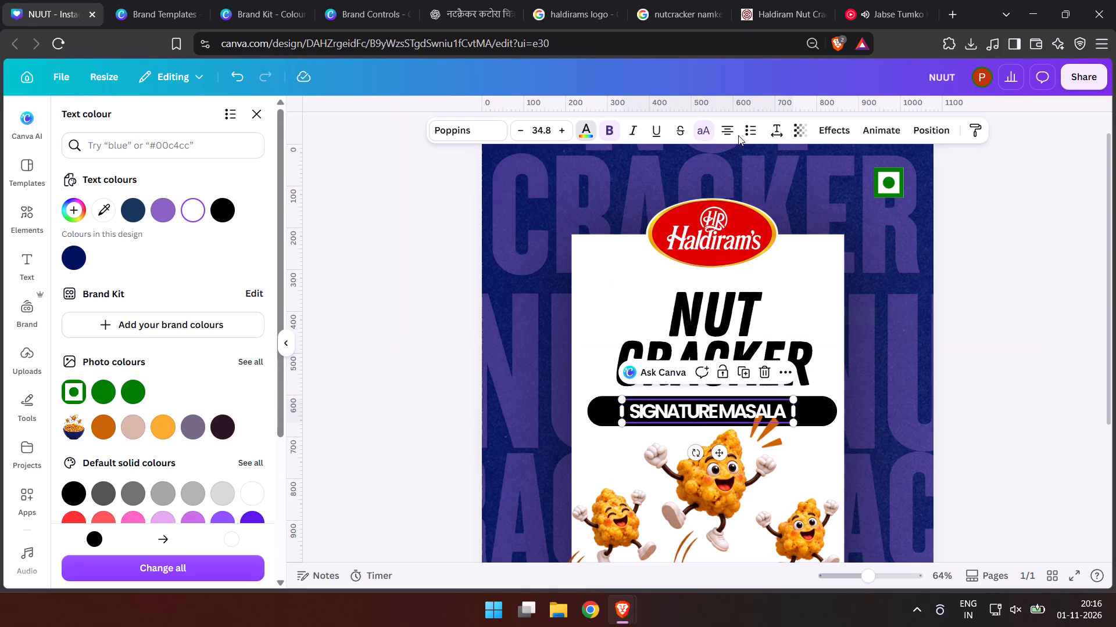
# Increase the SIGNATURE MASALA letter spacing to 108.
pyautogui.click(768, 126)
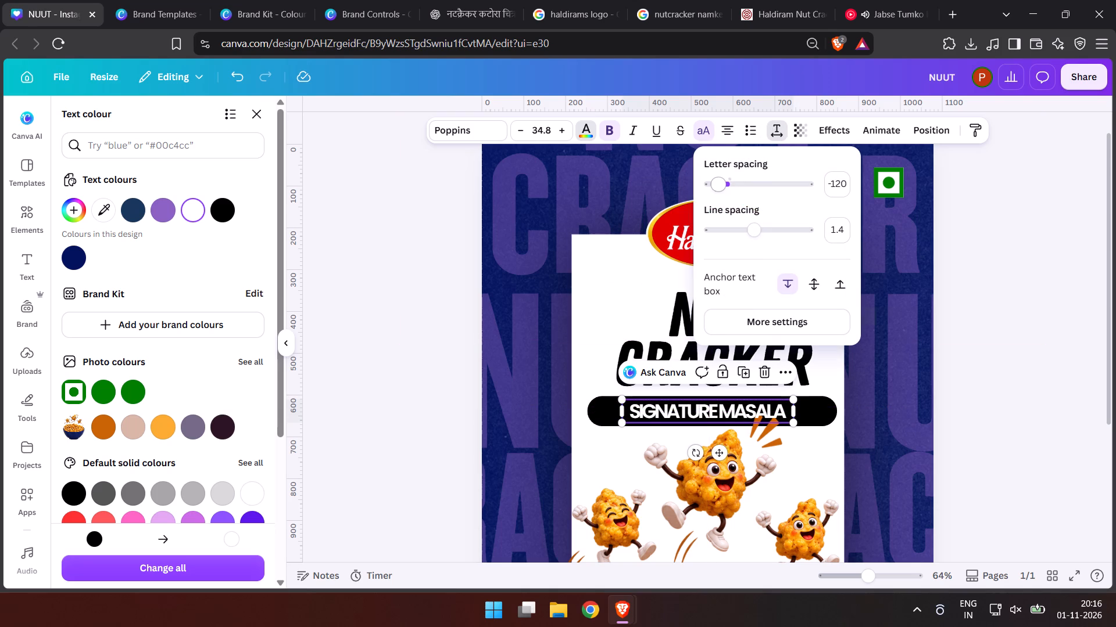
pyautogui.moveTo(728, 190); pyautogui.dragTo(743, 192)
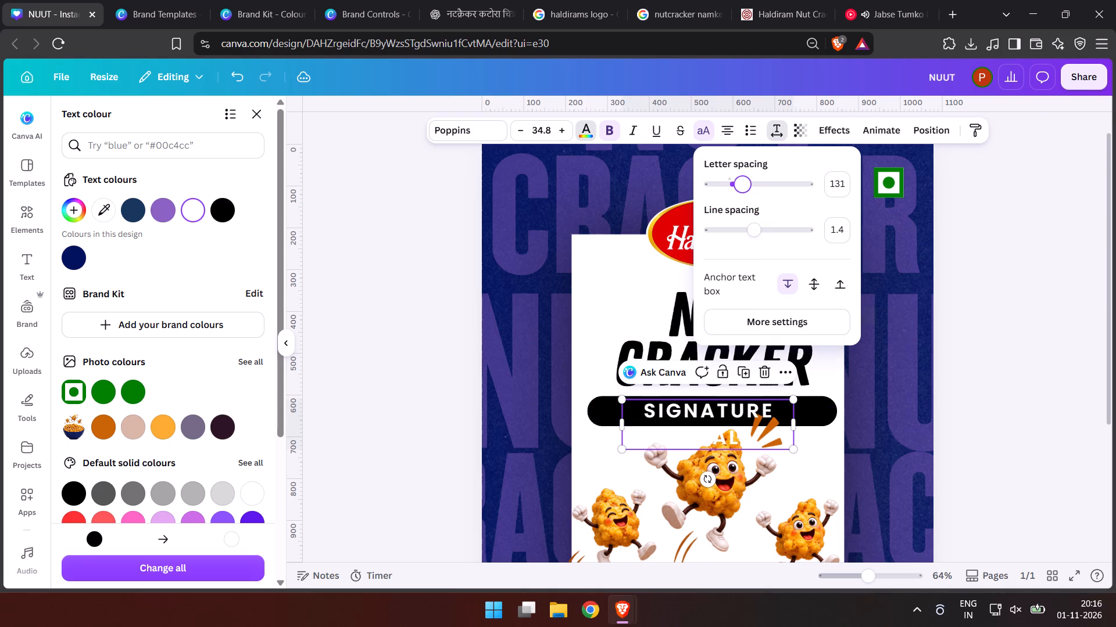
pyautogui.moveTo(743, 192); pyautogui.dragTo(743, 193)
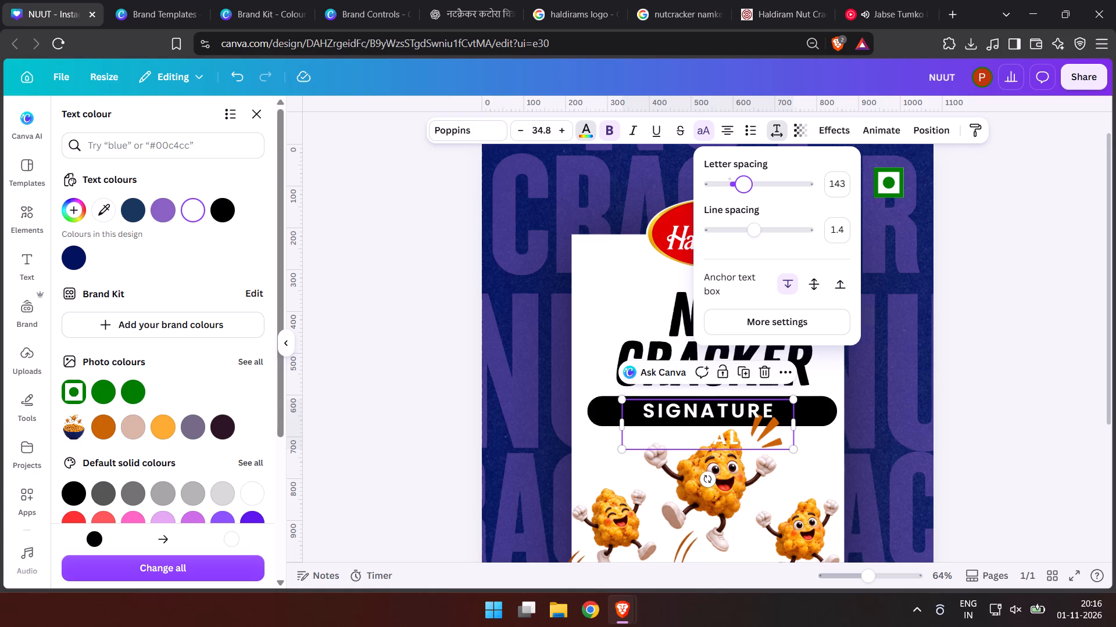
pyautogui.moveTo(743, 193); pyautogui.dragTo(740, 193)
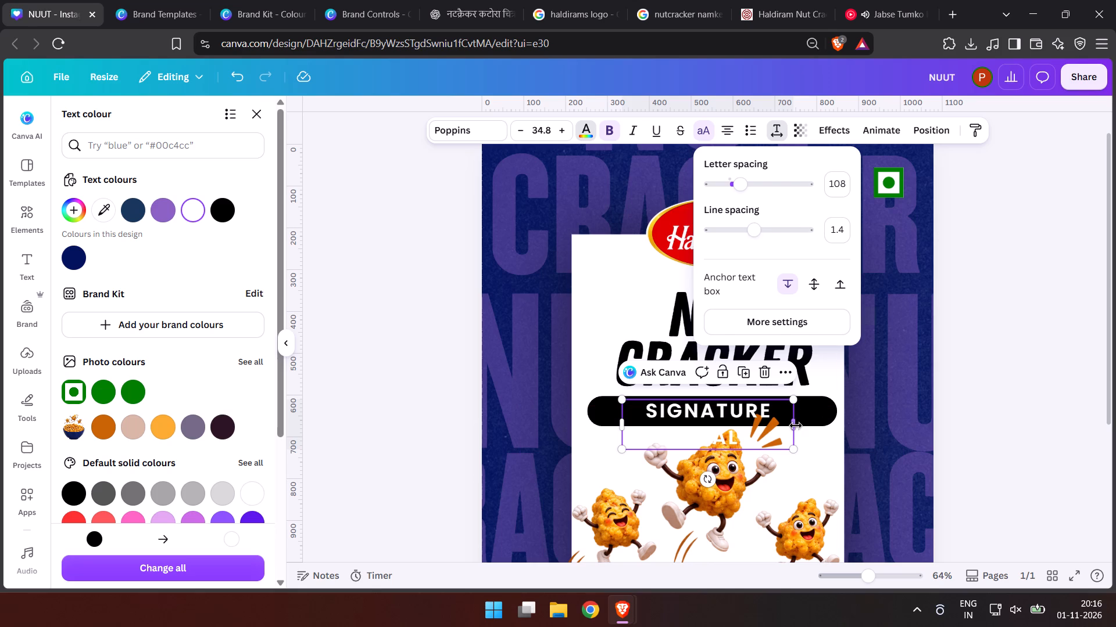
# Widen the tagline box to fit one line, scale the text to size 31.5 and centre it on the black bar.
pyautogui.moveTo(796, 425); pyautogui.dragTo(864, 419)
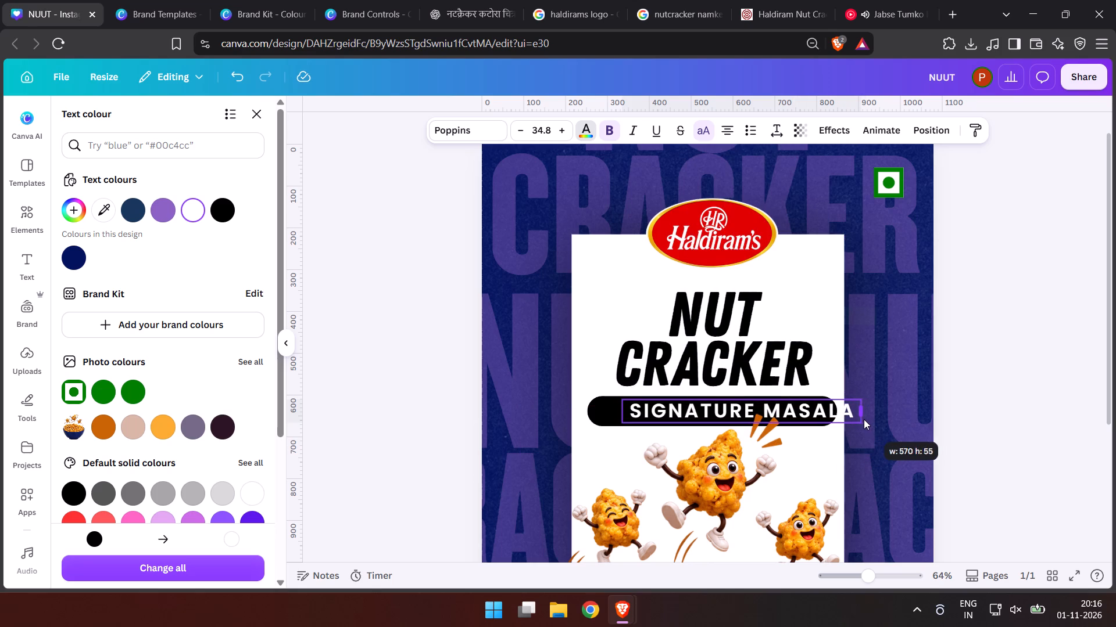
pyautogui.moveTo(864, 419); pyautogui.dragTo(863, 419)
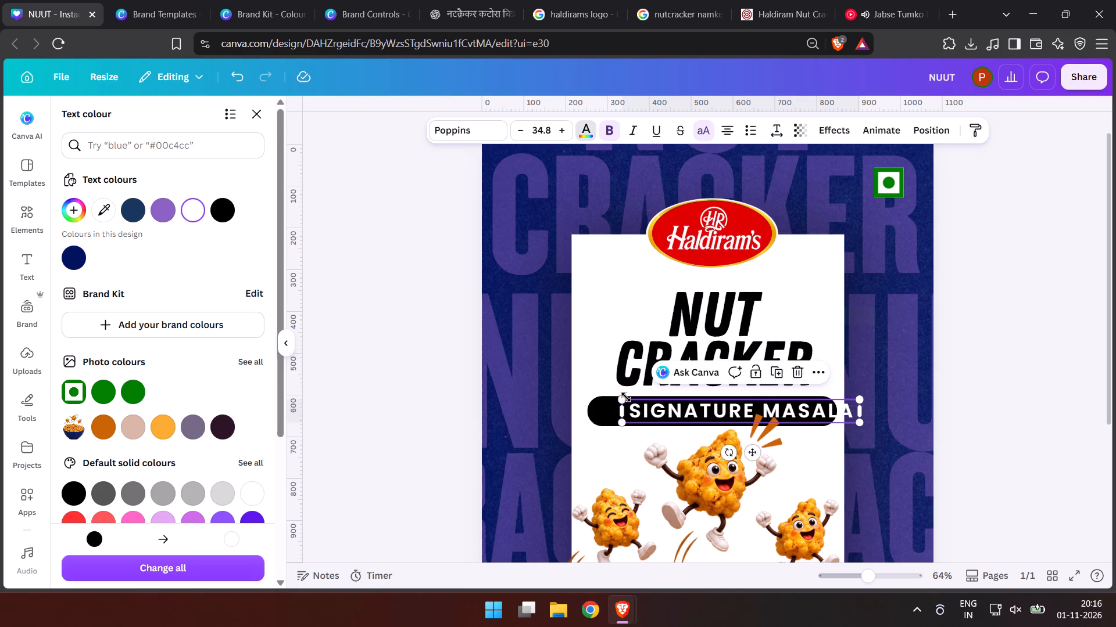
pyautogui.moveTo(624, 397); pyautogui.dragTo(647, 405)
pyautogui.moveTo(685, 412); pyautogui.dragTo(662, 409)
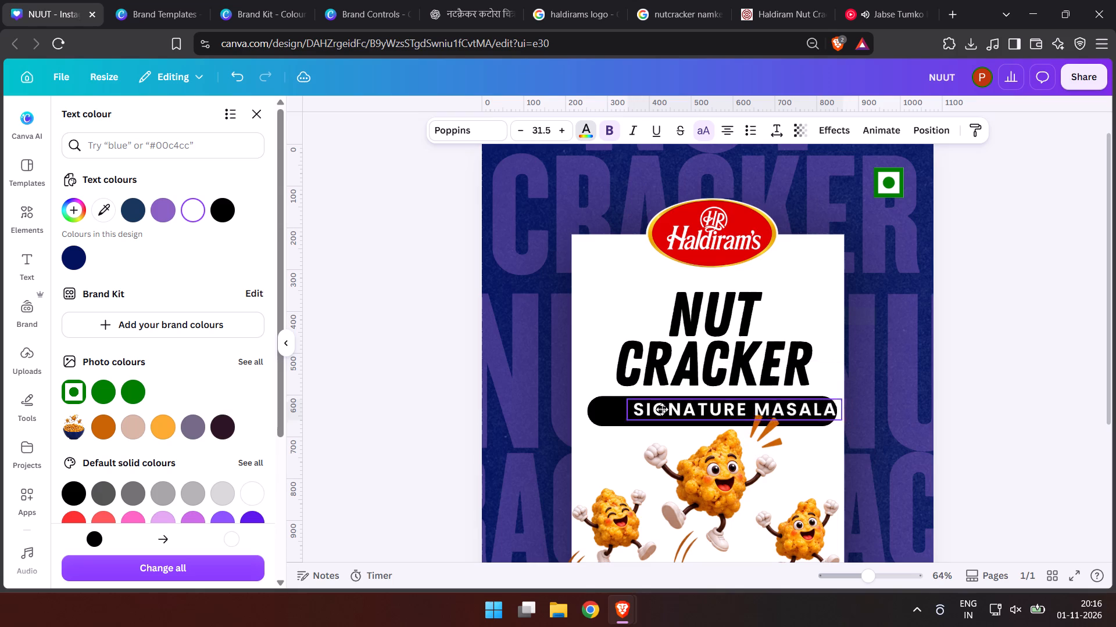
pyautogui.moveTo(662, 409); pyautogui.dragTo(648, 410)
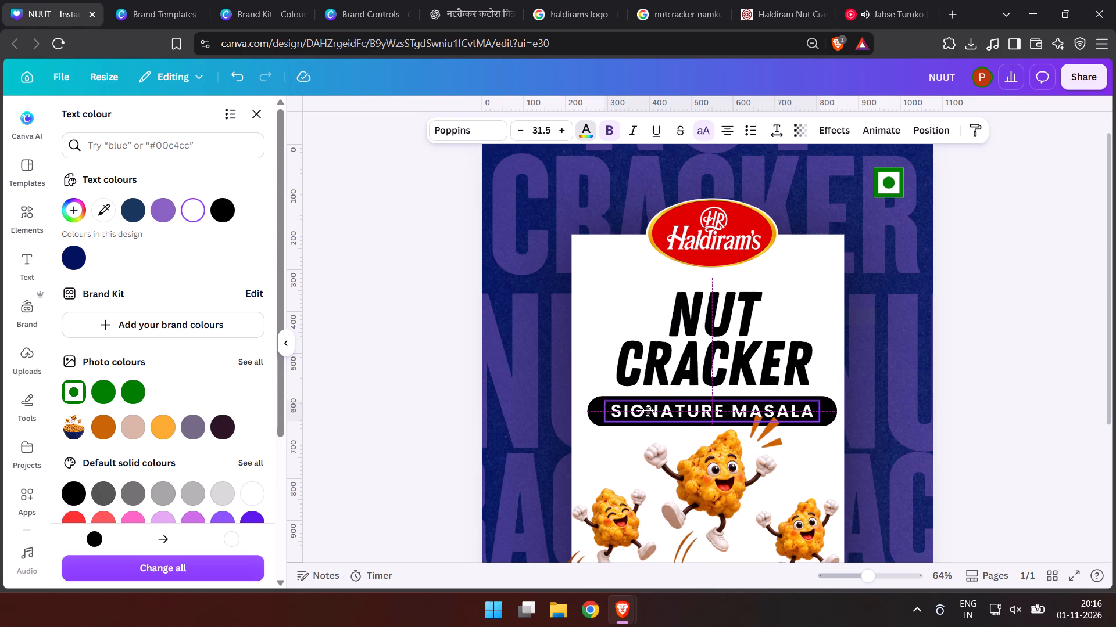
pyautogui.moveTo(648, 410); pyautogui.dragTo(648, 409)
pyautogui.doubleClick(471, 426)
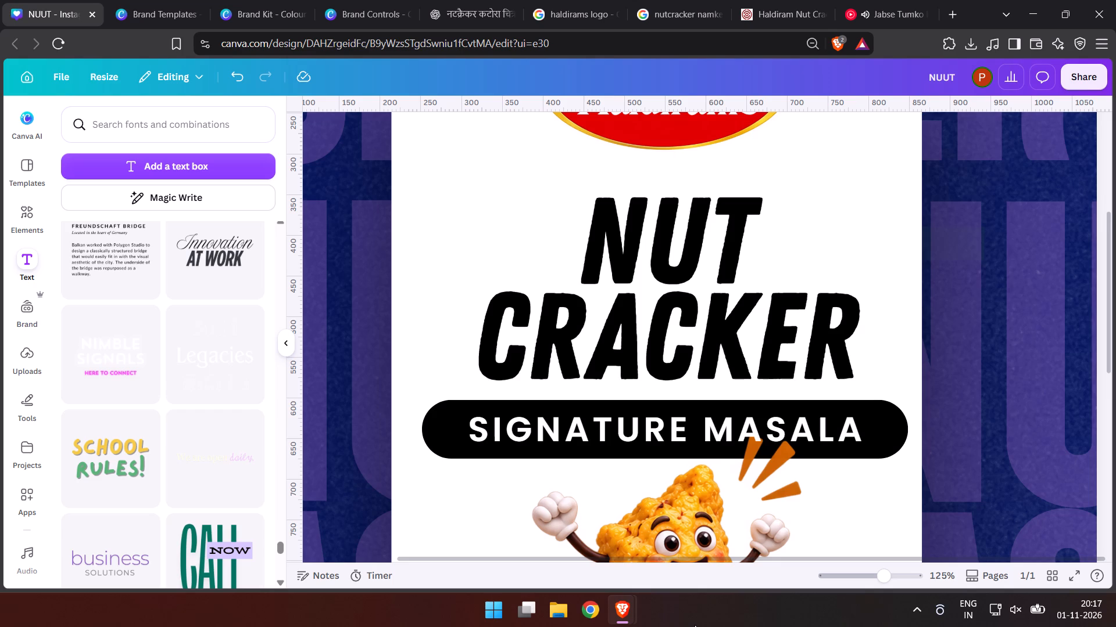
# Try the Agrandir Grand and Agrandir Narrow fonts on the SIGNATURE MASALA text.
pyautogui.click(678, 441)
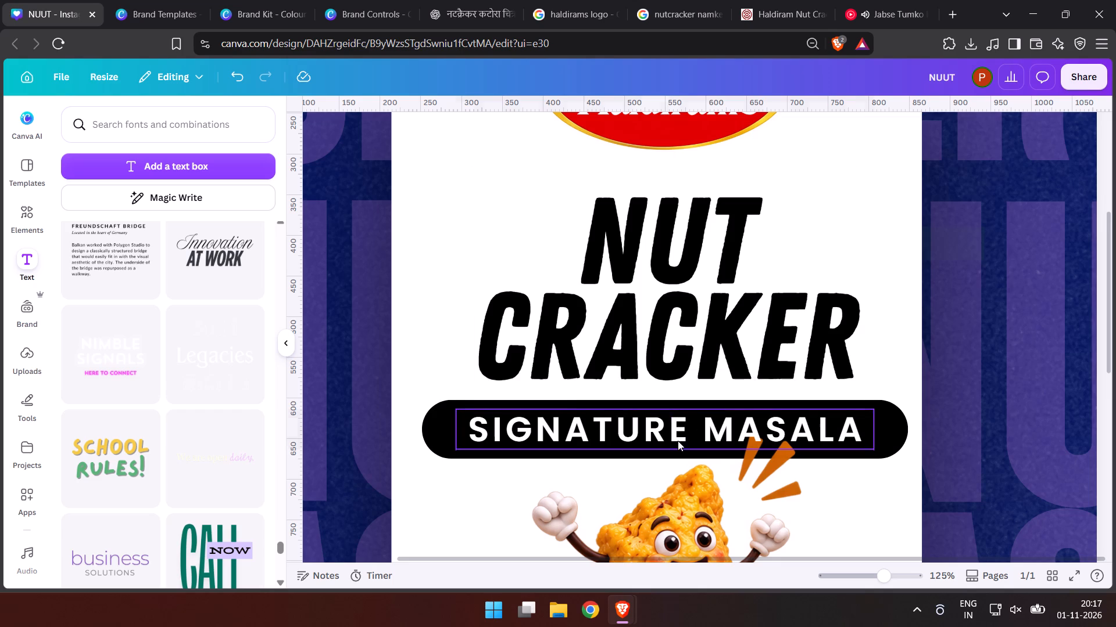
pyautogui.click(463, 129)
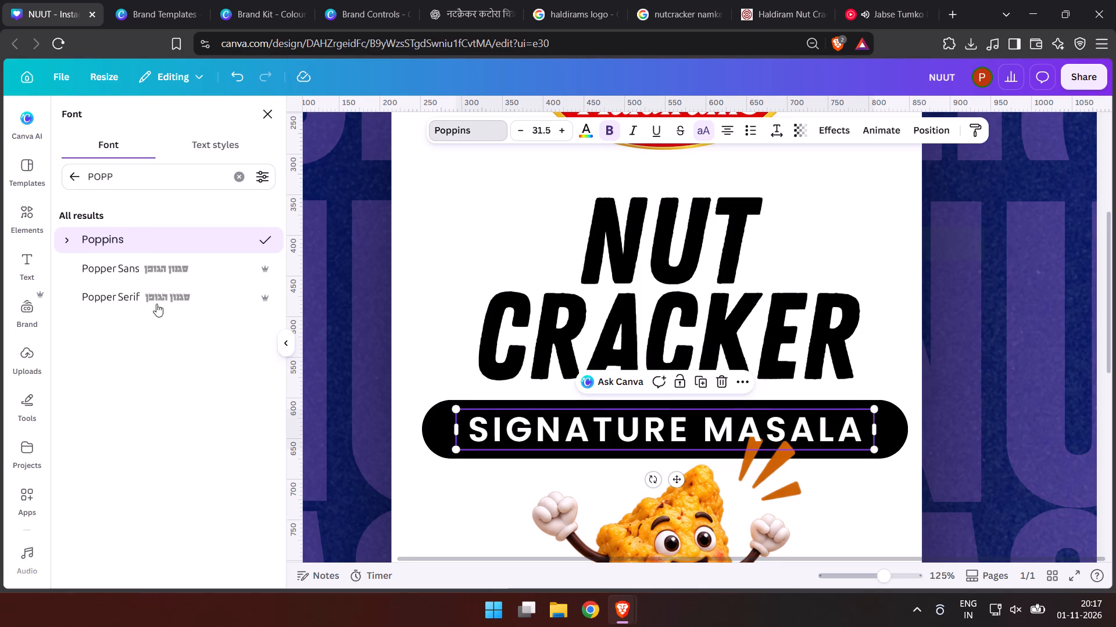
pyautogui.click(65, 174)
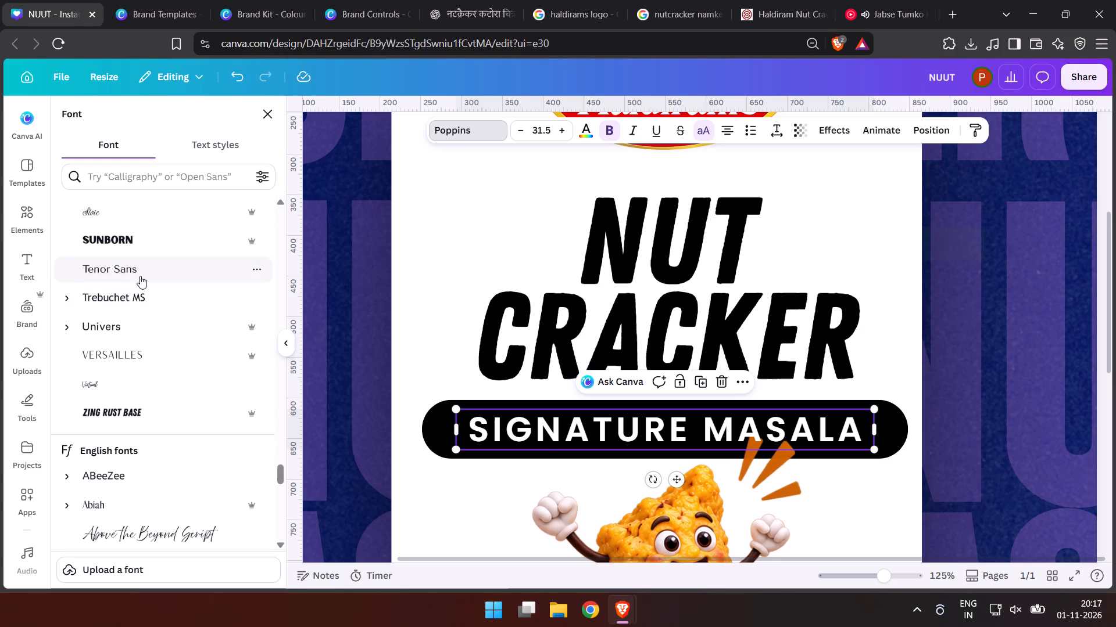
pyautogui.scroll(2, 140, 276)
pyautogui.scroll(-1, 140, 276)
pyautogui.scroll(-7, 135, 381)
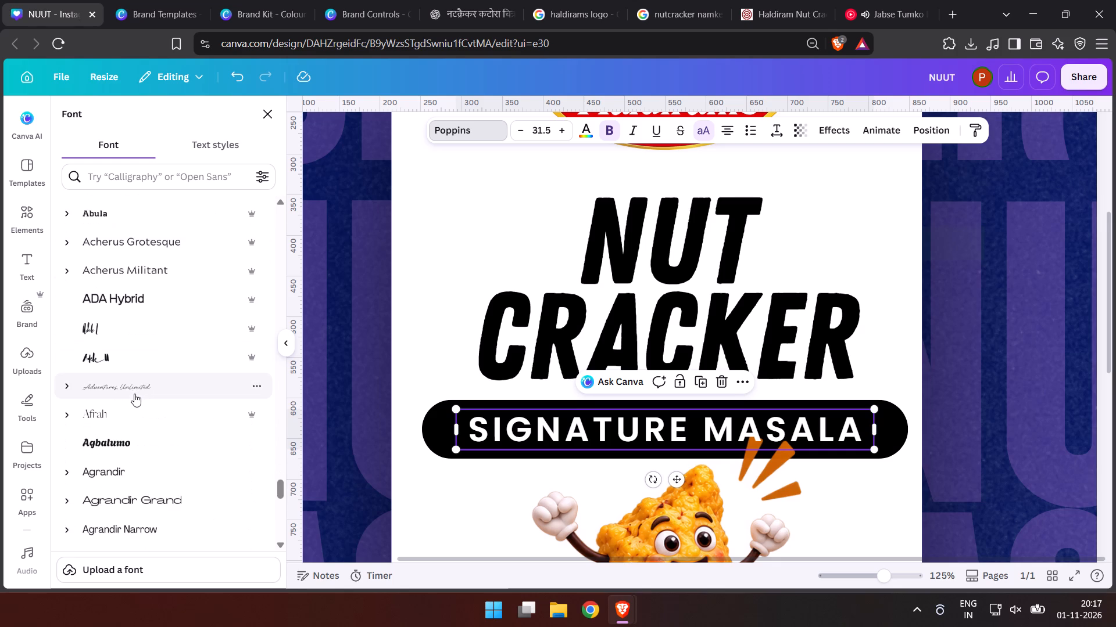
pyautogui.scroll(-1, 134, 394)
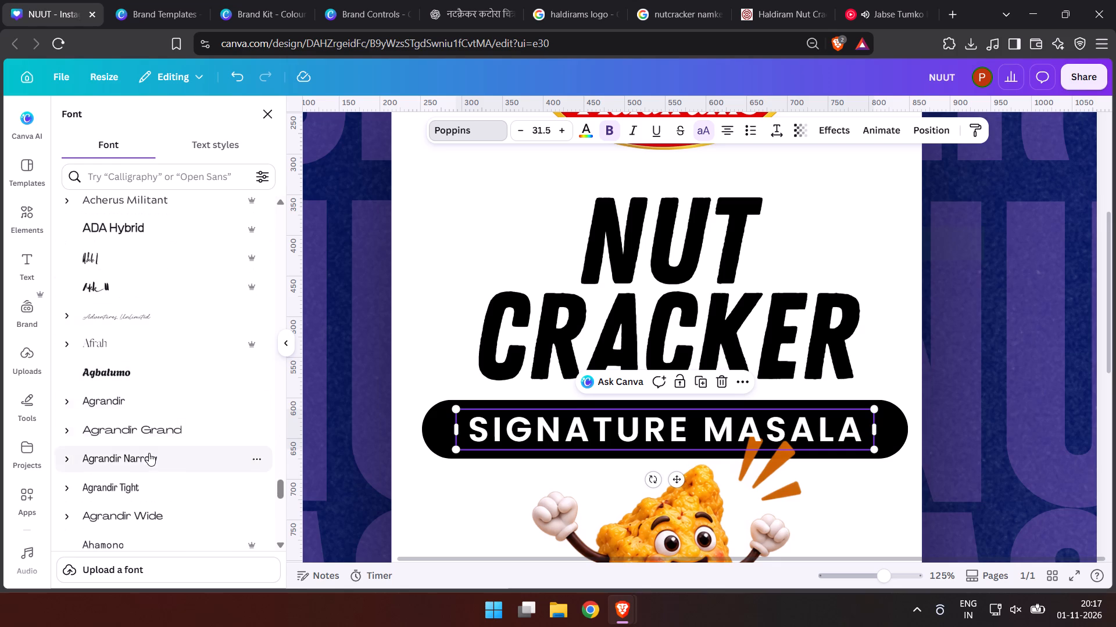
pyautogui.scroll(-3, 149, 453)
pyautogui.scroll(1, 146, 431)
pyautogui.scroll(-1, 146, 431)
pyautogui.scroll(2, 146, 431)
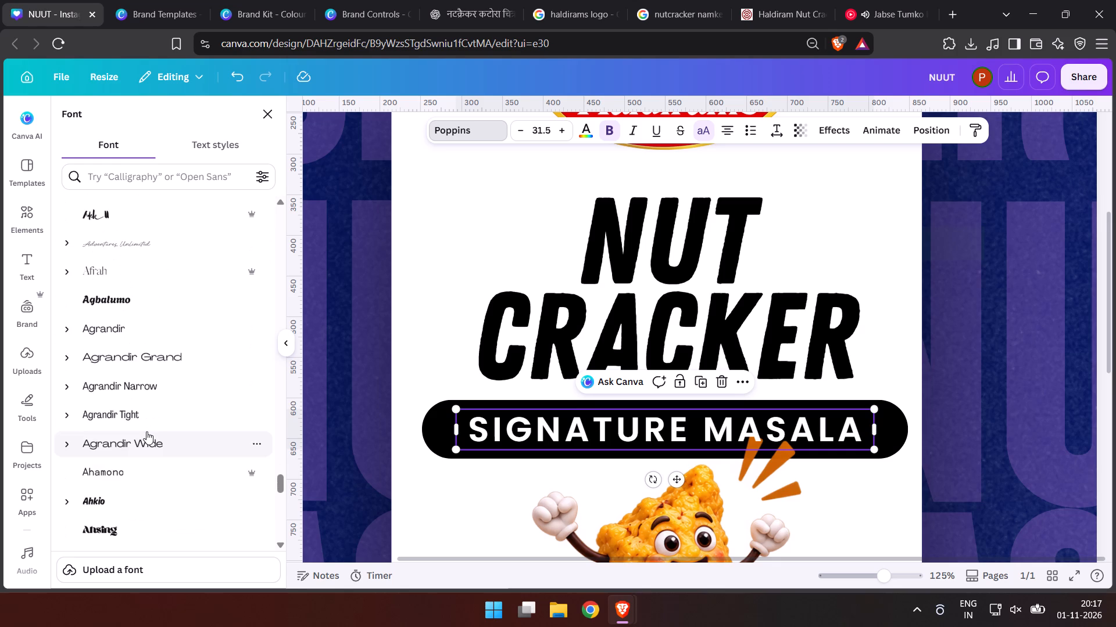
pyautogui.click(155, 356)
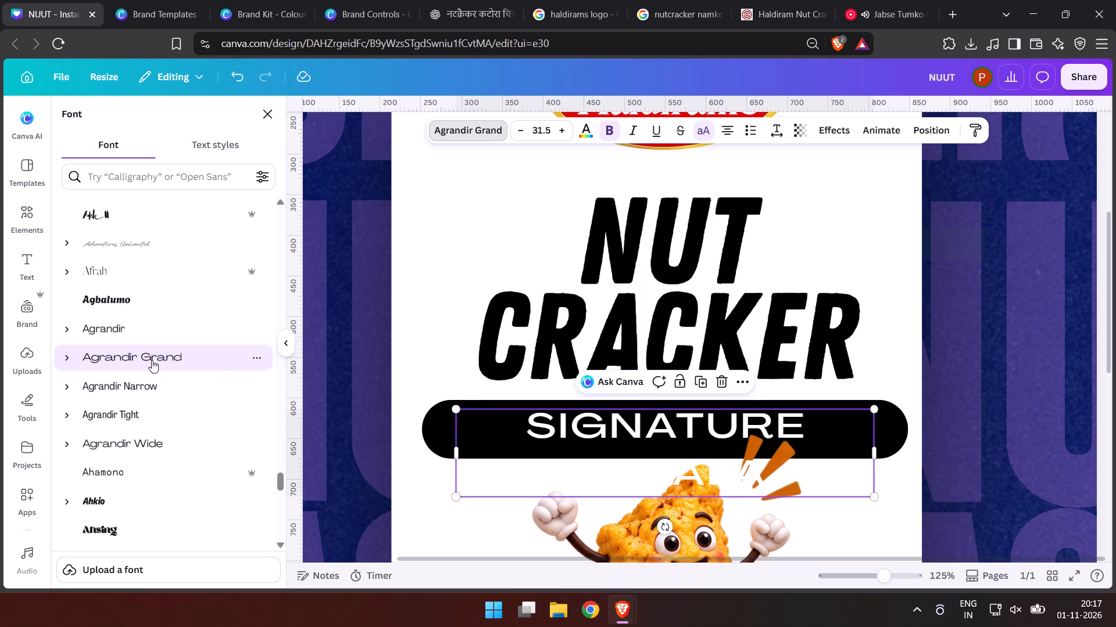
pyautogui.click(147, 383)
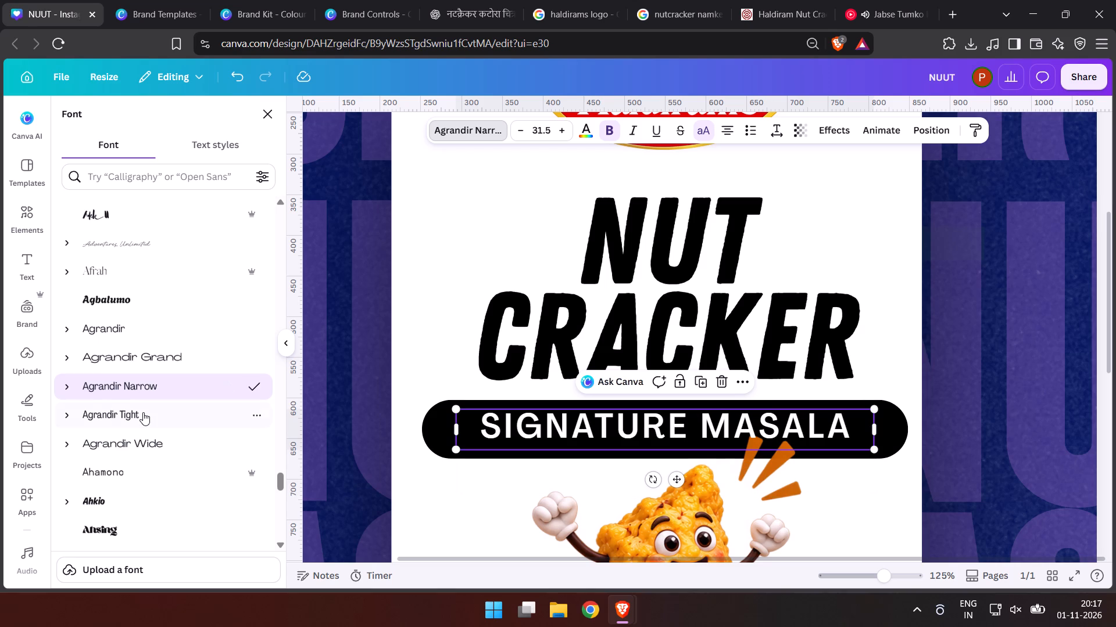
# Set the SIGNATURE MASALA font to Ahkio.
pyautogui.scroll(-2, 139, 426)
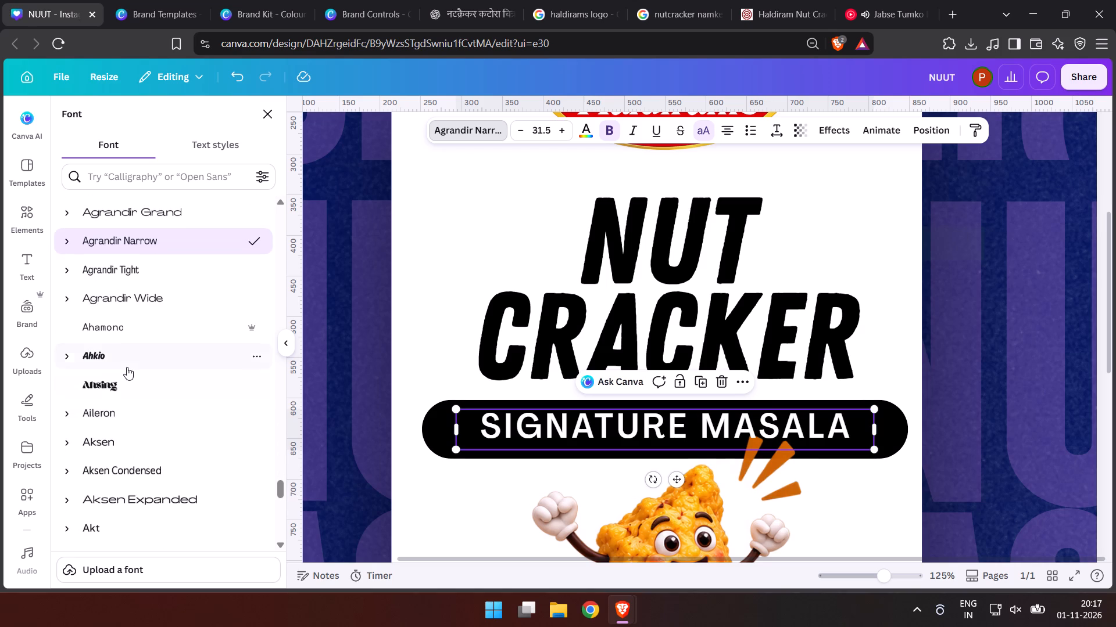
pyautogui.click(127, 366)
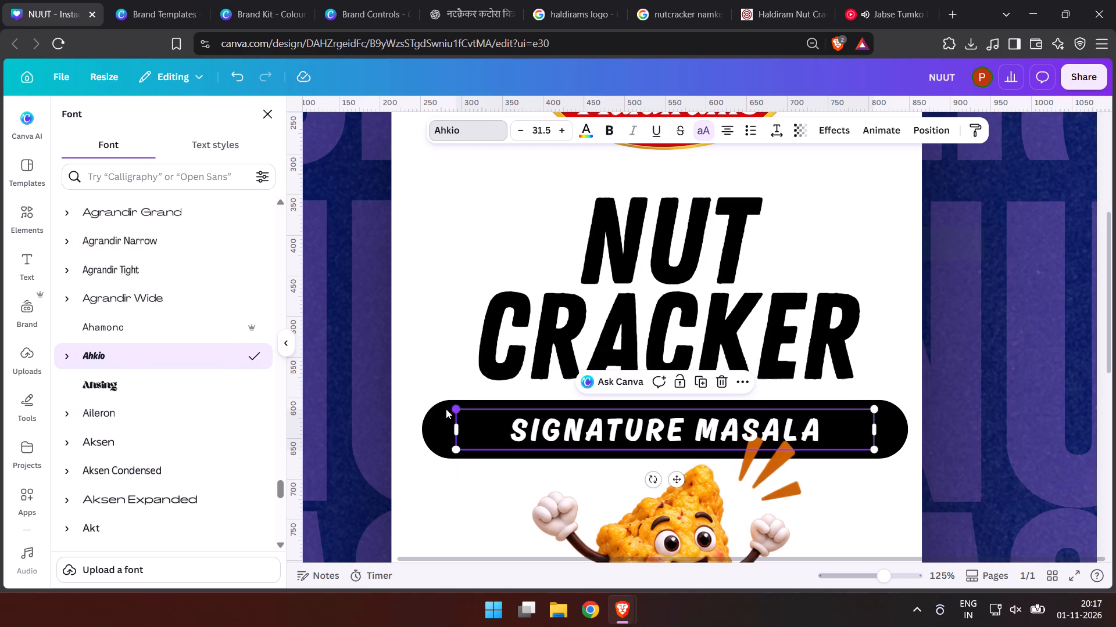
# Enlarge the SIGNATURE MASALA text to size 35.5 and reposition it near the middle of the black bar.
pyautogui.moveTo(453, 412); pyautogui.dragTo(400, 402)
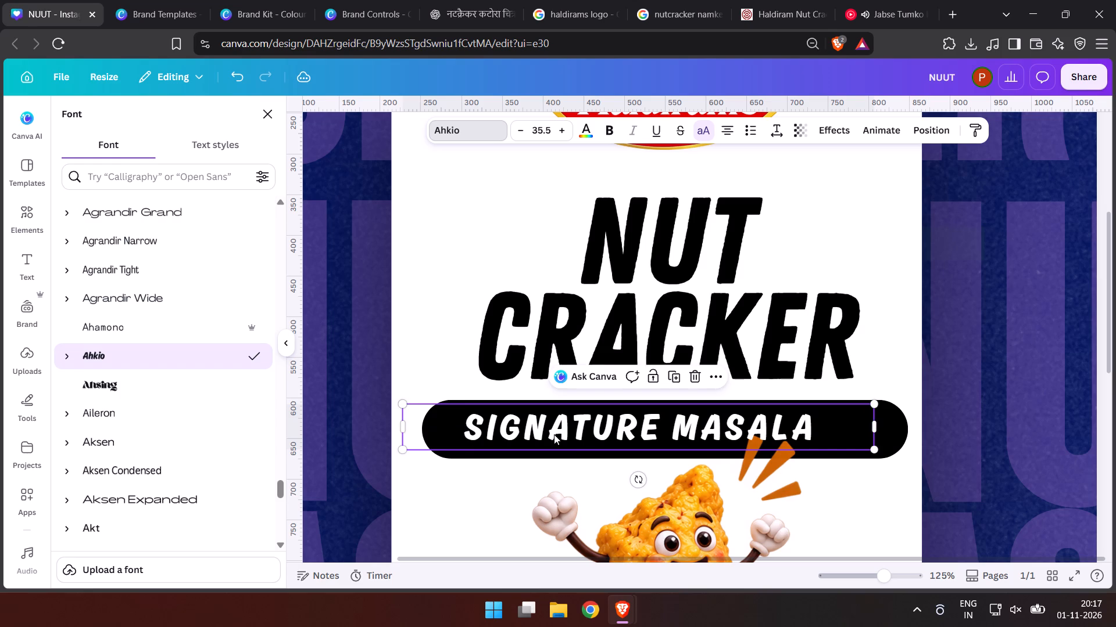
pyautogui.moveTo(566, 433); pyautogui.dragTo(578, 432)
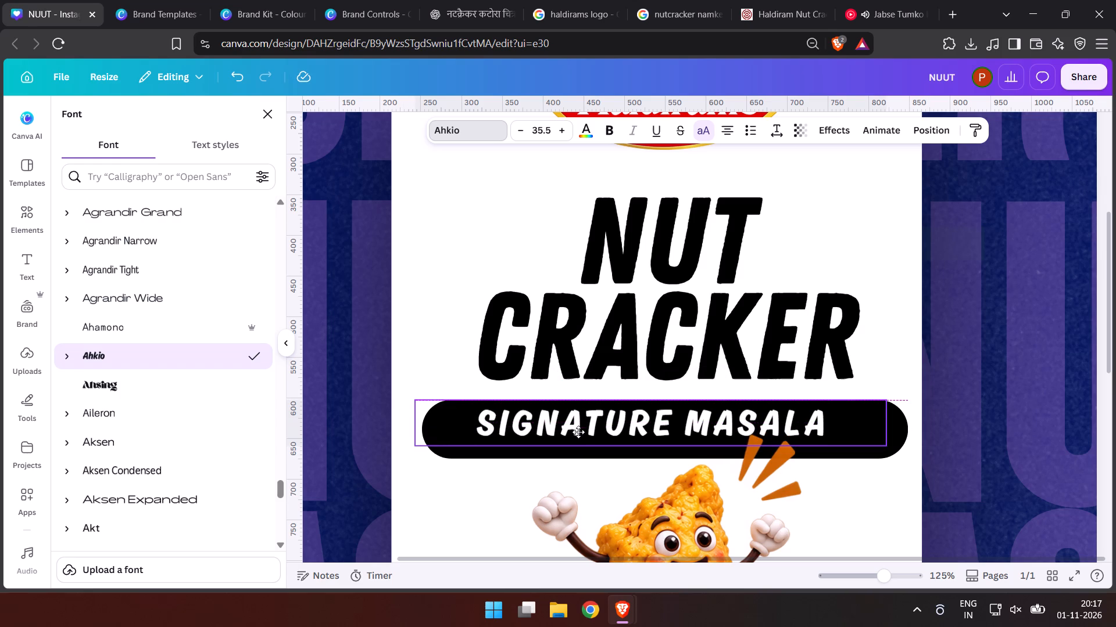
pyautogui.moveTo(578, 432); pyautogui.dragTo(582, 433)
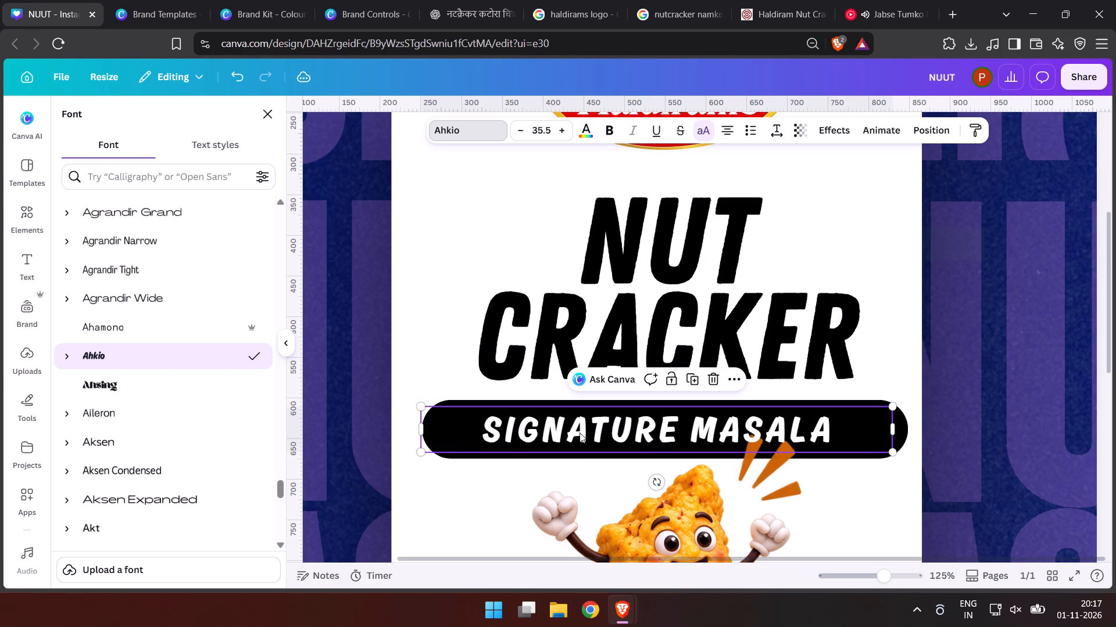
# Send the SIGNATURE MASALA text two layers backward and nudge it slightly upward within the bar.
pyautogui.hotkey('ctrl', '[')
pyautogui.hotkey('ctrl', '[')
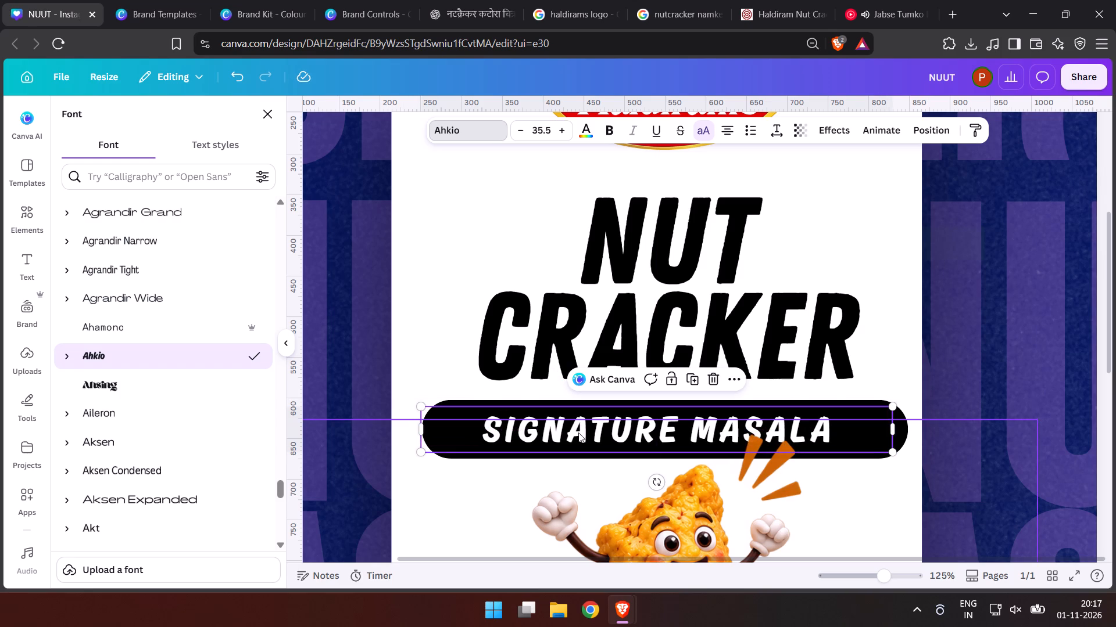
pyautogui.click(578, 433)
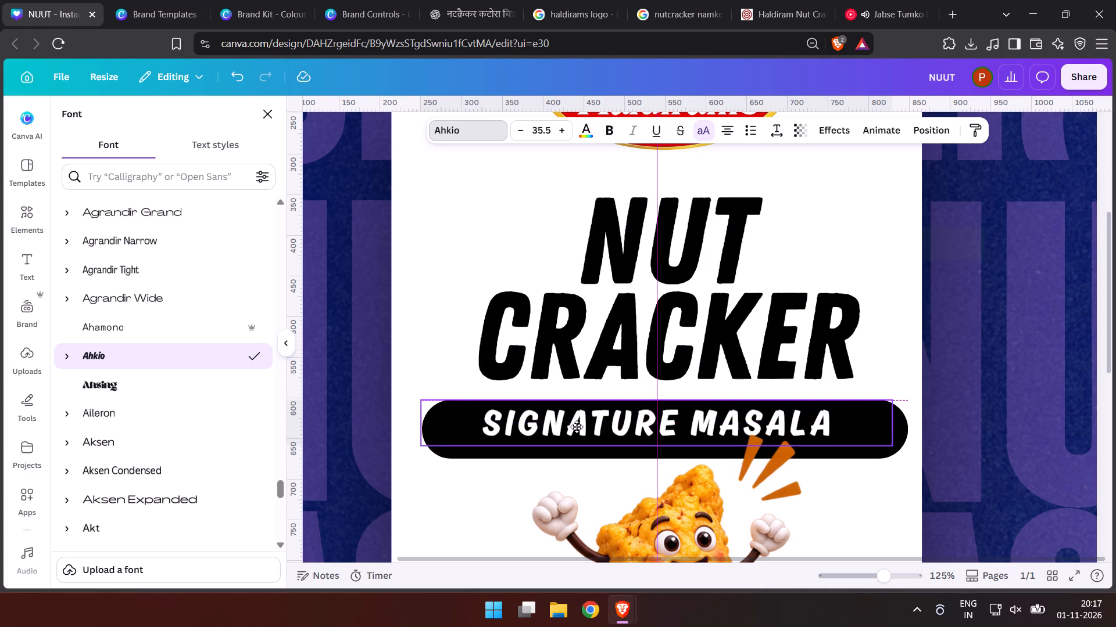
# Shrink the nut mascot image slightly so its orange burst marks sit closer to the black bar's lower edge.
pyautogui.click(680, 542)
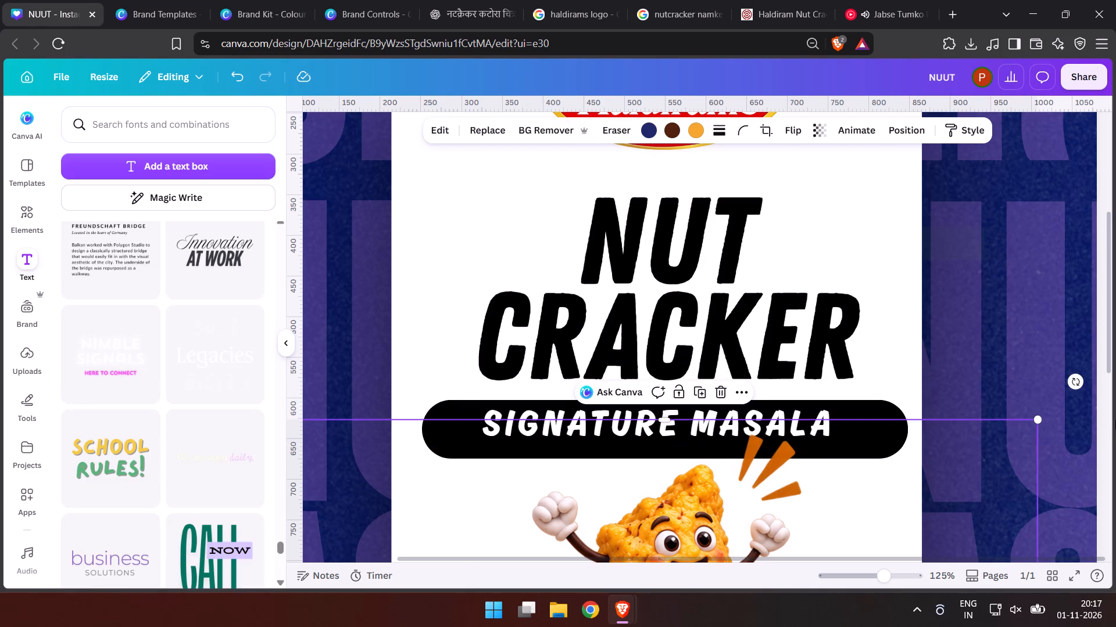
pyautogui.moveTo(1042, 423); pyautogui.dragTo(1034, 440)
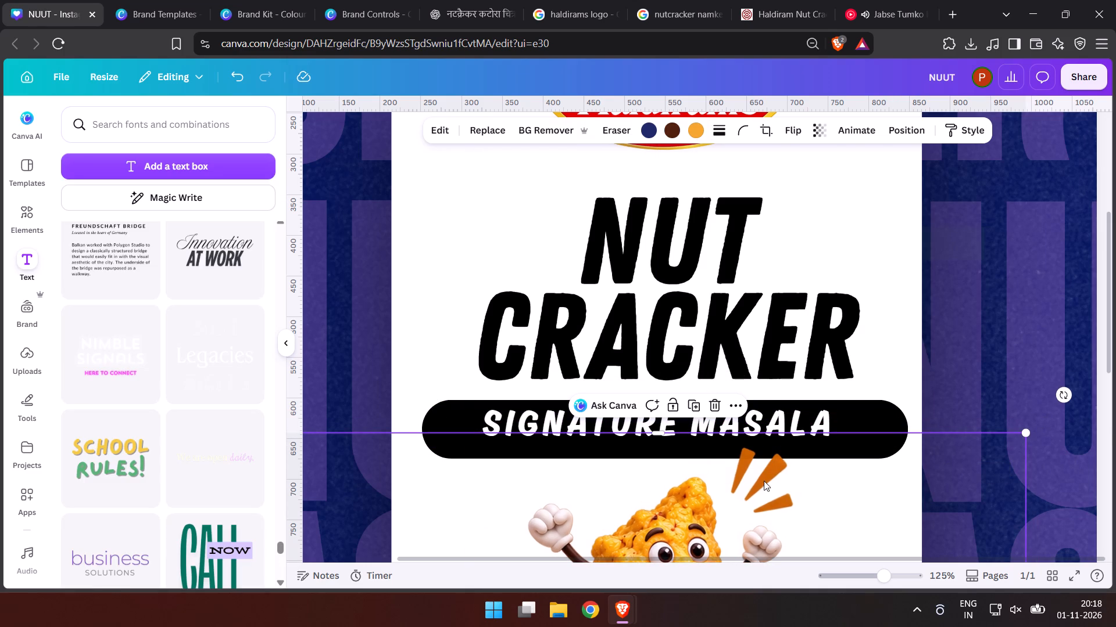
# Move the SIGNATURE MASALA text back down to the vertical middle of the black bar.
pyautogui.moveTo(540, 419); pyautogui.dragTo(544, 426)
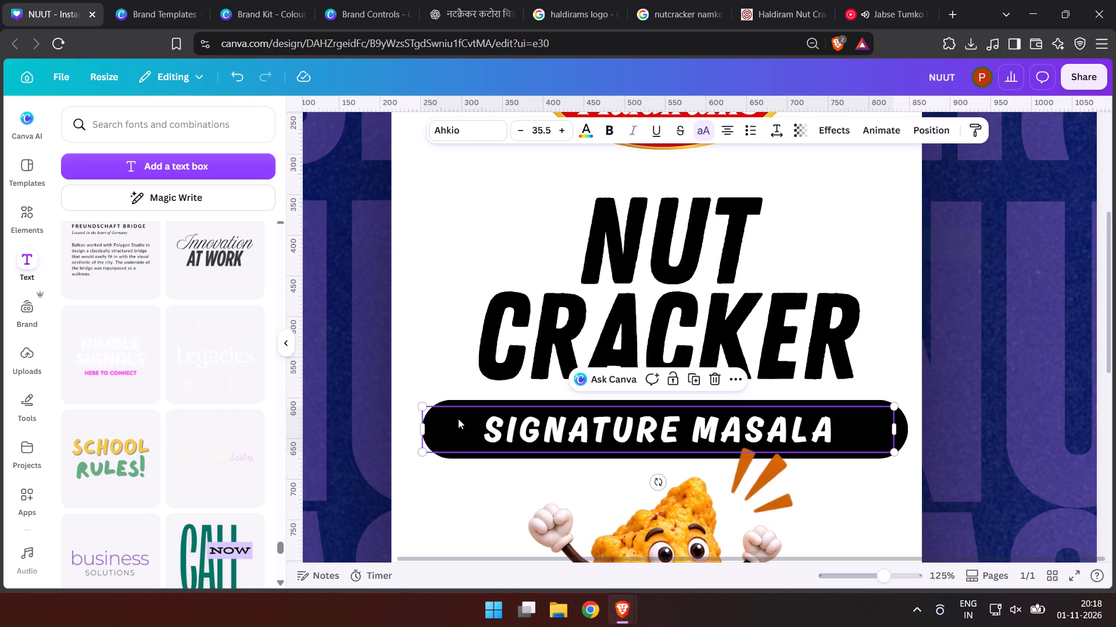
# Trim the black bar behind SIGNATURE MASALA to a height of 56 and shorten it from both ends.
pyautogui.click(466, 401)
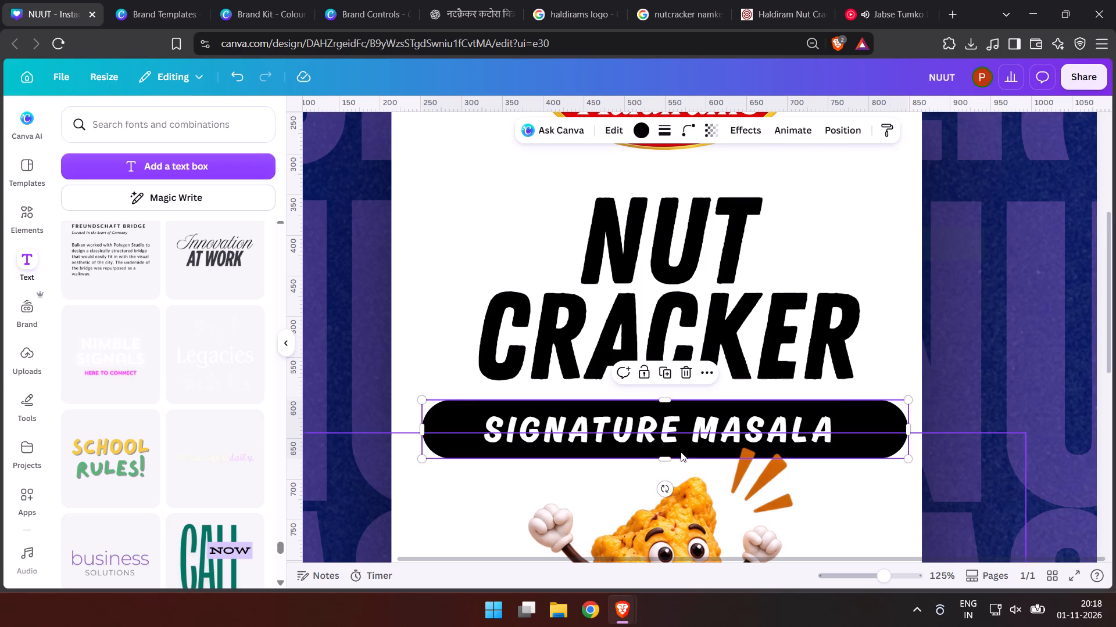
pyautogui.moveTo(664, 461); pyautogui.dragTo(664, 455)
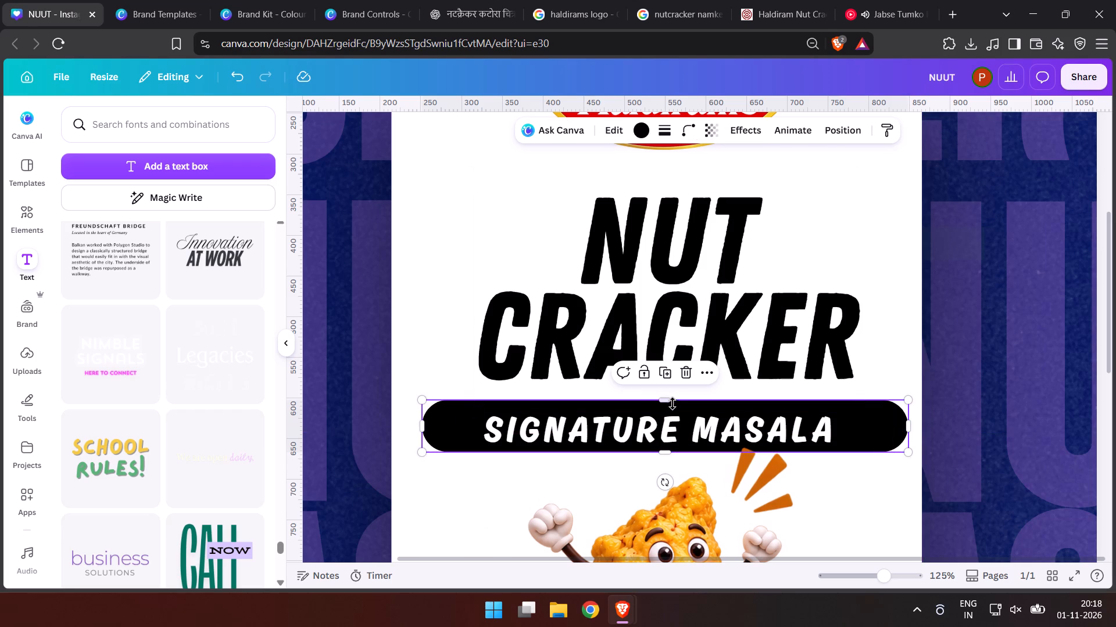
pyautogui.click(669, 399)
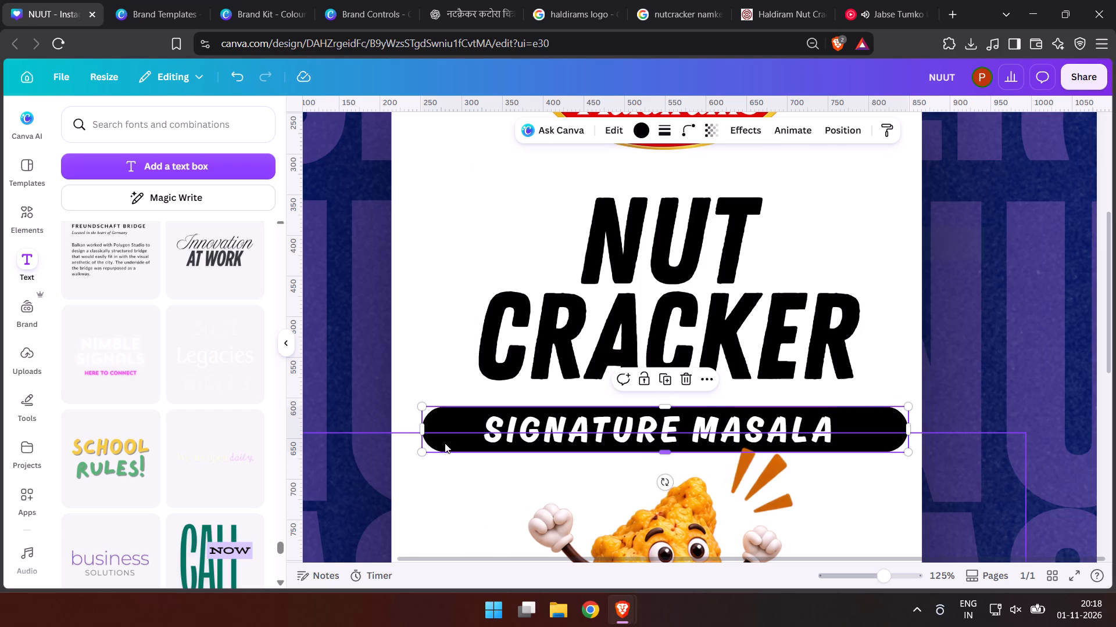
pyautogui.moveTo(422, 428); pyautogui.dragTo(446, 427)
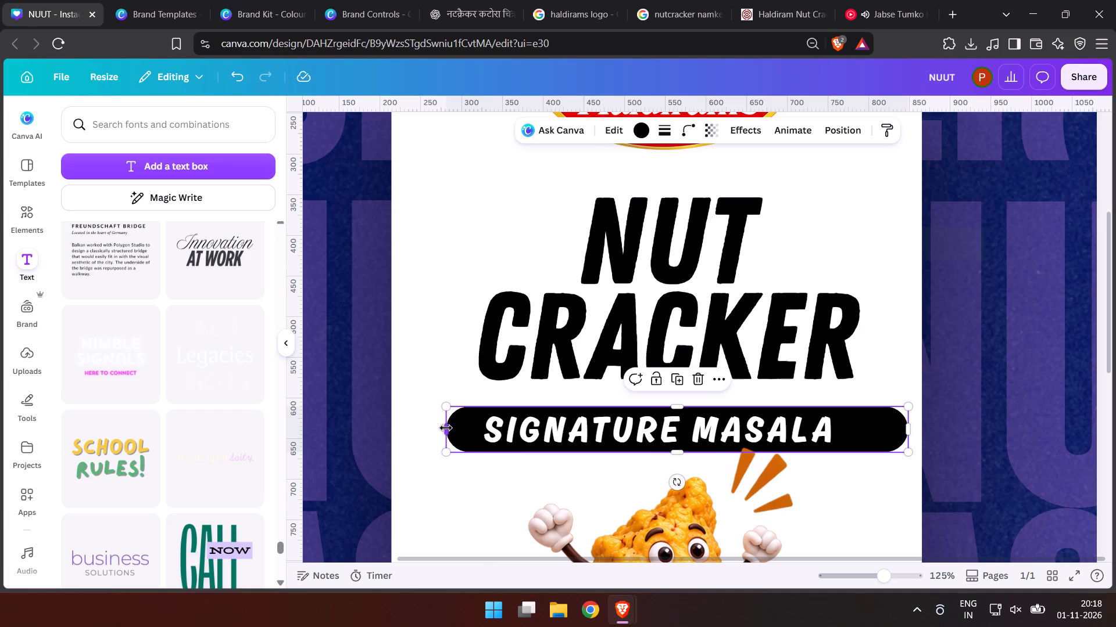
pyautogui.moveTo(907, 429); pyautogui.dragTo(879, 421)
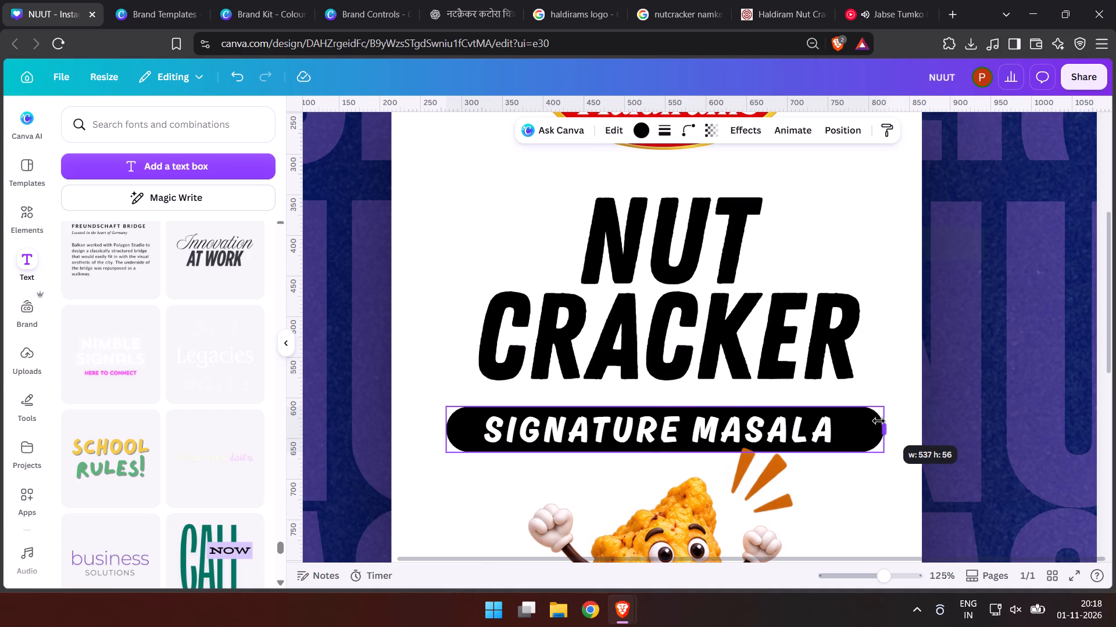
pyautogui.moveTo(879, 421); pyautogui.dragTo(866, 417)
pyautogui.doubleClick(998, 458)
pyautogui.doubleClick(1007, 399)
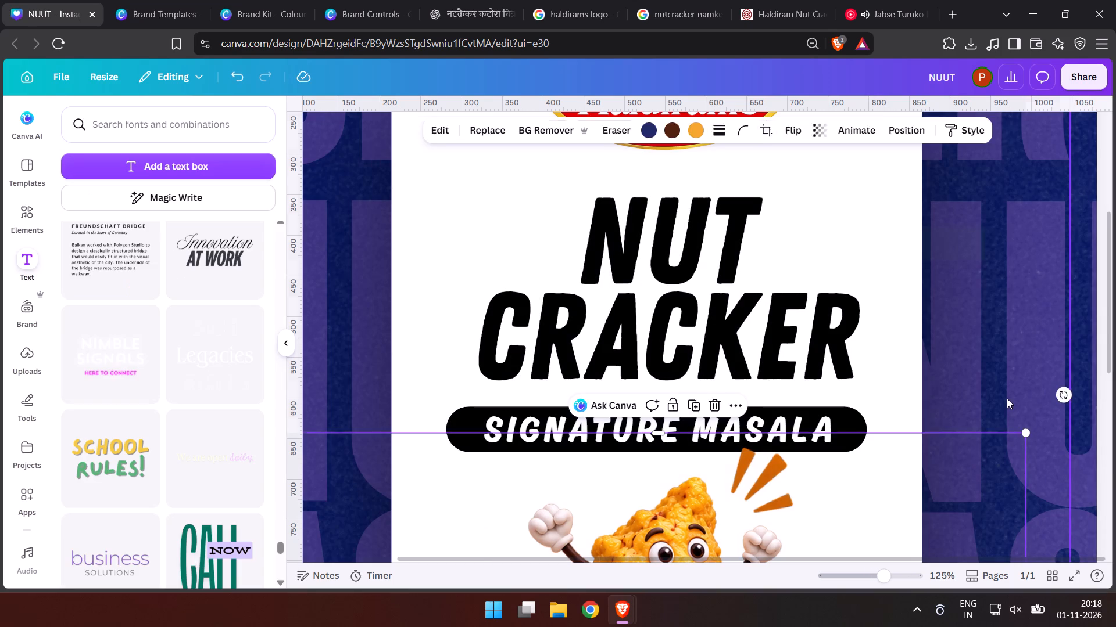
# Shift the SIGNATURE MASALA text slightly to the right on the shortened black bar and deselect it.
pyautogui.click(856, 424)
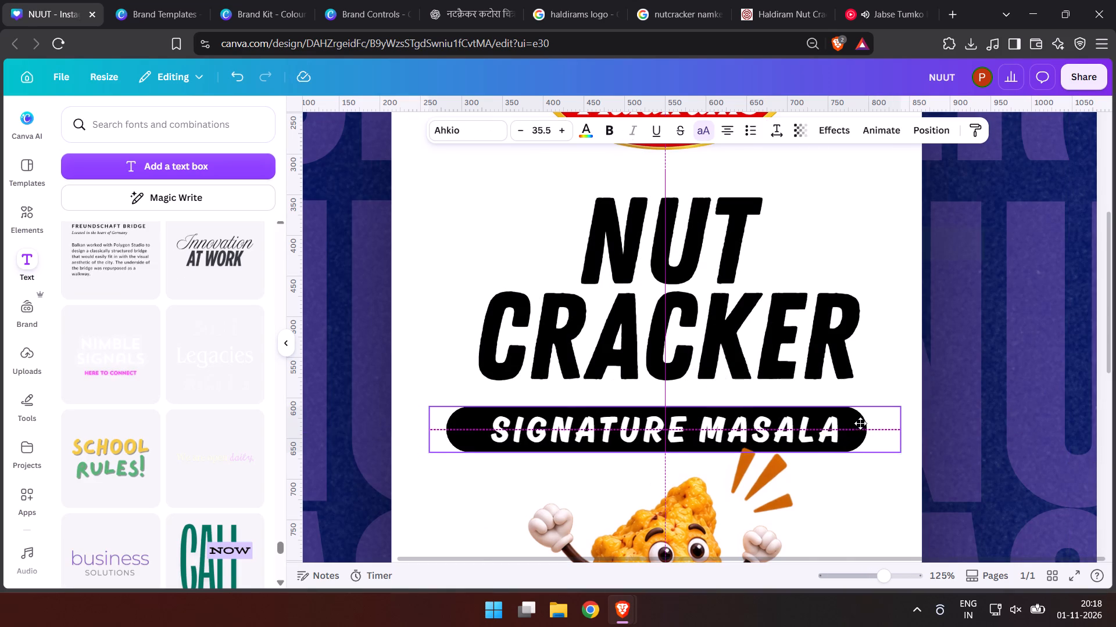
pyautogui.click(785, 429)
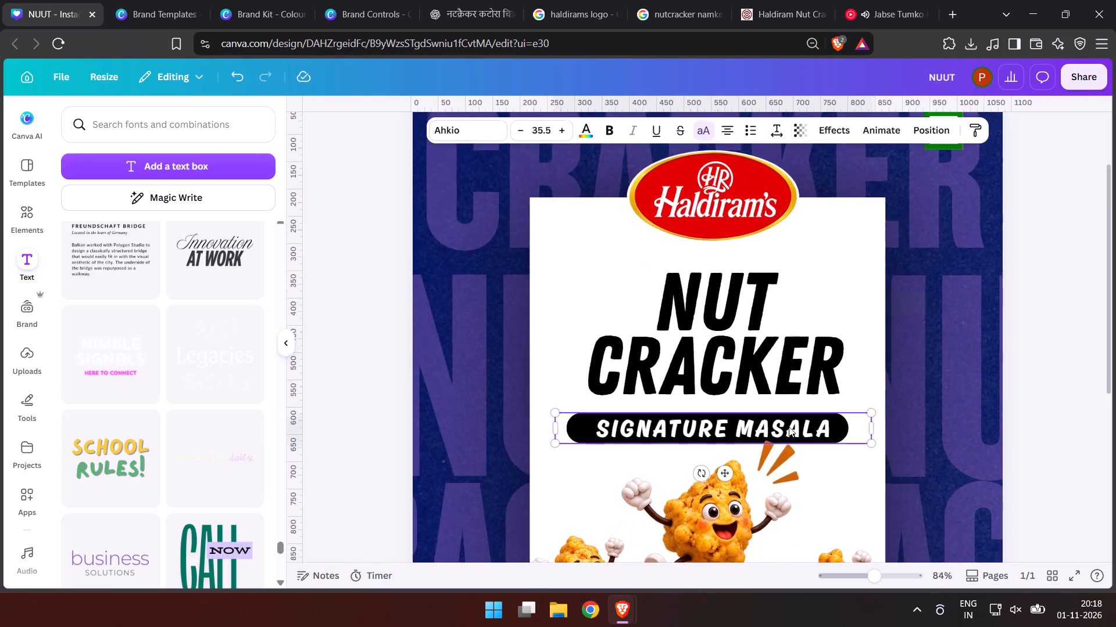
pyautogui.doubleClick(1045, 336)
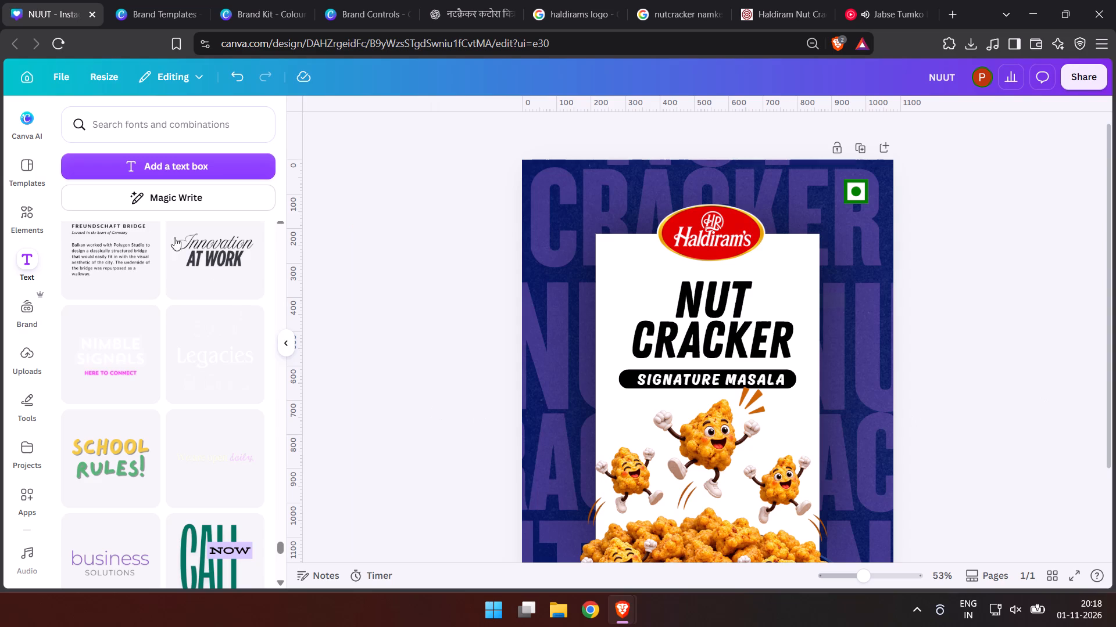
# Search the design elements for NUT CRACKER and look through the graphics and photo results.
pyautogui.click(36, 215)
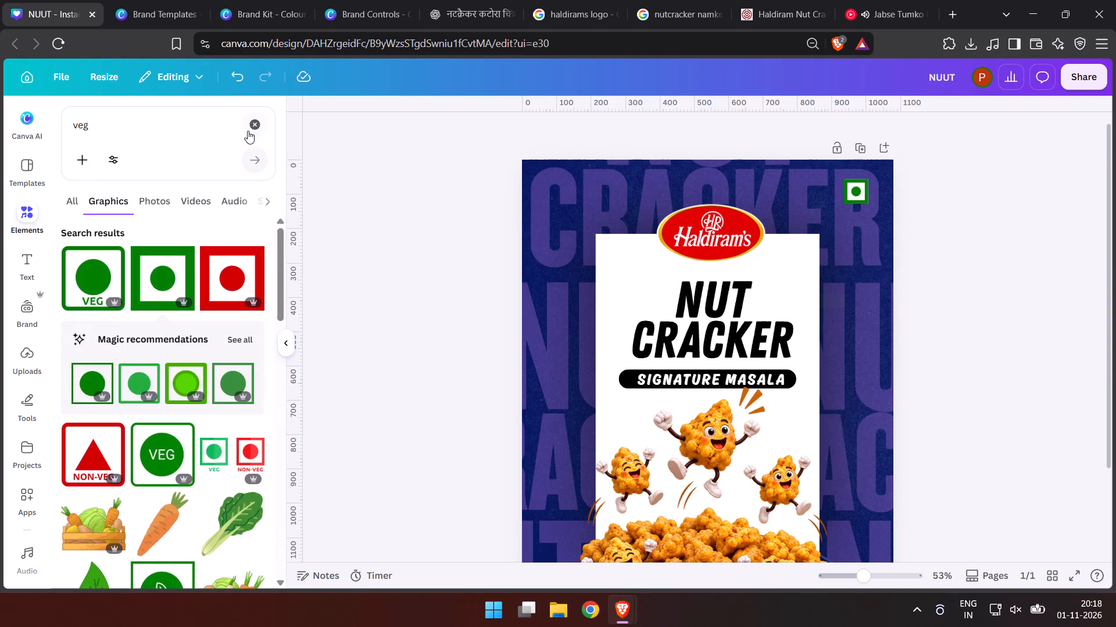
pyautogui.click(251, 127)
pyautogui.rightClick(0, 0)
pyautogui.scroll(-1, 0, 0)
pyautogui.scroll(1, 0, 0)
pyautogui.write('NU')
pyautogui.scroll(-1, 0, 0)
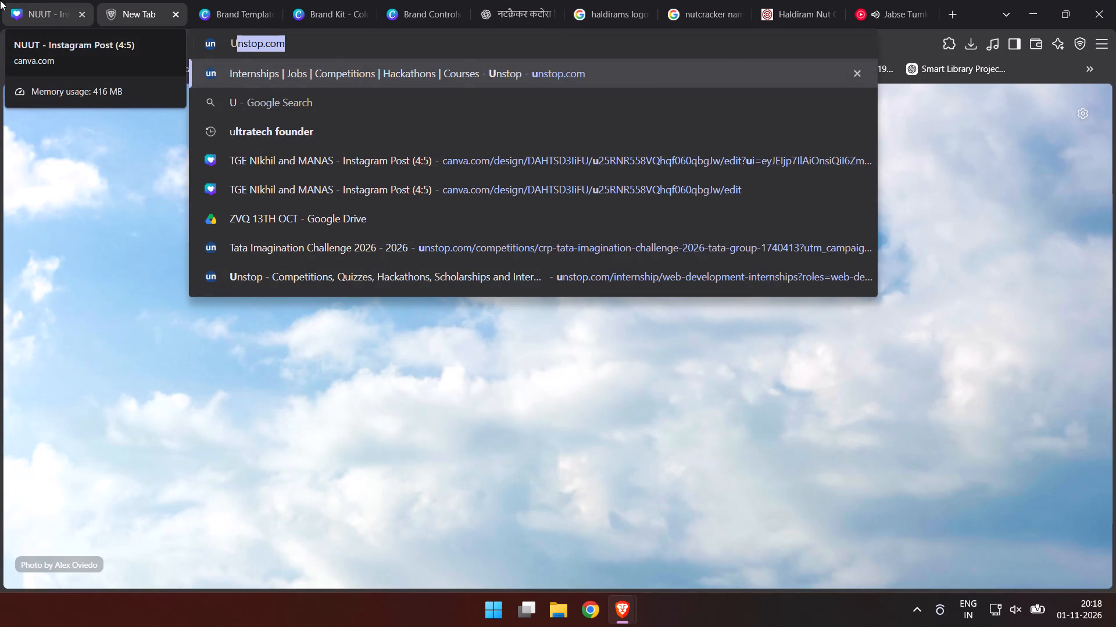
pyautogui.click(20, 0)
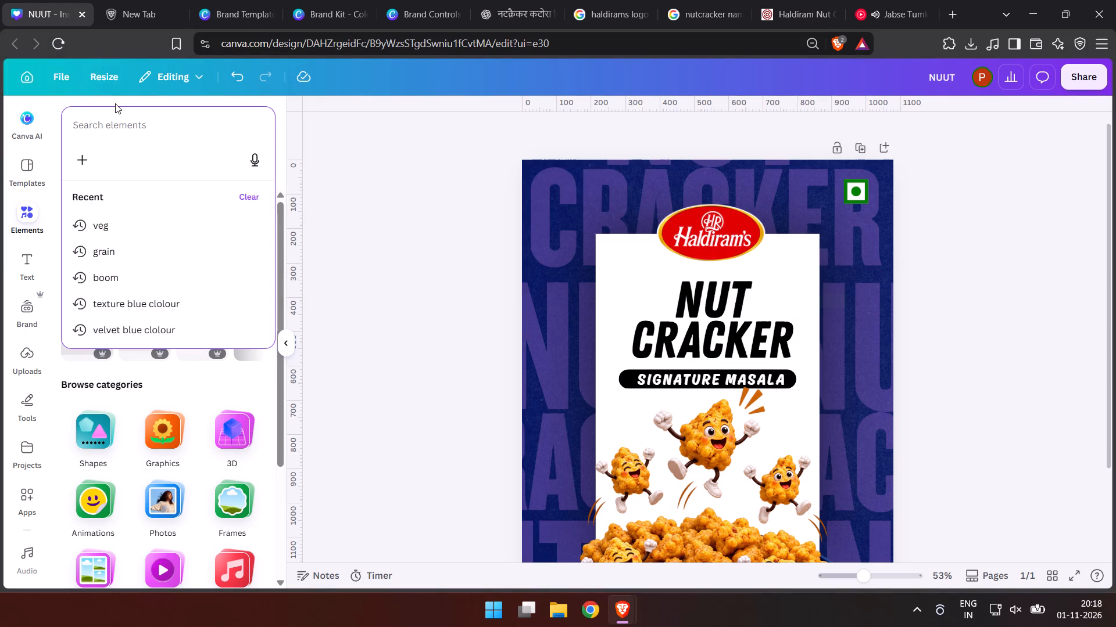
pyautogui.write('NUT CRACKER')
pyautogui.press('space')
pyautogui.press('Return')
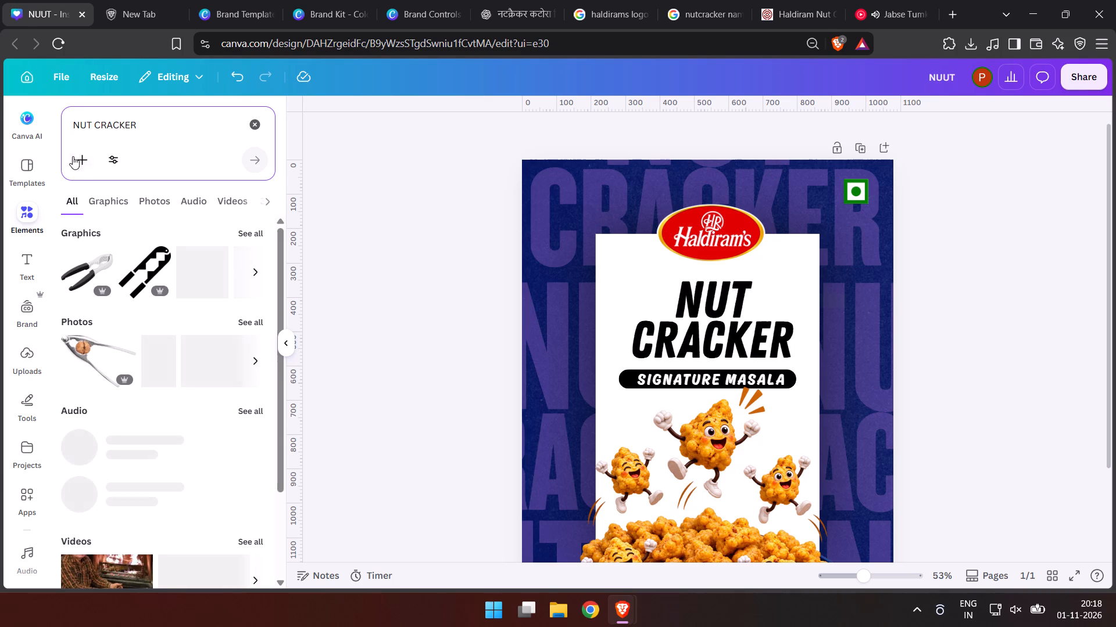
pyautogui.click(106, 192)
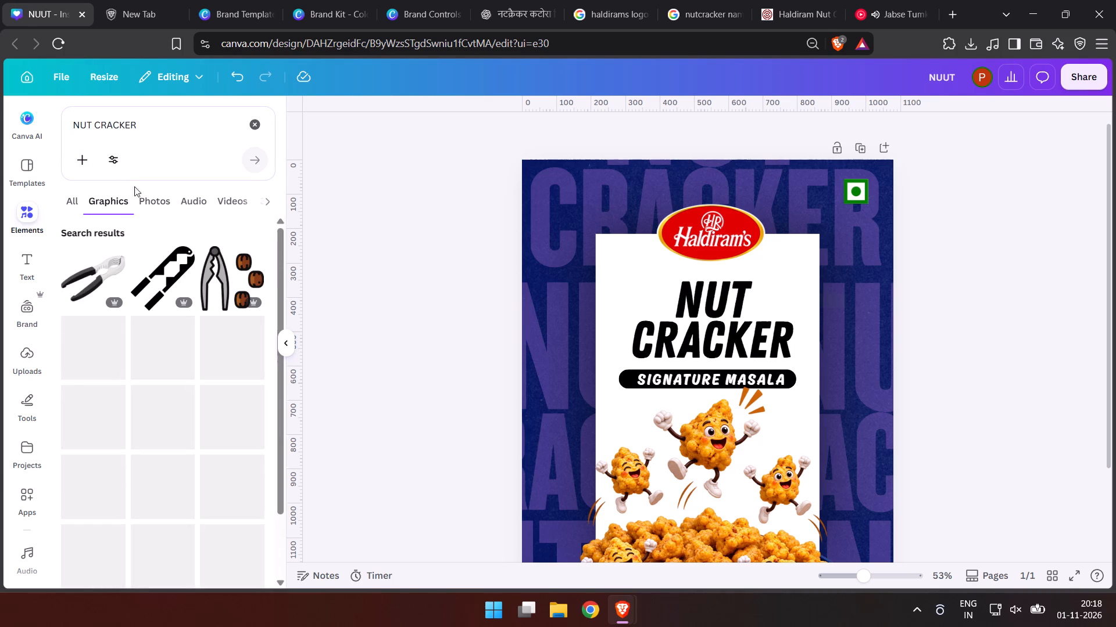
pyautogui.click(148, 195)
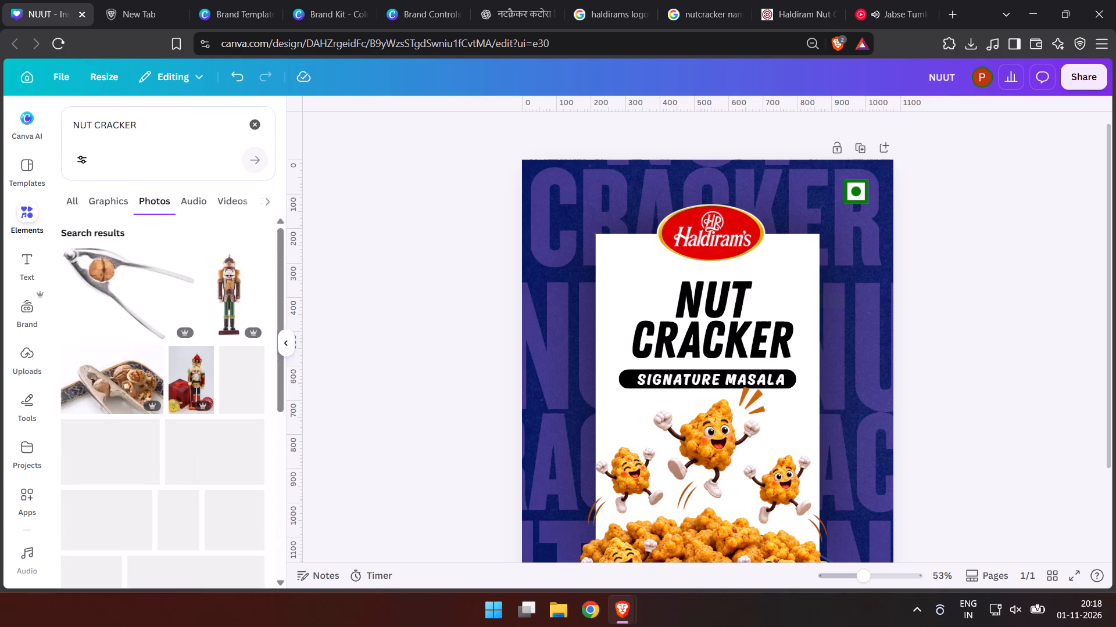
# Refine the photo search to NUT CRACKER TASTY.
pyautogui.click(159, 134)
pyautogui.click(159, 134)
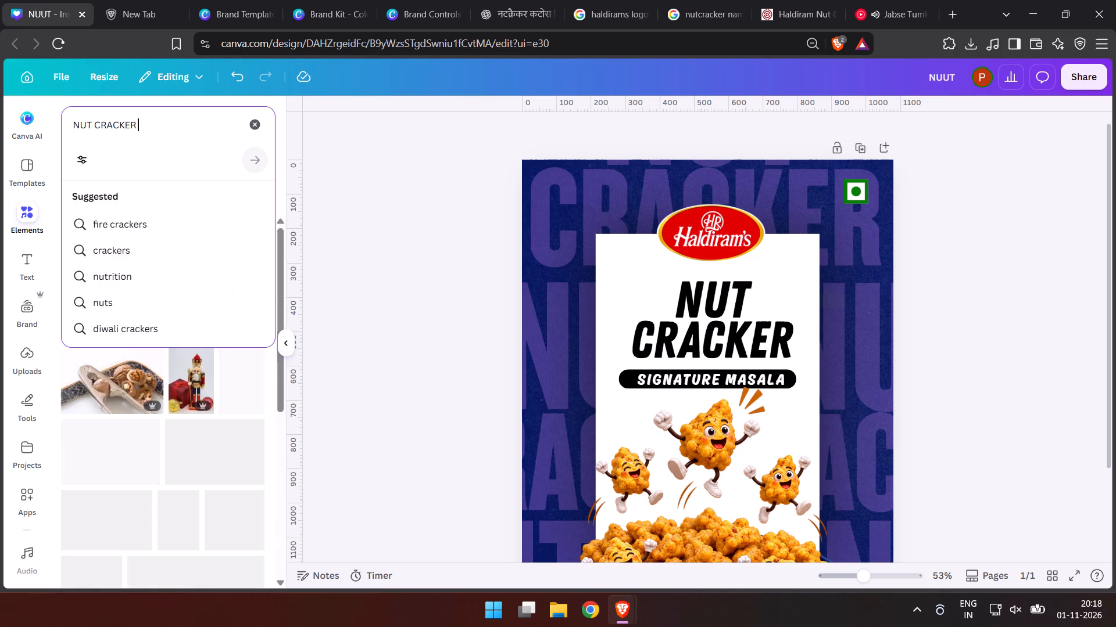
pyautogui.write('TAST')
pyautogui.press('space')
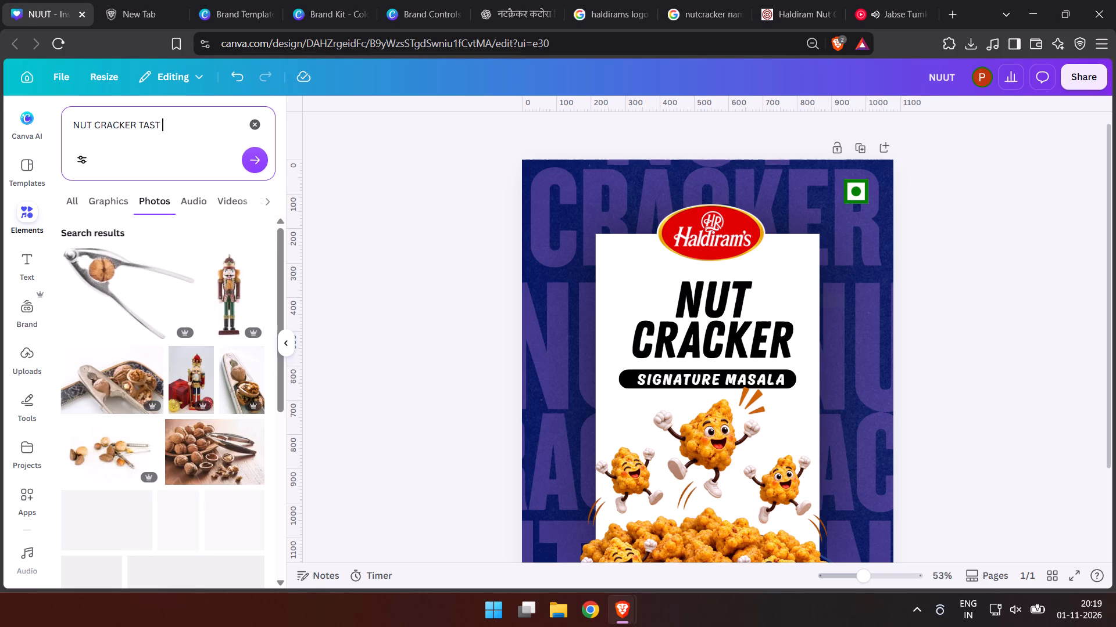
pyautogui.write("=Y '")
pyautogui.press('BackSpace')
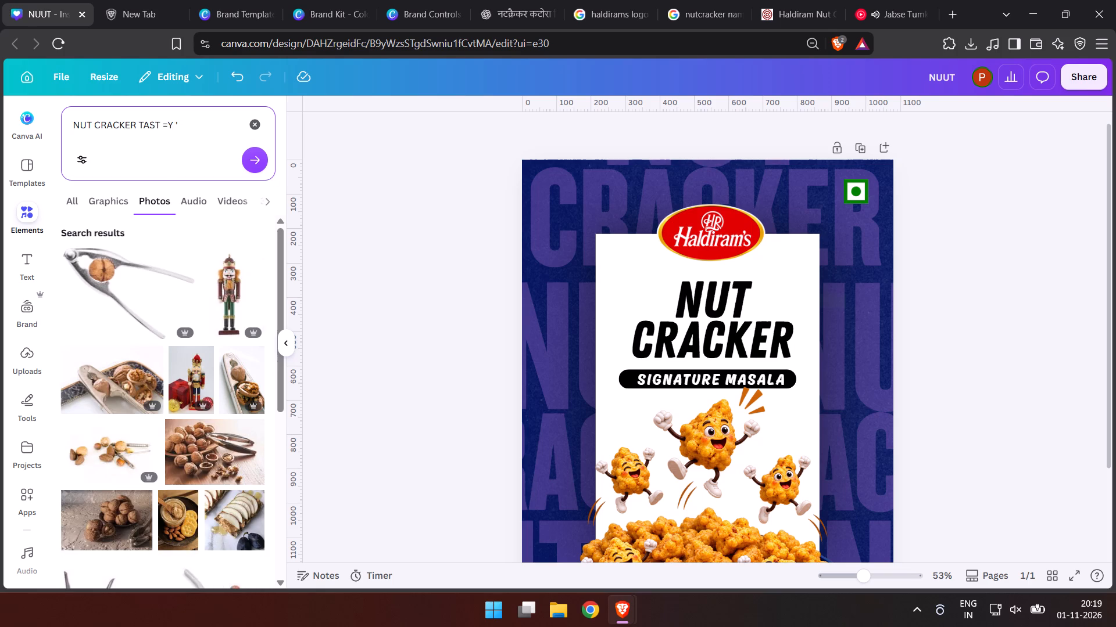
pyautogui.press('BackSpace')
pyautogui.press('BackSpace')
pyautogui.press('BackSpace')
pyautogui.press('BackSpace')
pyautogui.write('Y')
pyautogui.press('space')
pyautogui.press('Return')
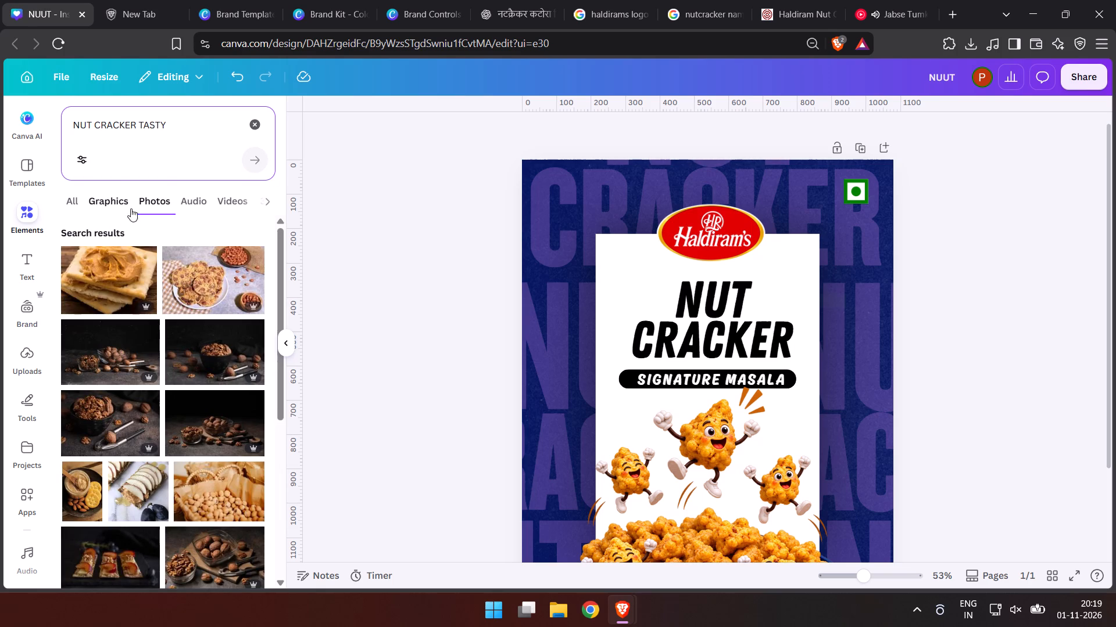
# Search the design elements for COATED PEANUT and show only photos.
pyautogui.click(250, 125)
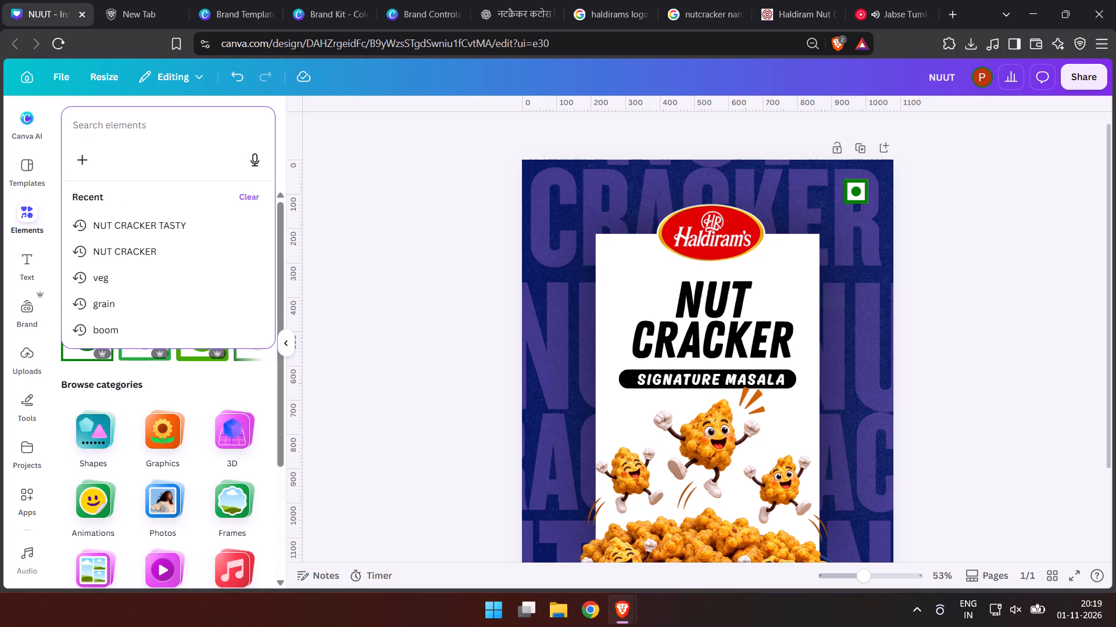
pyautogui.write('PEANUT')
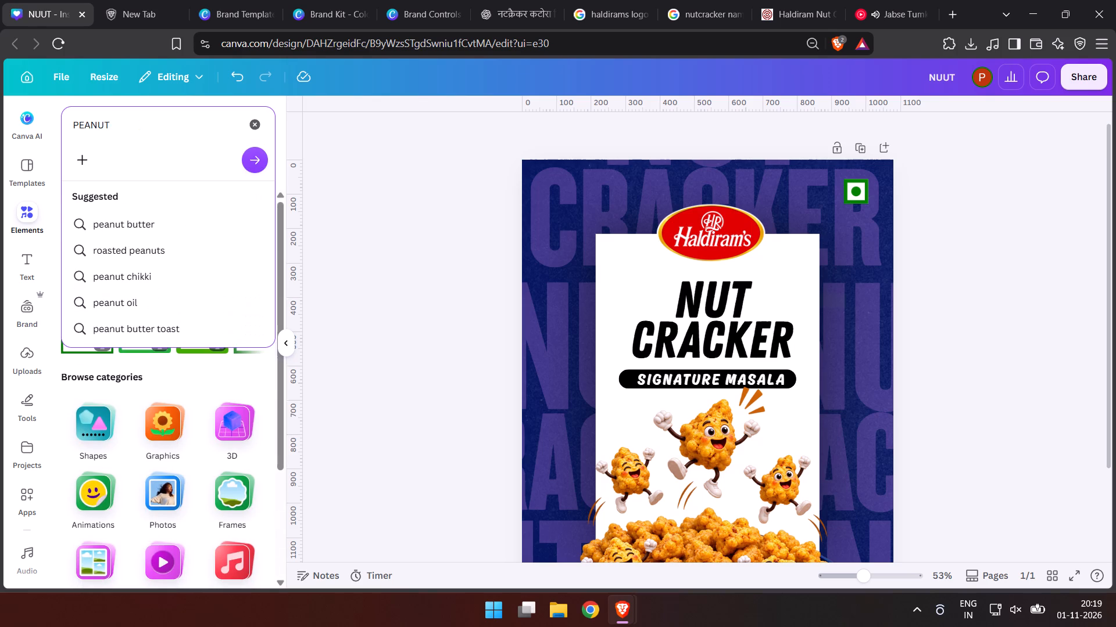
pyautogui.press('BackSpace')
pyautogui.press('BackSpace')
pyautogui.press('BackSpace')
pyautogui.press('BackSpace')
pyautogui.press('BackSpace')
pyautogui.press('BackSpace')
pyautogui.press('BackSpace')
pyautogui.press('BackSpace')
pyautogui.write('COATED PEANUT')
pyautogui.press('space')
pyautogui.press('Return')
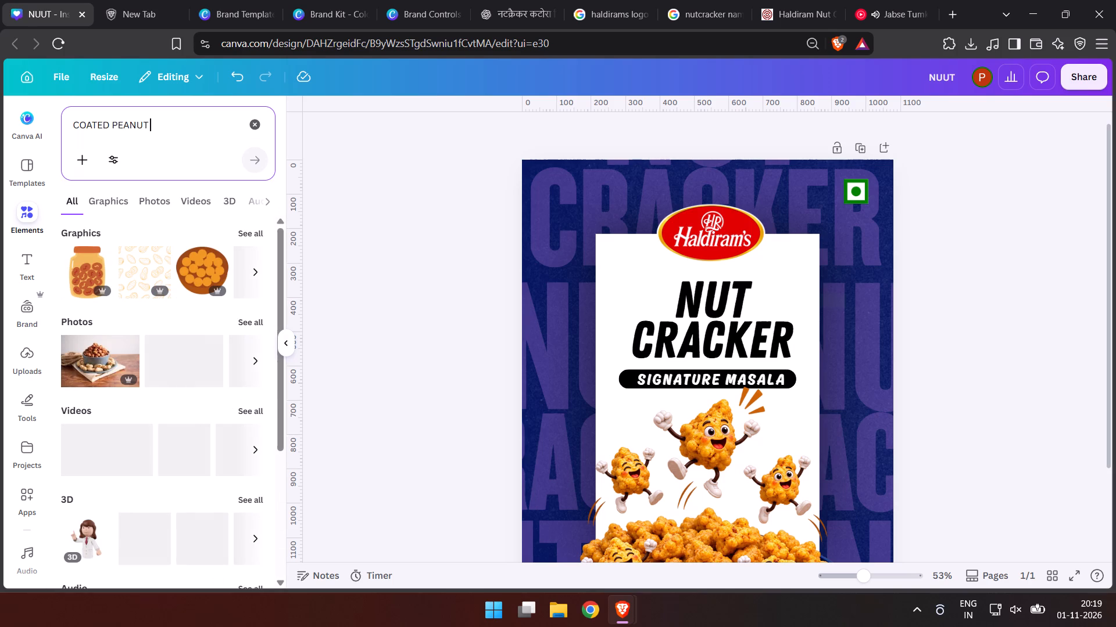
pyautogui.click(154, 187)
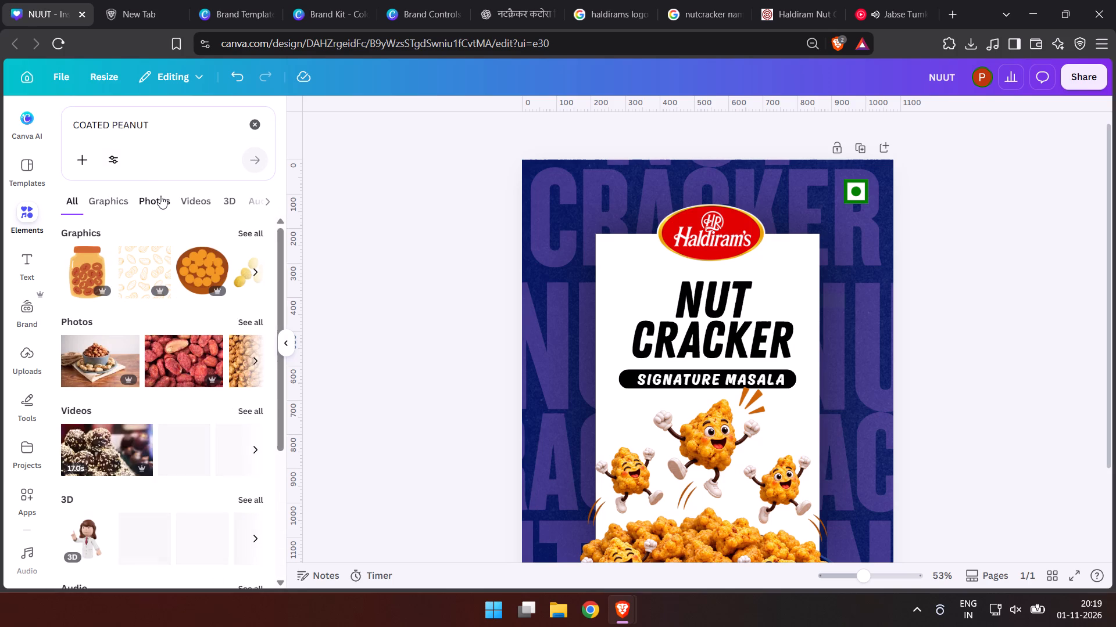
pyautogui.click(160, 197)
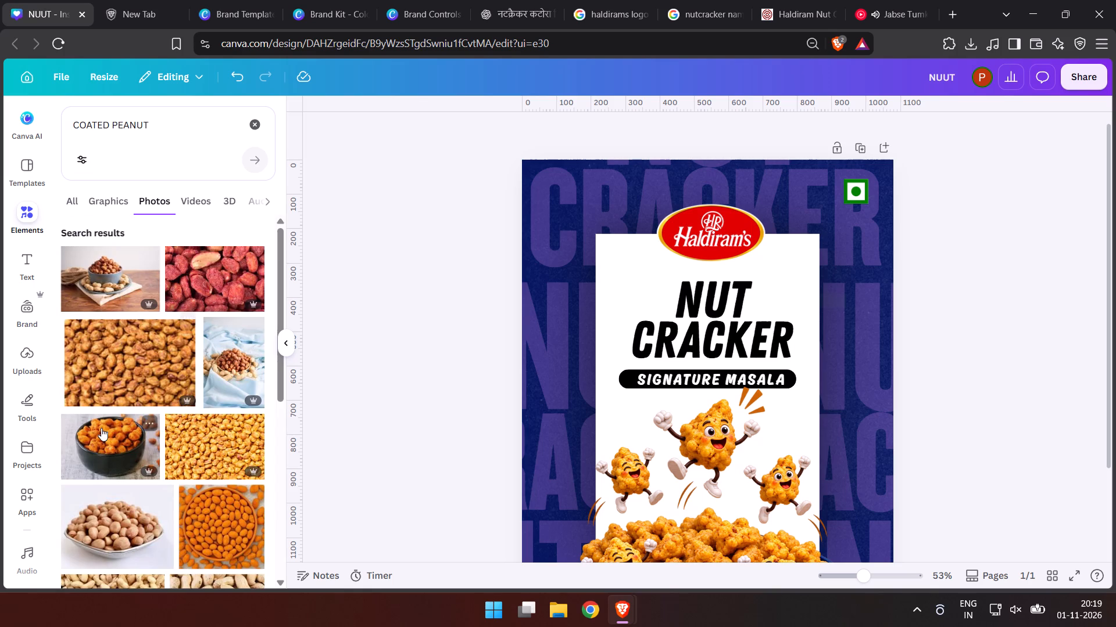
# Add the photo of densely packed golden coated peanuts and align it with the white card's upper left corner.
pyautogui.scroll(-1, 95, 436)
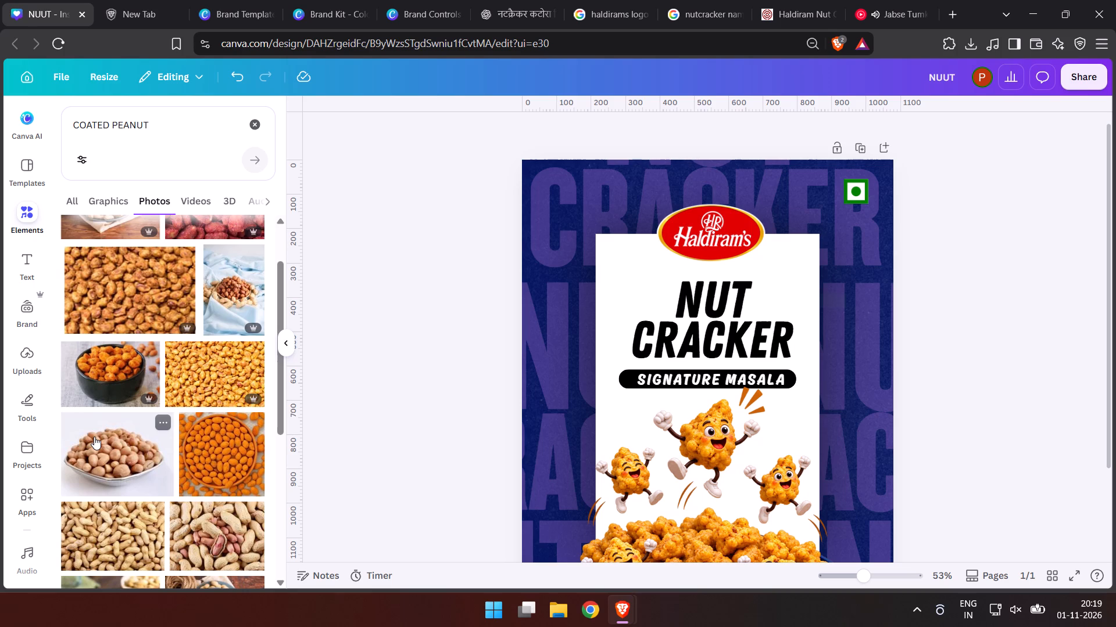
pyautogui.scroll(-3, 110, 419)
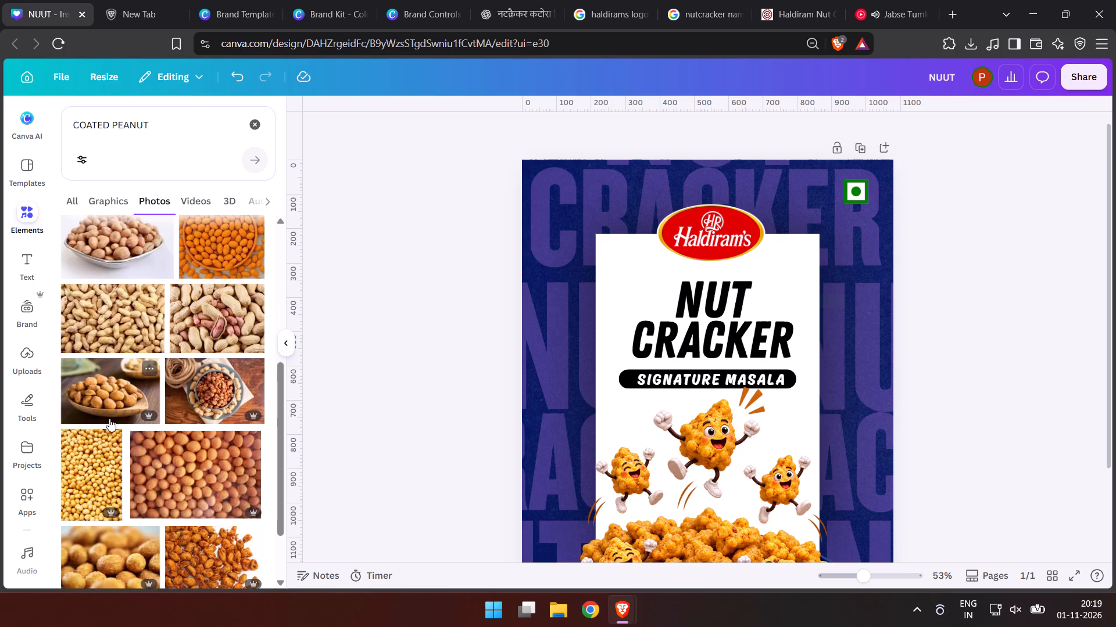
pyautogui.scroll(4, 67, 318)
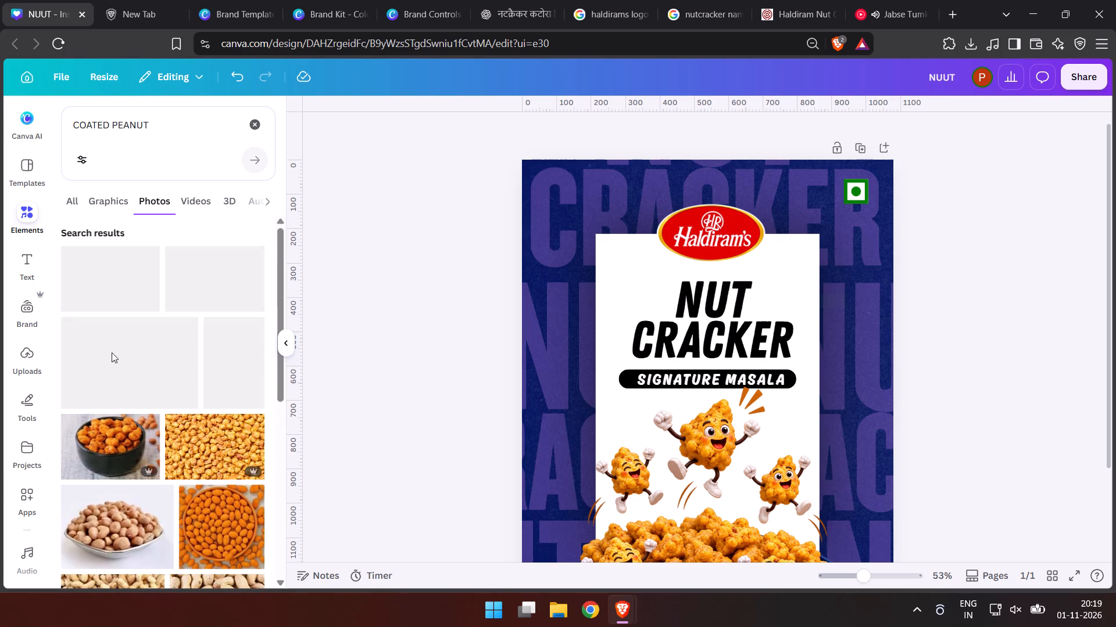
pyautogui.click(192, 428)
pyautogui.moveTo(660, 415); pyautogui.dragTo(664, 355)
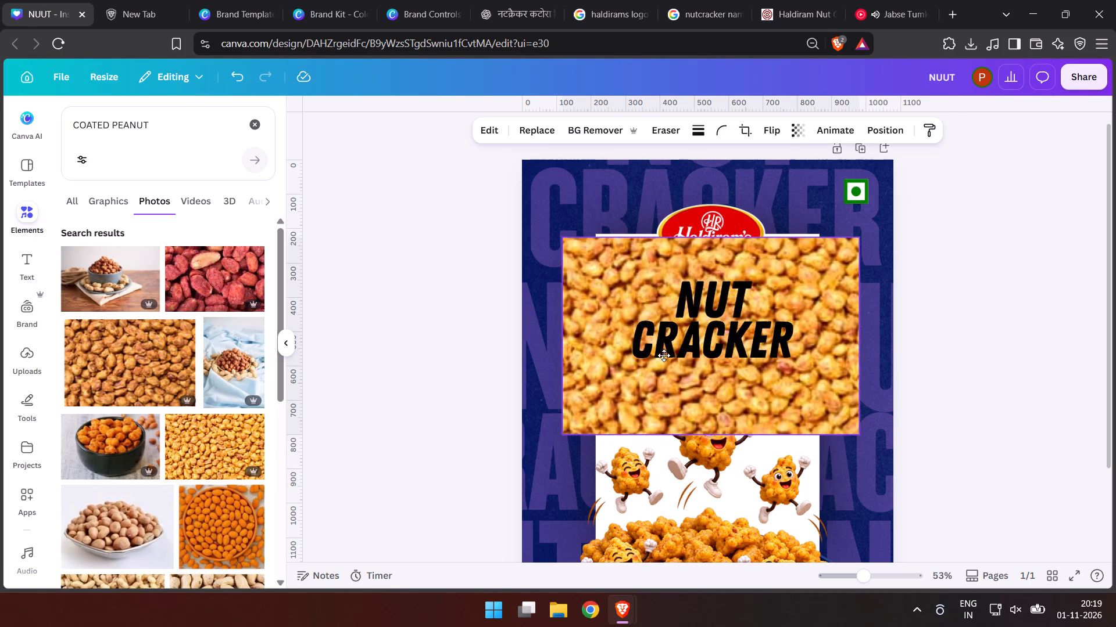
pyautogui.moveTo(664, 355); pyautogui.dragTo(693, 355)
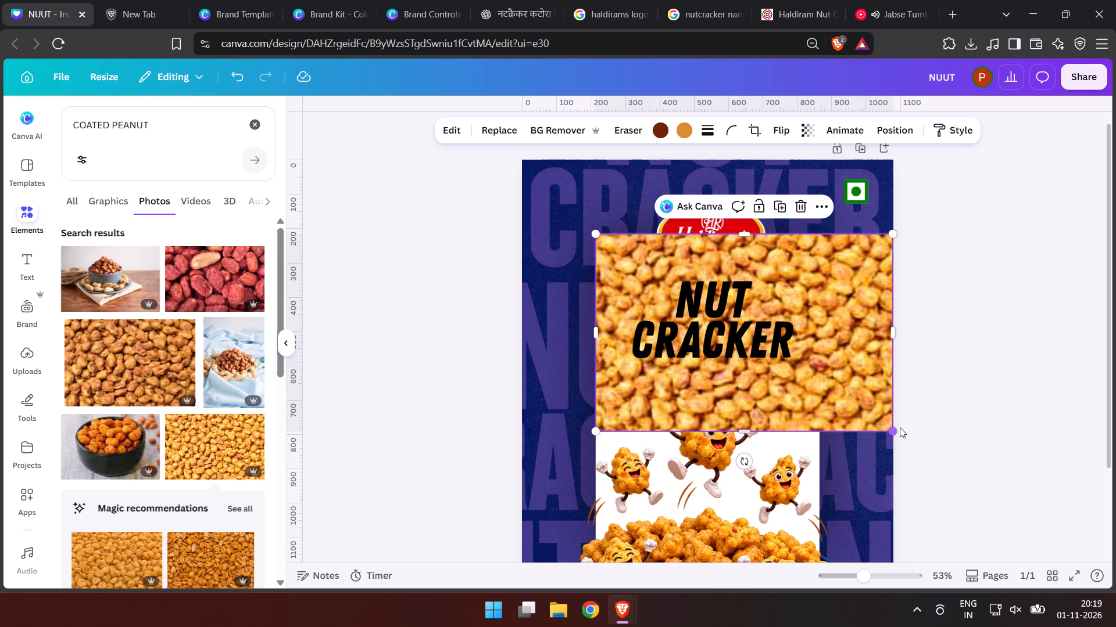
# Resize the peanut photo to about 657 wide and 930 high so it covers the white card.
pyautogui.moveTo(893, 433); pyautogui.dragTo(772, 424)
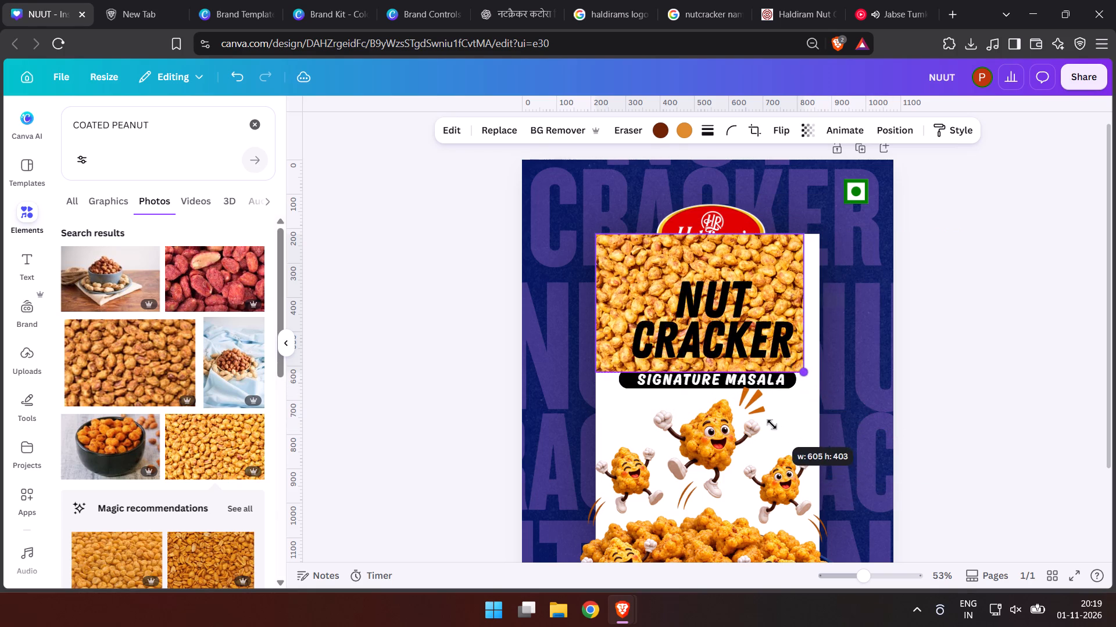
pyautogui.moveTo(772, 424); pyautogui.dragTo(791, 432)
pyautogui.moveTo(707, 385); pyautogui.dragTo(709, 387)
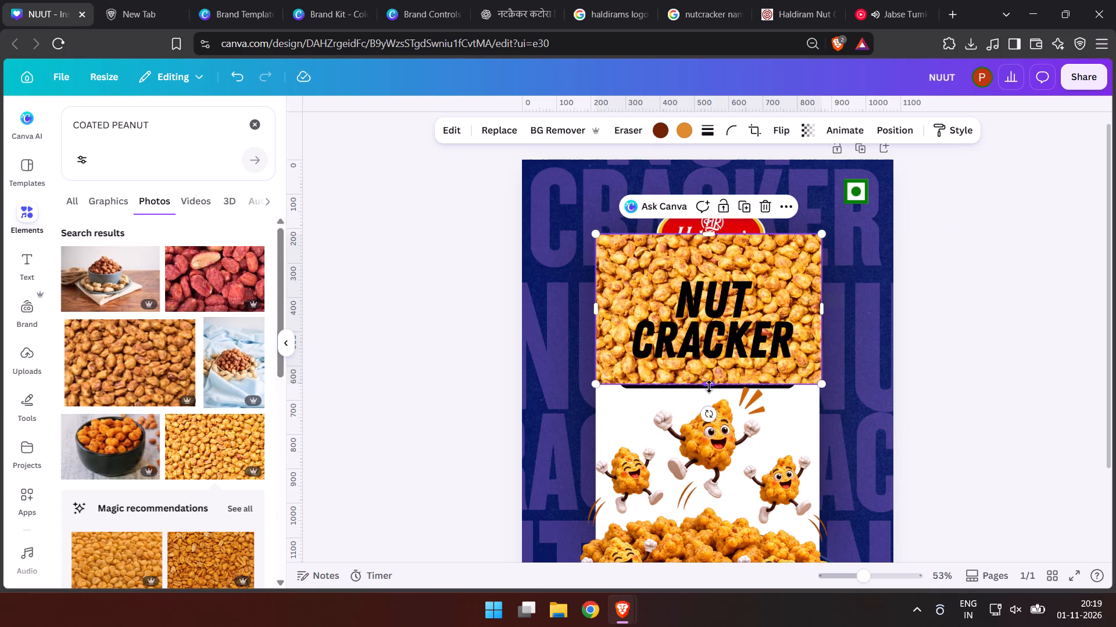
pyautogui.moveTo(709, 387); pyautogui.dragTo(736, 525)
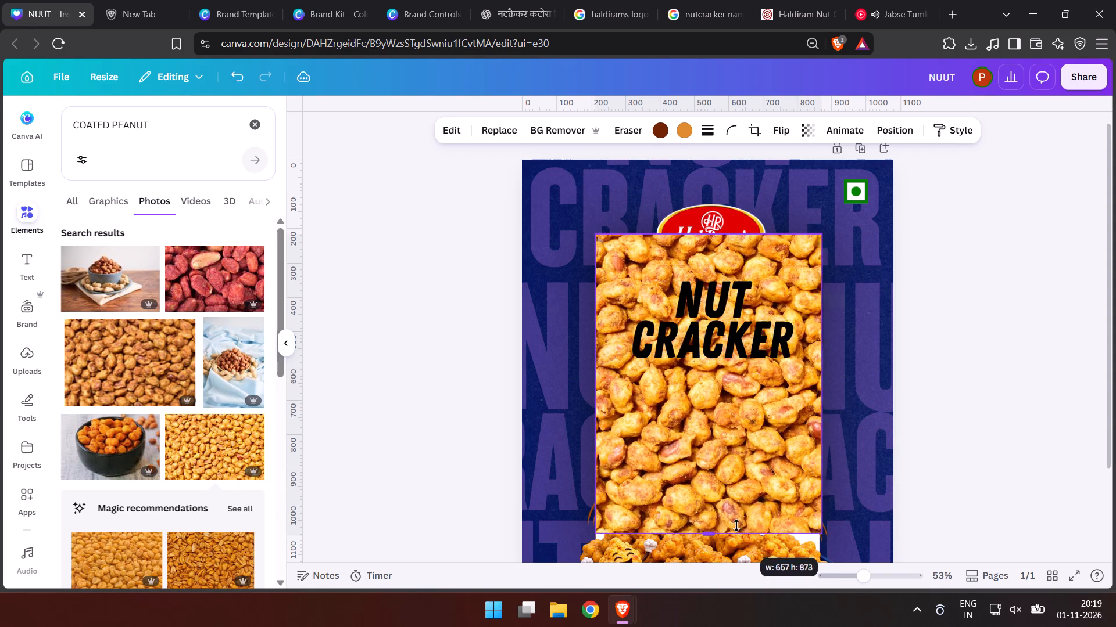
pyautogui.moveTo(736, 525); pyautogui.dragTo(729, 554)
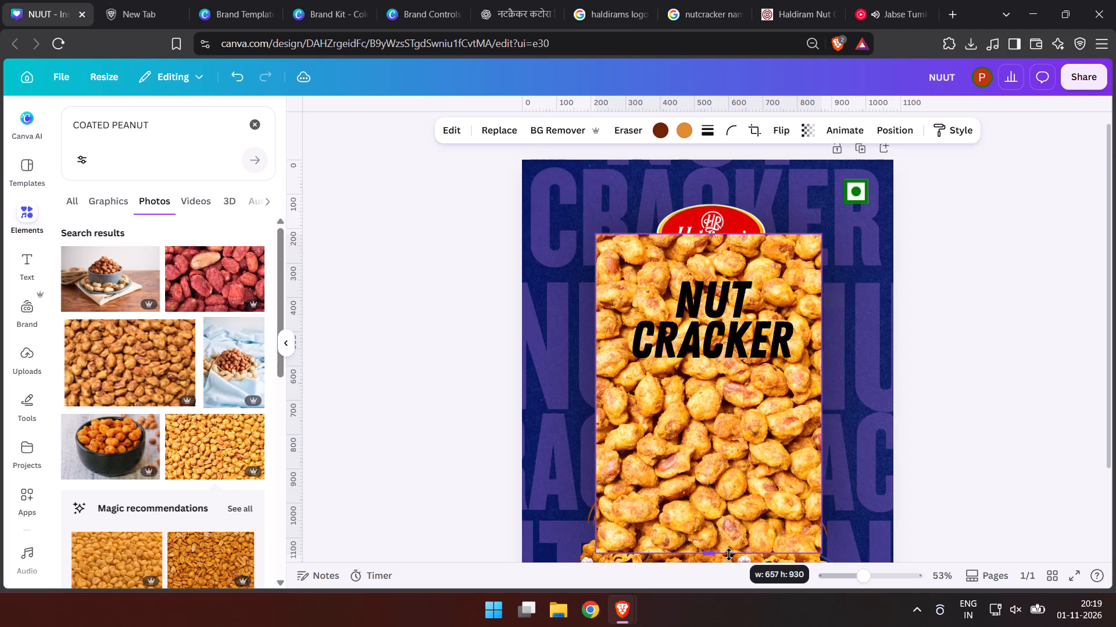
# Send the peanut photo two layers backward, behind the Haldiram's logo and the nut mascots.
pyautogui.hotkey('ctrl', '[')
pyautogui.hotkey('ctrl', '[')
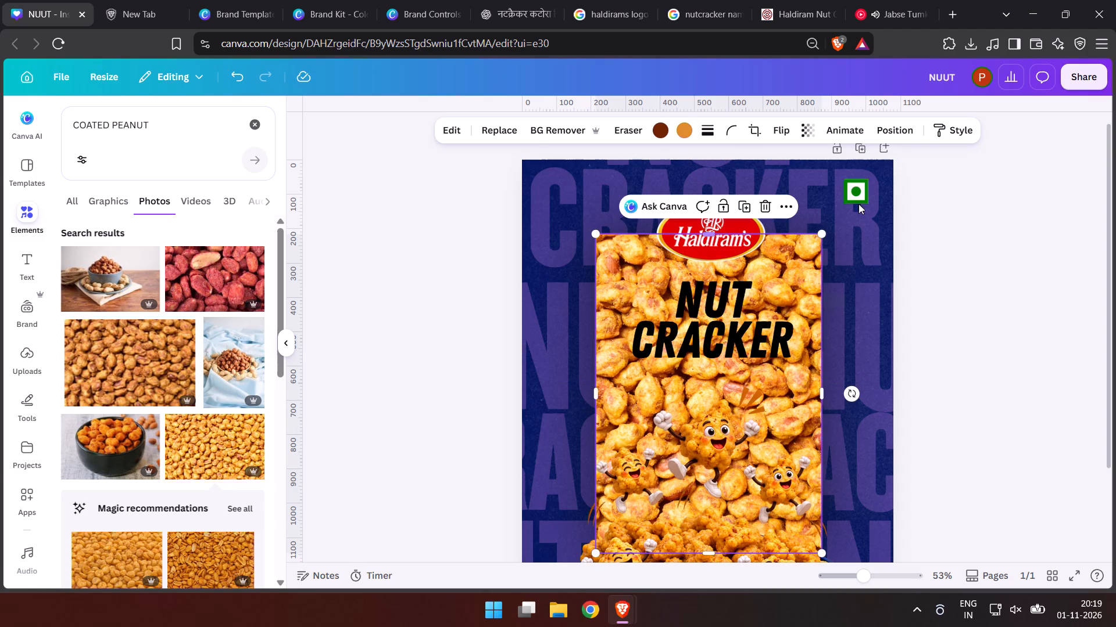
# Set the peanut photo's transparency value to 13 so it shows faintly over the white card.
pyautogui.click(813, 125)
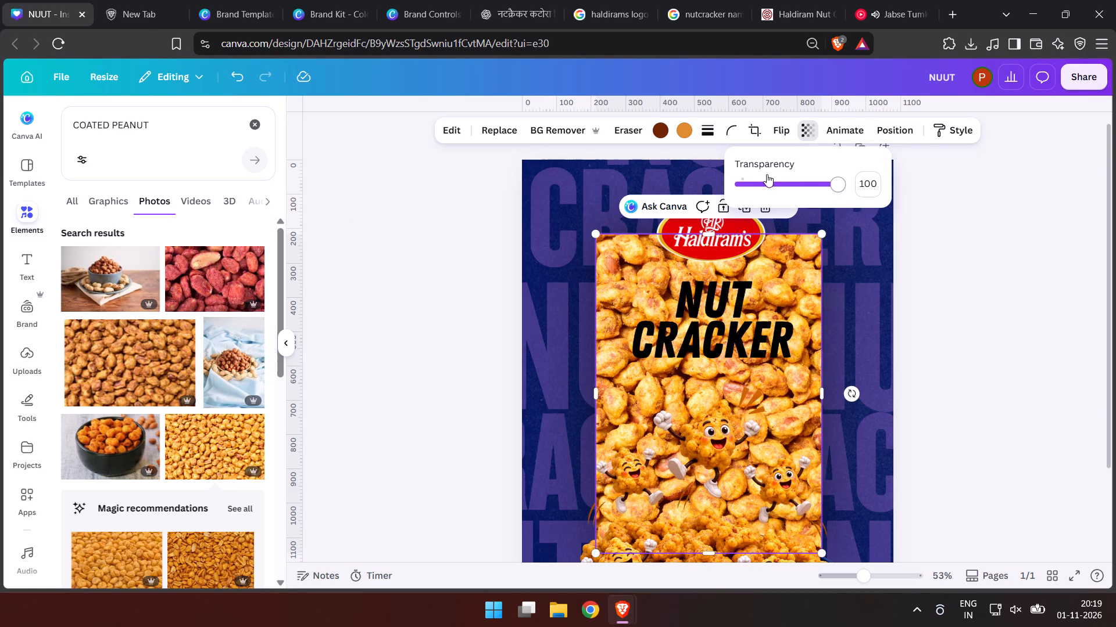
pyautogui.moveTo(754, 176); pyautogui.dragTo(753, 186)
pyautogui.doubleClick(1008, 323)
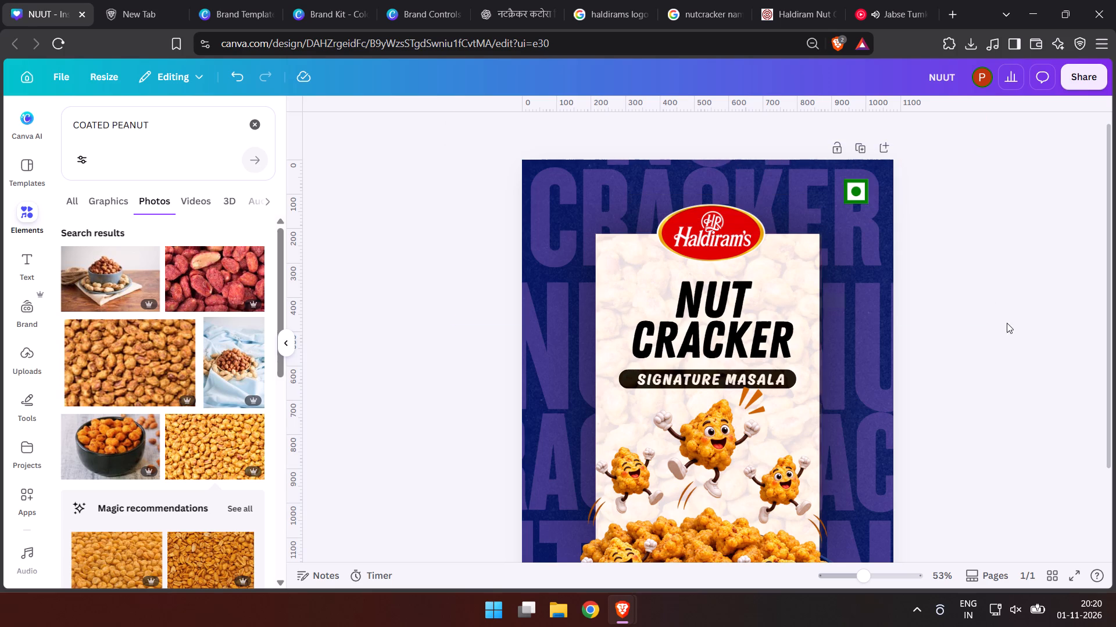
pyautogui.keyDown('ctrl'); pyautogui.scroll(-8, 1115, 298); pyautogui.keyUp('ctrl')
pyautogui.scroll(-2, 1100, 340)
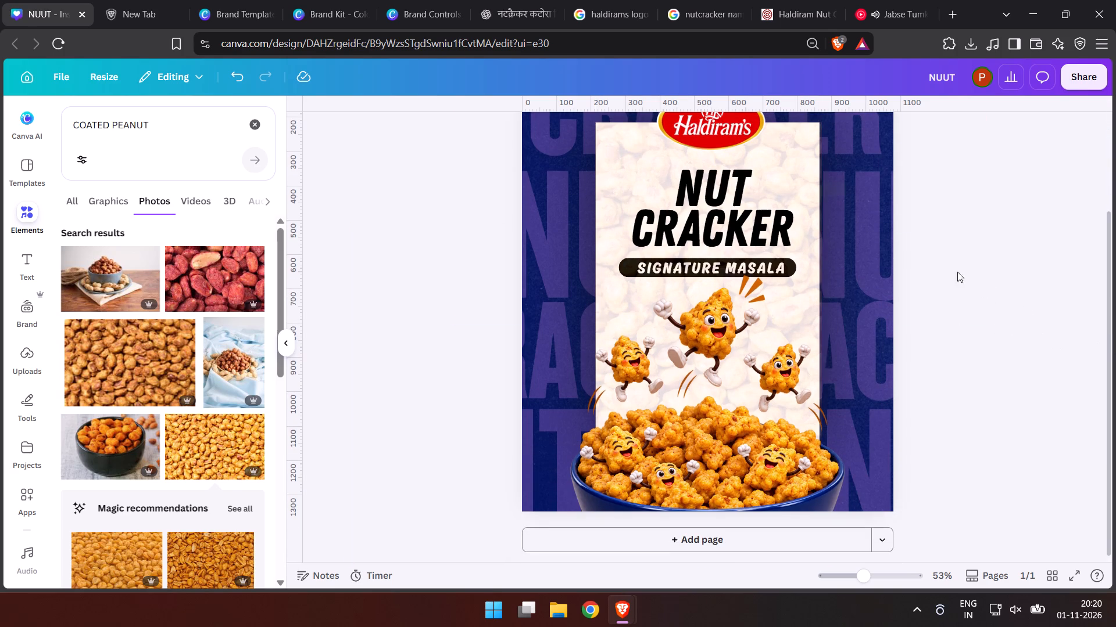
# Lower the peanut photo's transparency value to its minimum so the card looks plain white.
pyautogui.click(802, 171)
pyautogui.click(806, 129)
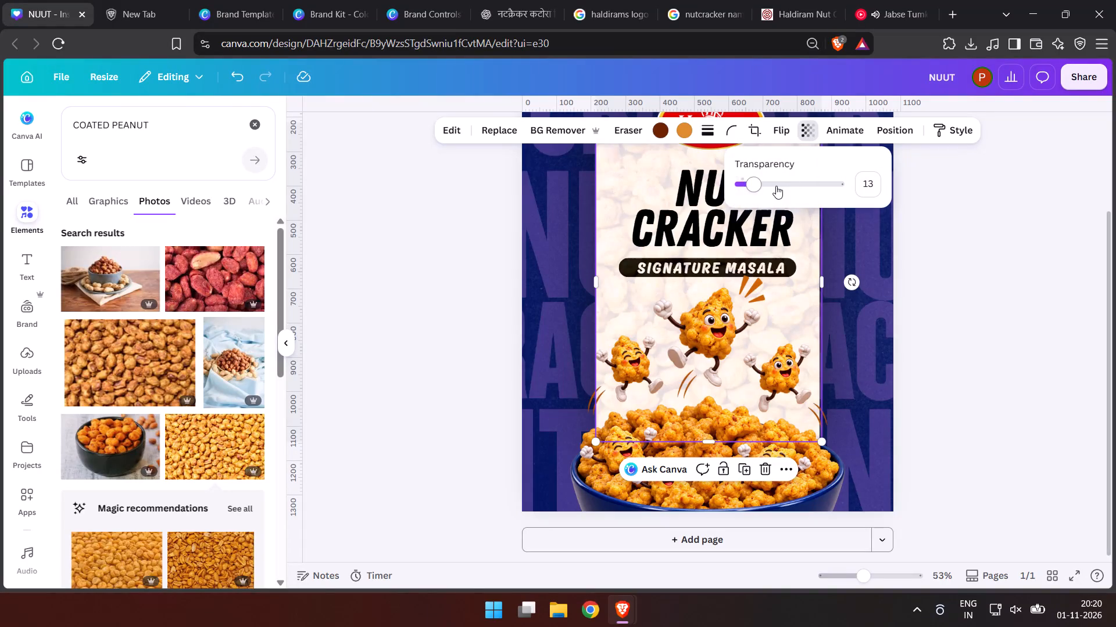
pyautogui.moveTo(771, 186); pyautogui.dragTo(616, 224)
pyautogui.doubleClick(482, 285)
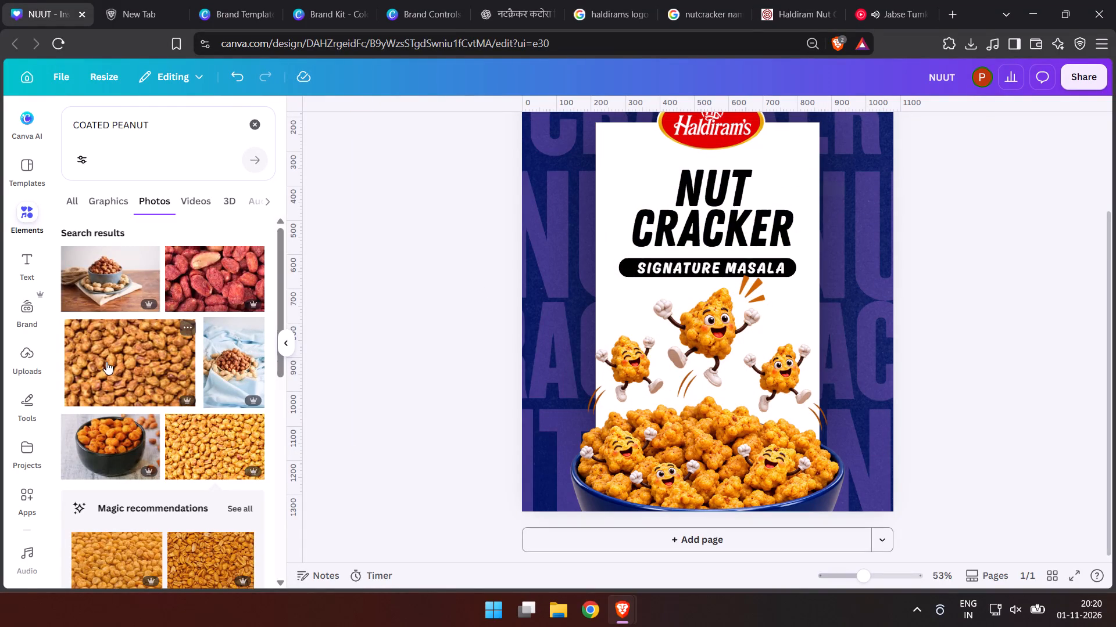
# Search the design elements for SPICES, show only photos, and look through them for a suitable spice image.
pyautogui.click(256, 118)
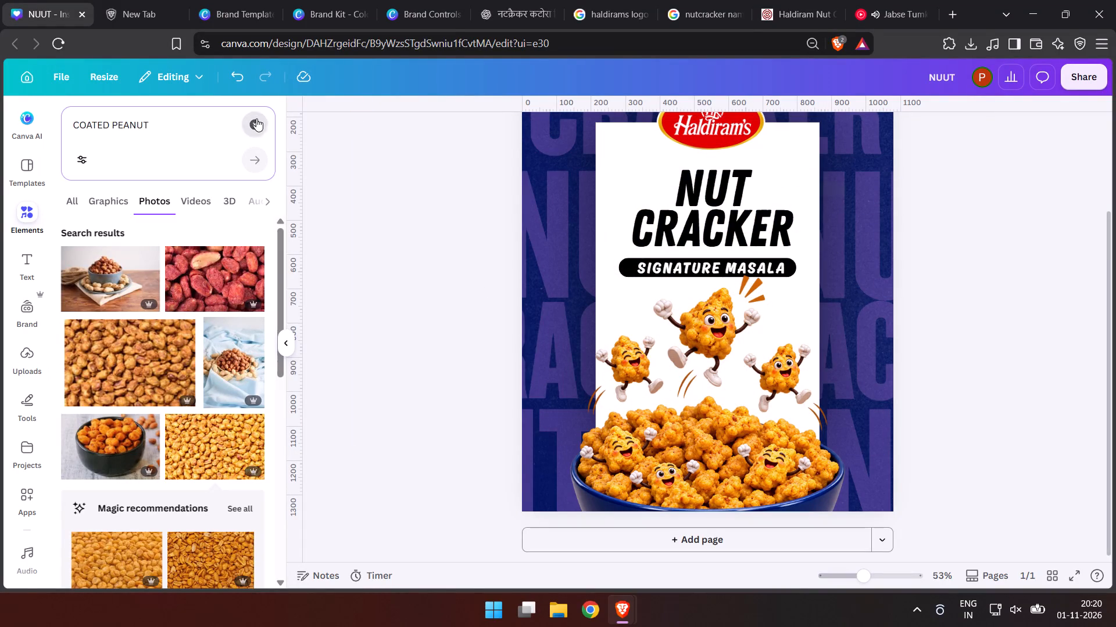
pyautogui.write('SPICES')
pyautogui.press('space')
pyautogui.press('Return')
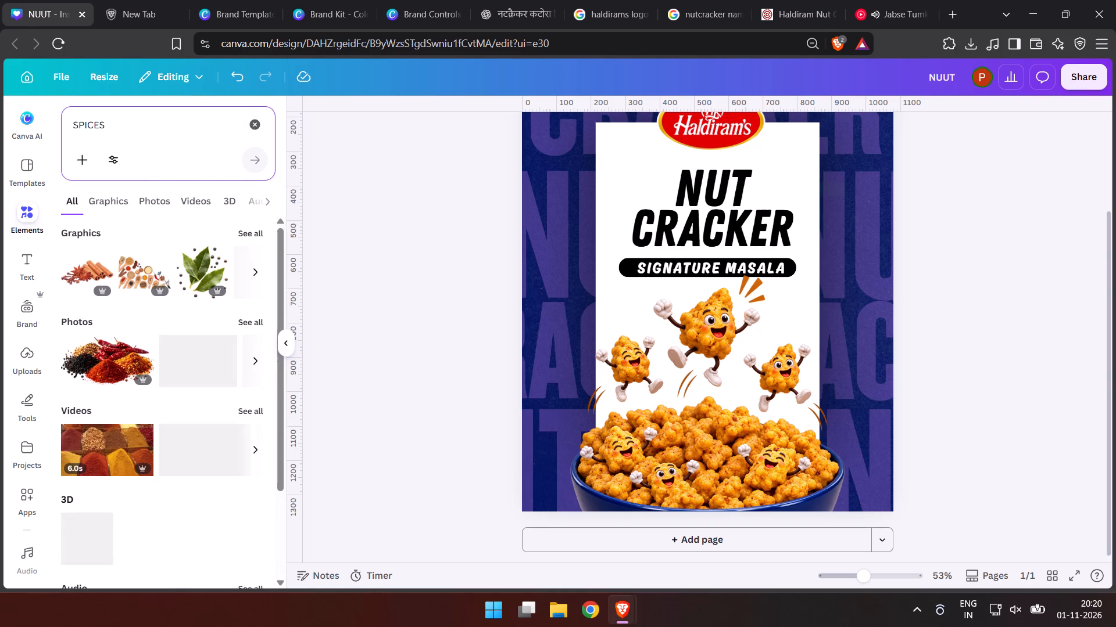
pyautogui.click(155, 201)
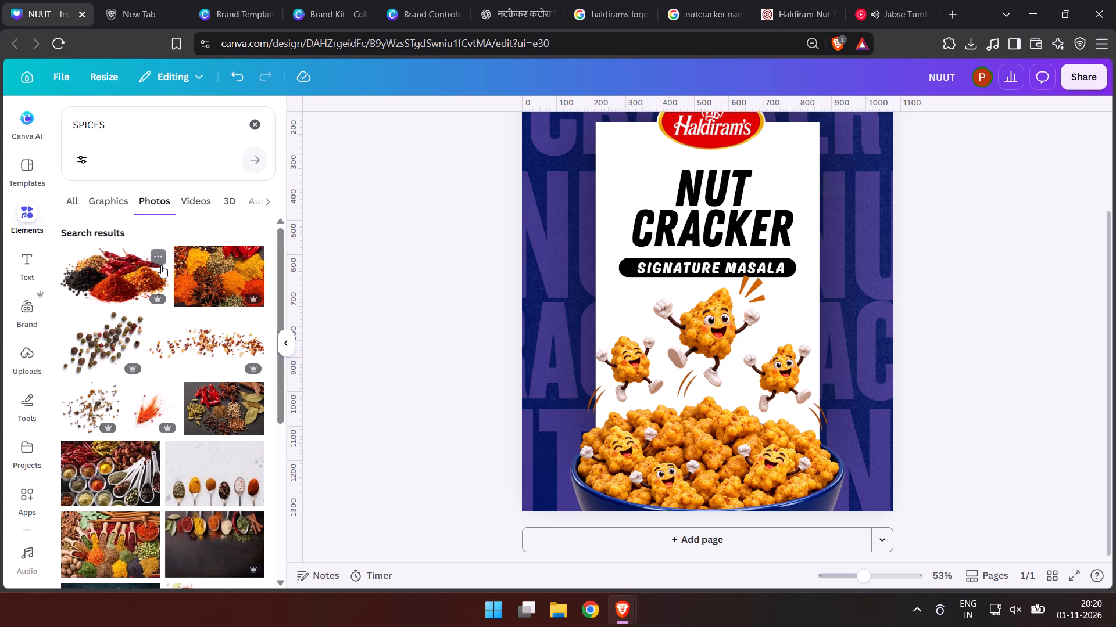
pyautogui.scroll(-3, 161, 267)
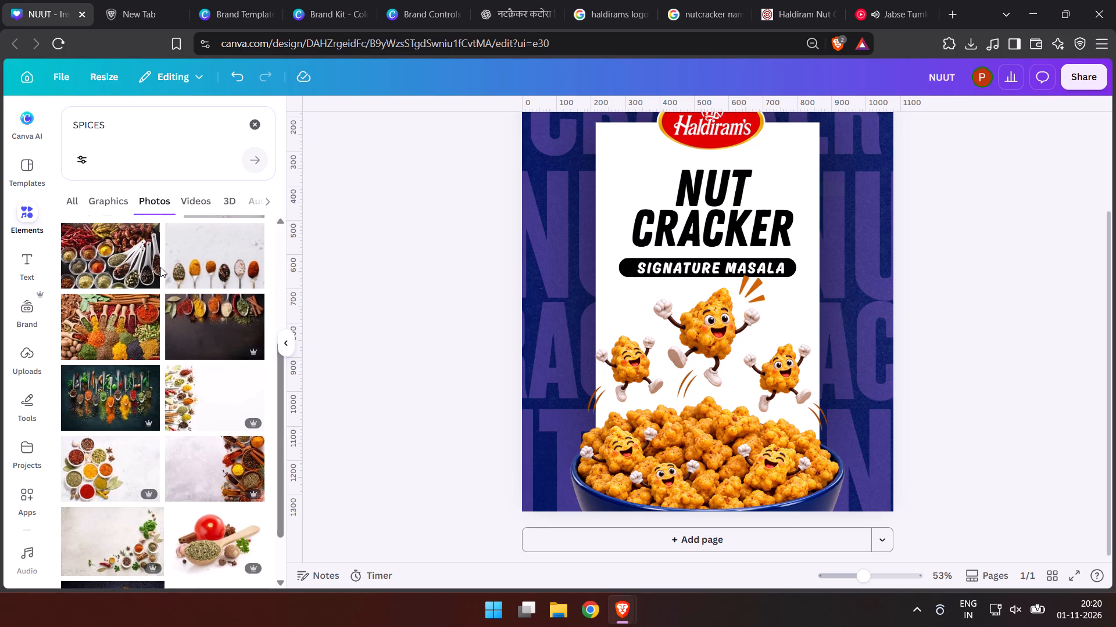
pyautogui.scroll(-2, 94, 323)
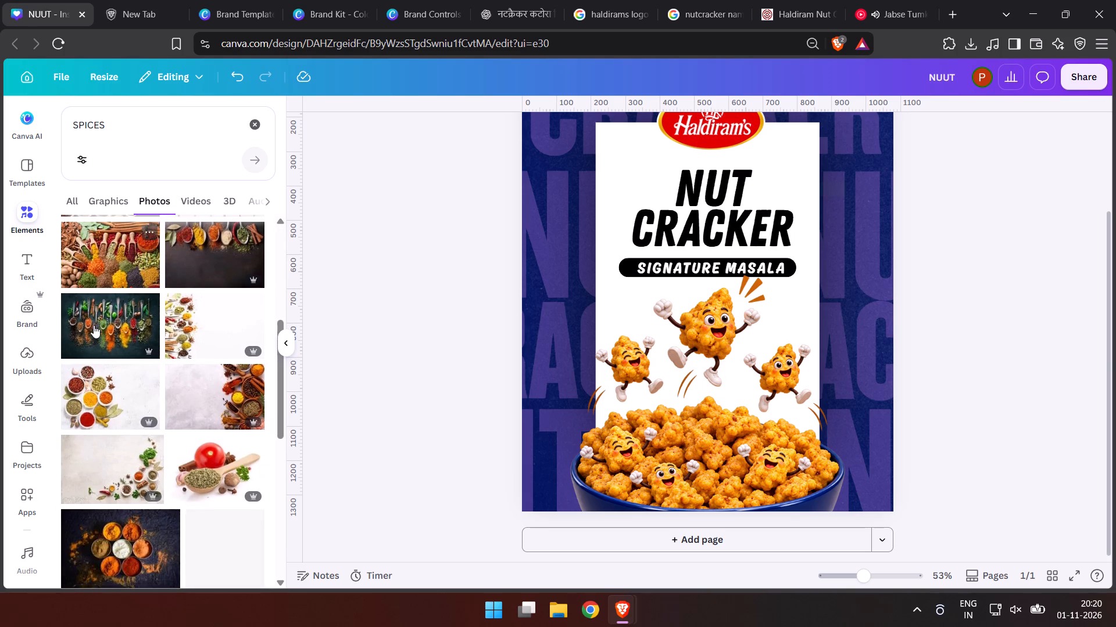
pyautogui.scroll(-4, 124, 360)
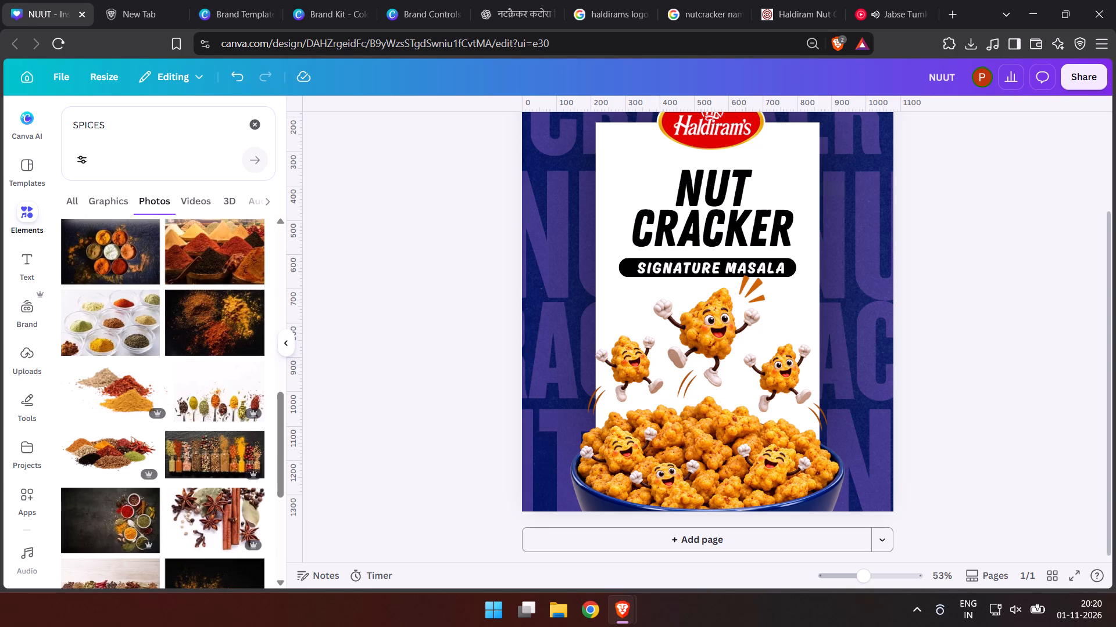
# Refine the photo search to SPICES RAW and look through the images for a usable spice element.
pyautogui.click(165, 131)
pyautogui.write('RA')
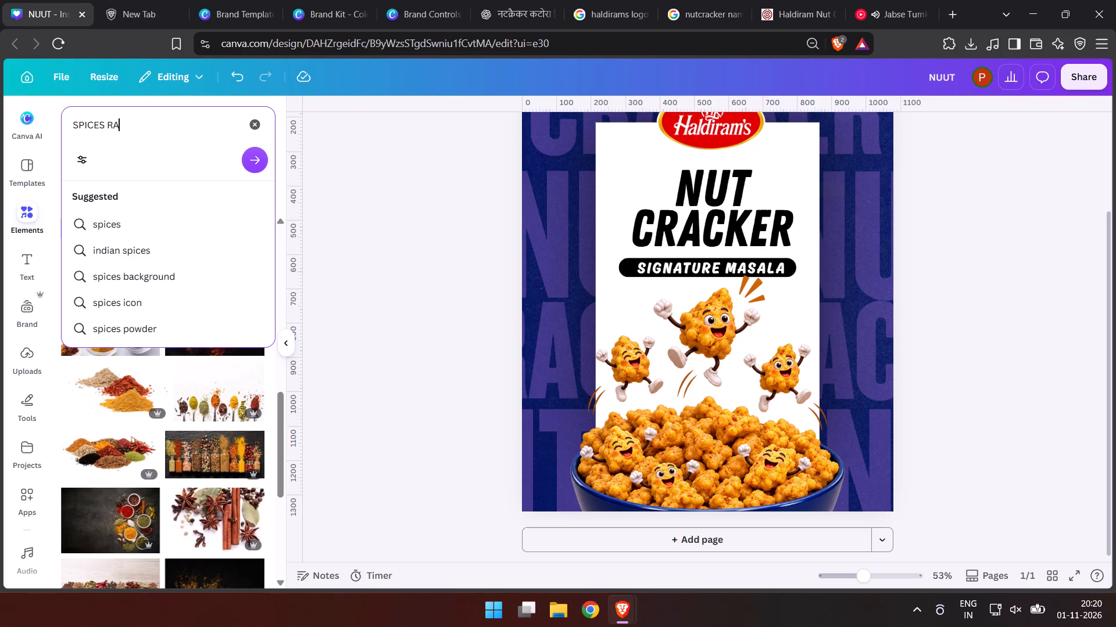
pyautogui.write('W')
pyautogui.press('space')
pyautogui.press('Return')
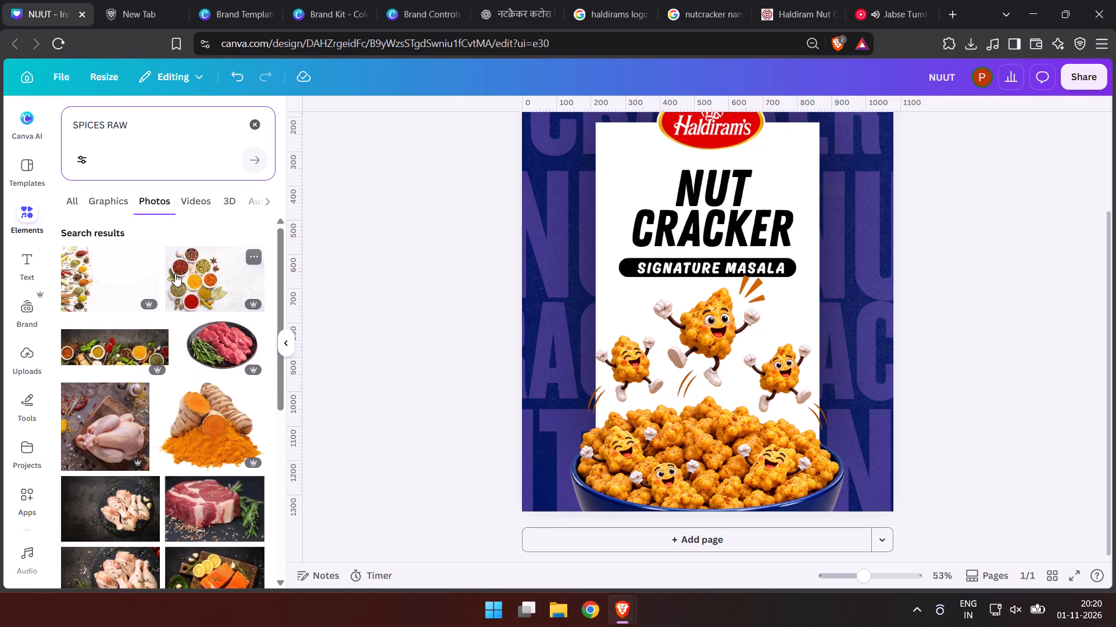
pyautogui.scroll(-5, 175, 273)
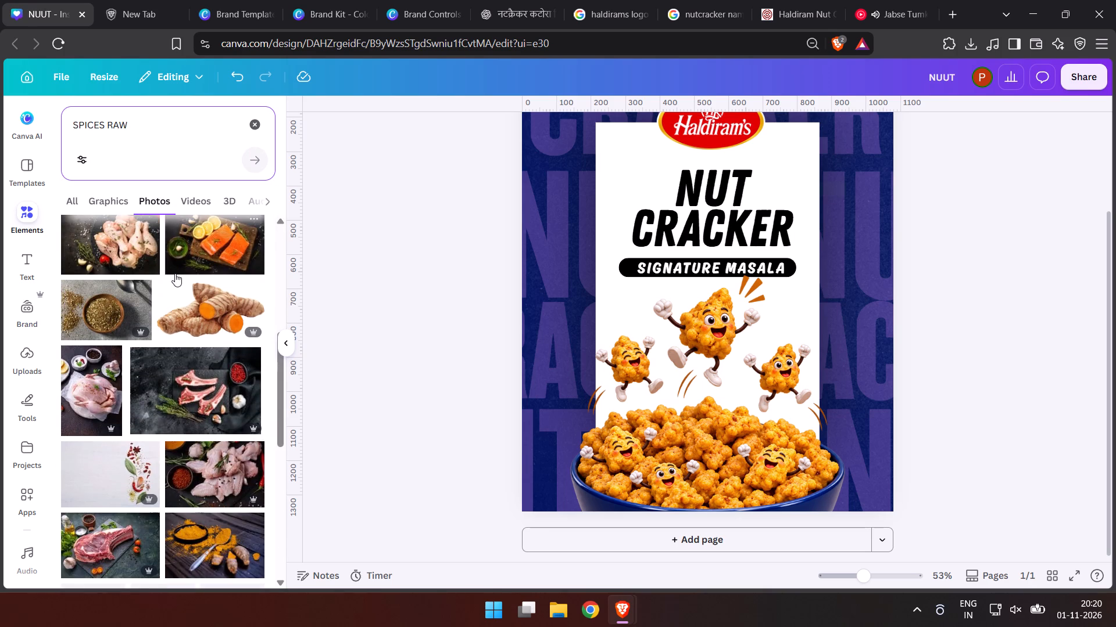
pyautogui.scroll(-5, 175, 273)
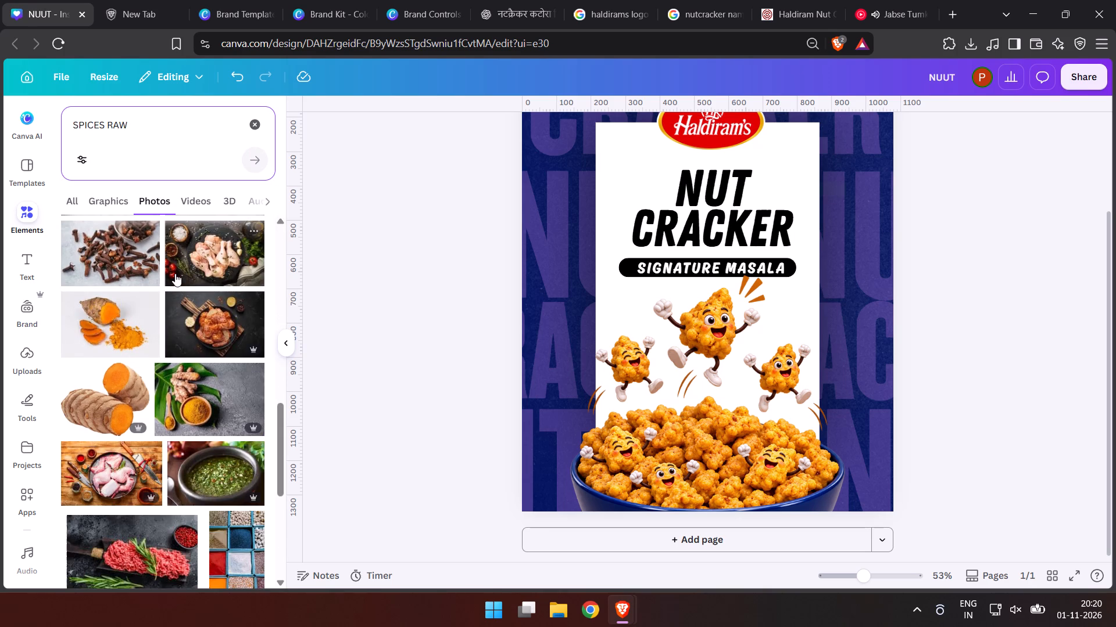
pyautogui.scroll(-3, 175, 273)
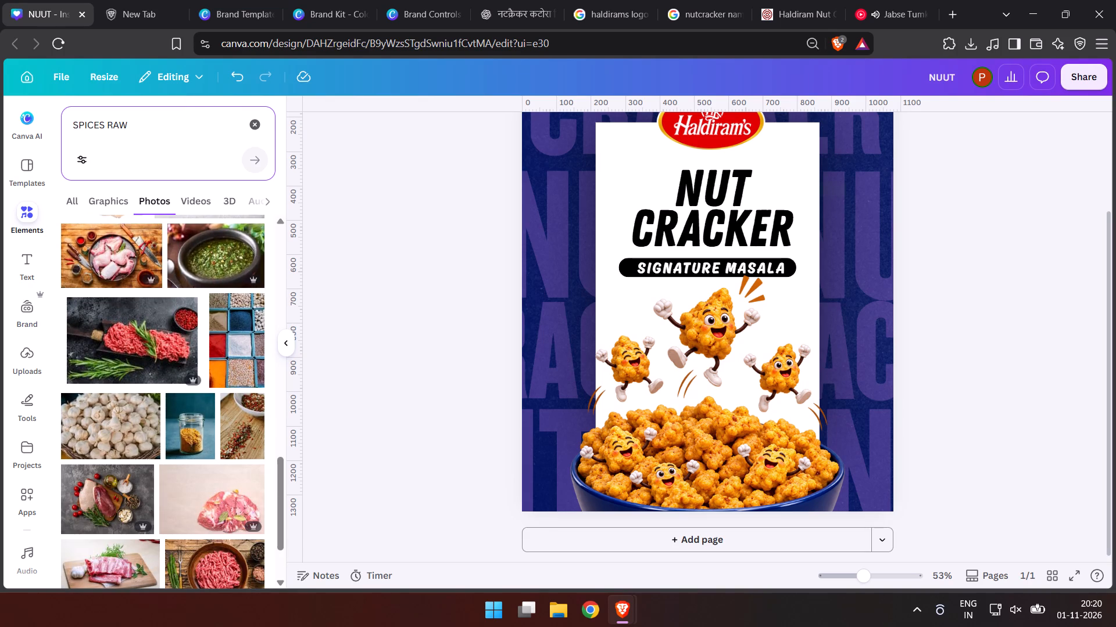
# Extend the photo search to SPICES RAW CHILLI and look through the chilli images.
pyautogui.press('space')
pyautogui.write('CHIL')
pyautogui.write('LI')
pyautogui.press('space')
pyautogui.press('Return')
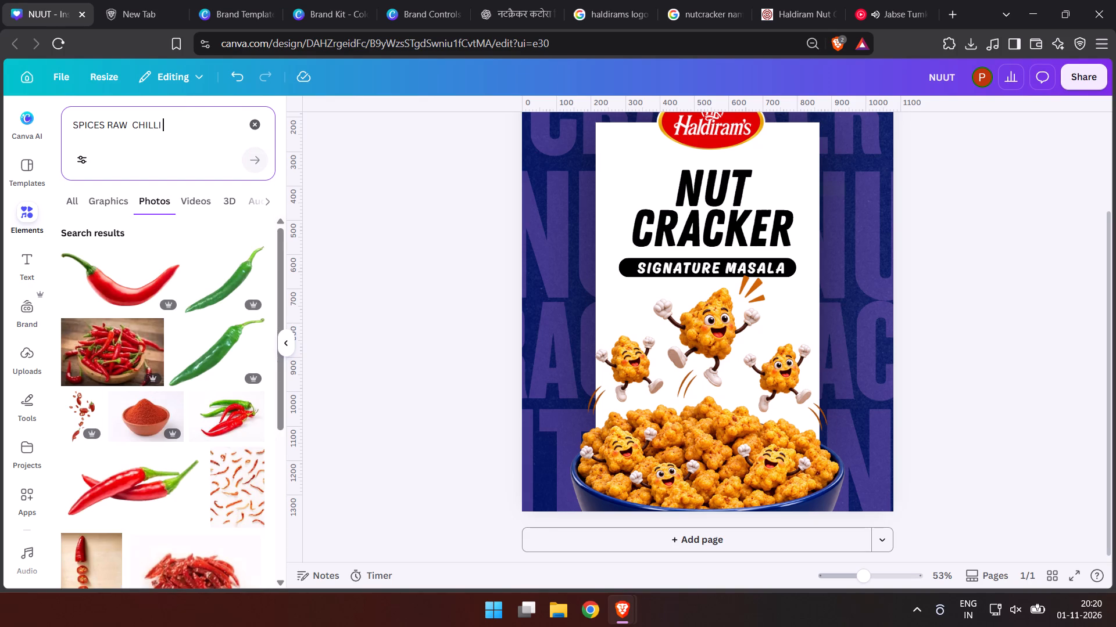
pyautogui.scroll(-3, 182, 409)
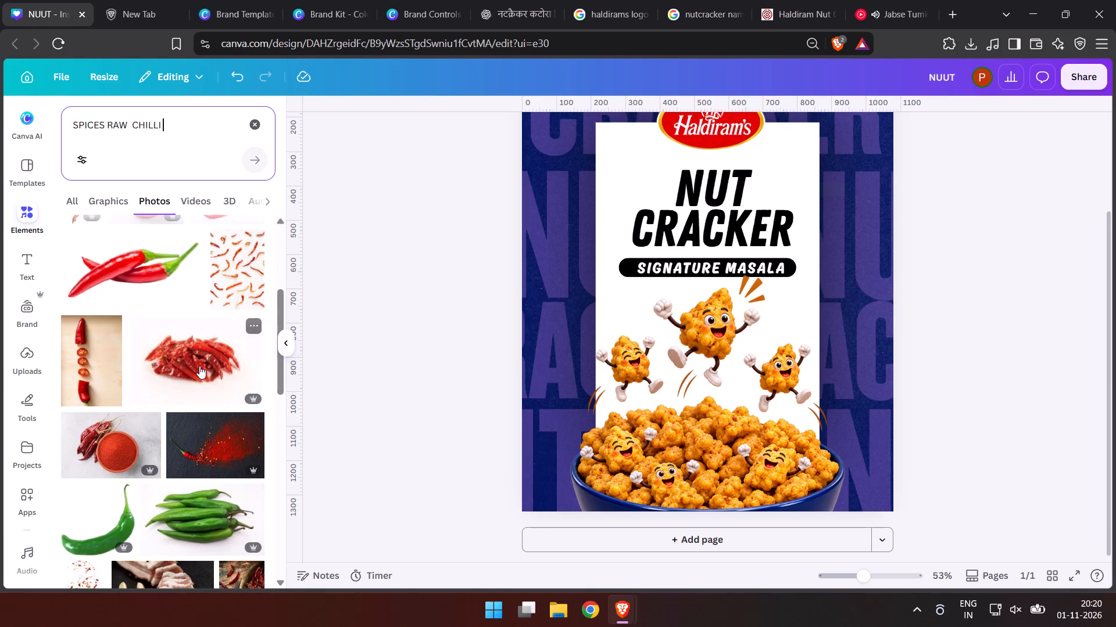
pyautogui.scroll(-3, 199, 366)
# Add the photo of a red chilli bursting into powder on dark slate and remove its background.
pyautogui.click(212, 244)
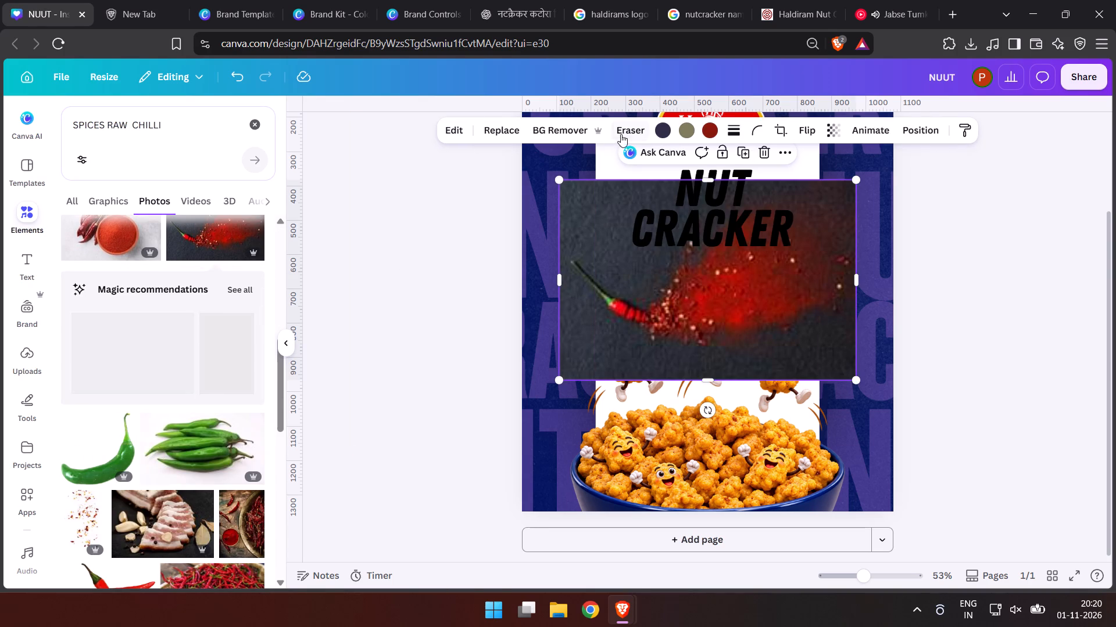
pyautogui.click(560, 129)
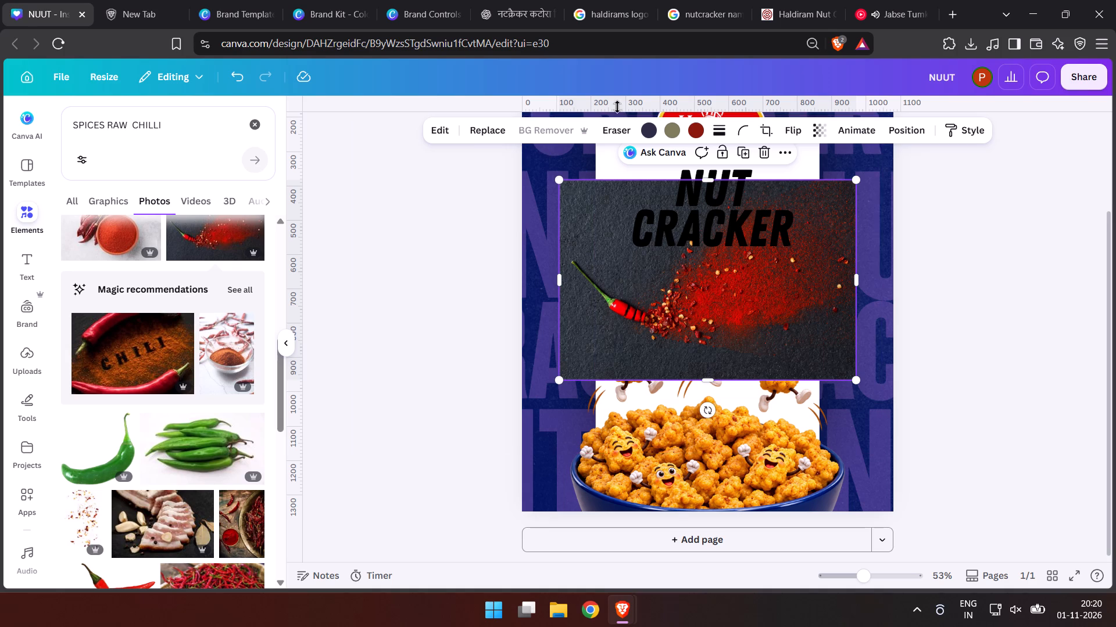
# Shrink the chilli photo to roughly half its size and place it at the page's right edge, beside the NUT CRACKER heading.
pyautogui.moveTo(662, 289); pyautogui.dragTo(643, 276)
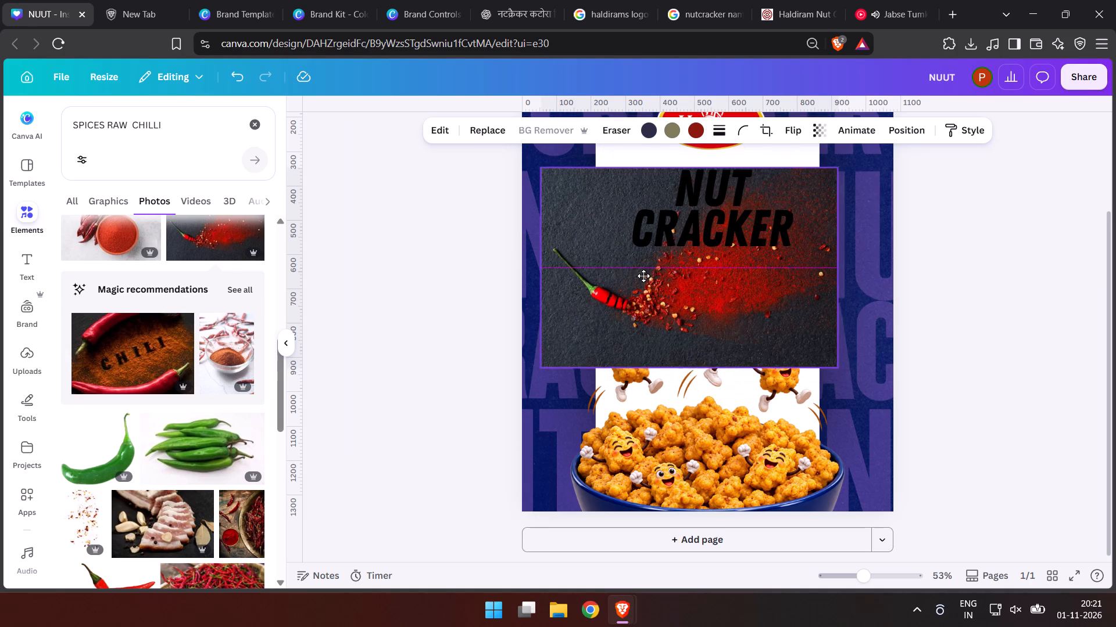
pyautogui.moveTo(643, 276); pyautogui.dragTo(750, 257)
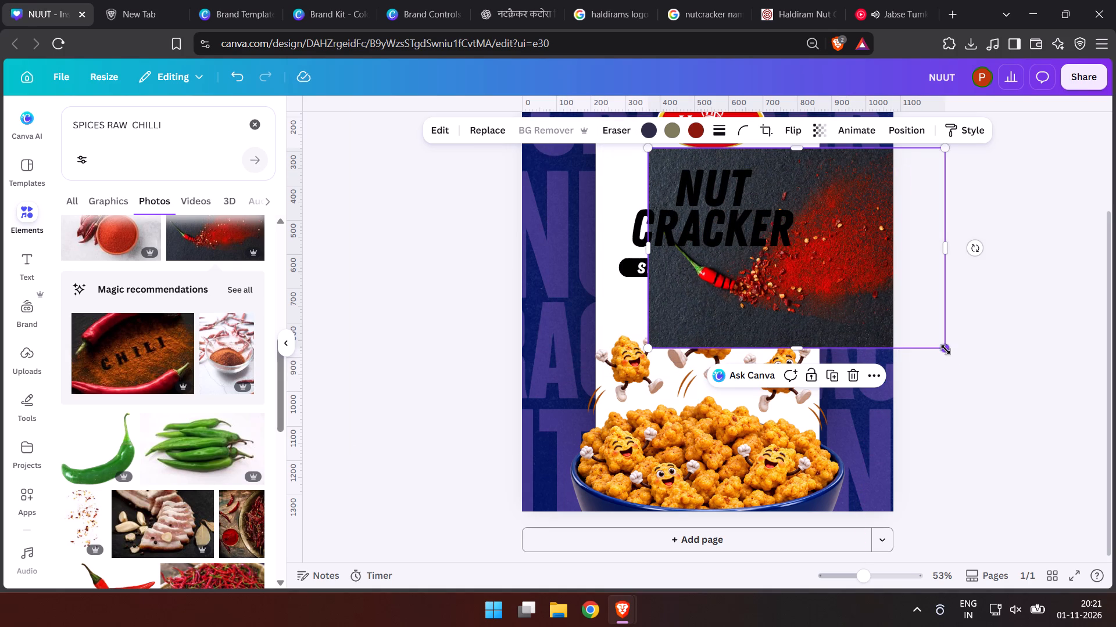
pyautogui.moveTo(946, 349); pyautogui.dragTo(804, 272)
pyautogui.moveTo(792, 185); pyautogui.dragTo(897, 197)
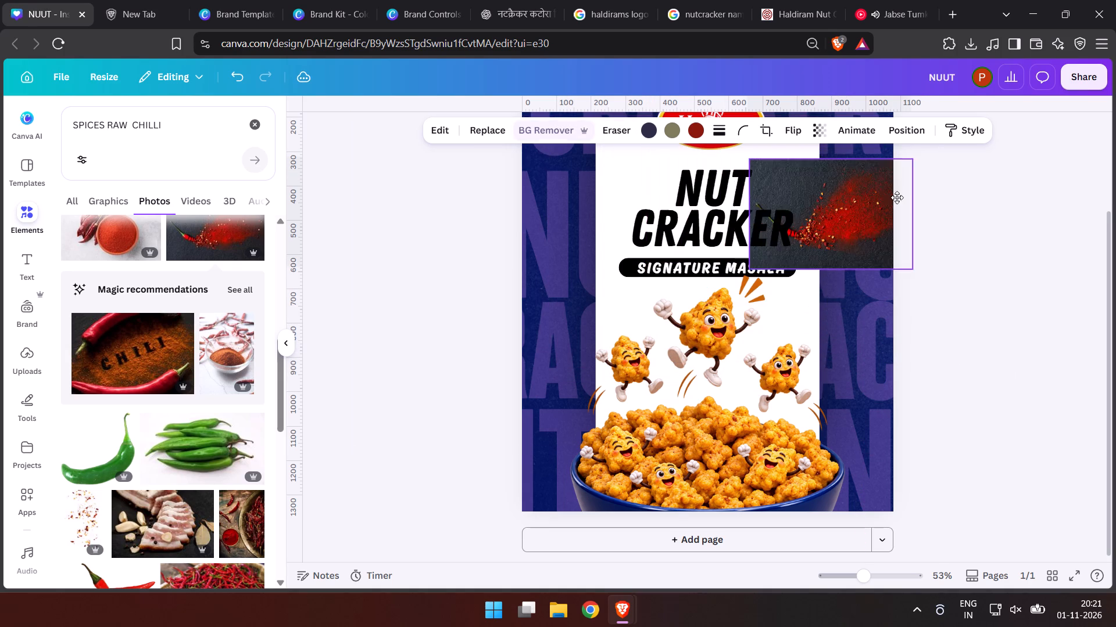
pyautogui.moveTo(897, 197); pyautogui.dragTo(918, 211)
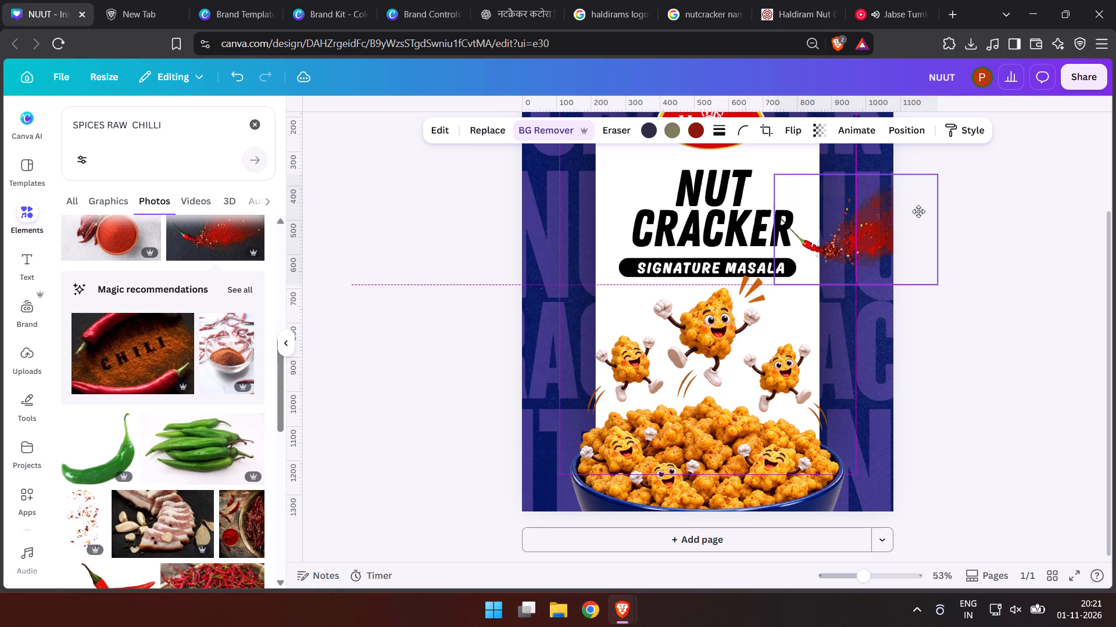
pyautogui.moveTo(918, 211); pyautogui.dragTo(918, 212)
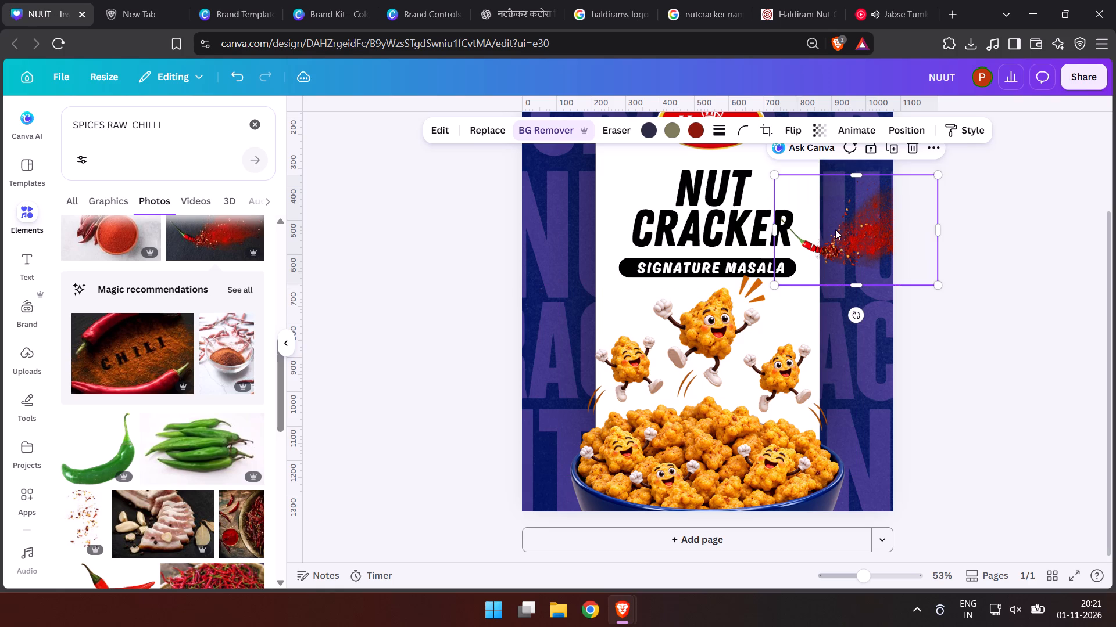
pyautogui.moveTo(834, 233); pyautogui.dragTo(842, 197)
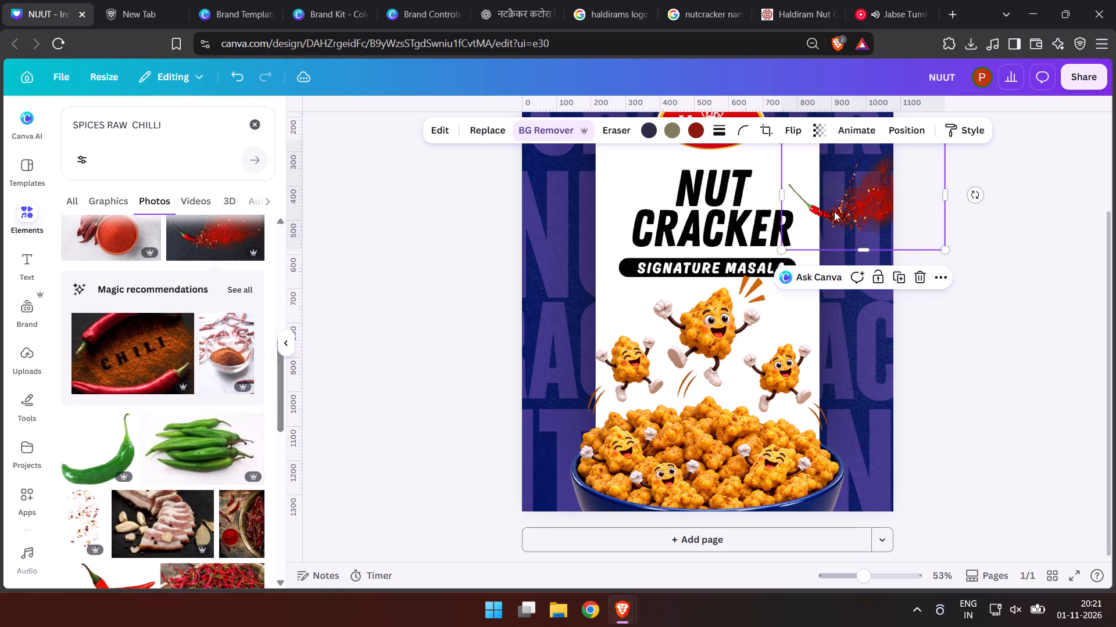
# Send the chilli photo two layers backward, behind the white card.
pyautogui.hotkey('ctrl', '[')
pyautogui.hotkey('ctrl', '[')
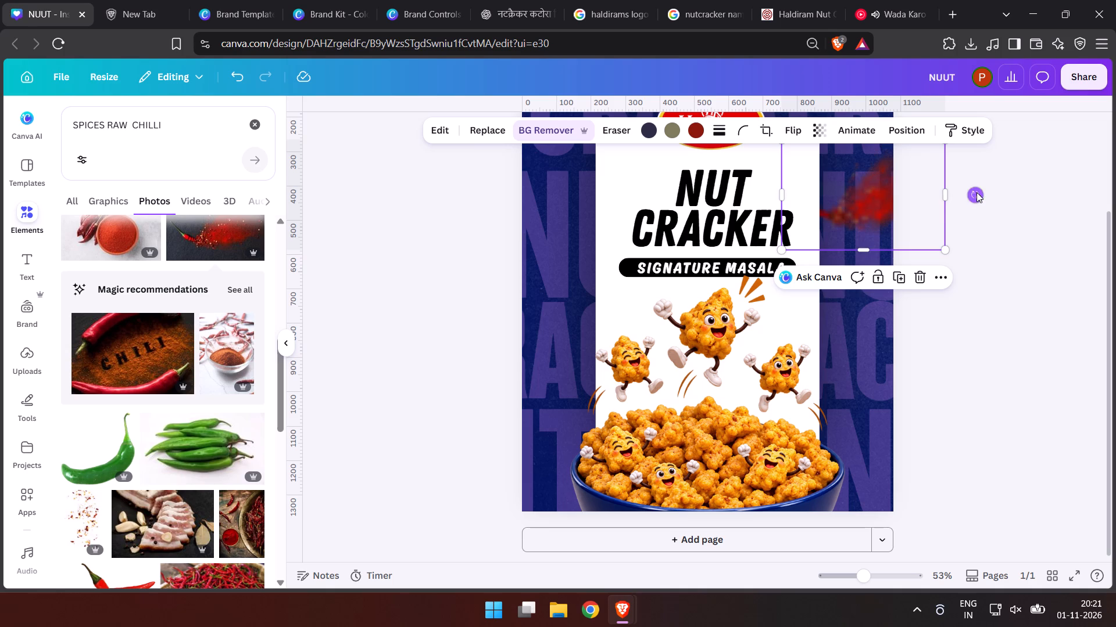
# Rotate the chilli photo about 45 degrees clockwise and position it so the powder bursts out from behind the card's right edge.
pyautogui.moveTo(977, 192); pyautogui.dragTo(950, 279)
pyautogui.moveTo(858, 202); pyautogui.dragTo(878, 227)
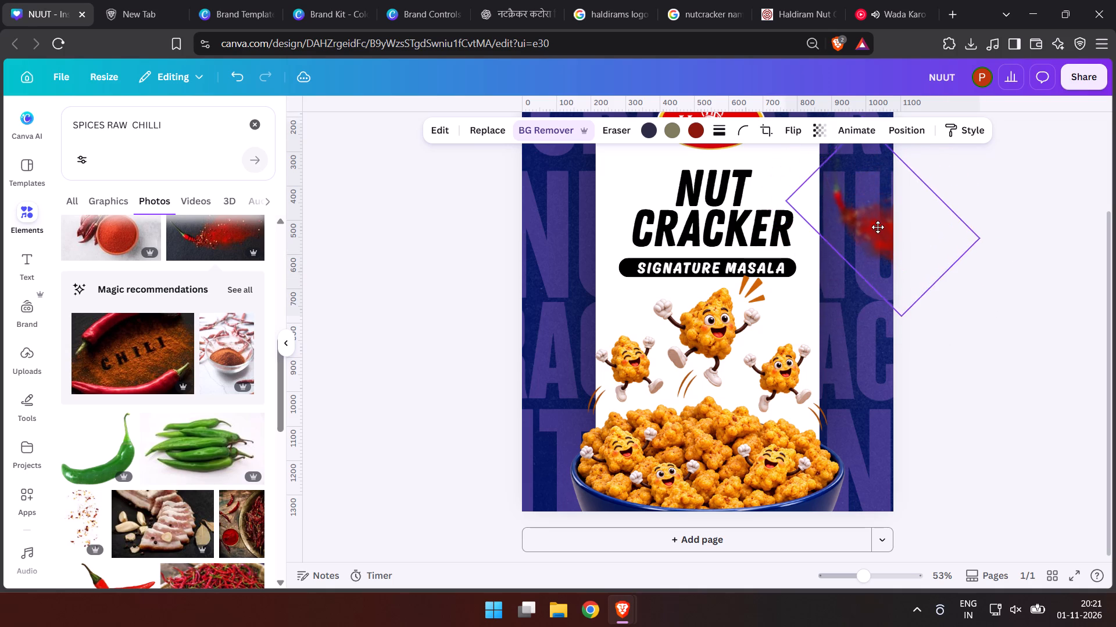
pyautogui.moveTo(878, 227); pyautogui.dragTo(859, 221)
pyautogui.doubleClick(1012, 239)
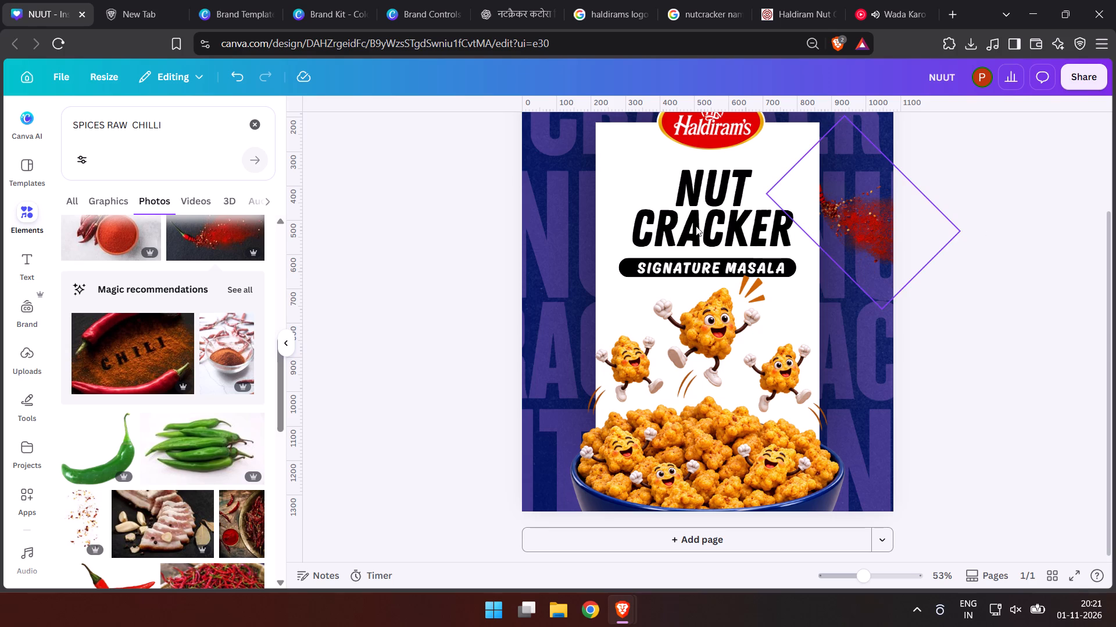
# Look through more of the SPICES RAW CHILLI photos for another spice element for the post.
pyautogui.scroll(-5, 144, 425)
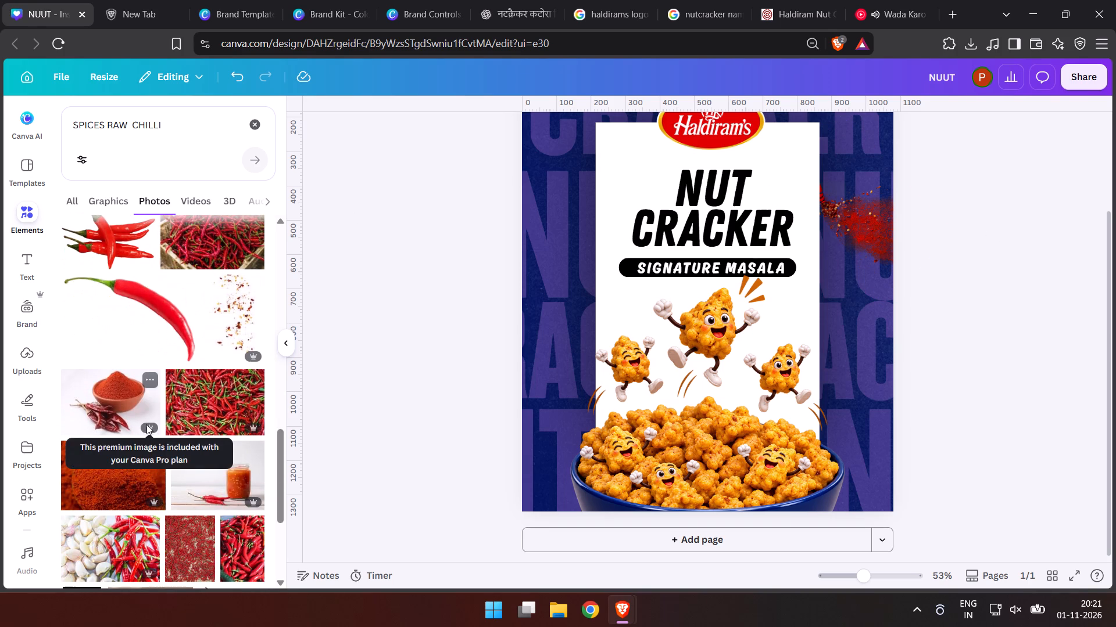
pyautogui.scroll(-3, 146, 424)
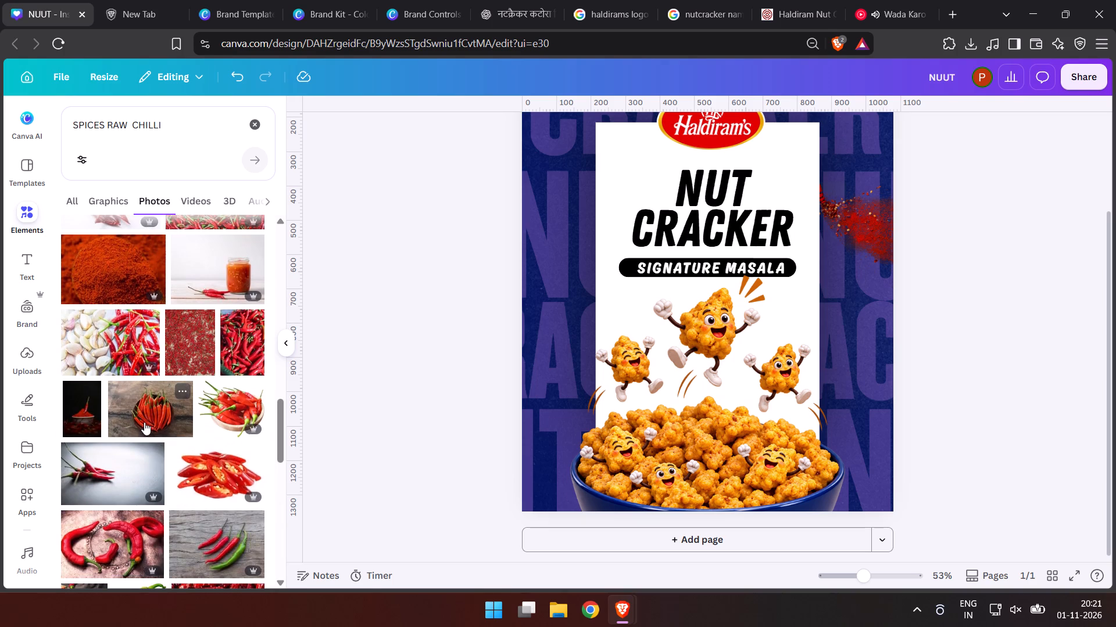
pyautogui.scroll(-4, 149, 417)
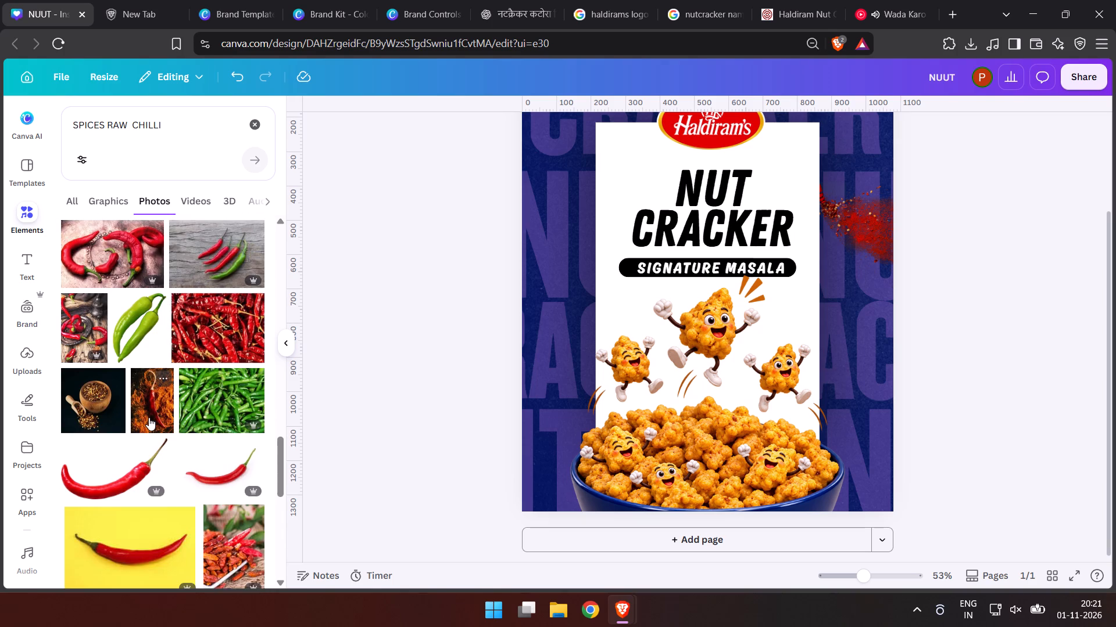
pyautogui.scroll(-3, 149, 417)
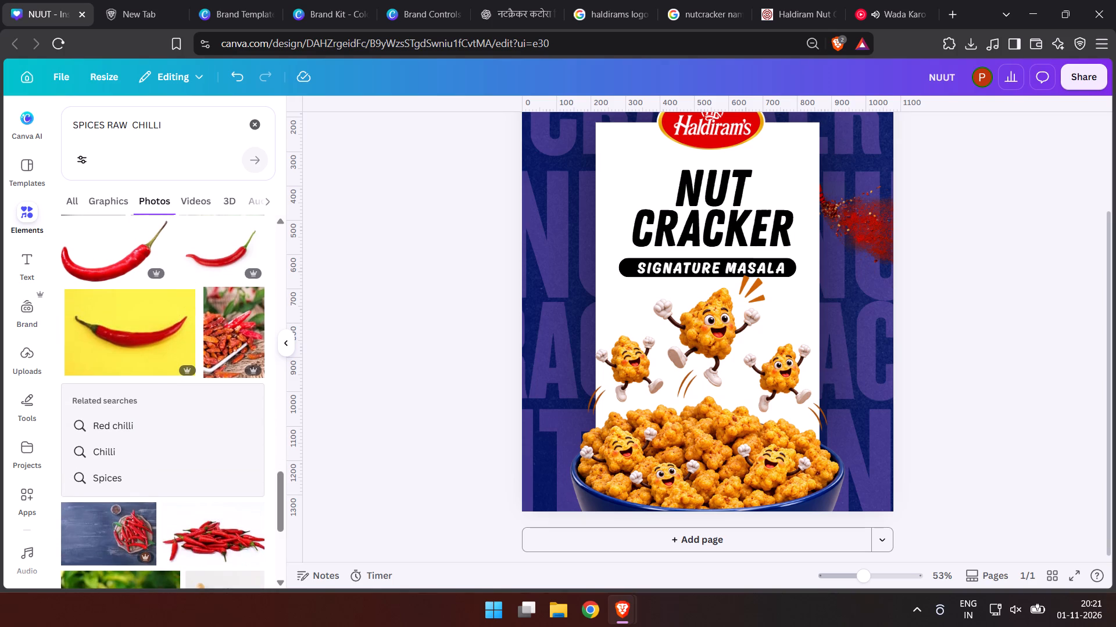
pyautogui.click(201, 120)
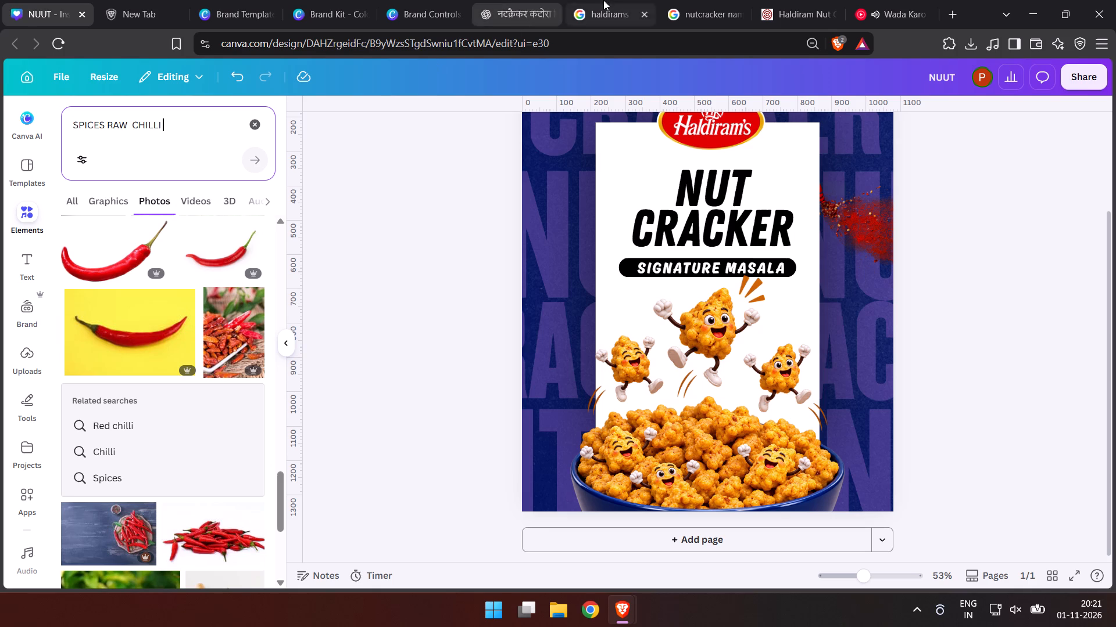
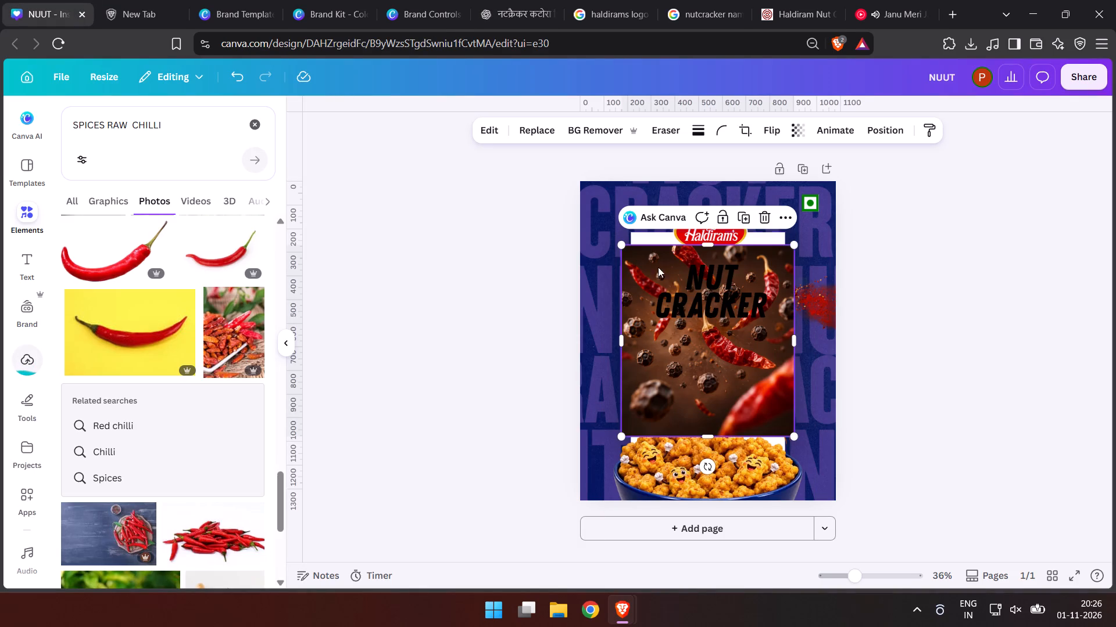
# Remove the dark brown background from the new chilli and peppercorn image using BG Remover.
pyautogui.click(584, 127)
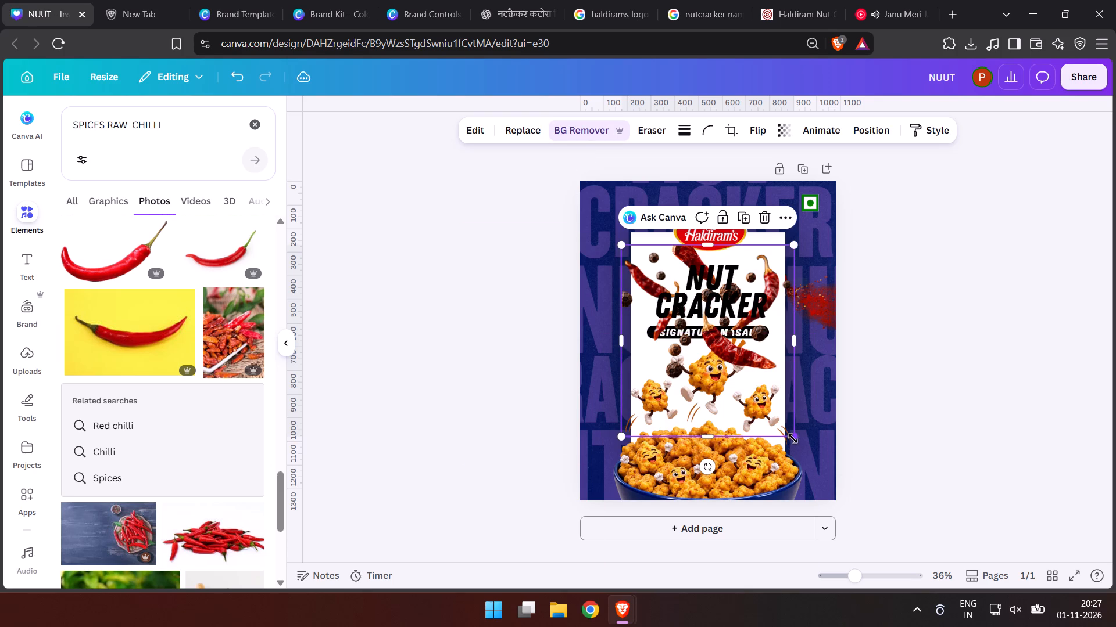
# Enlarge the peppercorn and red chilli image and place it over the white card, extending past both of the card's side edges.
pyautogui.moveTo(793, 438); pyautogui.dragTo(828, 490)
pyautogui.moveTo(725, 246); pyautogui.dragTo(723, 238)
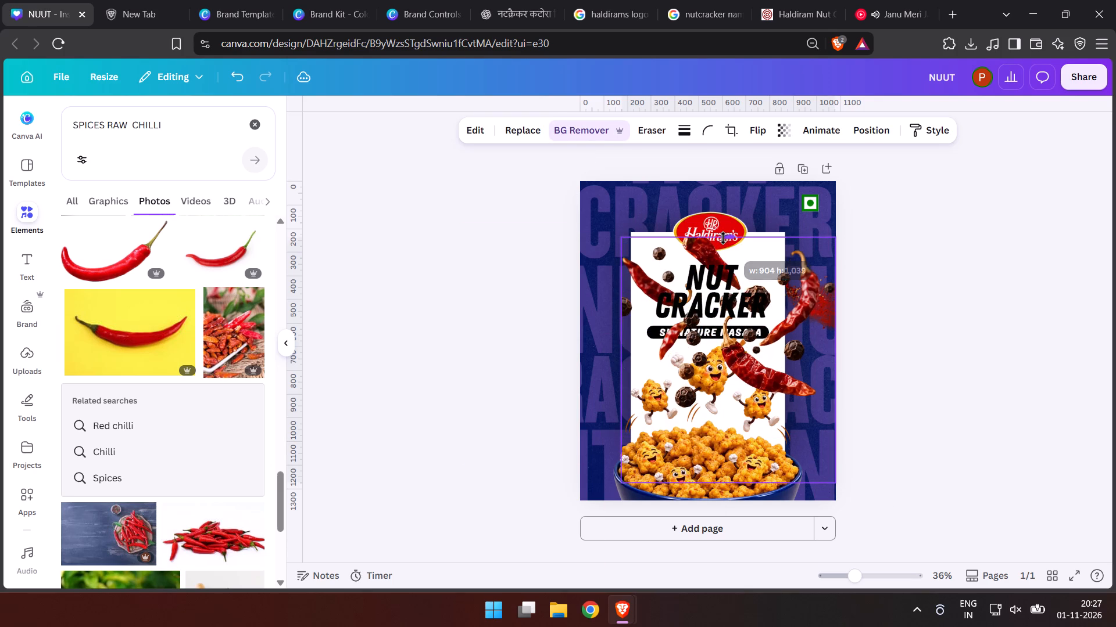
pyautogui.moveTo(723, 238); pyautogui.dragTo(720, 218)
pyautogui.moveTo(801, 363); pyautogui.dragTo(789, 360)
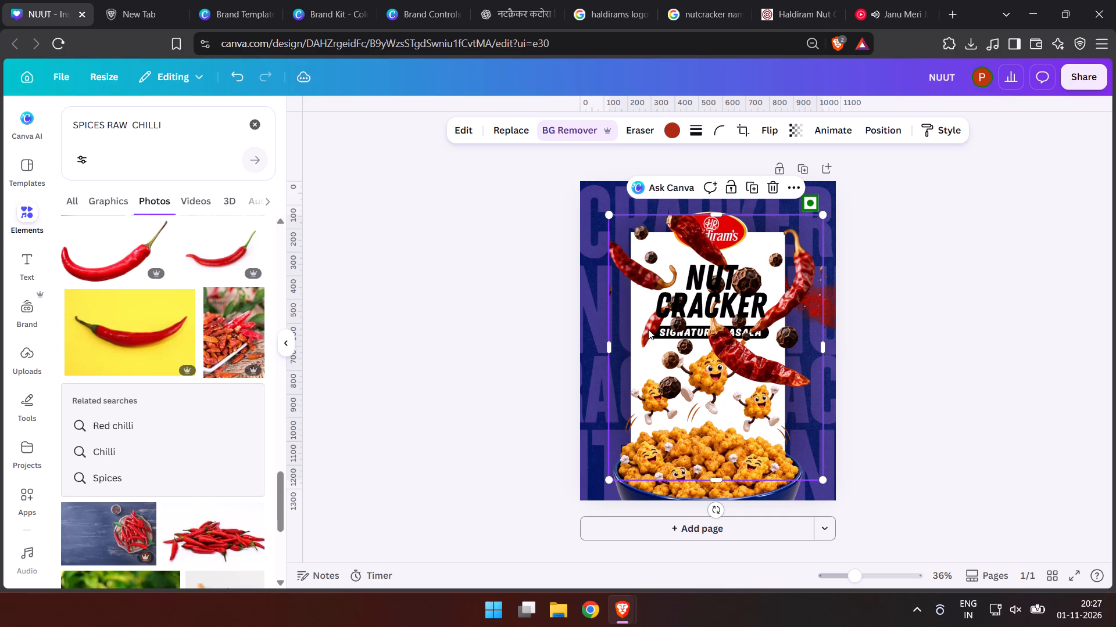
pyautogui.moveTo(608, 345); pyautogui.dragTo(592, 341)
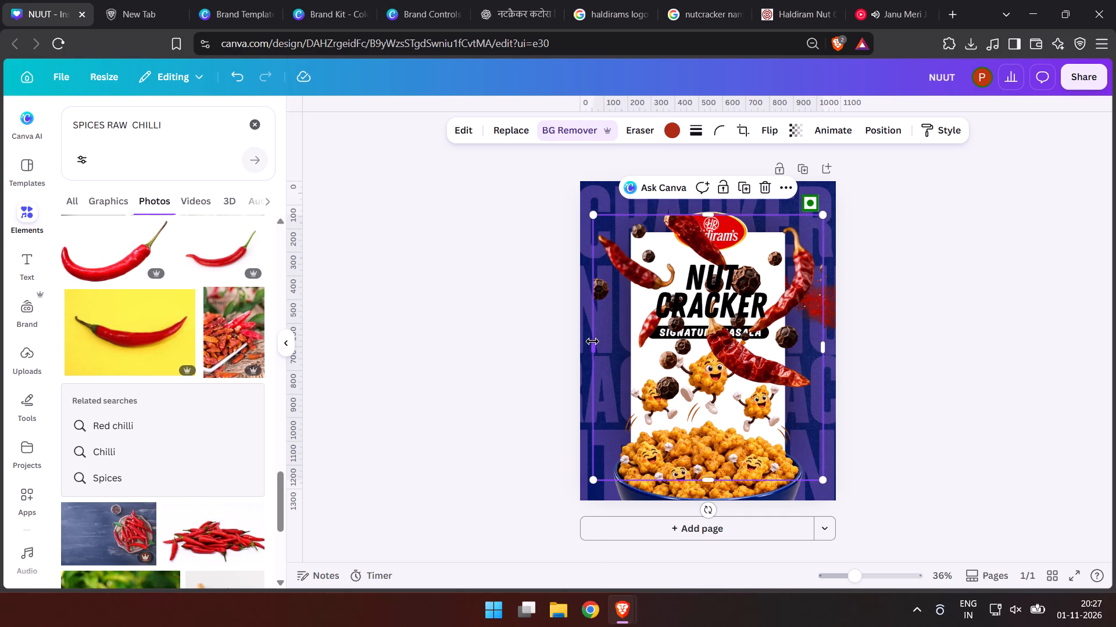
pyautogui.moveTo(595, 356); pyautogui.dragTo(574, 357)
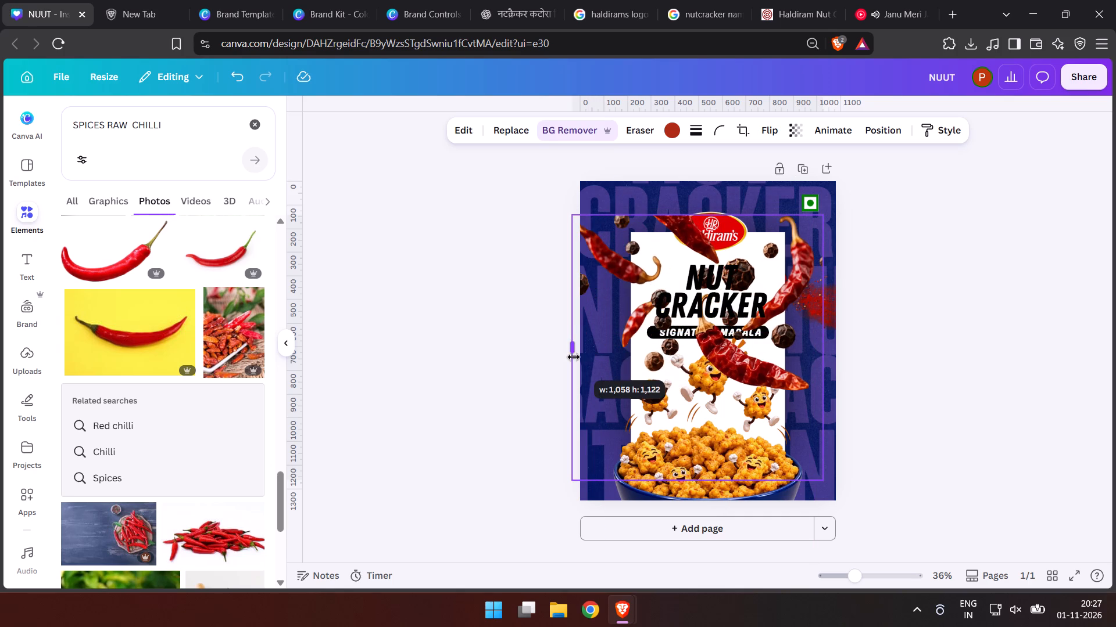
pyautogui.moveTo(574, 357); pyautogui.dragTo(598, 370)
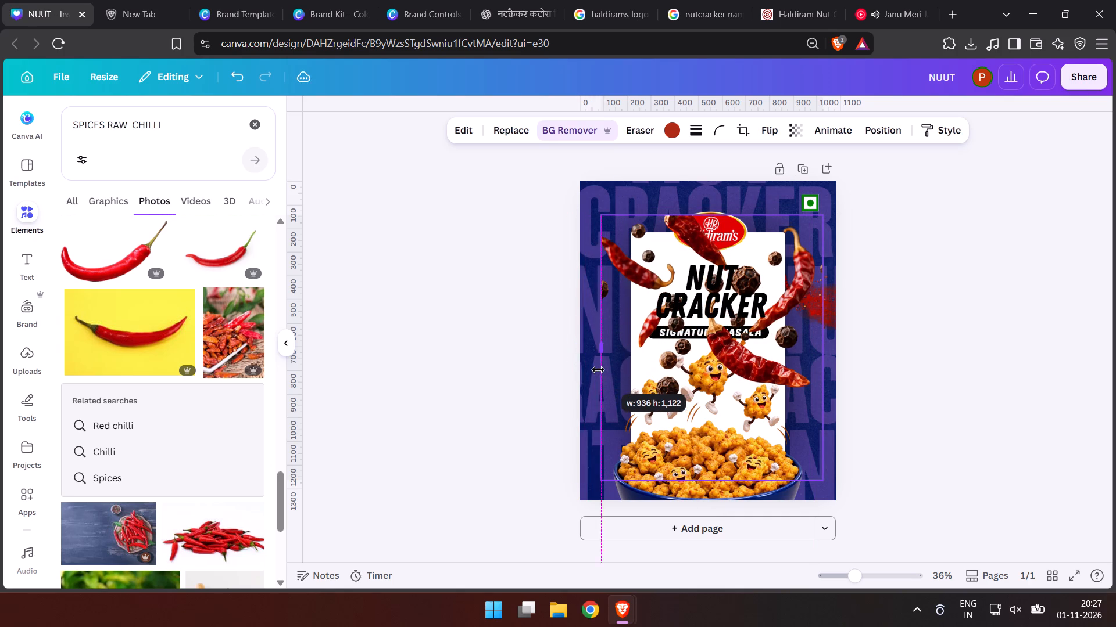
pyautogui.moveTo(598, 370); pyautogui.dragTo(593, 369)
pyautogui.moveTo(631, 359); pyautogui.dragTo(633, 370)
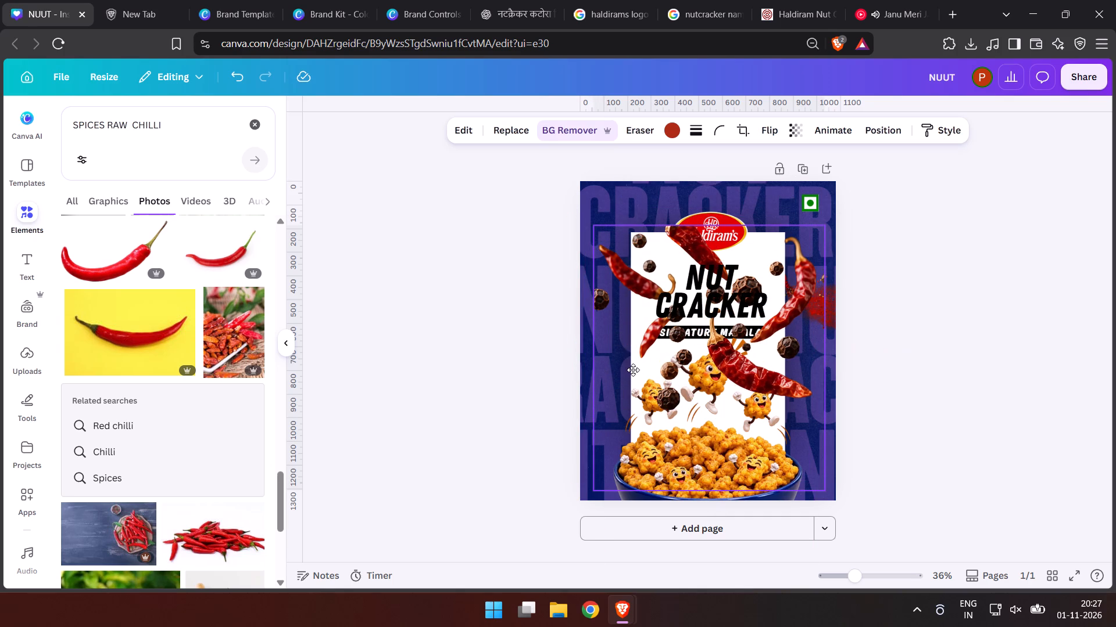
pyautogui.moveTo(633, 370); pyautogui.dragTo(632, 370)
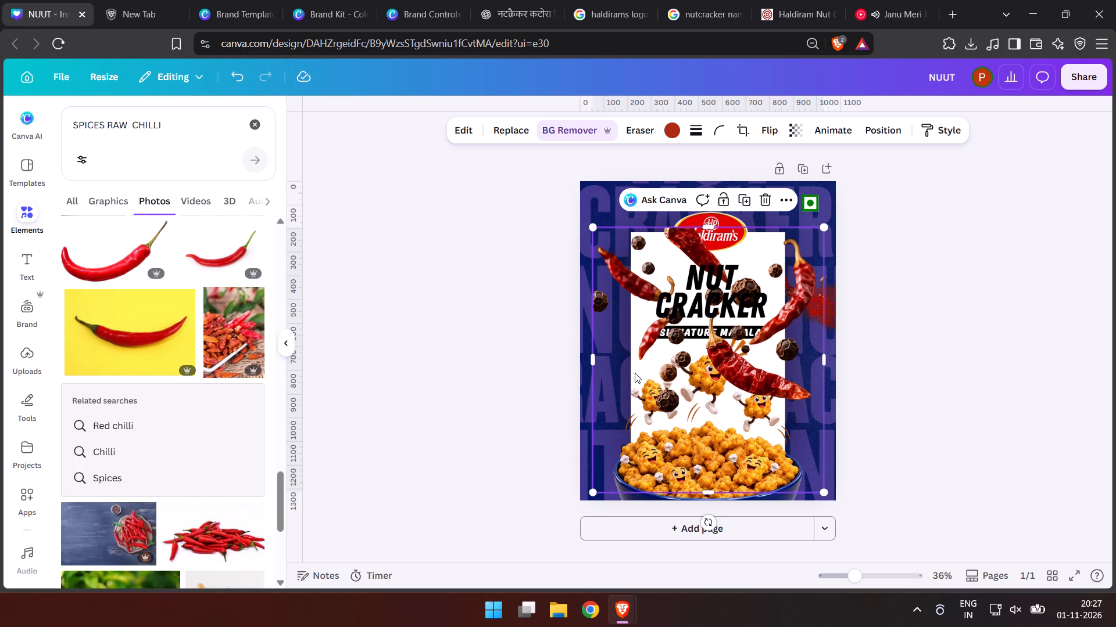
# Send the enlarged peppercorn and chilli image backward until it sits behind the white card, and shift it slightly left.
pyautogui.hotkey('ctrl', '[')
pyautogui.hotkey('ctrl', '[')
pyautogui.hotkey('ctrl', '[')
pyautogui.hotkey('ctrl', '[')
pyautogui.hotkey('ctrl', '[')
pyautogui.hotkey('ctrl', '[')
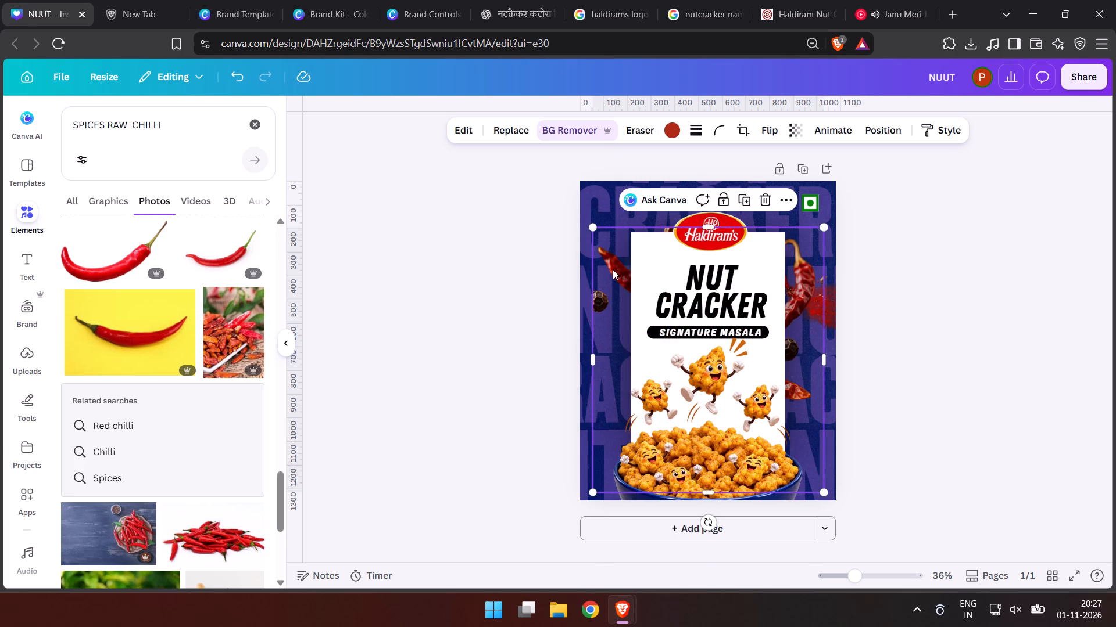
pyautogui.moveTo(613, 269); pyautogui.dragTo(604, 269)
pyautogui.click(489, 302)
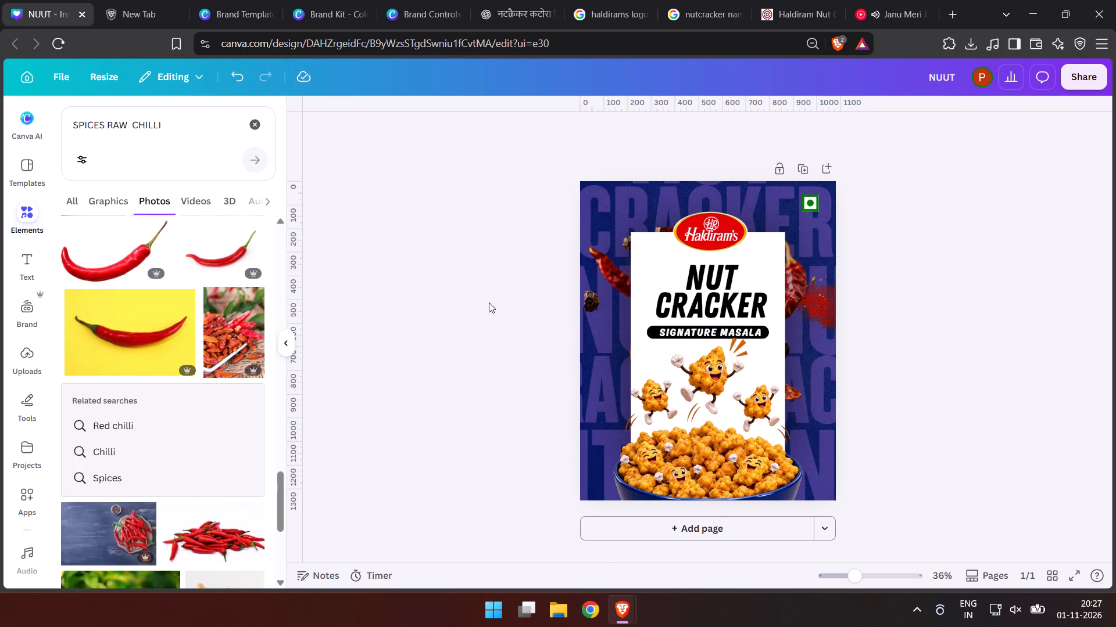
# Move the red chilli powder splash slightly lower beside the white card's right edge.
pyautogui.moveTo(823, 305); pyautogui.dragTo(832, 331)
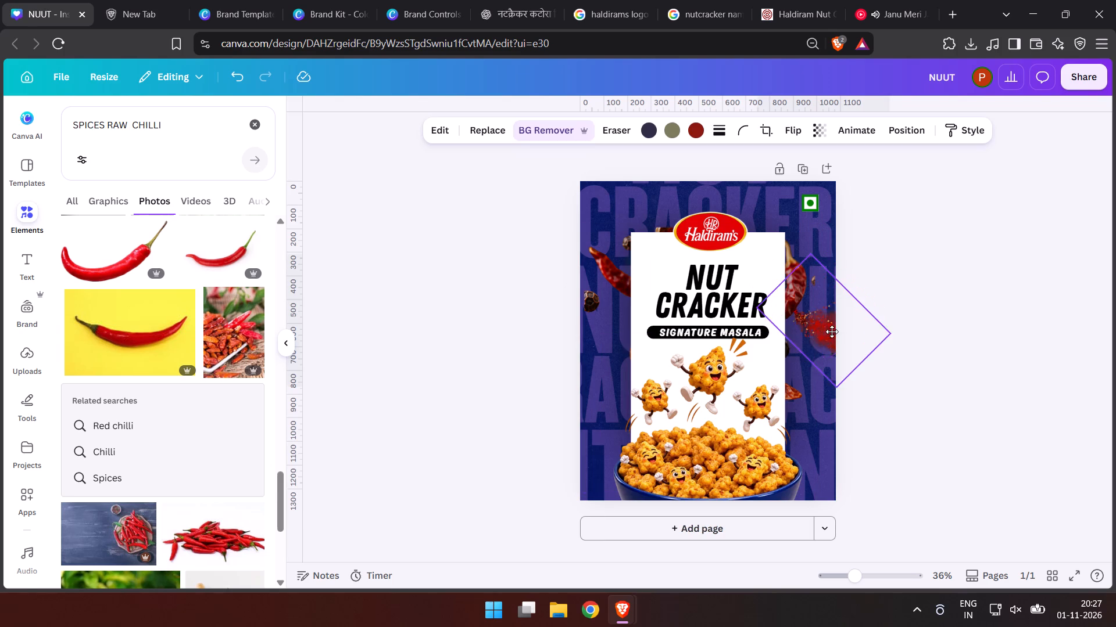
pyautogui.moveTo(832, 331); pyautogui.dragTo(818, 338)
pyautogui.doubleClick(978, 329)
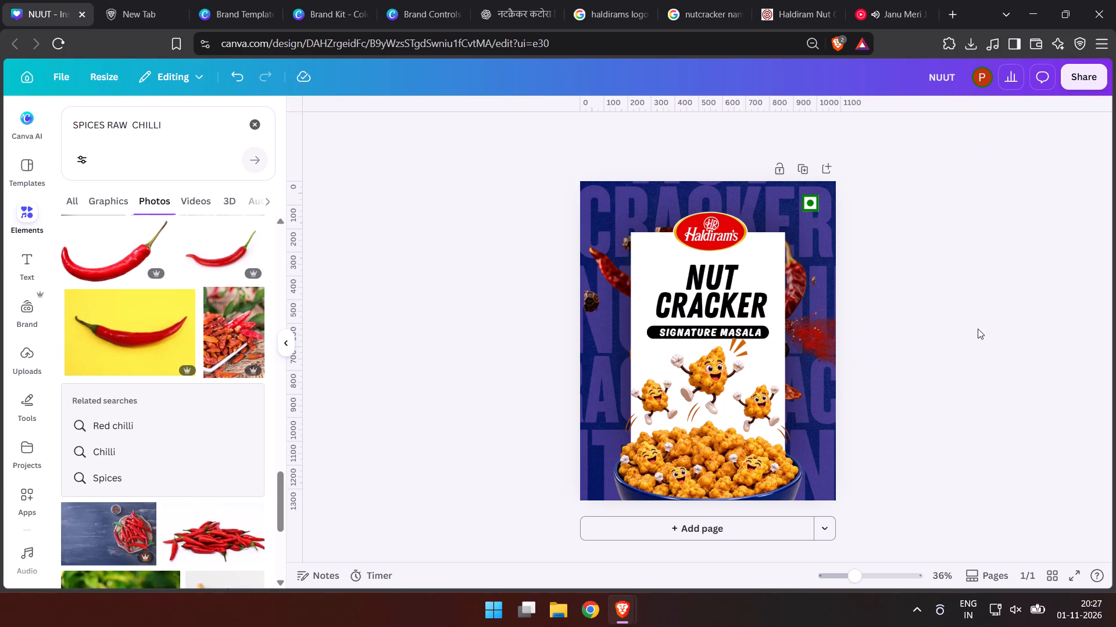
# Shrink the peppercorn and chilli image and position it so its chillies emerge beside the white card's right edge.
pyautogui.click(809, 294)
pyautogui.moveTo(586, 226); pyautogui.dragTo(607, 239)
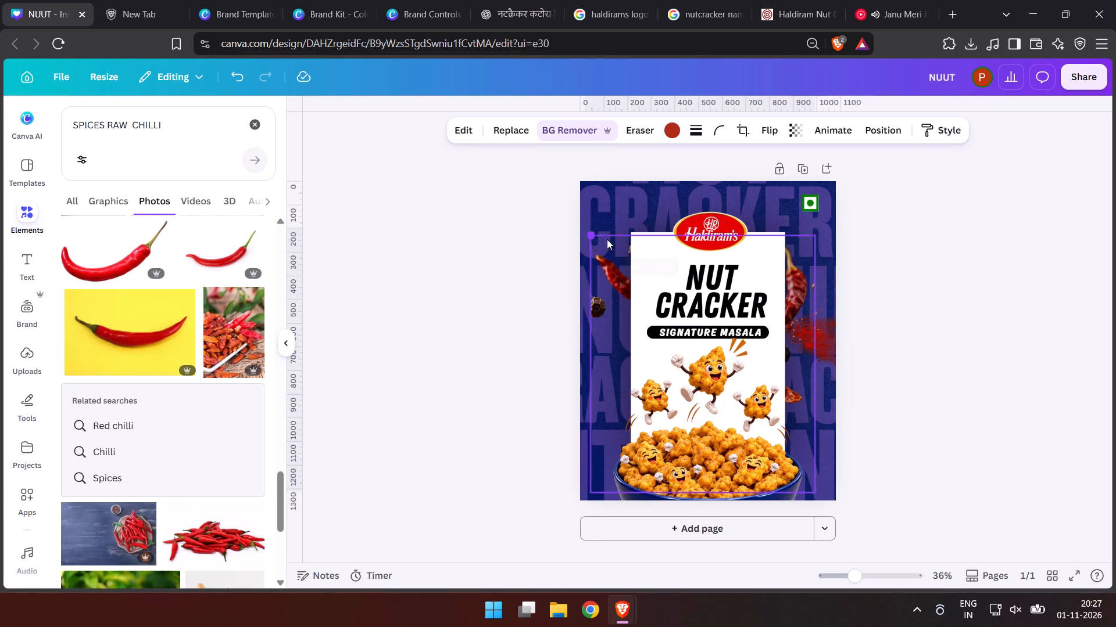
pyautogui.moveTo(607, 239); pyautogui.dragTo(678, 275)
pyautogui.moveTo(794, 396); pyautogui.dragTo(811, 391)
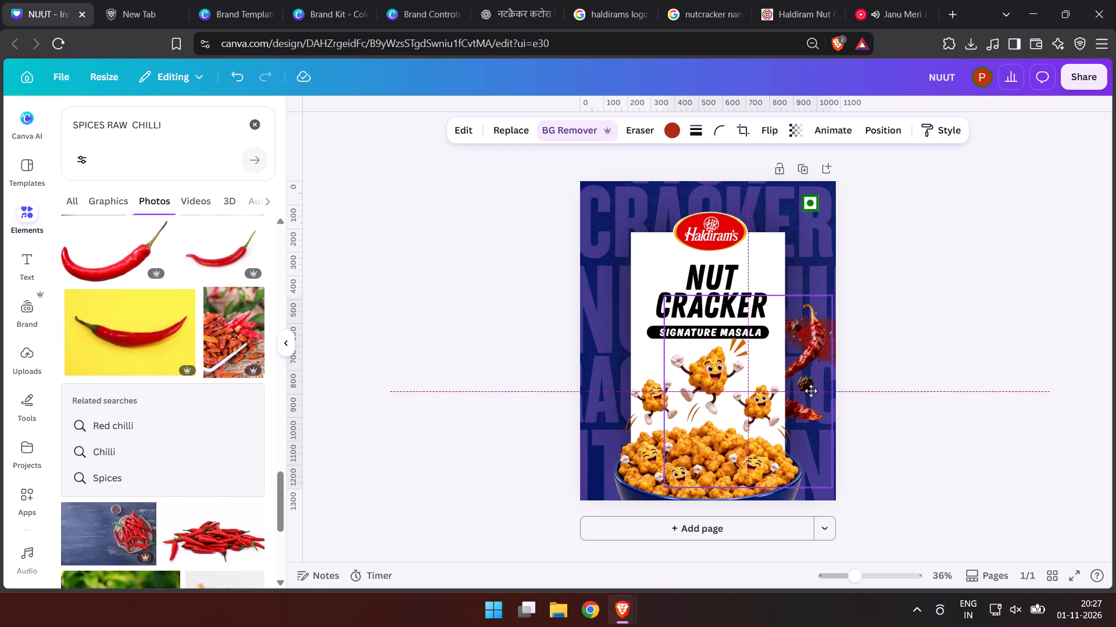
pyautogui.moveTo(811, 391); pyautogui.dragTo(815, 372)
pyautogui.click(870, 351)
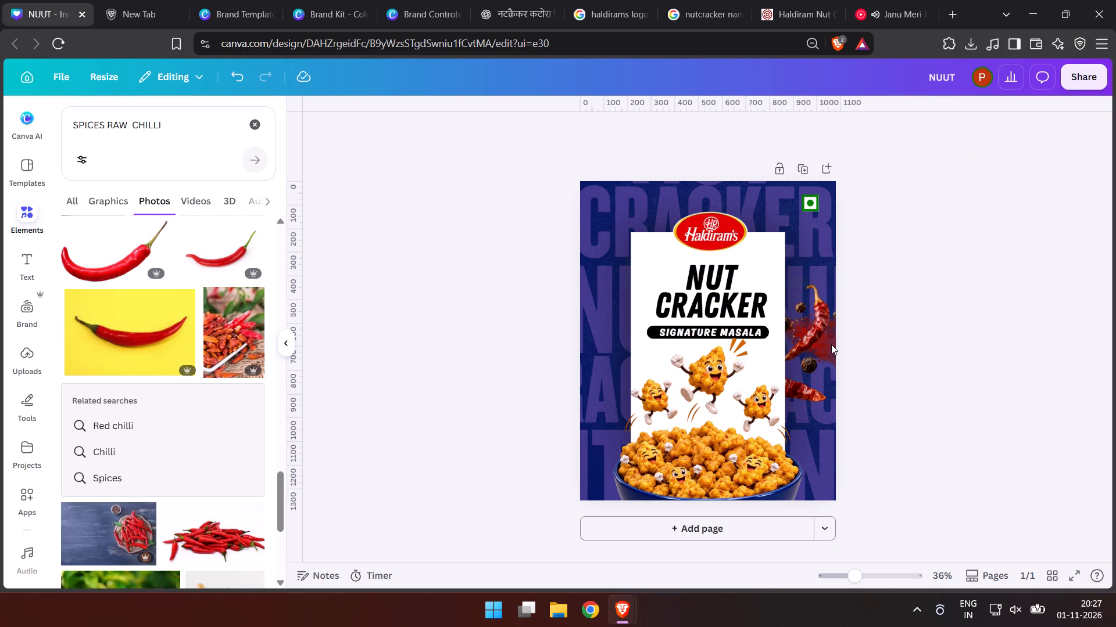
# Find the red chilli powder splash in the layer list and delete it from the design.
pyautogui.click(831, 344)
pyautogui.click(900, 133)
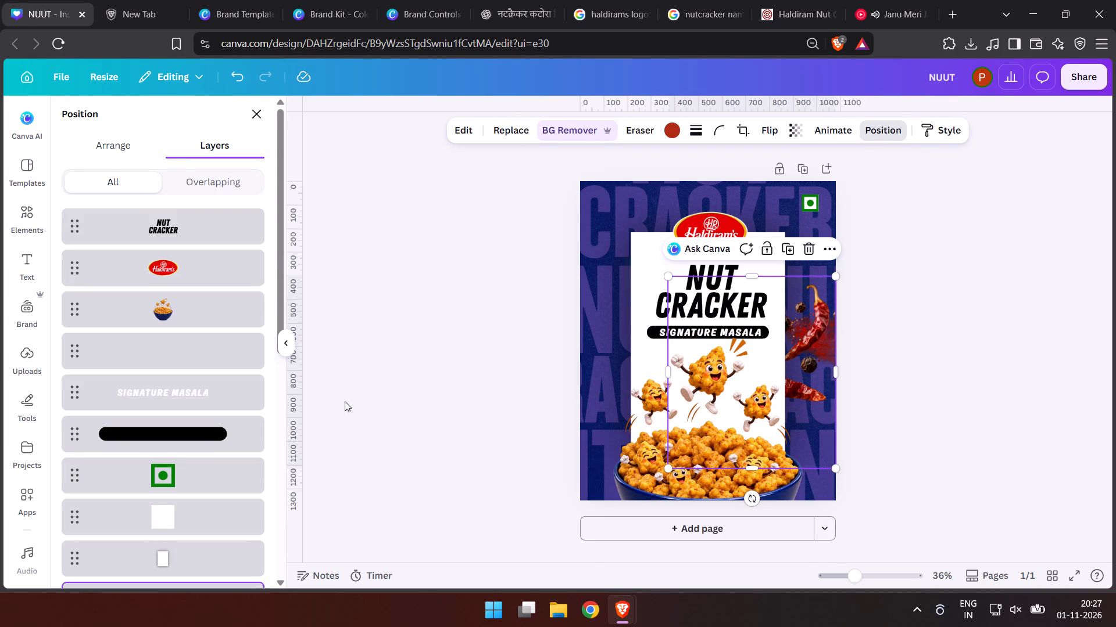
pyautogui.scroll(-2, 242, 375)
pyautogui.scroll(1, 180, 392)
pyautogui.scroll(-3, 180, 392)
pyautogui.click(184, 338)
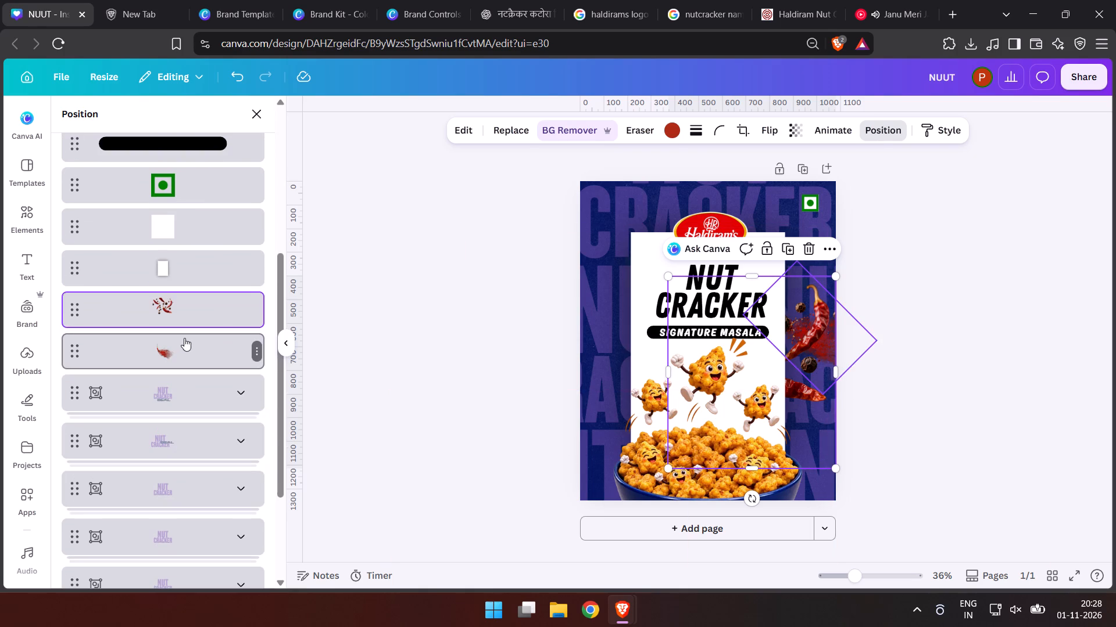
pyautogui.press('Delete')
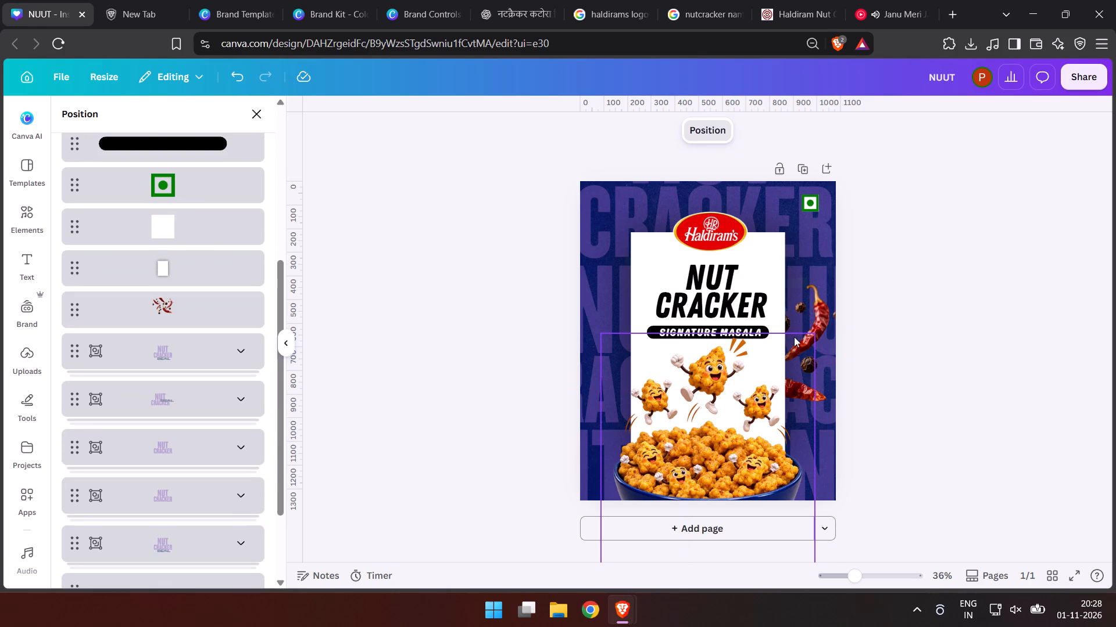
# Duplicate the peppercorn and chilli image, move the copy to the card's lower left side, and send it behind the white card.
pyautogui.click(815, 343)
pyautogui.hotkey('ctrl', 'd')
pyautogui.moveTo(815, 343); pyautogui.dragTo(775, 346)
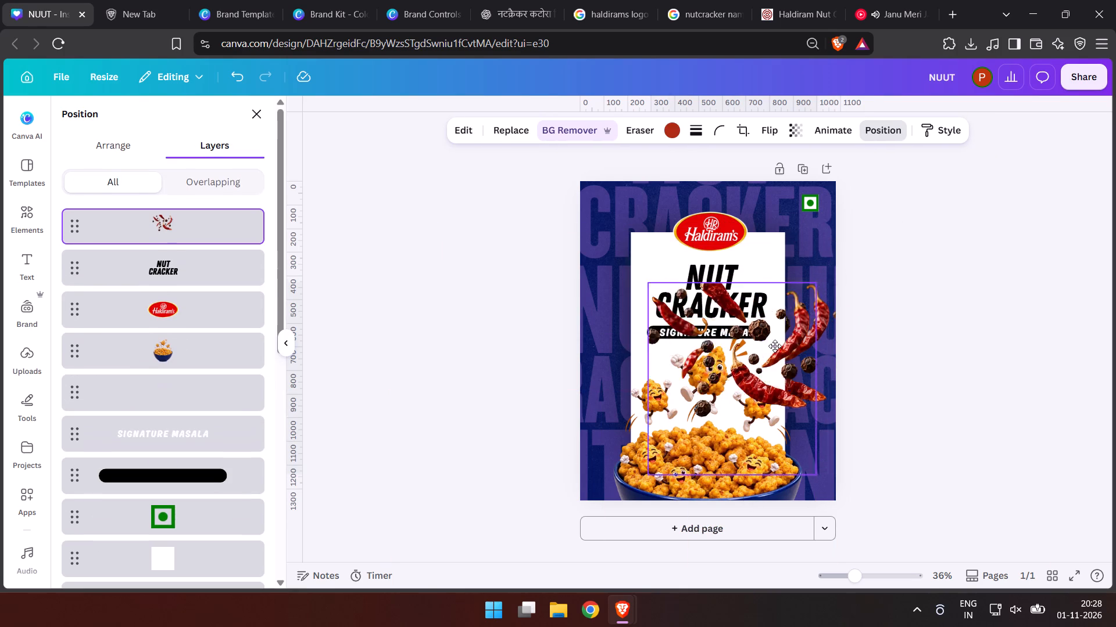
pyautogui.moveTo(775, 346); pyautogui.dragTo(724, 367)
pyautogui.hotkey('ctrl', '[')
pyautogui.hotkey('ctrl', '[')
pyautogui.hotkey('ctrl', '[')
pyautogui.hotkey('ctrl', '[')
pyautogui.hotkey('ctrl', '[')
pyautogui.hotkey('ctrl', '[')
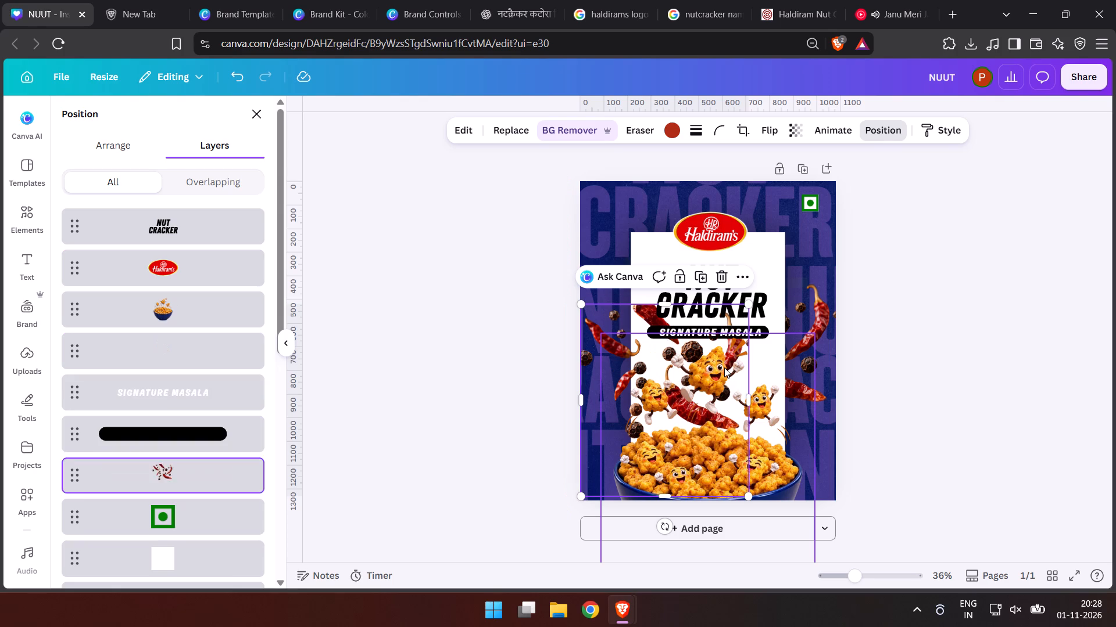
pyautogui.moveTo(593, 359); pyautogui.dragTo(602, 359)
pyautogui.doubleClick(541, 375)
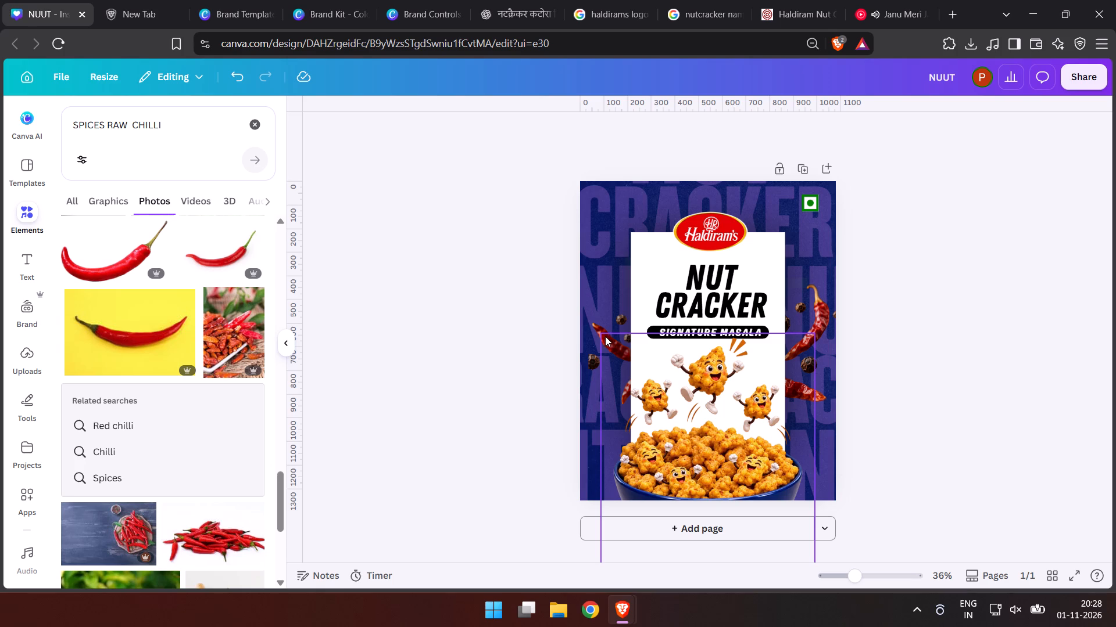
# Browse the SPICES RAW CHILLI photo results for more spice images.
pyautogui.scroll(-1, 247, 367)
pyautogui.scroll(1, 196, 380)
pyautogui.scroll(-1, 196, 380)
pyautogui.scroll(1, 196, 380)
pyautogui.scroll(-4, 196, 380)
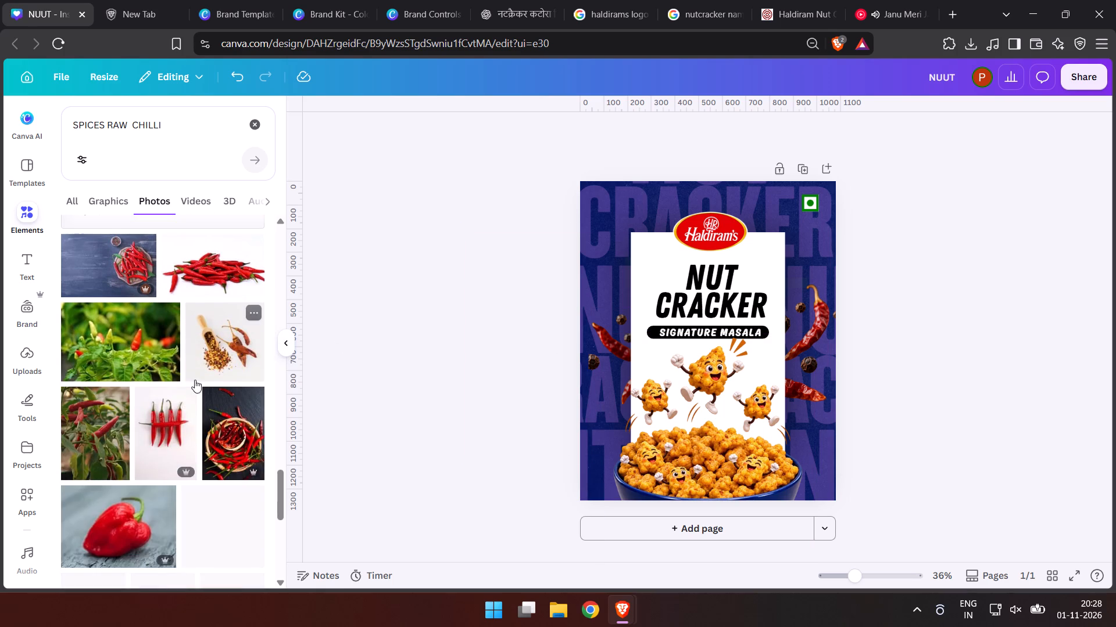
pyautogui.scroll(1, 195, 380)
pyautogui.scroll(-1, 195, 379)
pyautogui.scroll(10, 195, 379)
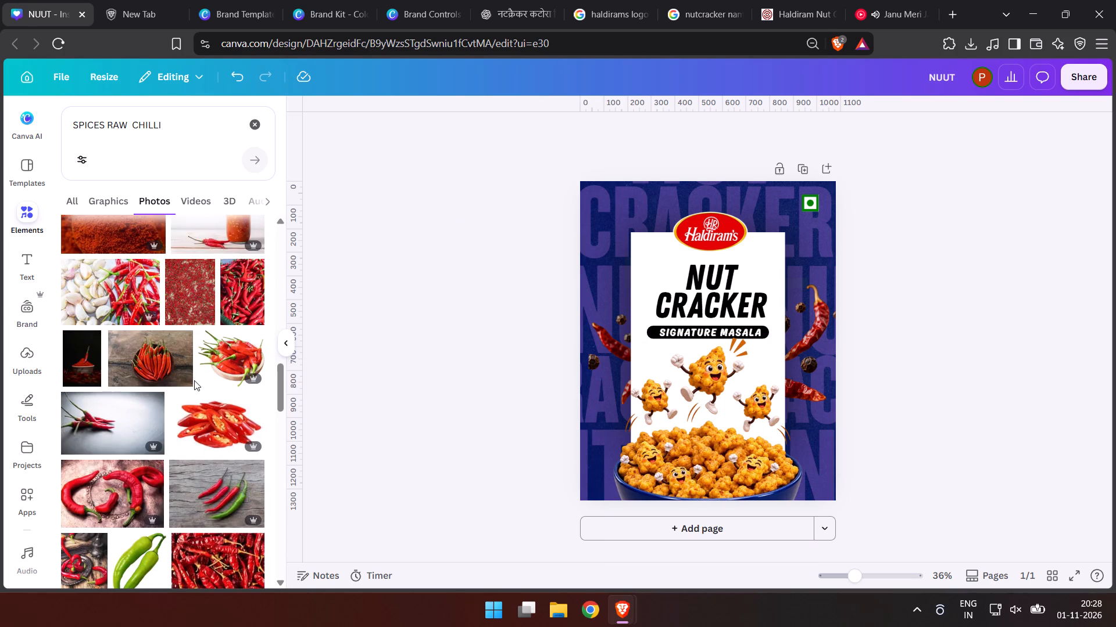
pyautogui.scroll(6, 194, 380)
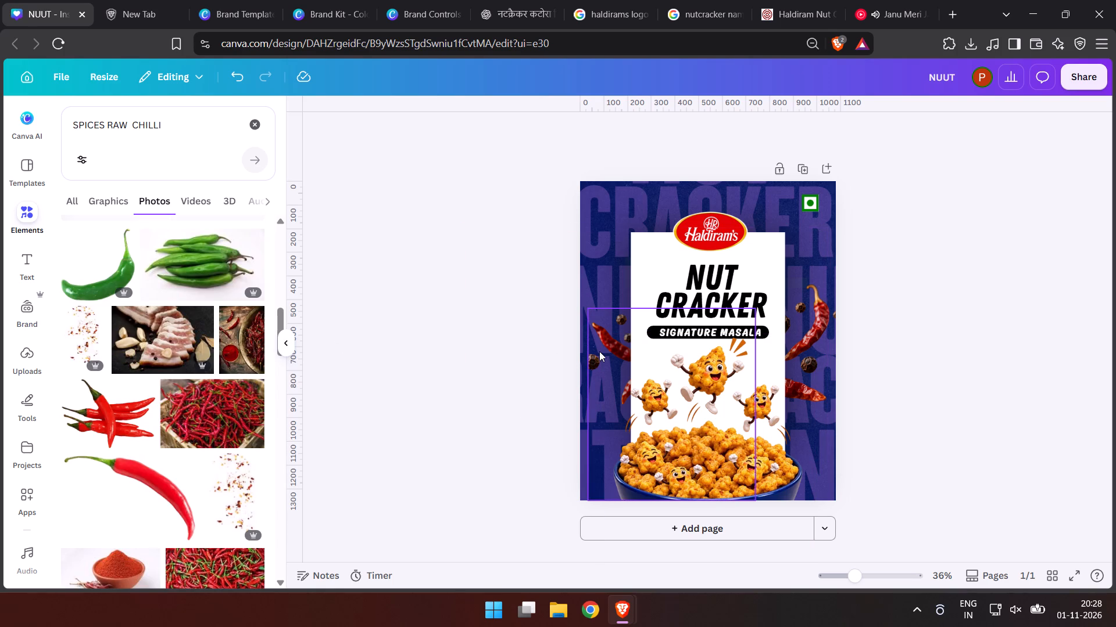
# Paste a copy of the left-side peppercorn and chilli image and place it higher, overlapping the page's left edge.
pyautogui.click(600, 350)
pyautogui.hotkey('ctrl', 'c')
pyautogui.hotkey('ctrl', 'v')
pyautogui.moveTo(599, 349); pyautogui.dragTo(592, 272)
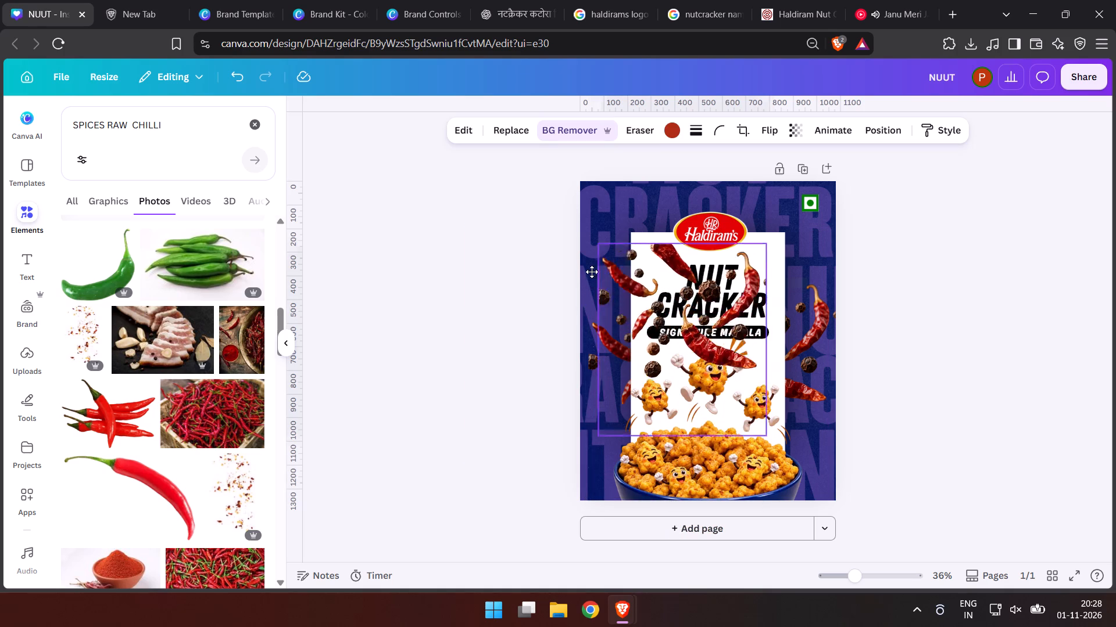
pyautogui.moveTo(592, 272); pyautogui.dragTo(562, 254)
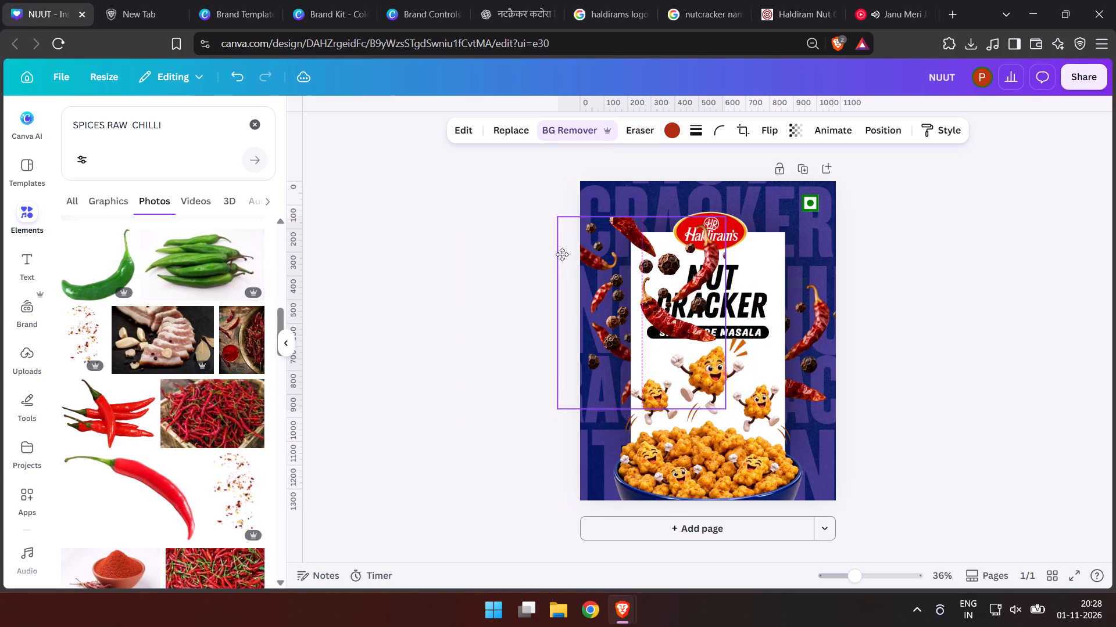
pyautogui.moveTo(562, 254); pyautogui.dragTo(562, 259)
# Send the pasted chilli copy backward until it is behind the white card, and nudge it slightly down and right.
pyautogui.hotkey('ctrl', '[')
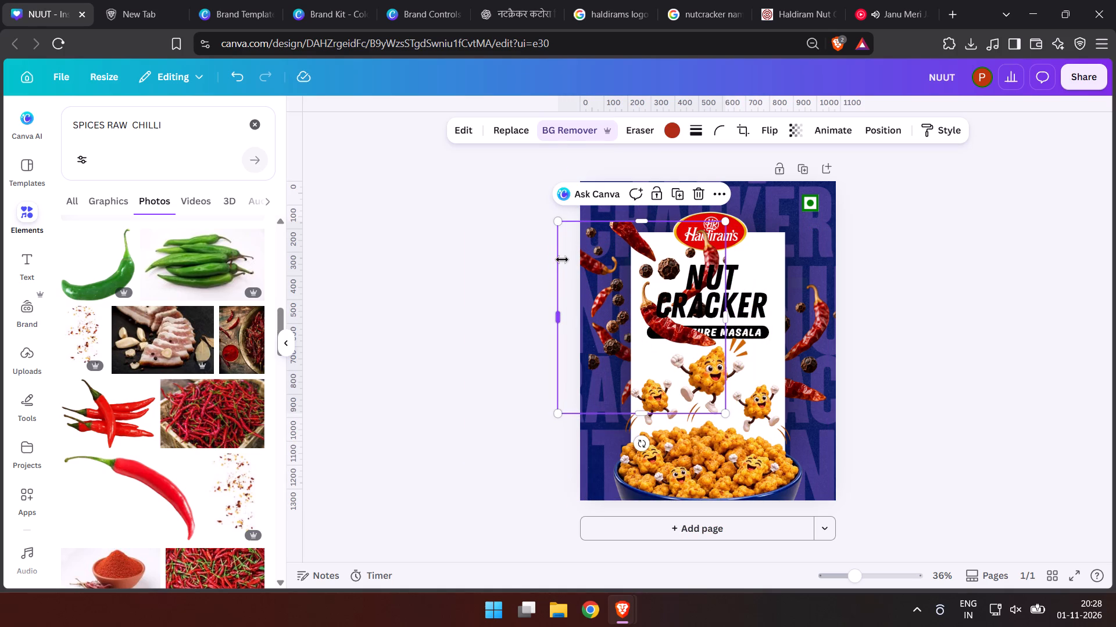
pyautogui.hotkey('ctrl', '[')
pyautogui.hotkey('ctrl', '[')
pyautogui.hotkey('ctrl', '[')
pyautogui.hotkey('ctrl', '[')
pyautogui.hotkey('ctrl', '[')
pyautogui.hotkey('ctrl', '[')
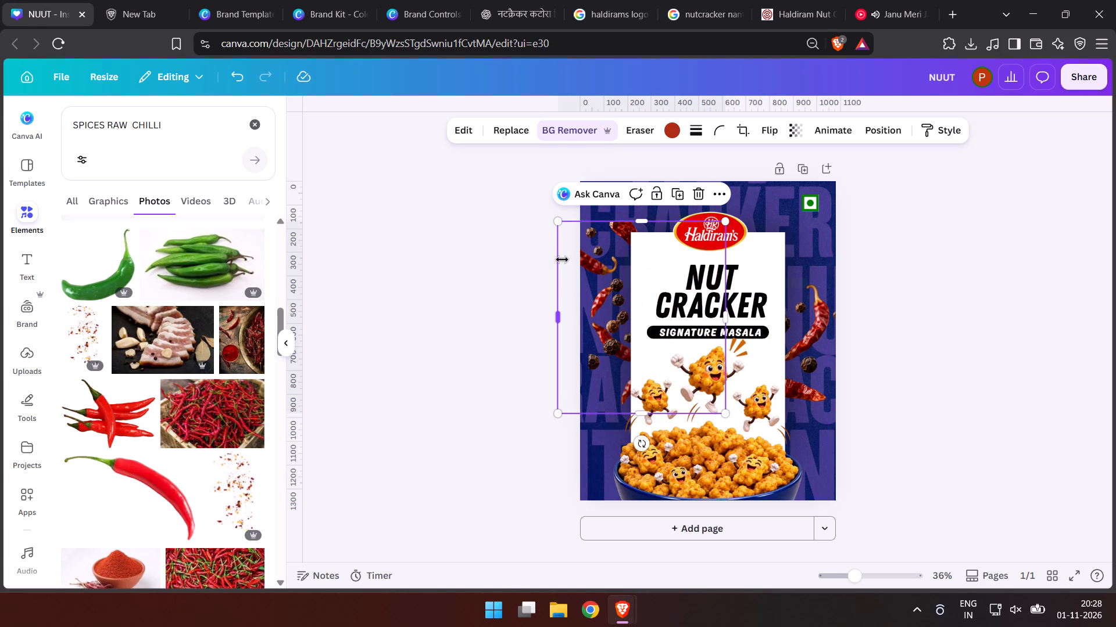
pyautogui.moveTo(623, 271); pyautogui.dragTo(632, 282)
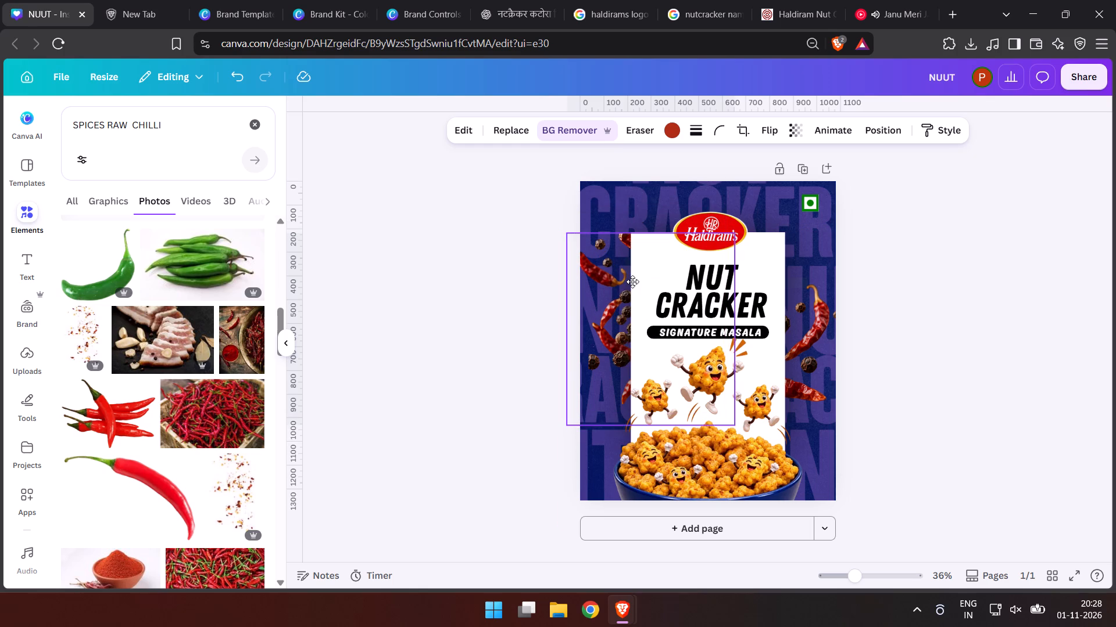
pyautogui.moveTo(632, 282); pyautogui.dragTo(632, 280)
pyautogui.doubleClick(421, 362)
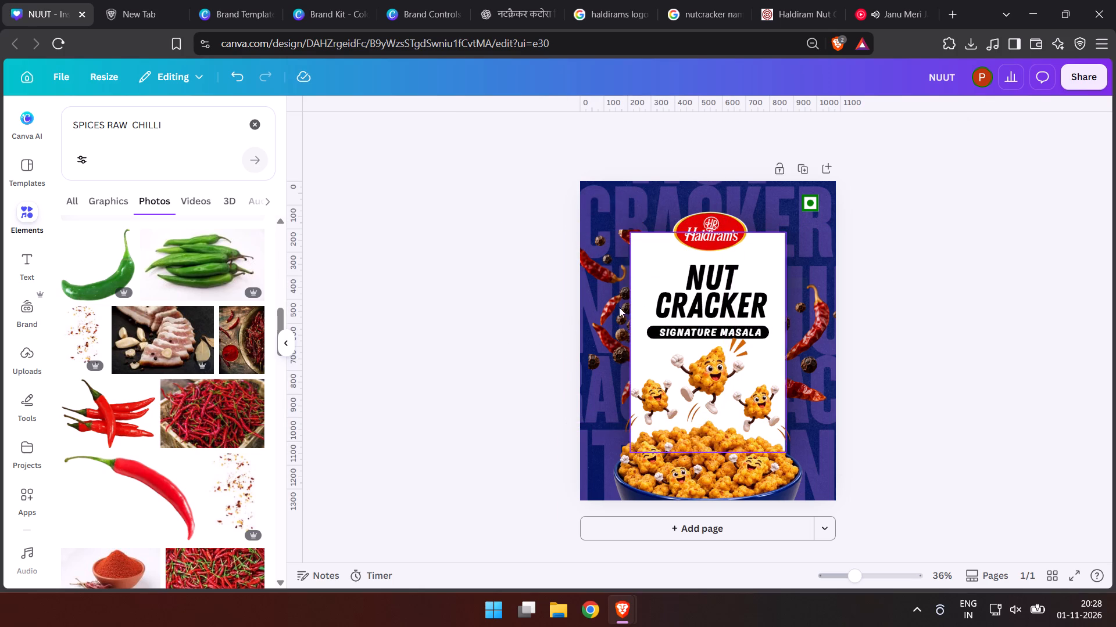
# Move the pasted peppercorn and chilli copy to the page's top right corner, extending past the top and right edges.
pyautogui.moveTo(600, 308); pyautogui.dragTo(732, 251)
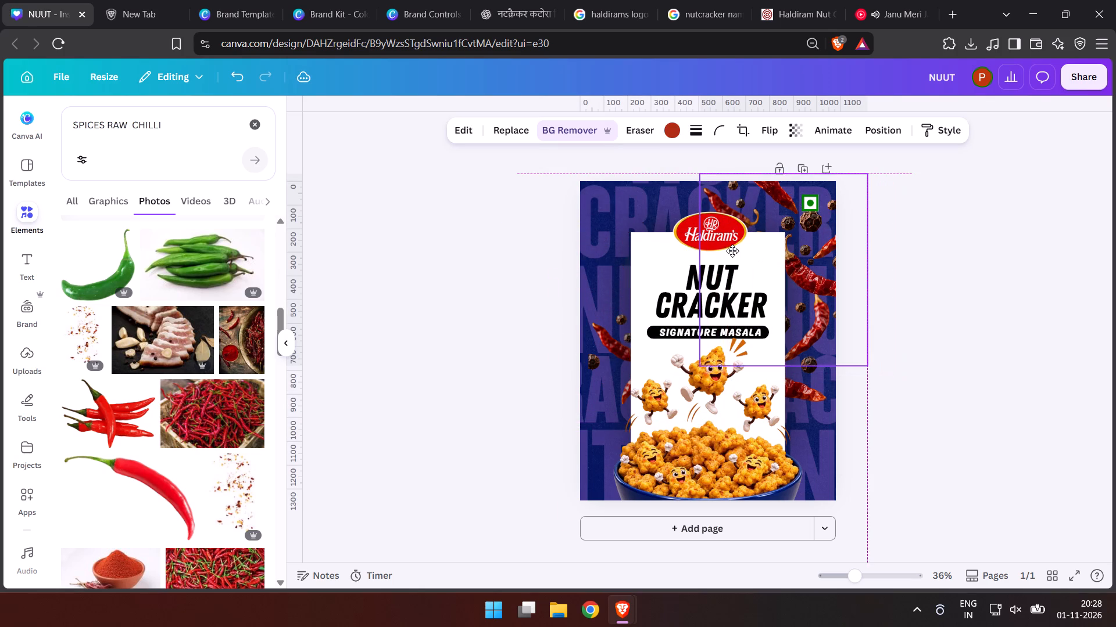
pyautogui.moveTo(732, 251); pyautogui.dragTo(729, 222)
pyautogui.doubleClick(978, 285)
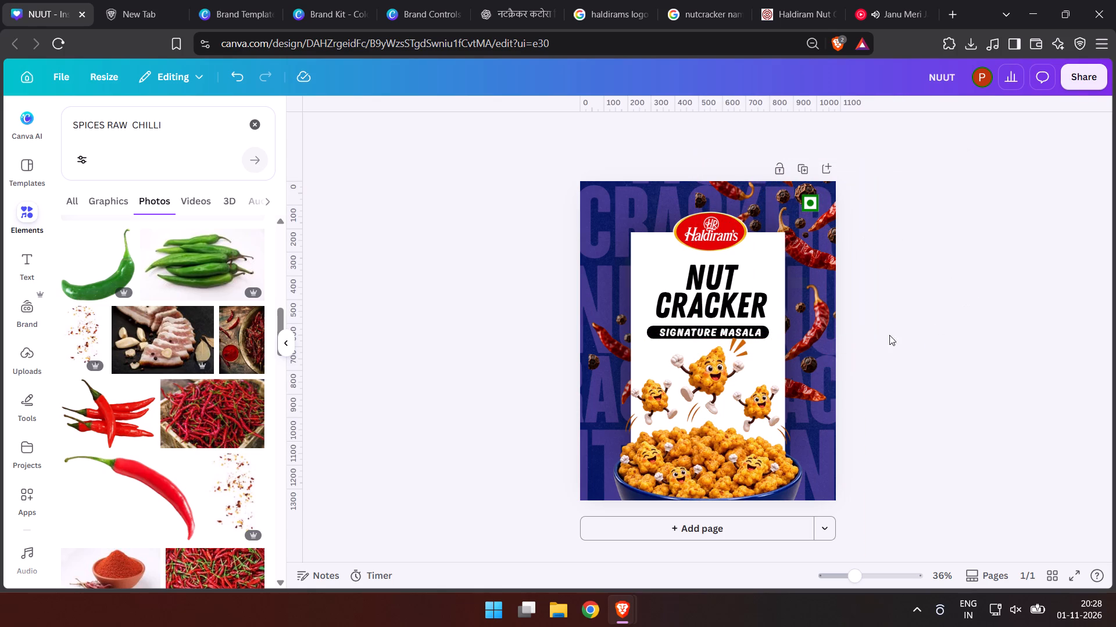
# Move the left-side peppercorn and chilli image up and partly off the page's left edge, beside the NUT CRACKER heading.
pyautogui.click(812, 354)
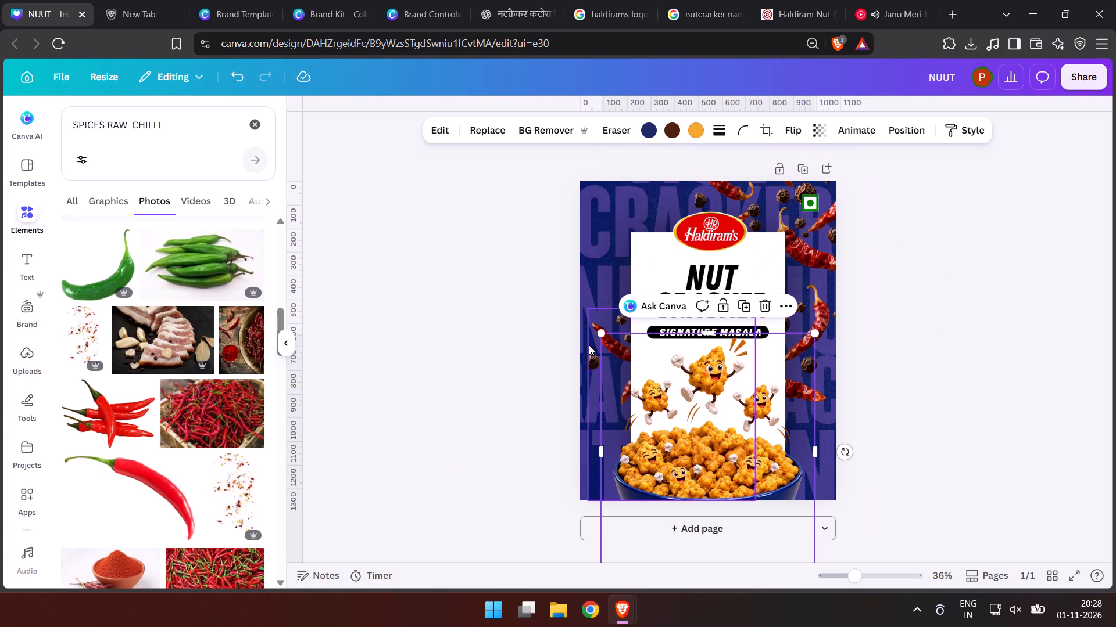
pyautogui.moveTo(589, 345); pyautogui.dragTo(509, 226)
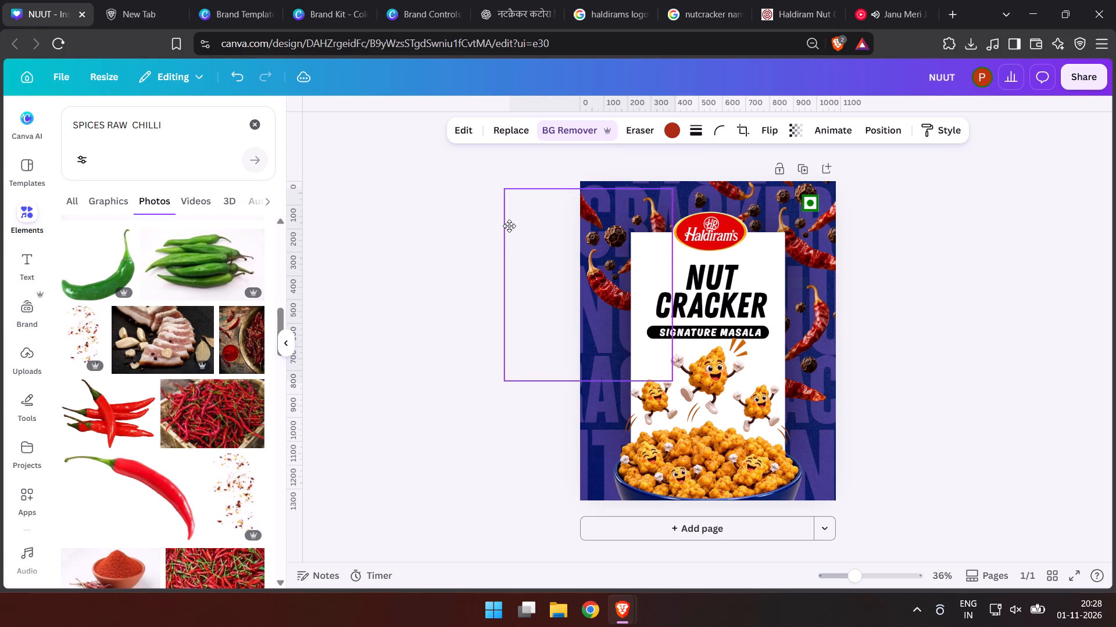
pyautogui.moveTo(509, 226); pyautogui.dragTo(517, 283)
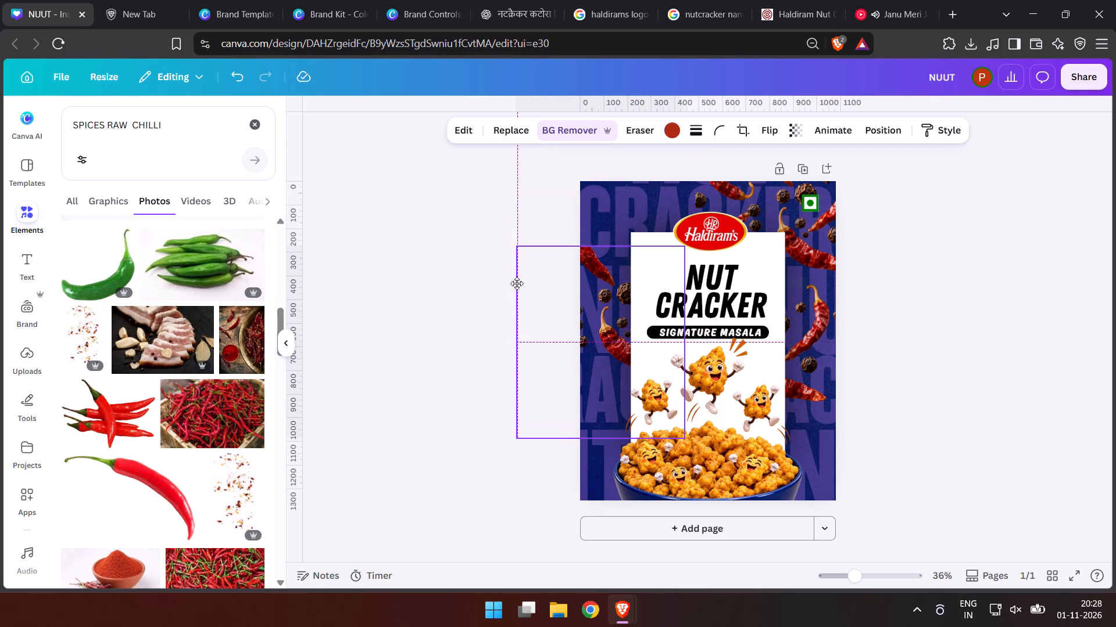
pyautogui.moveTo(517, 283); pyautogui.dragTo(517, 282)
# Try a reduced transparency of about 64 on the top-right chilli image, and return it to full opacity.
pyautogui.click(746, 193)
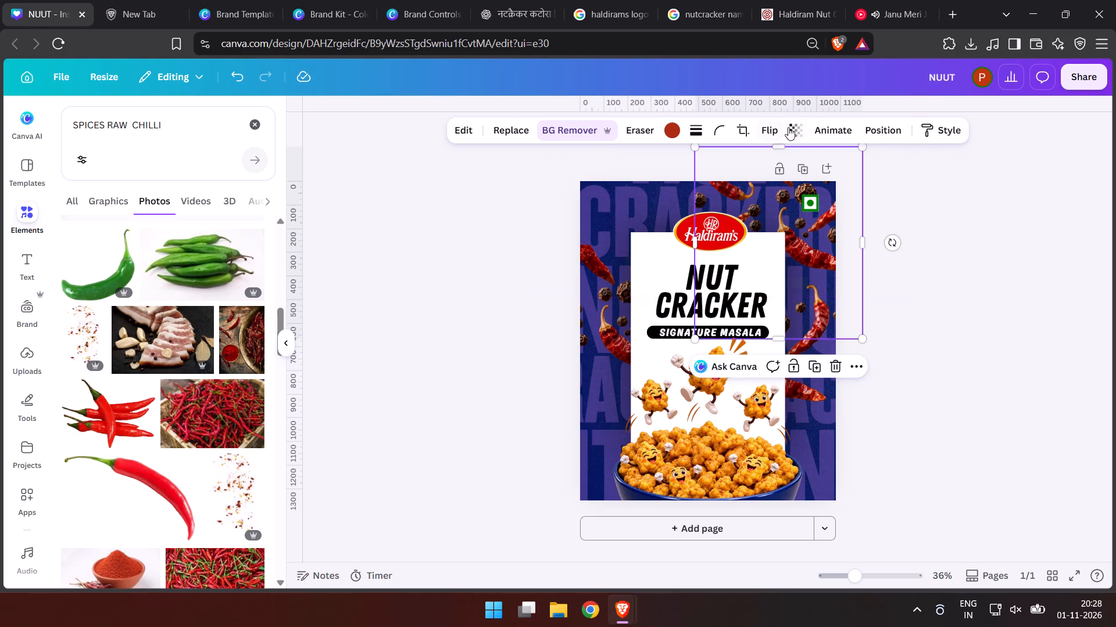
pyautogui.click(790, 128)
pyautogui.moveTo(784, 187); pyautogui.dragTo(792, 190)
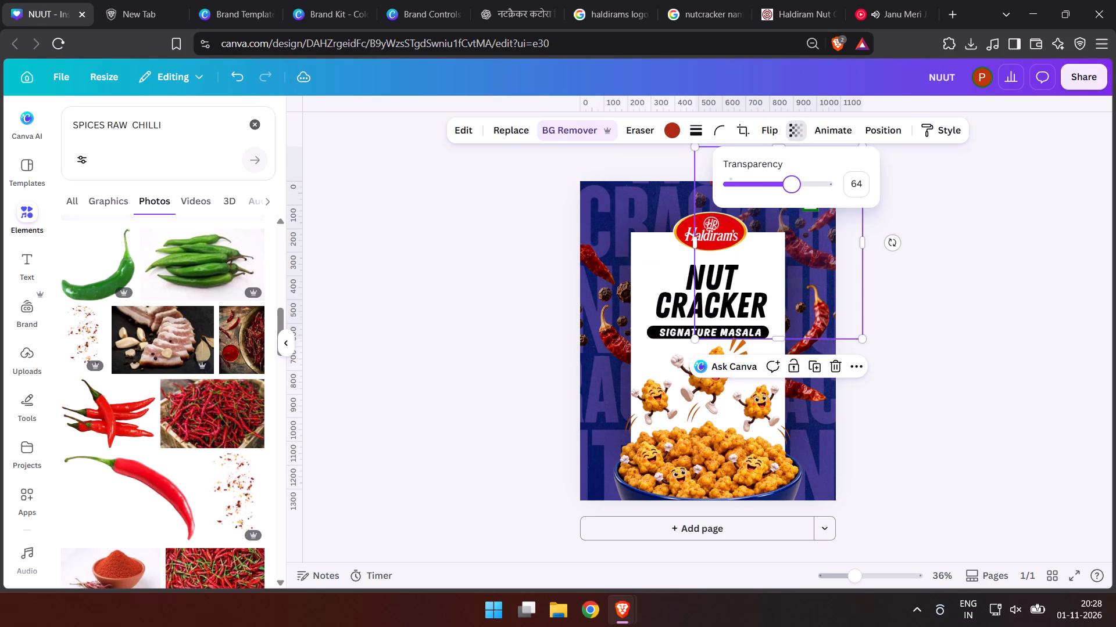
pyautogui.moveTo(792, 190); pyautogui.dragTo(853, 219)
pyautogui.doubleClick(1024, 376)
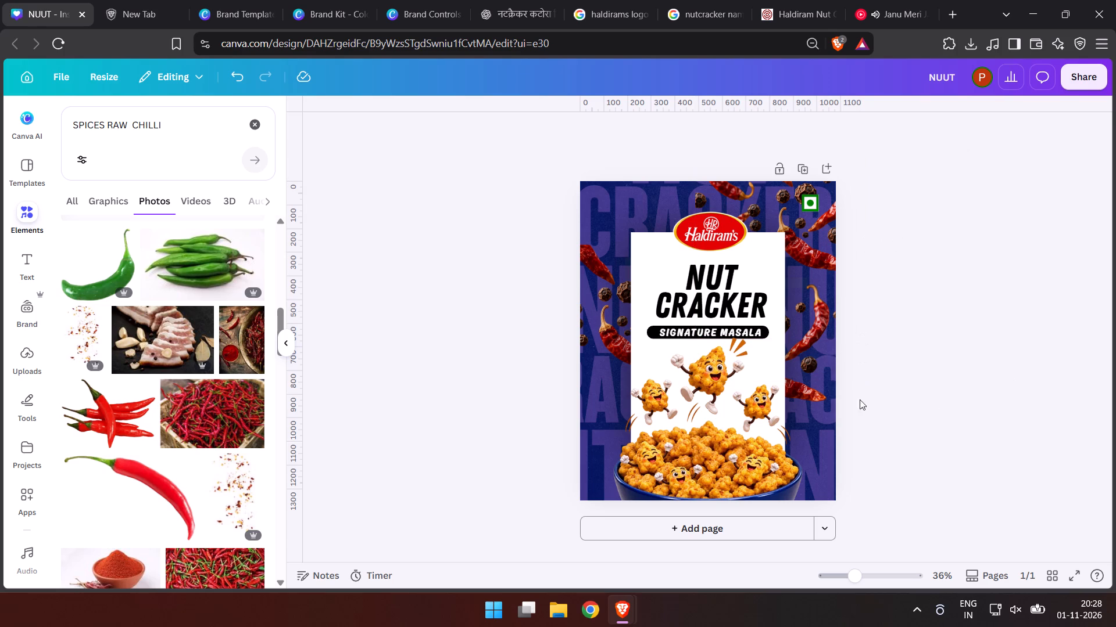
# Move the left-side peppercorn and chilli image completely off the page past its left edge.
pyautogui.moveTo(584, 327); pyautogui.dragTo(388, 403)
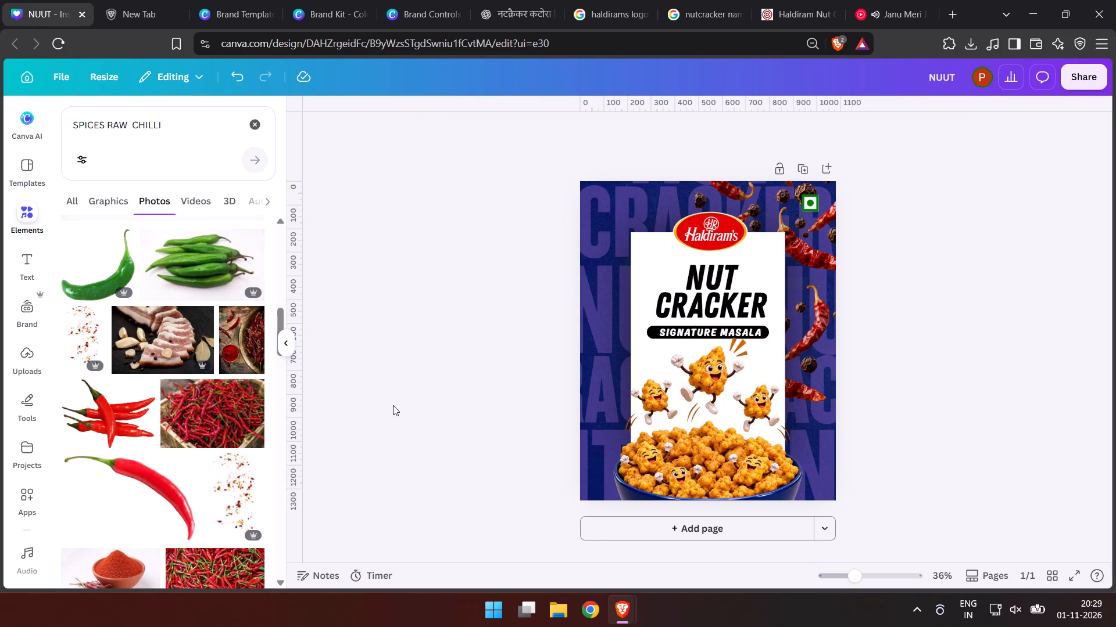
# Browse the available font combinations for a lettering style that suits the post.
pyautogui.click(30, 253)
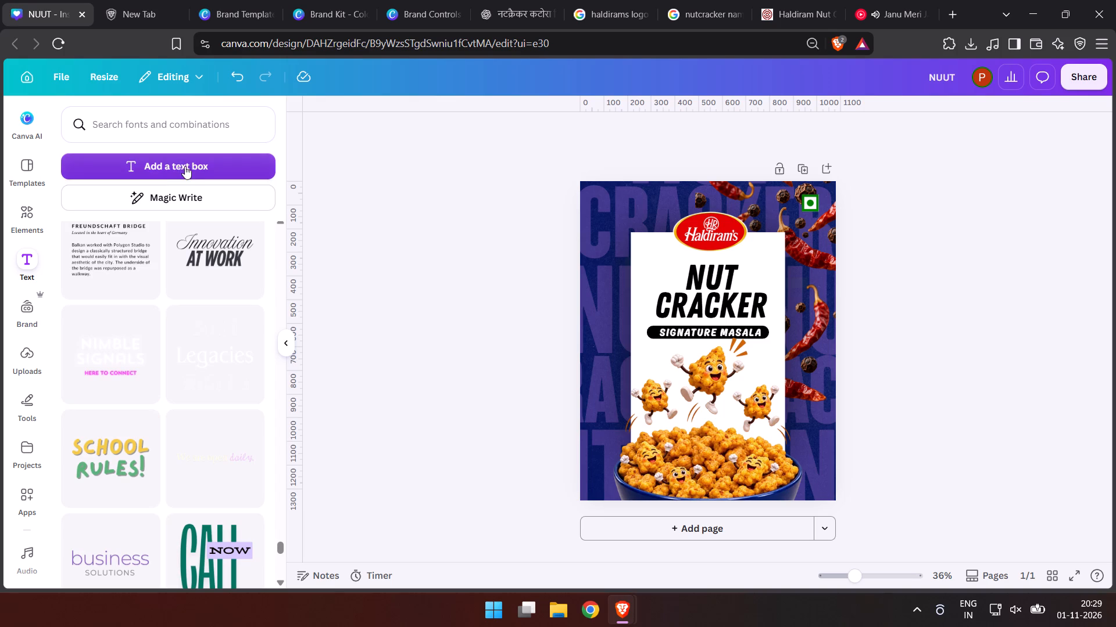
pyautogui.scroll(-8, 128, 362)
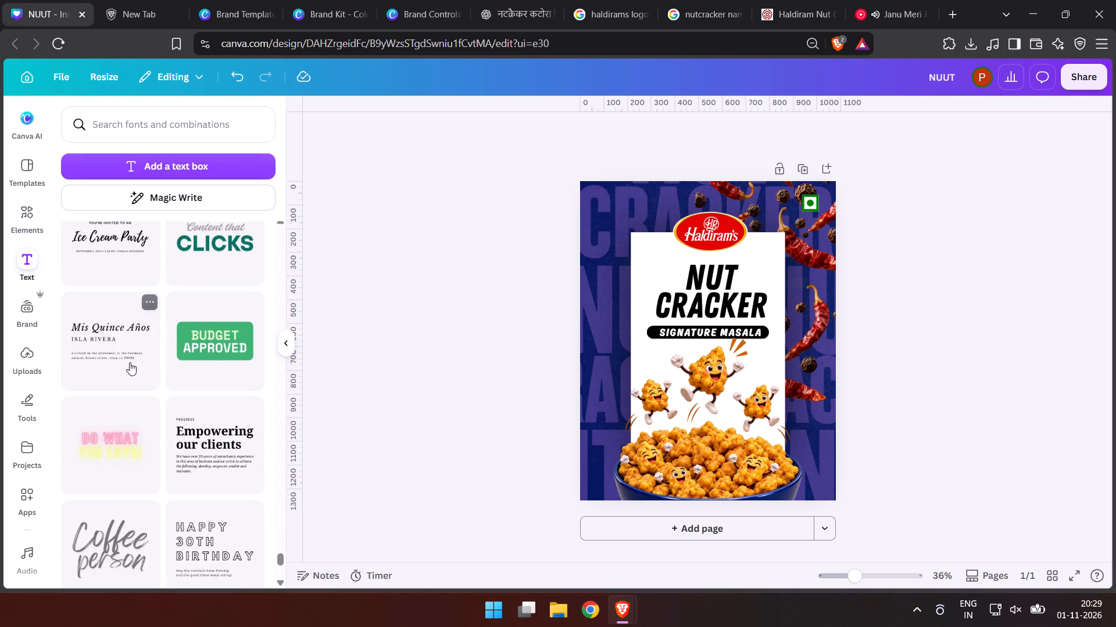
pyautogui.scroll(-6, 130, 362)
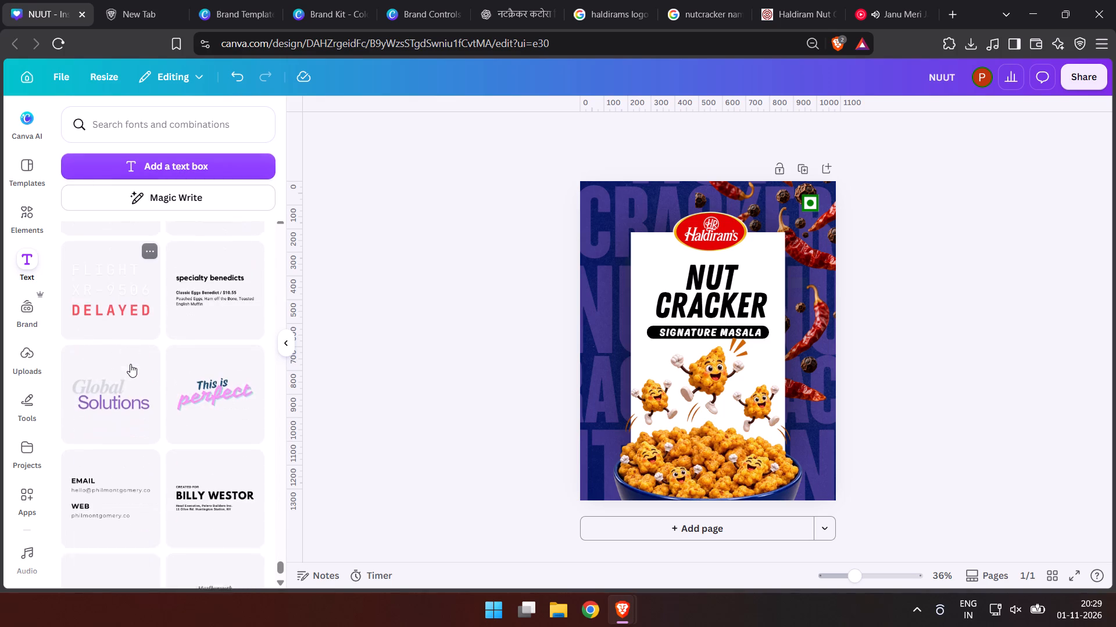
pyautogui.scroll(-6, 130, 364)
pyautogui.scroll(-4, 173, 319)
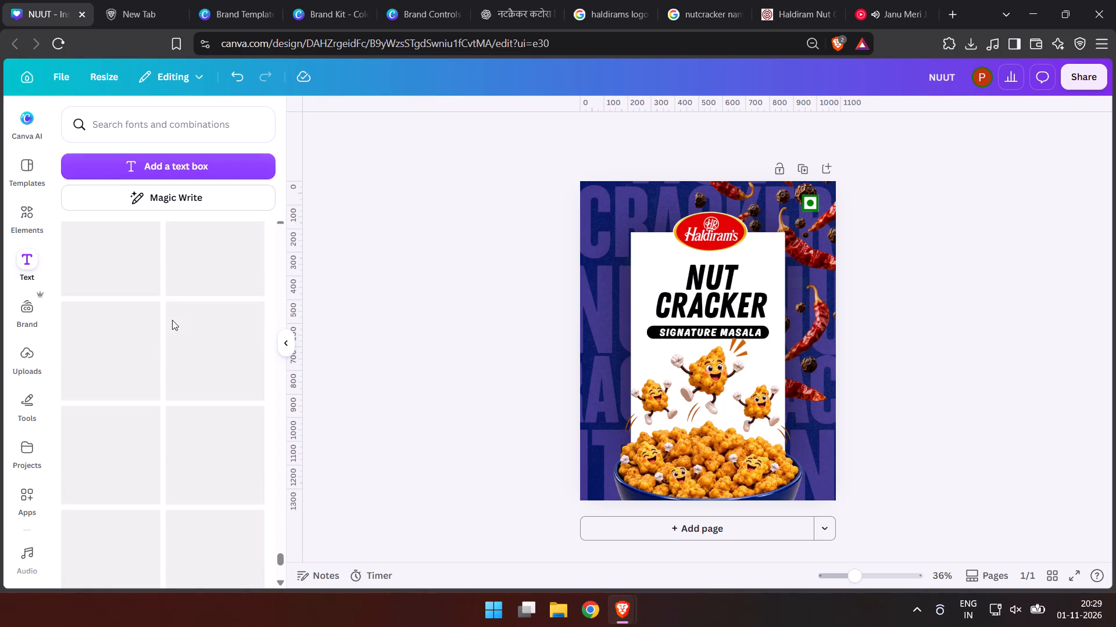
# Search the text styles for FORMAL, examine the matching fonts and combinations, and clear the search.
pyautogui.click(231, 143)
pyautogui.click(235, 131)
pyautogui.write('FOR')
pyautogui.write('MAL')
pyautogui.press('space')
pyautogui.press('Return')
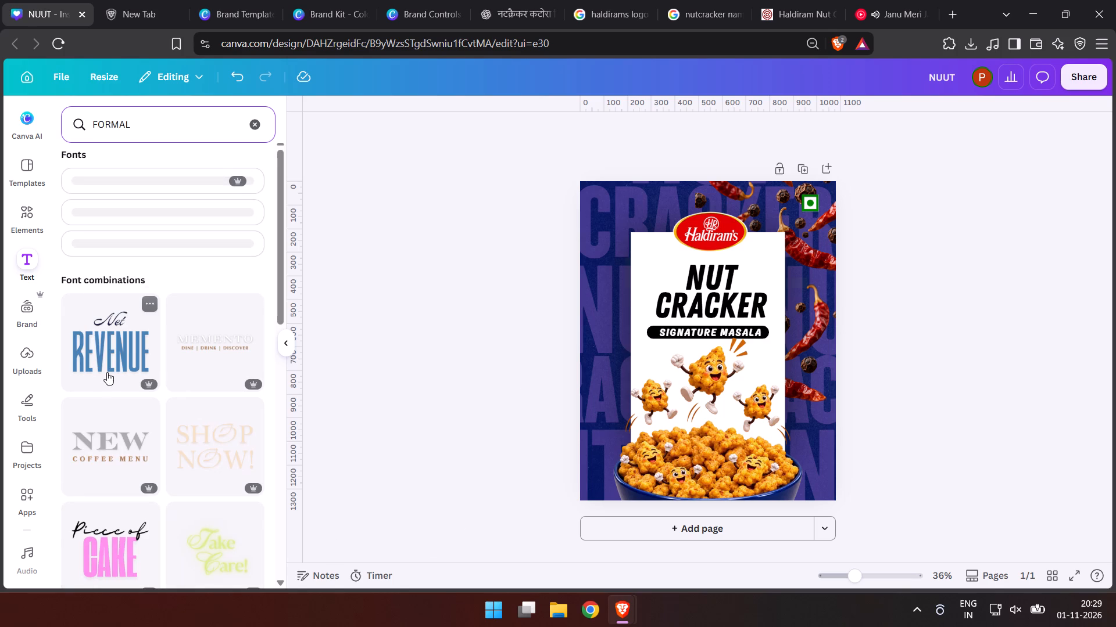
pyautogui.scroll(-2, 107, 372)
pyautogui.scroll(1, 107, 372)
pyautogui.scroll(-3, 107, 372)
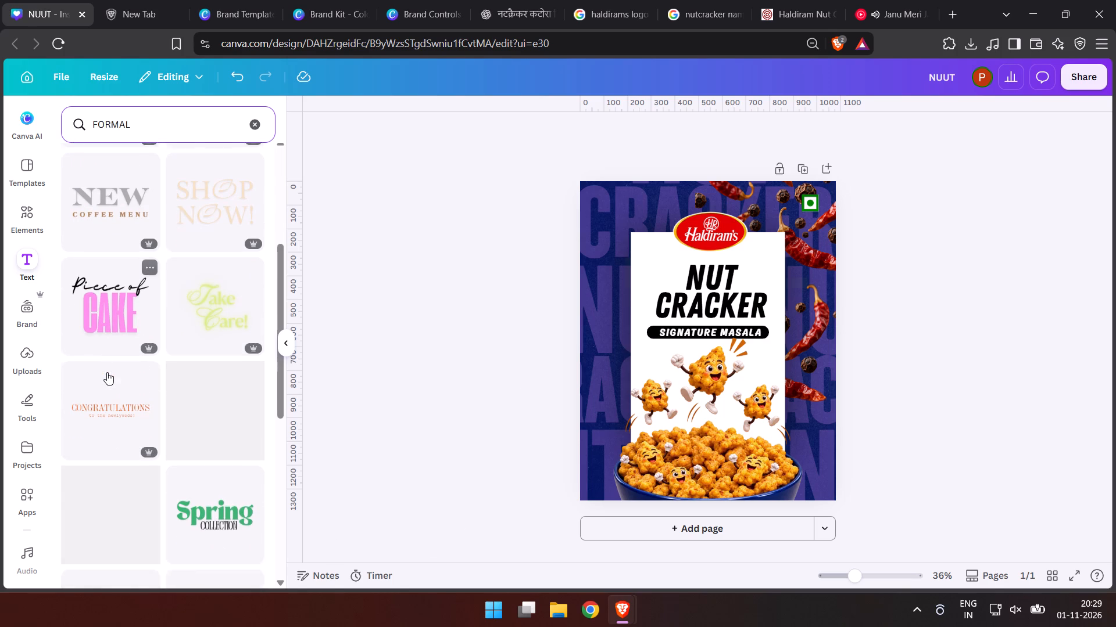
pyautogui.scroll(-1, 107, 372)
pyautogui.scroll(1, 107, 372)
pyautogui.scroll(-5, 107, 372)
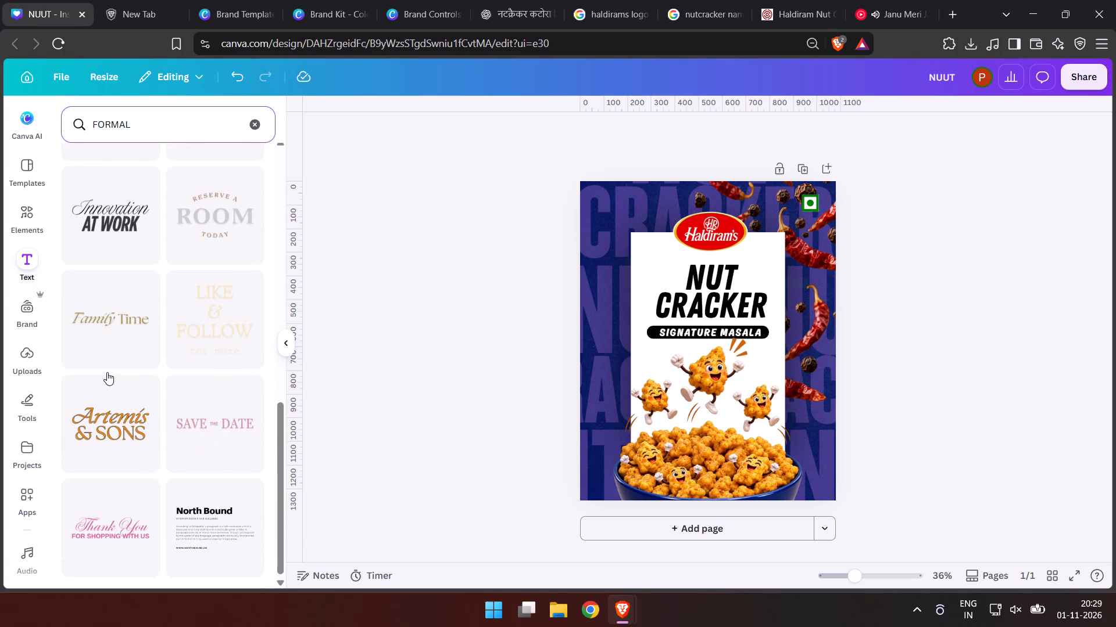
pyautogui.scroll(-3, 107, 372)
pyautogui.scroll(1, 107, 372)
pyautogui.scroll(-7, 107, 372)
pyautogui.scroll(1, 107, 372)
pyautogui.scroll(-1, 107, 372)
pyautogui.scroll(4, 107, 372)
pyautogui.scroll(-2, 107, 372)
pyautogui.scroll(14, 107, 372)
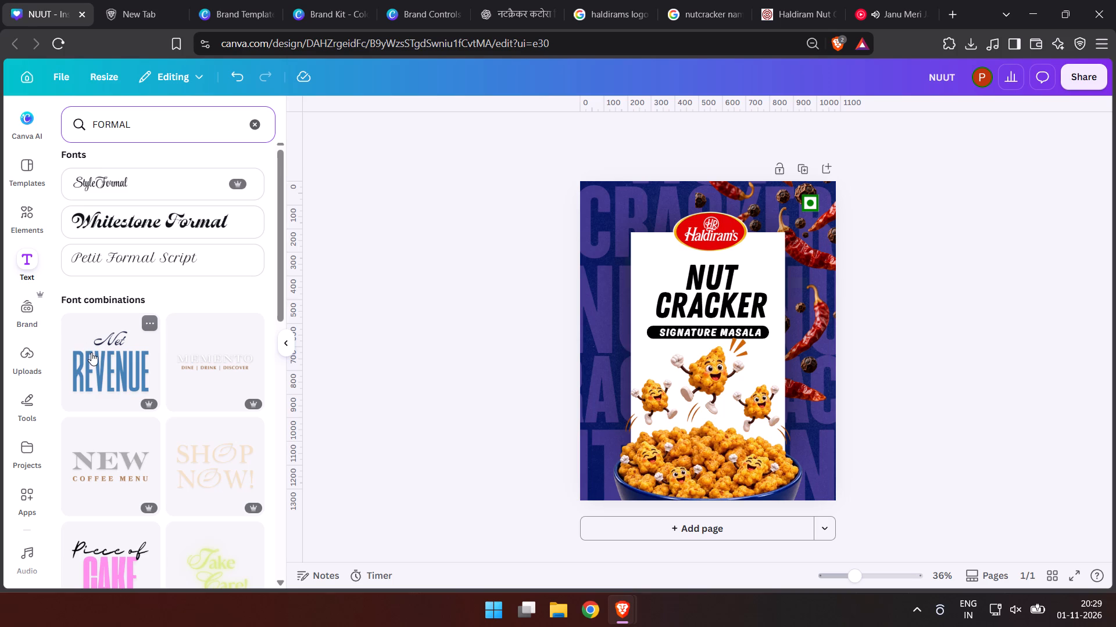
pyautogui.click(247, 122)
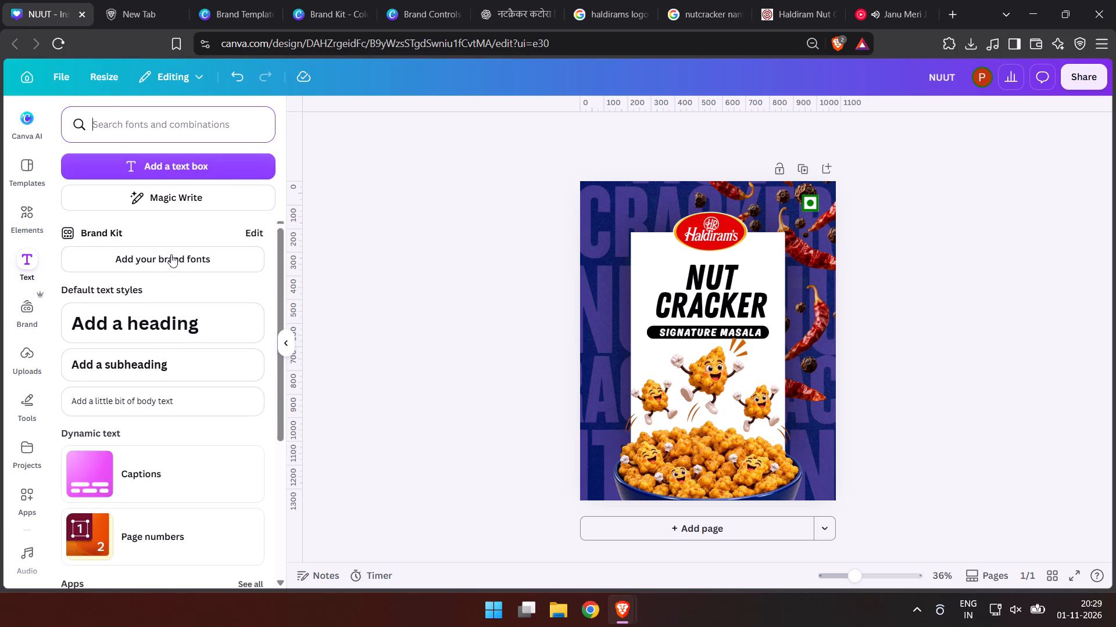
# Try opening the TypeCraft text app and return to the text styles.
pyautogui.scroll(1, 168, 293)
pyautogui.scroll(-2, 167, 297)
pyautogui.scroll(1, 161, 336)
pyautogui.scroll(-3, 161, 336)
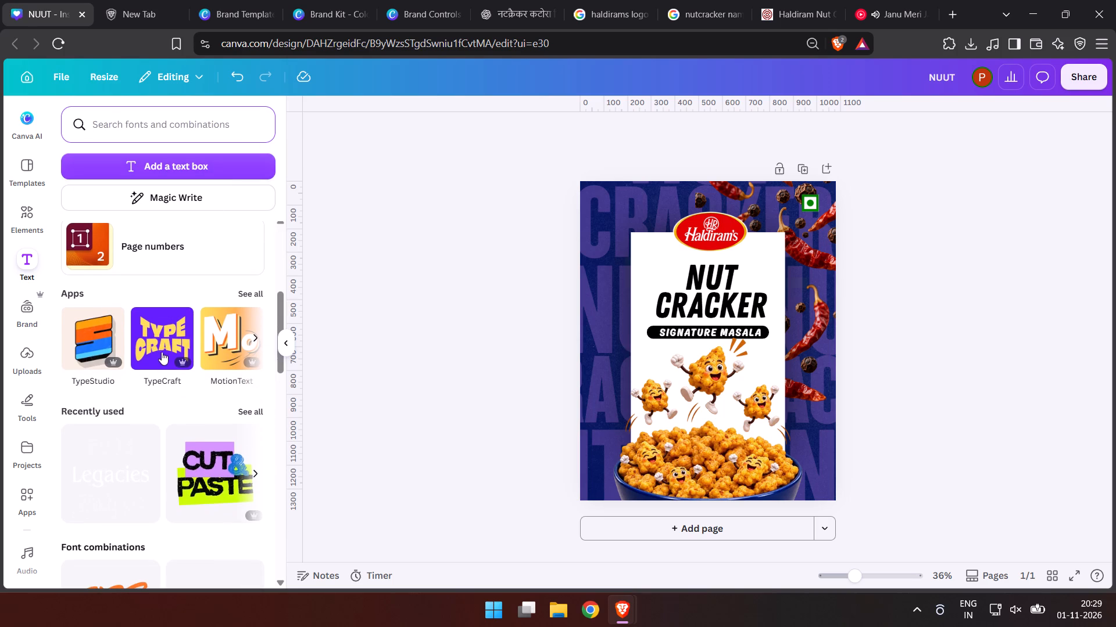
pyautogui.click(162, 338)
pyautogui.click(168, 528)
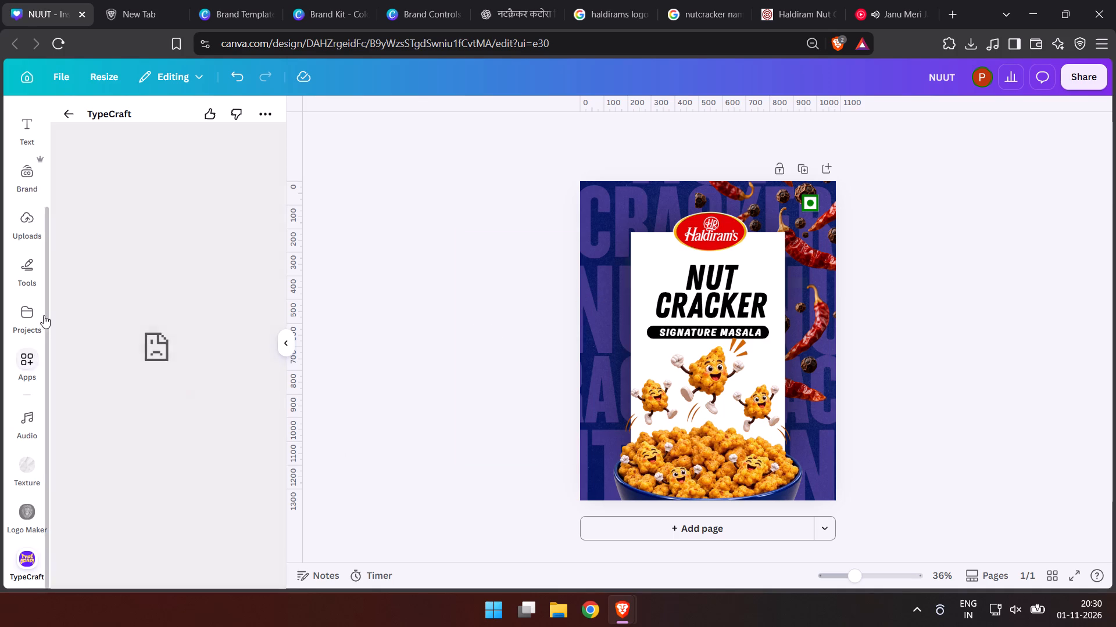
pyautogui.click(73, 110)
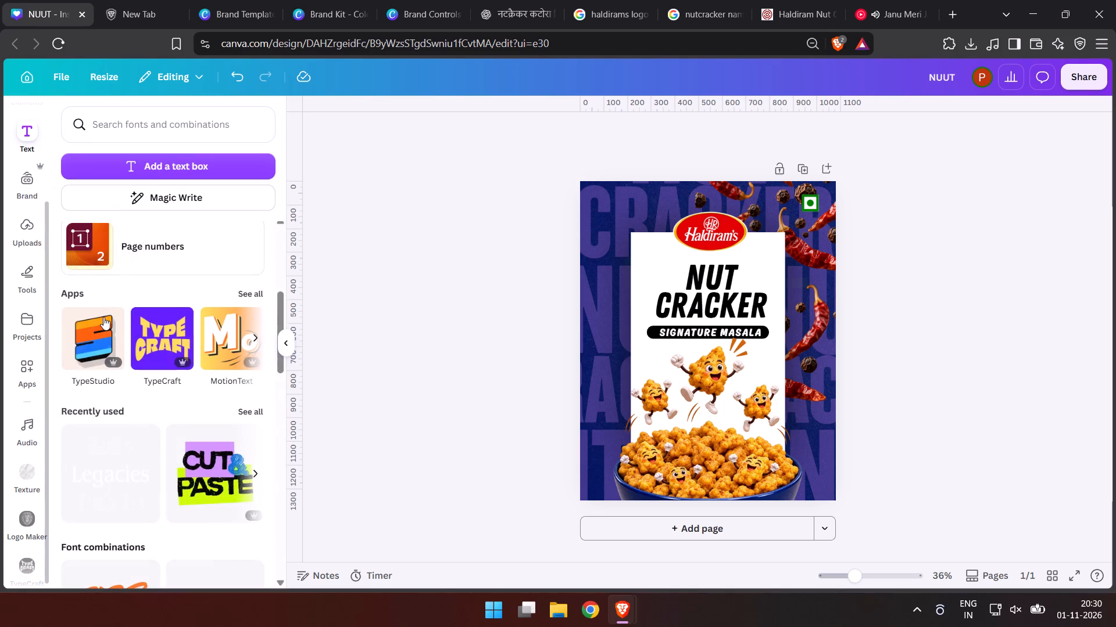
# Add the red and pink "Let's party!" font combination to the page.
pyautogui.scroll(-10, 103, 320)
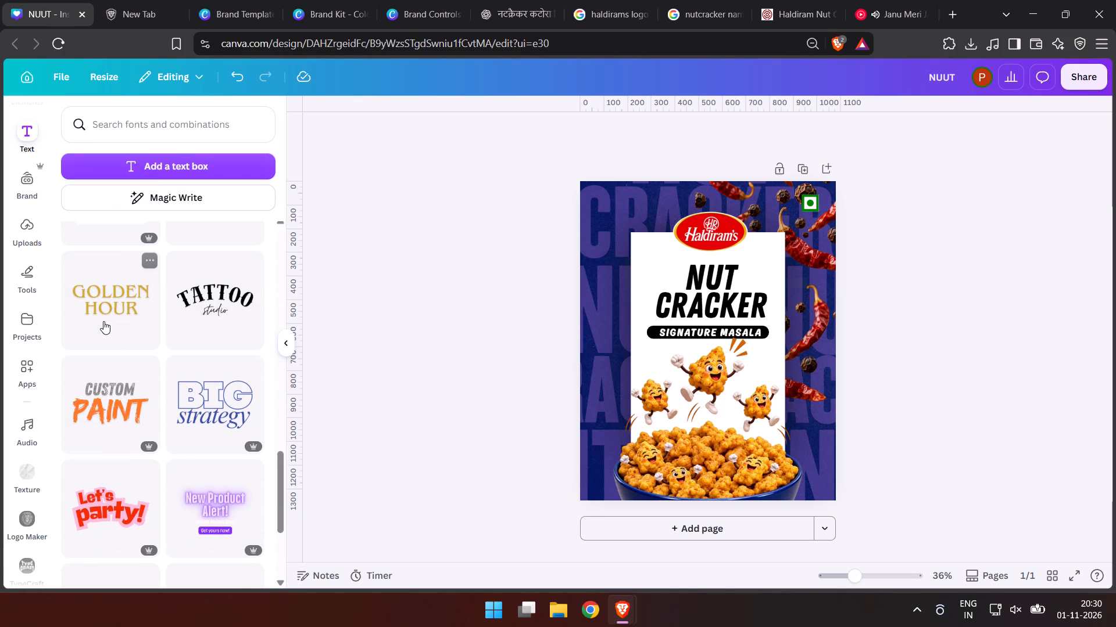
pyautogui.scroll(-4, 103, 322)
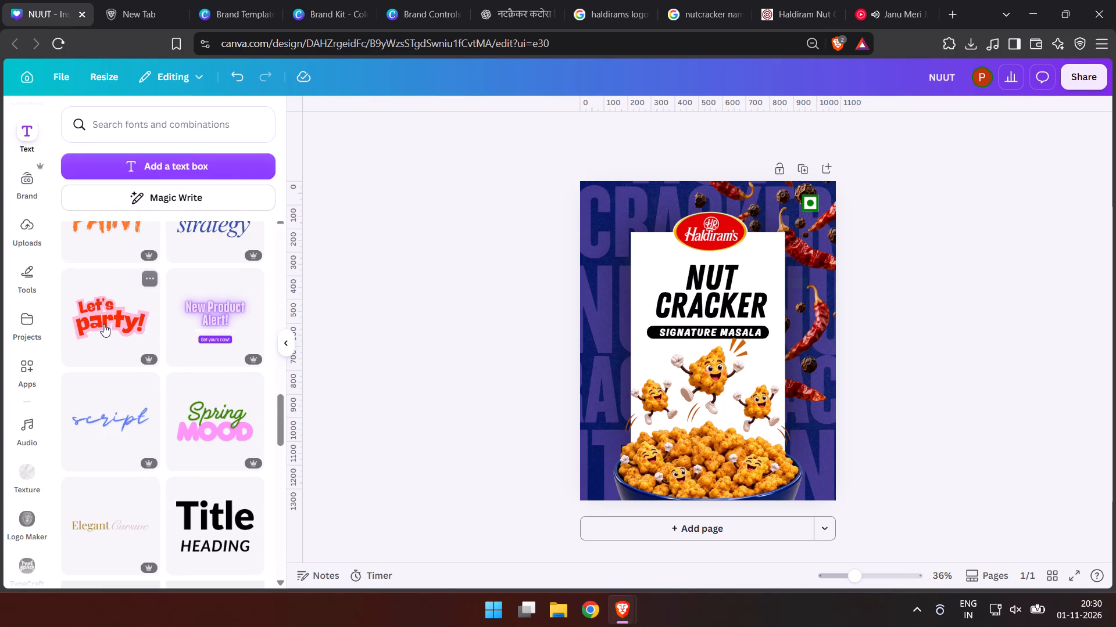
pyautogui.click(108, 331)
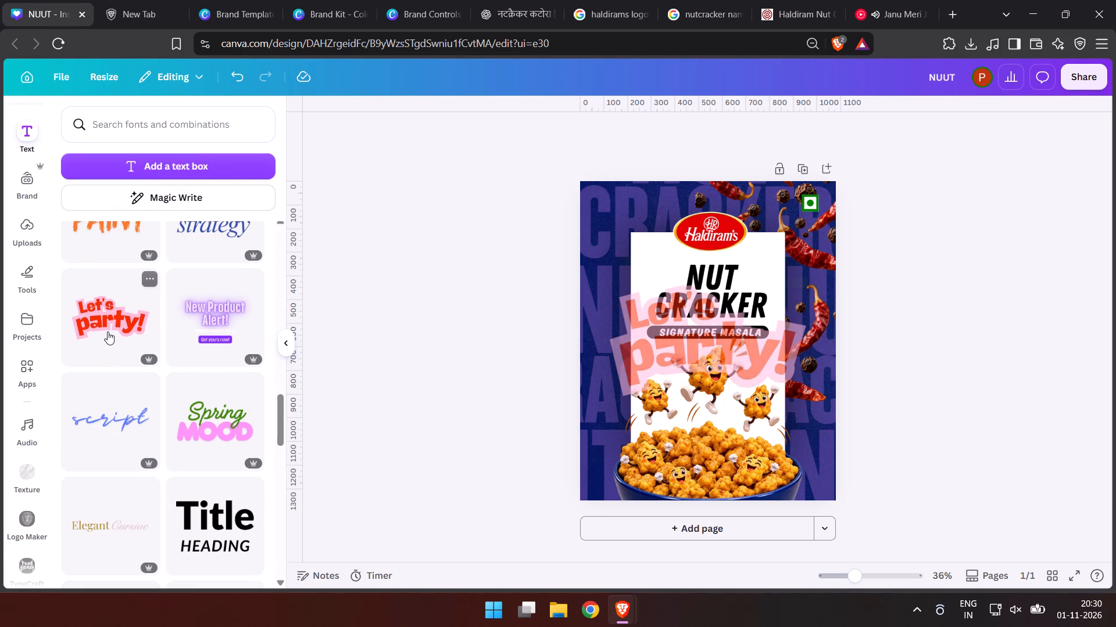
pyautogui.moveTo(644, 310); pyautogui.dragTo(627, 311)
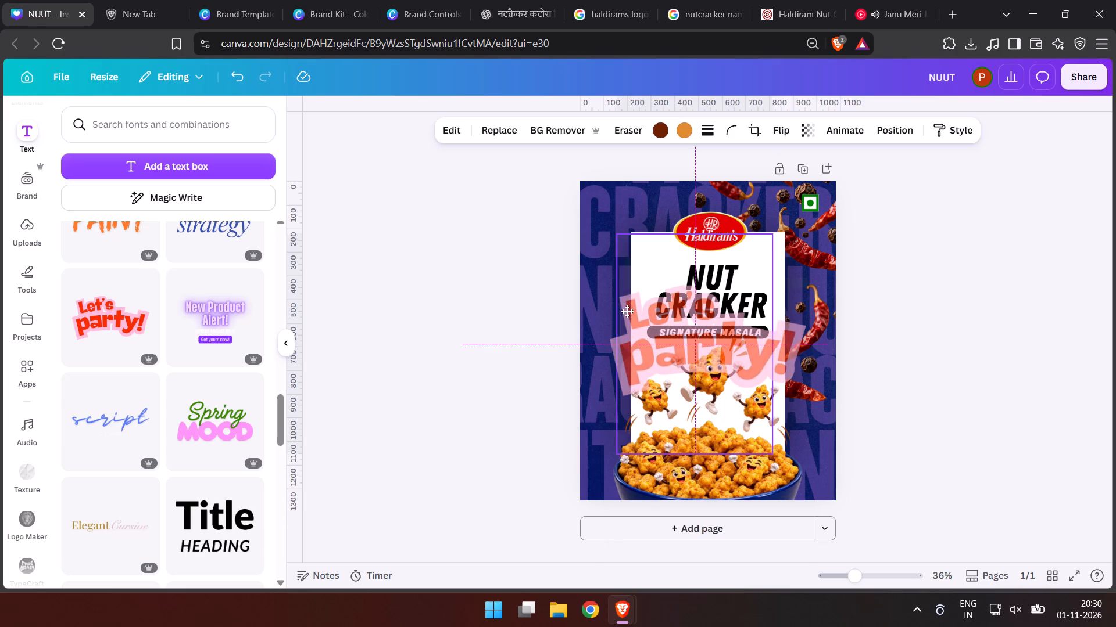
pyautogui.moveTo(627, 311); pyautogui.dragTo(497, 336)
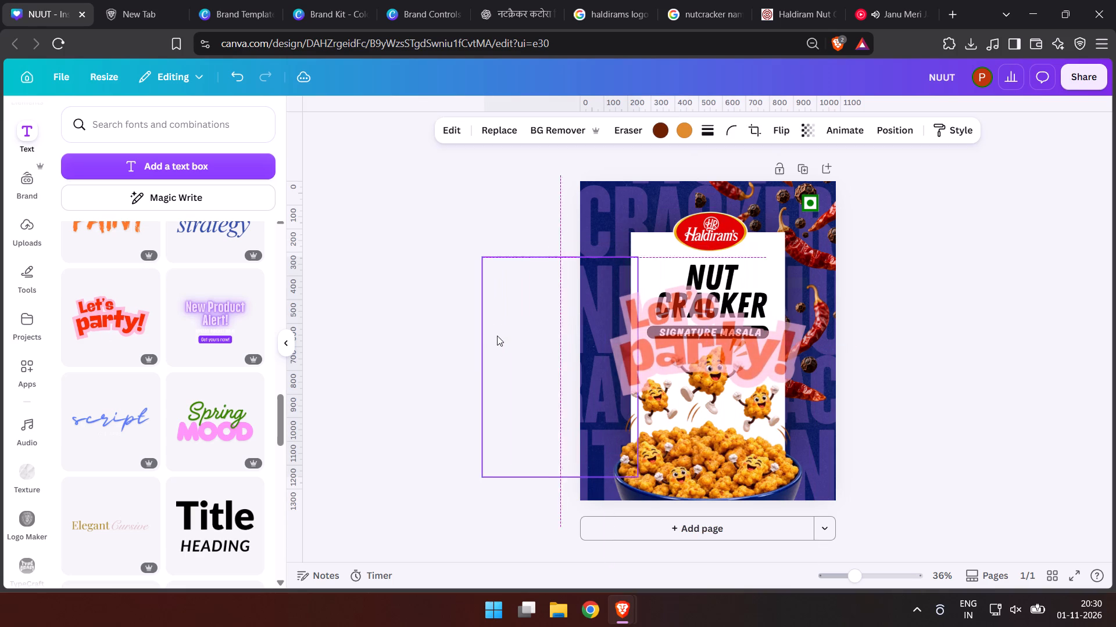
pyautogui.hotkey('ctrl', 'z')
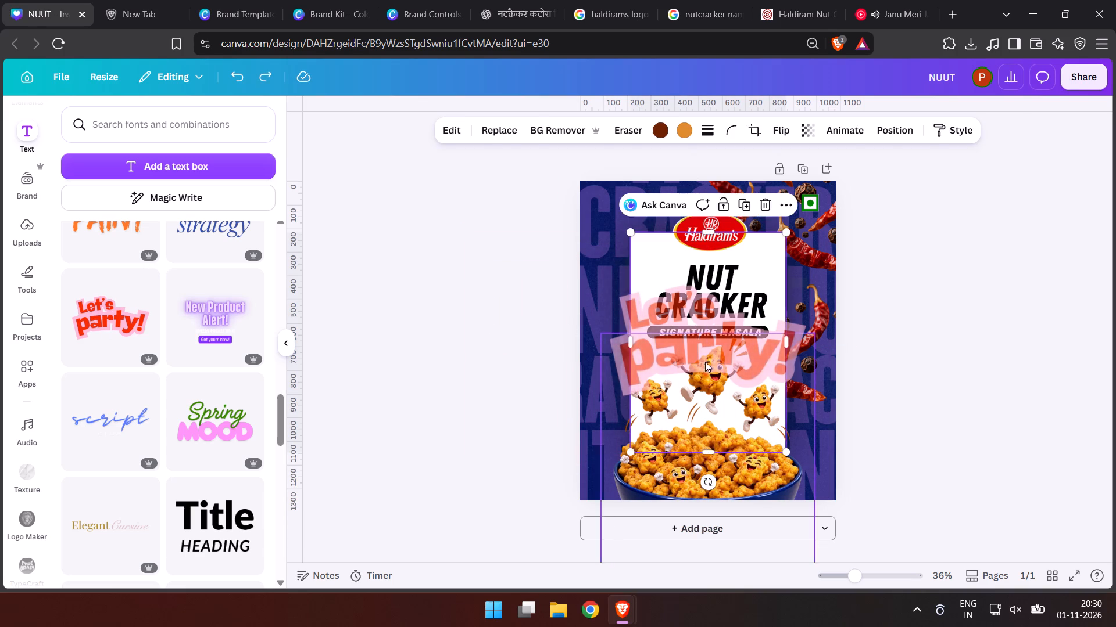
# Replace the lettering's "party!" with PROTIEN and its "Let's" with RICH IN.
pyautogui.doubleClick(717, 355)
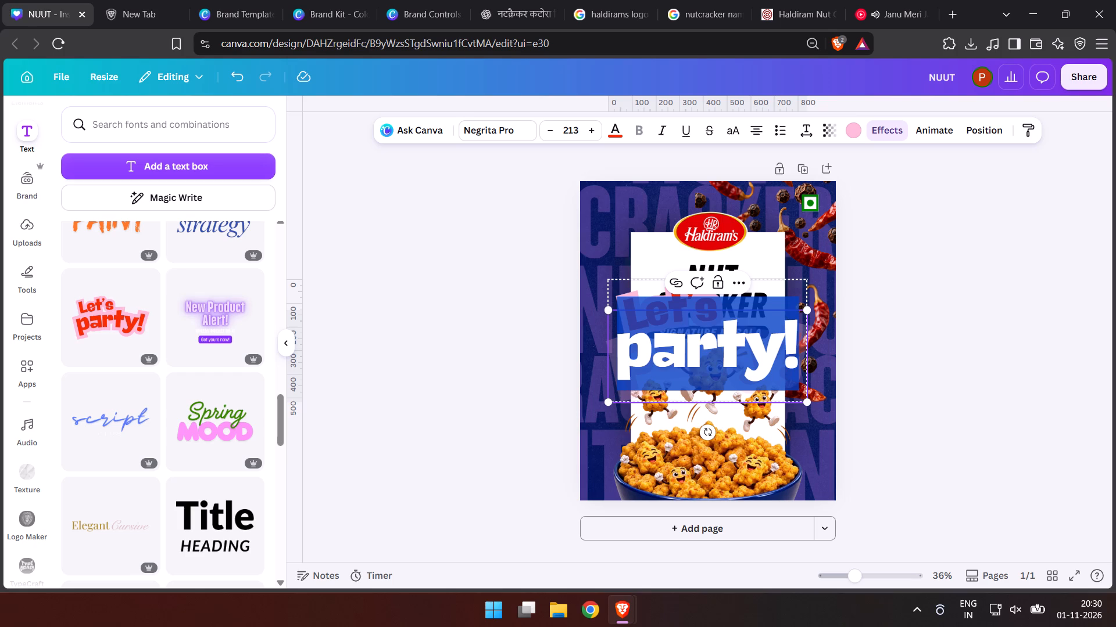
pyautogui.press('p')
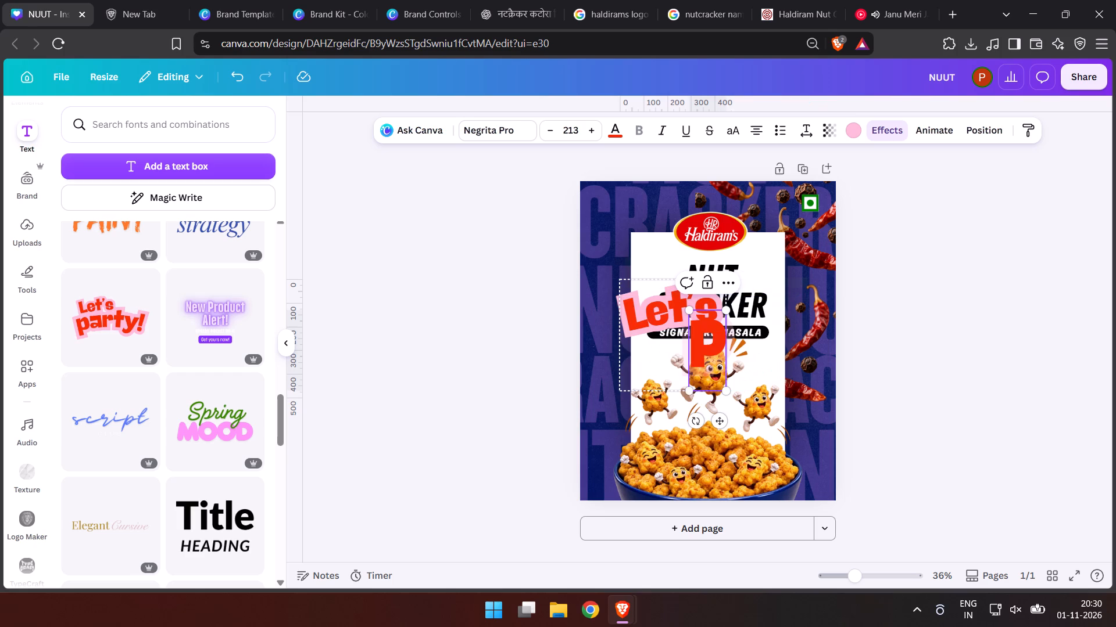
pyautogui.write('RO')
pyautogui.write('TIEN')
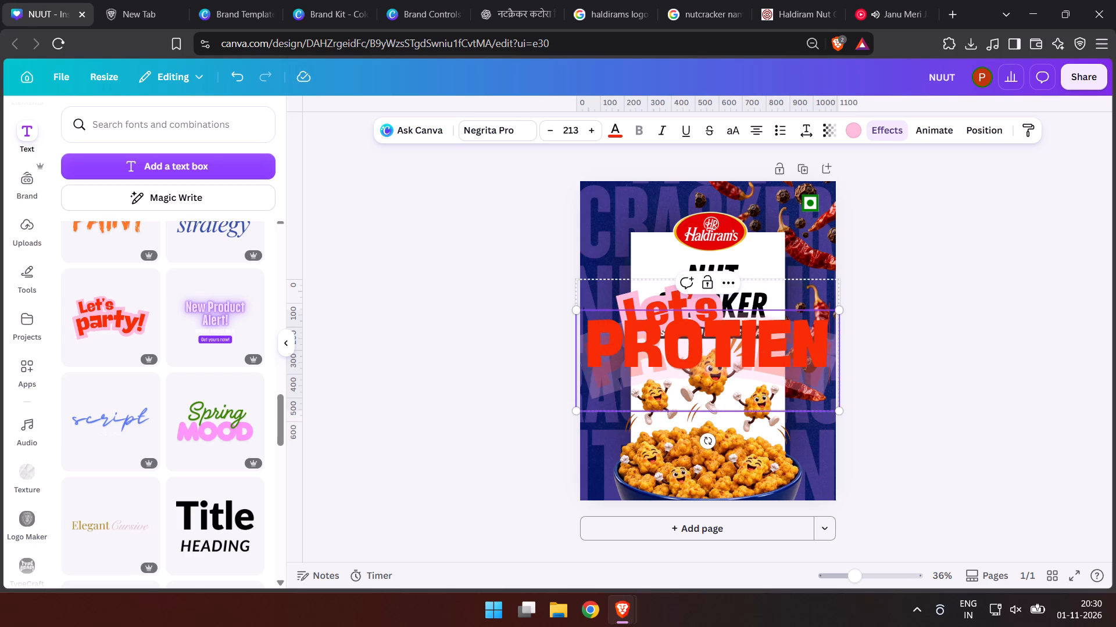
pyautogui.doubleClick(639, 301)
pyautogui.click(506, 316)
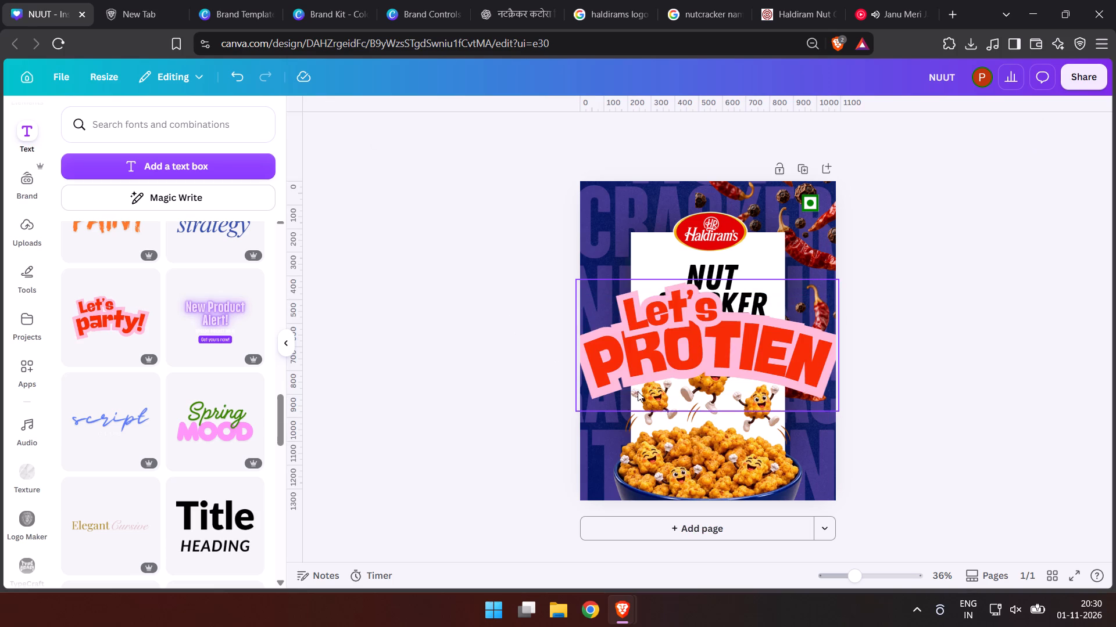
pyautogui.doubleClick(696, 307)
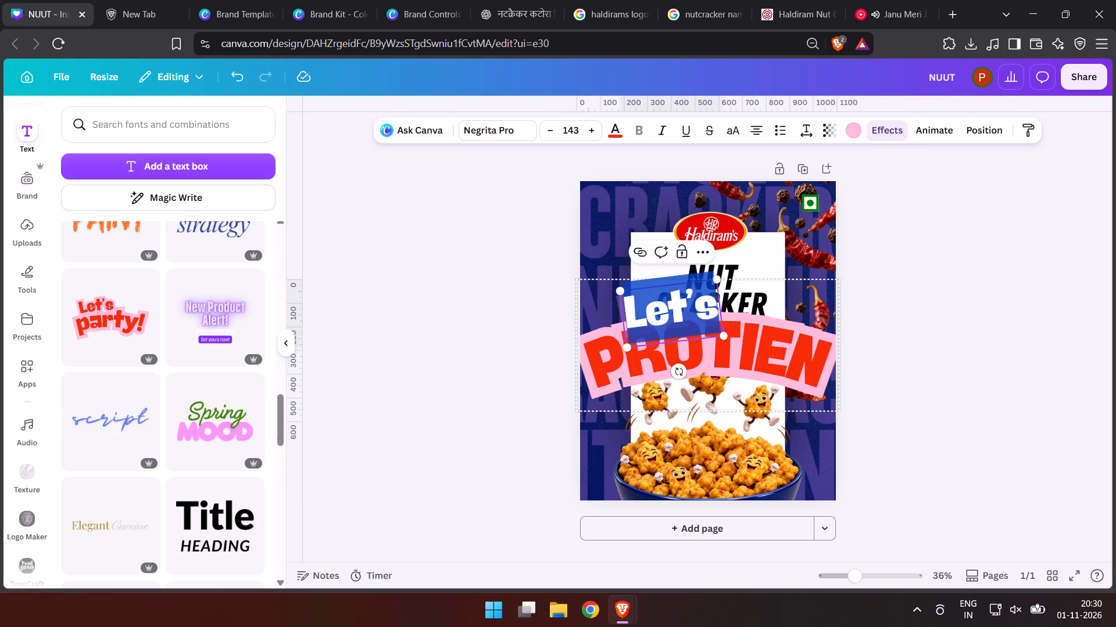
pyautogui.write('RICH IN')
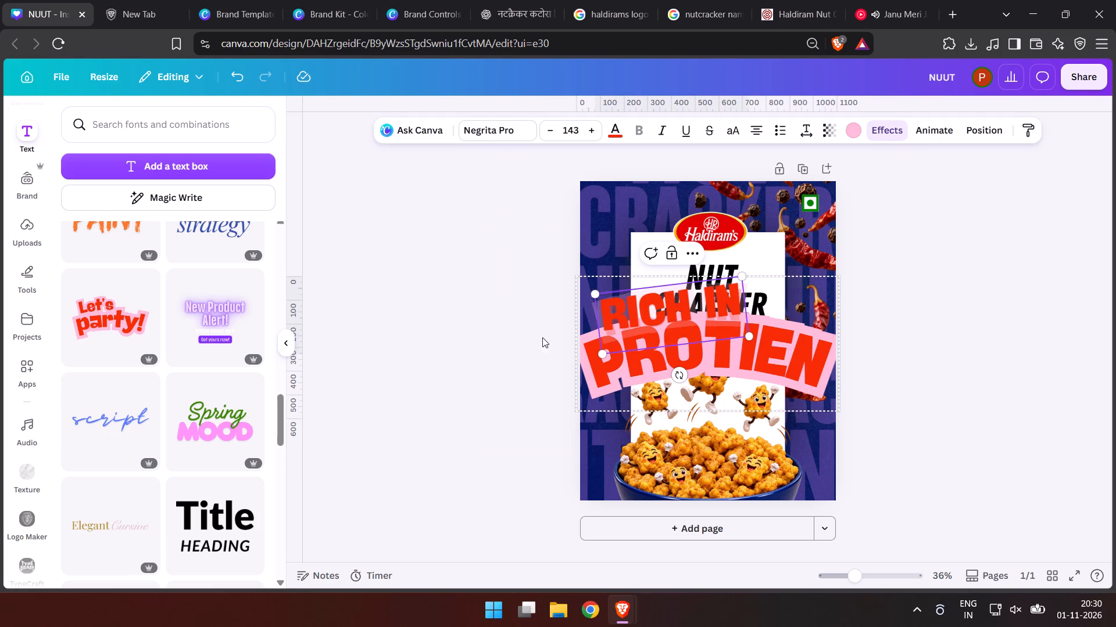
pyautogui.doubleClick(523, 359)
# Shrink the RICH IN PROTIEN group to a small badge over the white card's left edge, beside the NUT CRACKER heading.
pyautogui.click(779, 351)
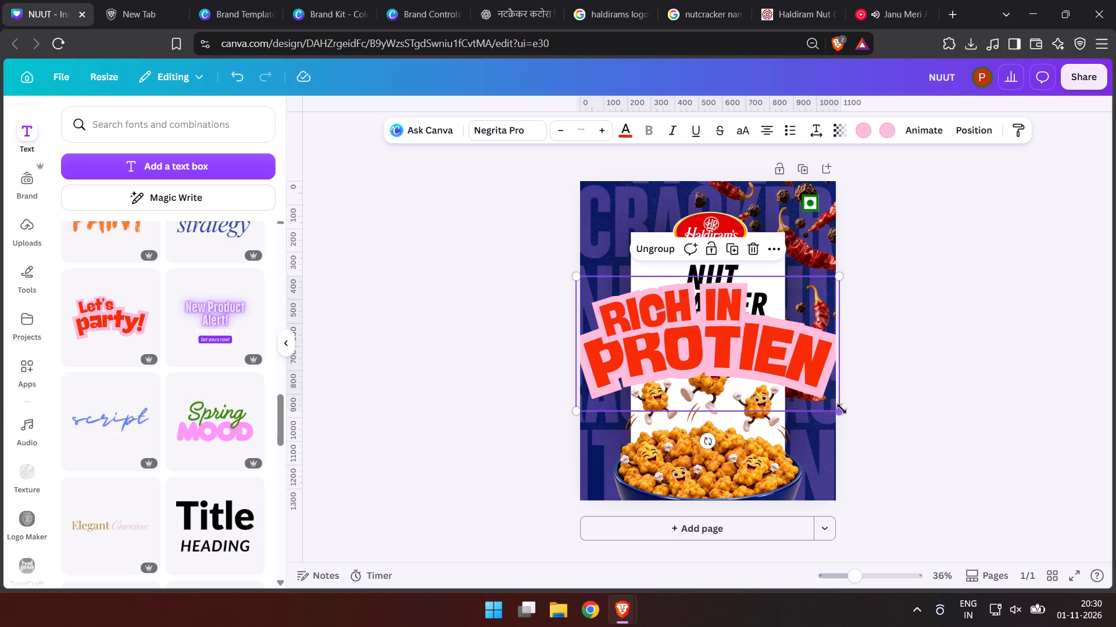
pyautogui.moveTo(842, 409); pyautogui.dragTo(634, 323)
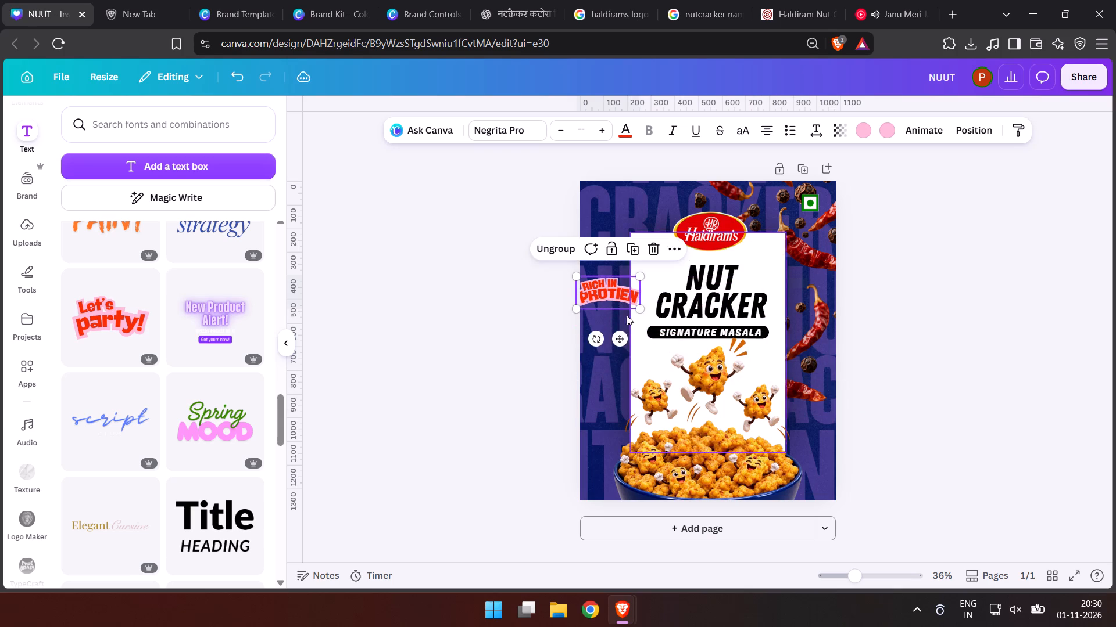
pyautogui.moveTo(621, 308); pyautogui.dragTo(630, 305)
# Tilt the RICH IN PROTIEN badge about 40° counter-clockwise and move it down the white card's left edge, beside the left mascot.
pyautogui.moveTo(613, 336); pyautogui.dragTo(642, 352)
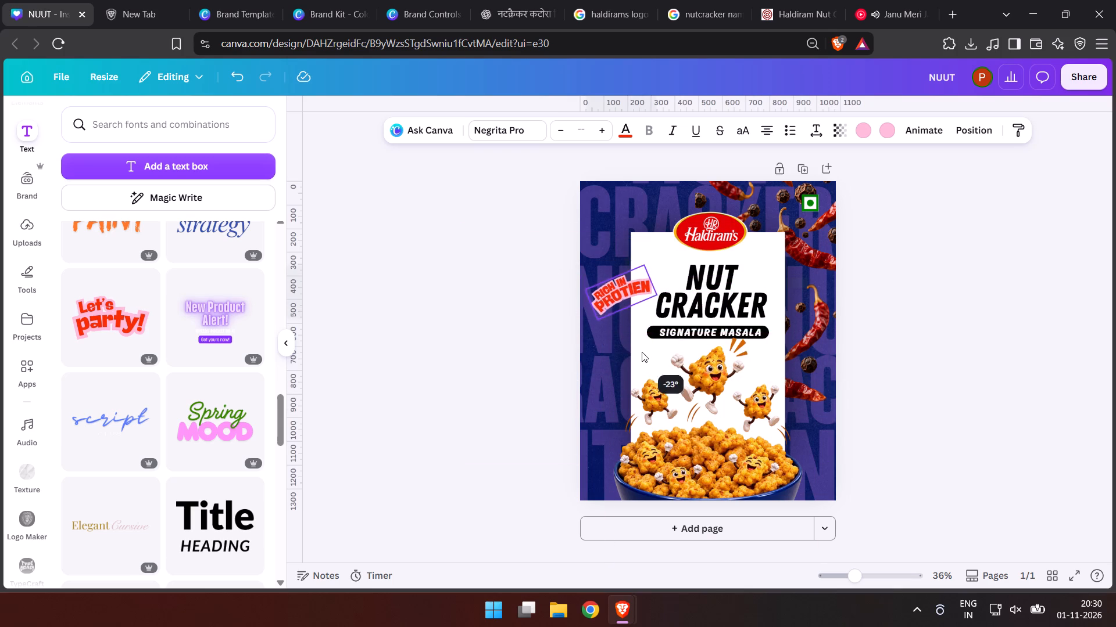
pyautogui.moveTo(642, 352); pyautogui.dragTo(677, 364)
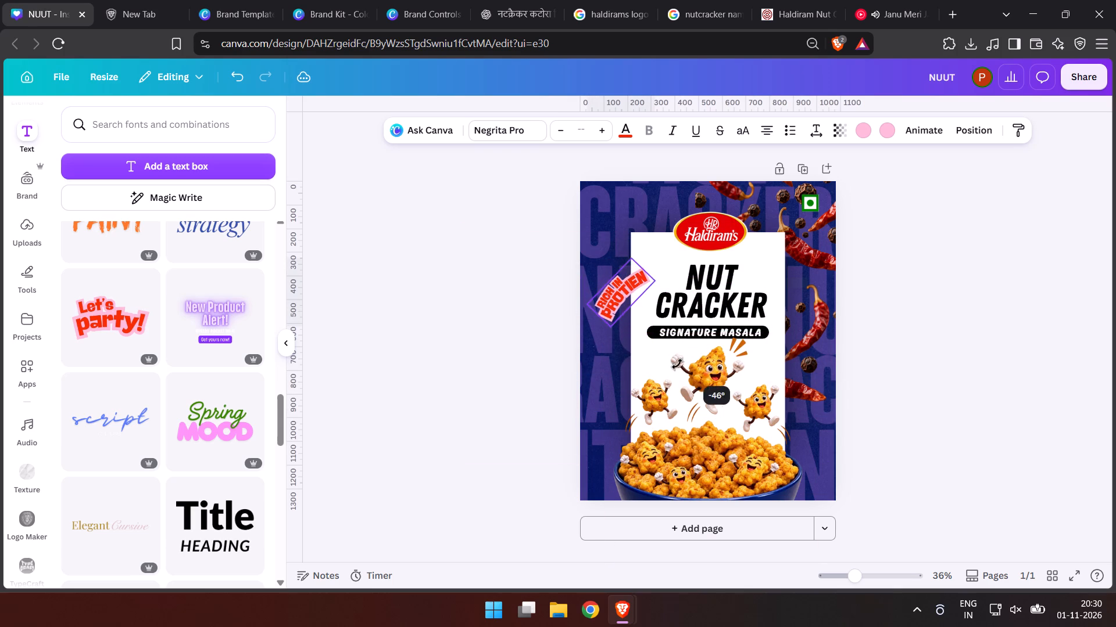
pyautogui.moveTo(677, 364); pyautogui.dragTo(665, 369)
pyautogui.moveTo(617, 291); pyautogui.dragTo(621, 364)
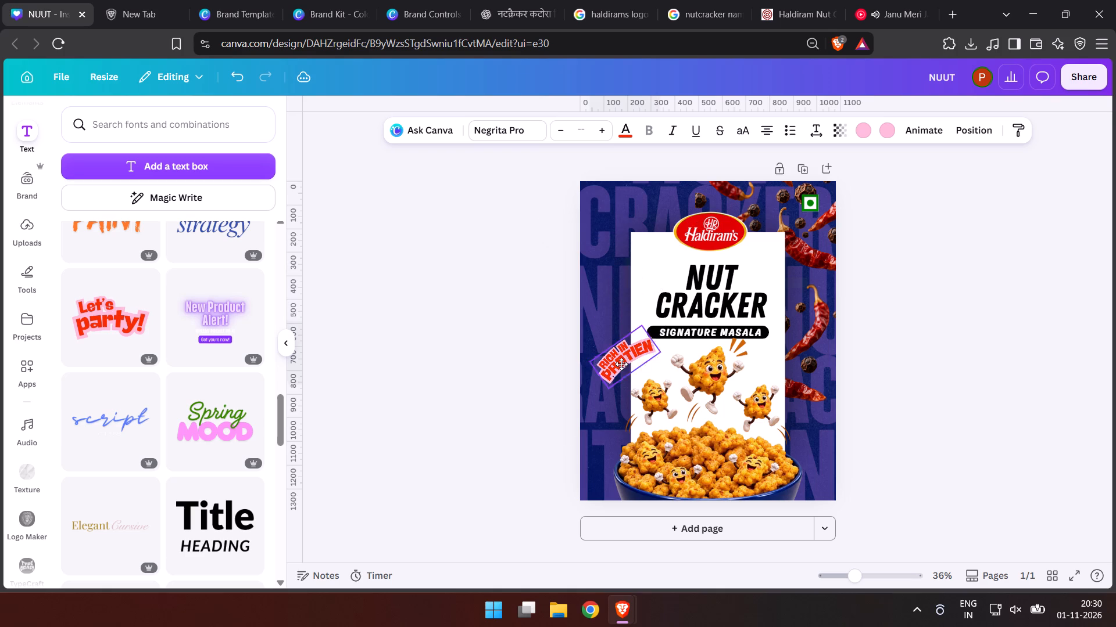
pyautogui.moveTo(621, 364); pyautogui.dragTo(623, 375)
pyautogui.moveTo(642, 422); pyautogui.dragTo(648, 425)
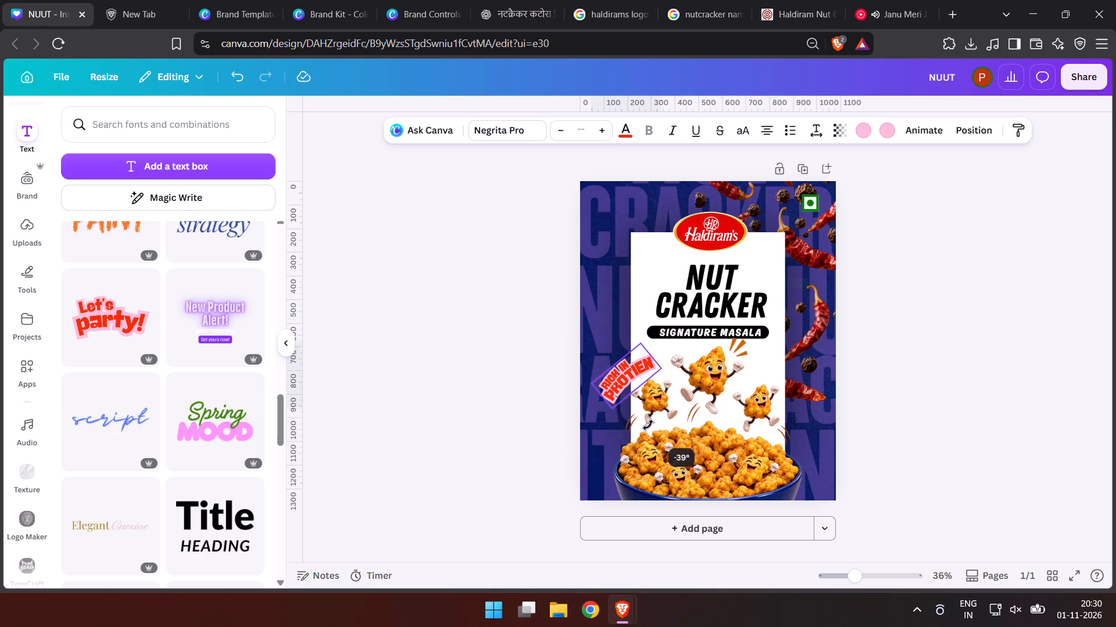
pyautogui.moveTo(648, 425); pyautogui.dragTo(654, 428)
pyautogui.doubleClick(510, 424)
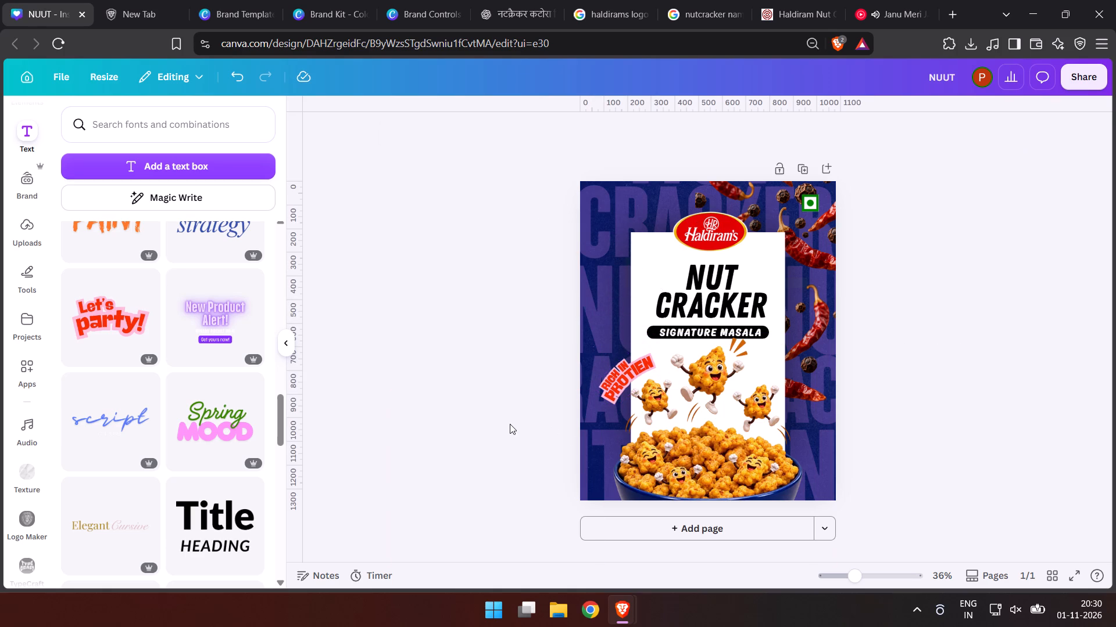
# Recolour the RICH IN PROTIEN badge's lettering to the design's dark blue, #02135f.
pyautogui.click(634, 381)
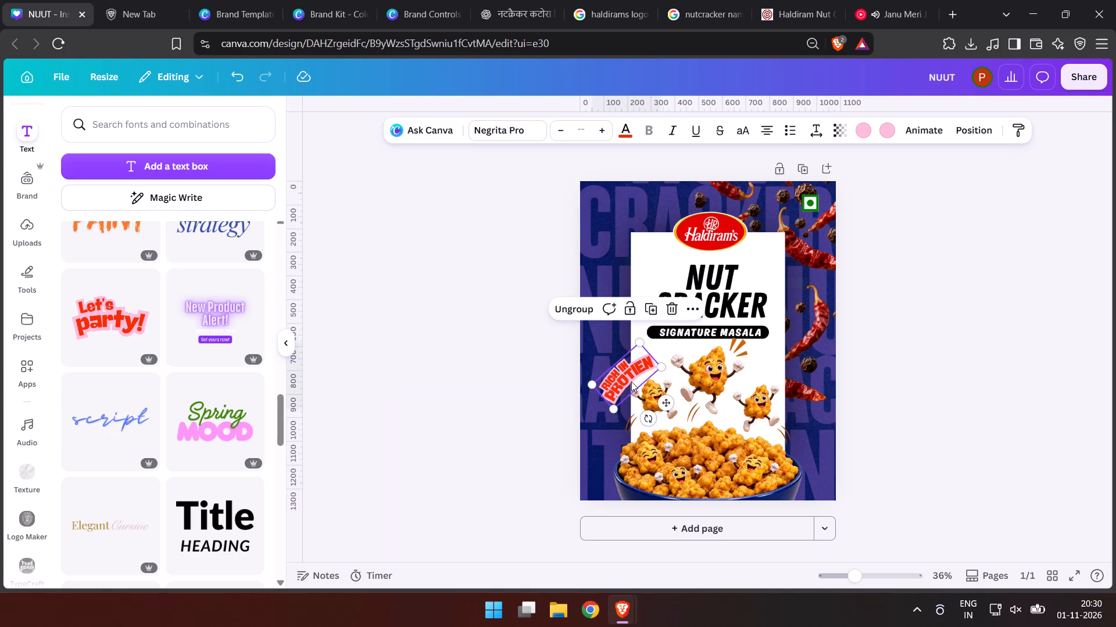
pyautogui.click(623, 132)
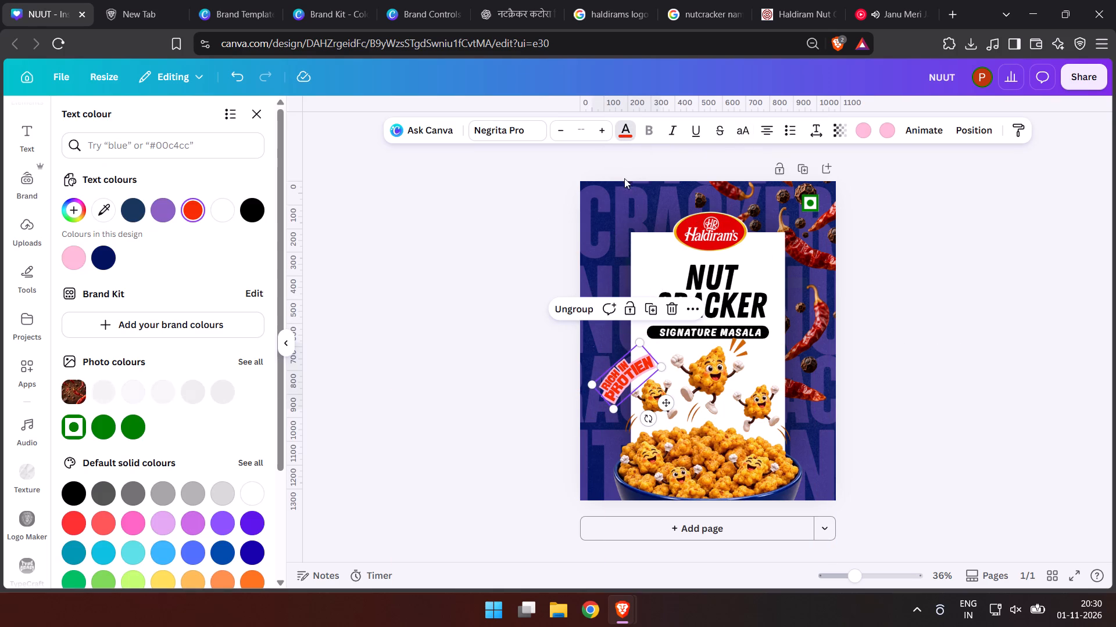
pyautogui.click(102, 257)
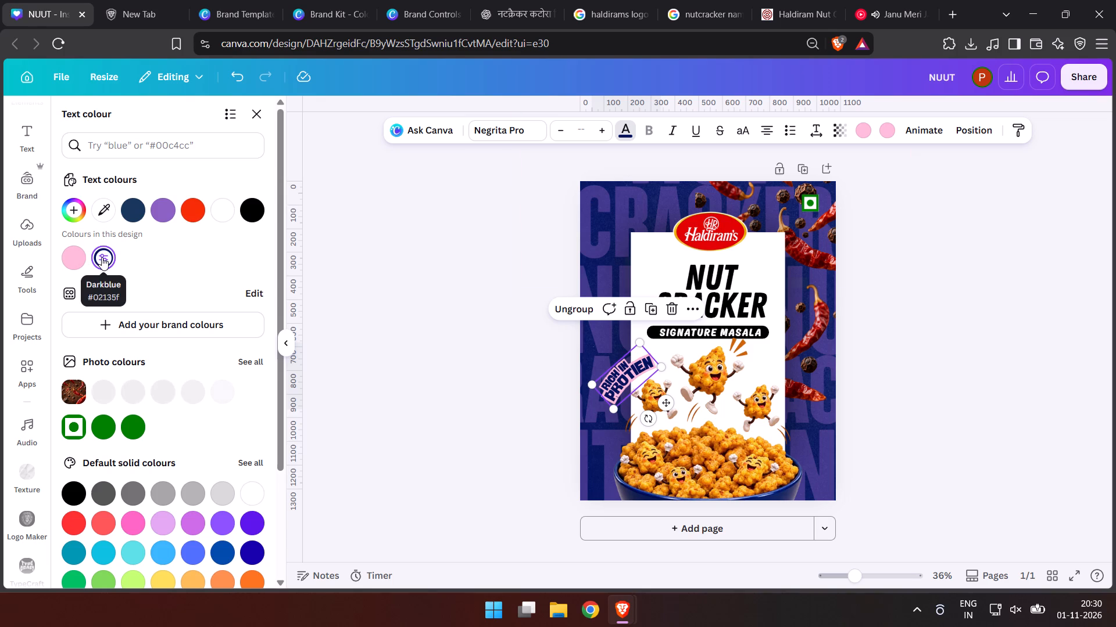
pyautogui.doubleClick(473, 357)
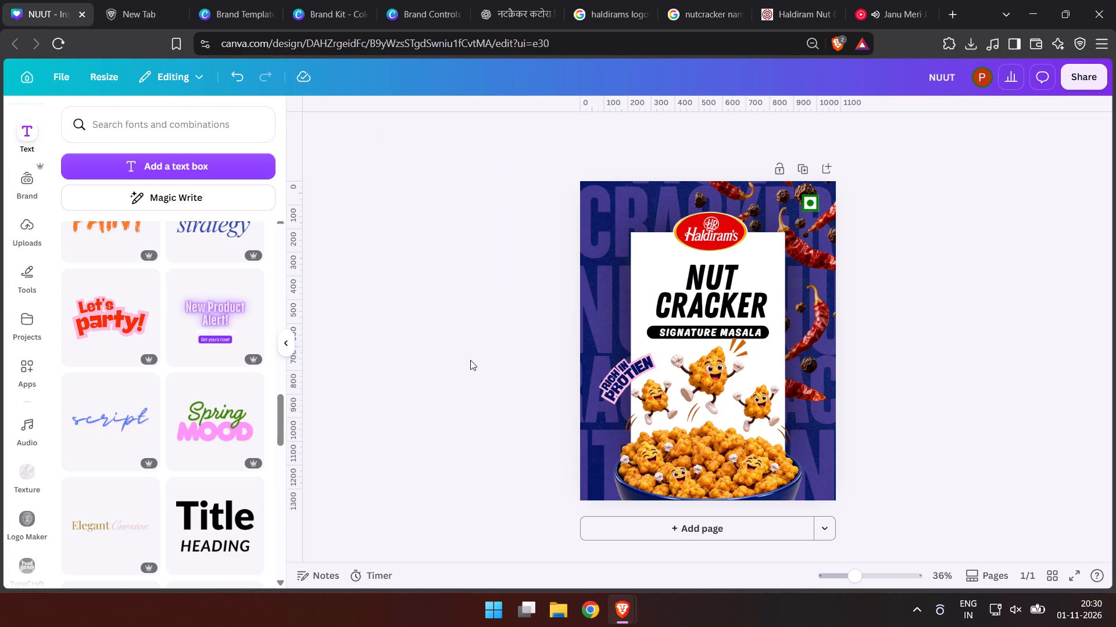
# Fine-tune the RICH IN PROTIEN badge's tilt and position beside the left mascot.
pyautogui.click(625, 376)
pyautogui.moveTo(643, 421); pyautogui.dragTo(649, 421)
pyautogui.click(614, 376)
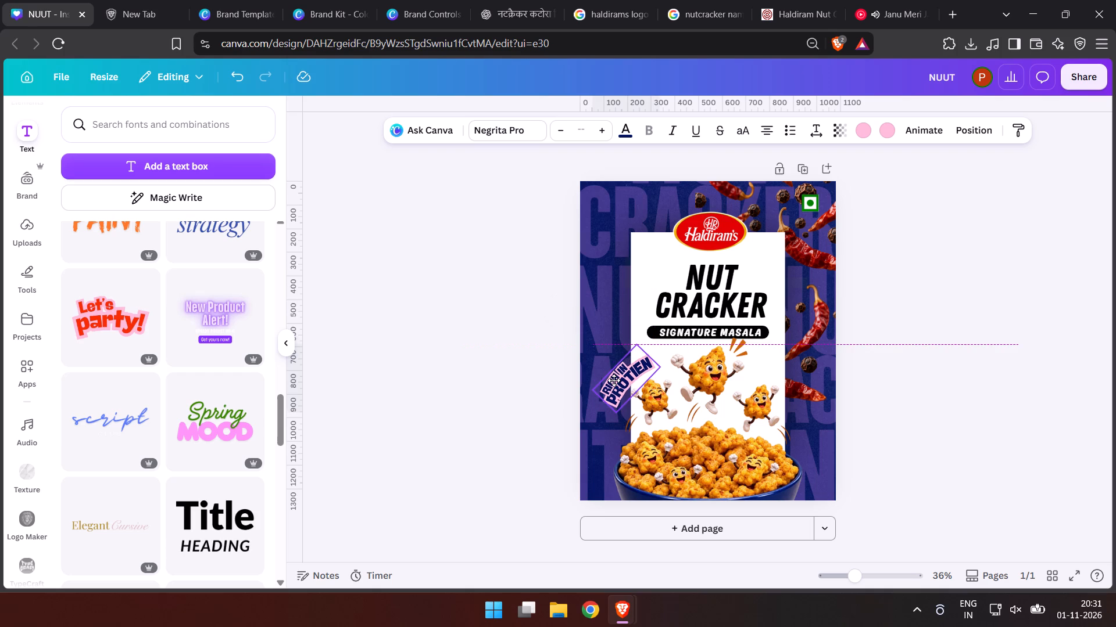
pyautogui.doubleClick(484, 412)
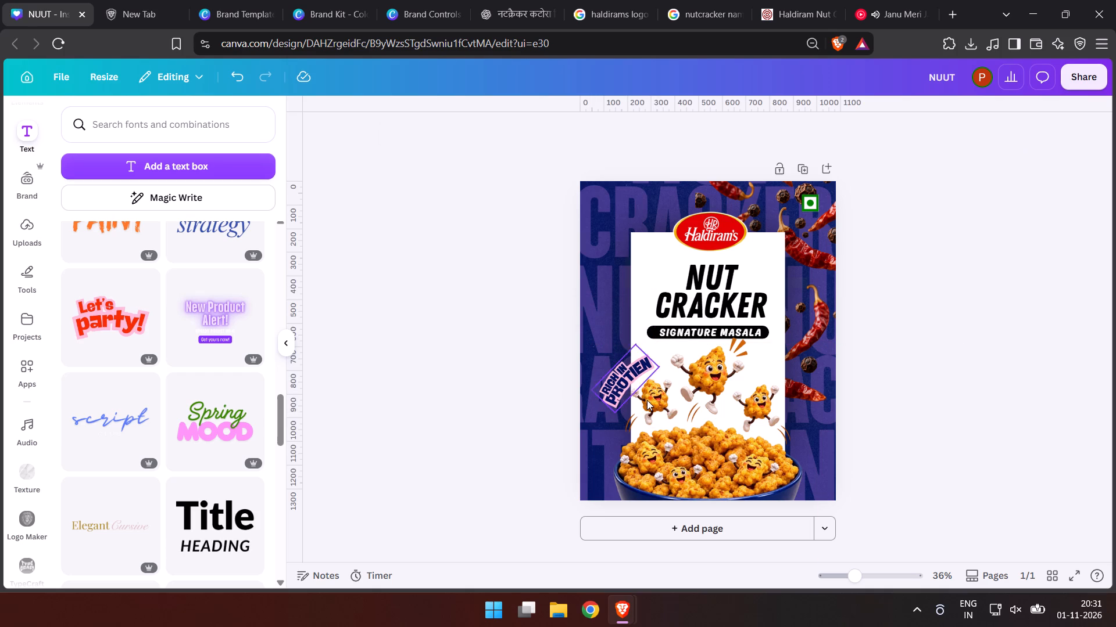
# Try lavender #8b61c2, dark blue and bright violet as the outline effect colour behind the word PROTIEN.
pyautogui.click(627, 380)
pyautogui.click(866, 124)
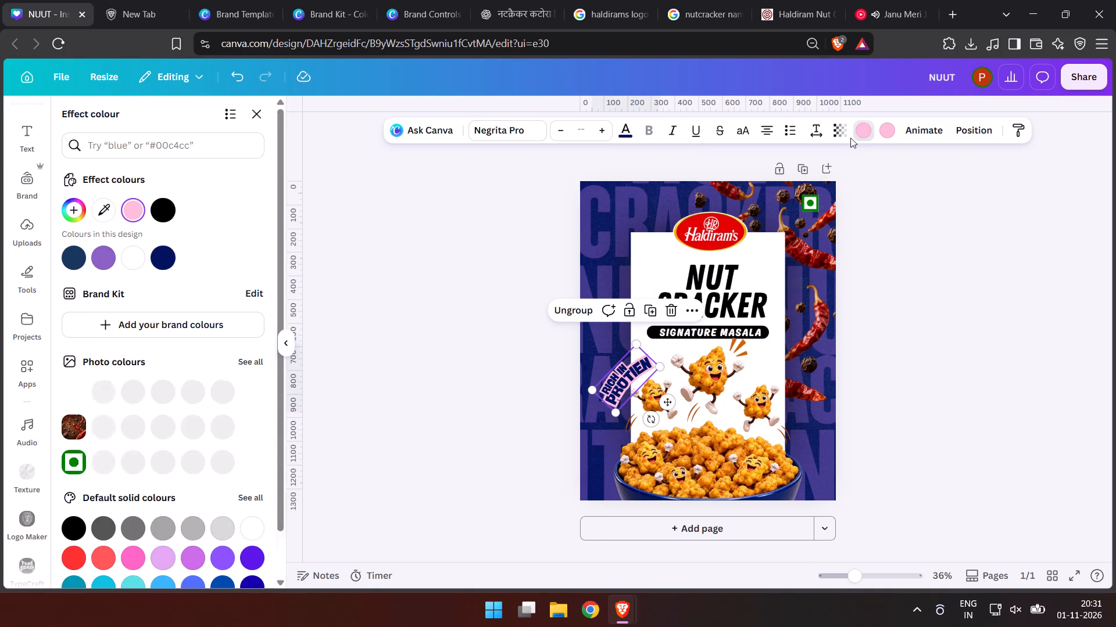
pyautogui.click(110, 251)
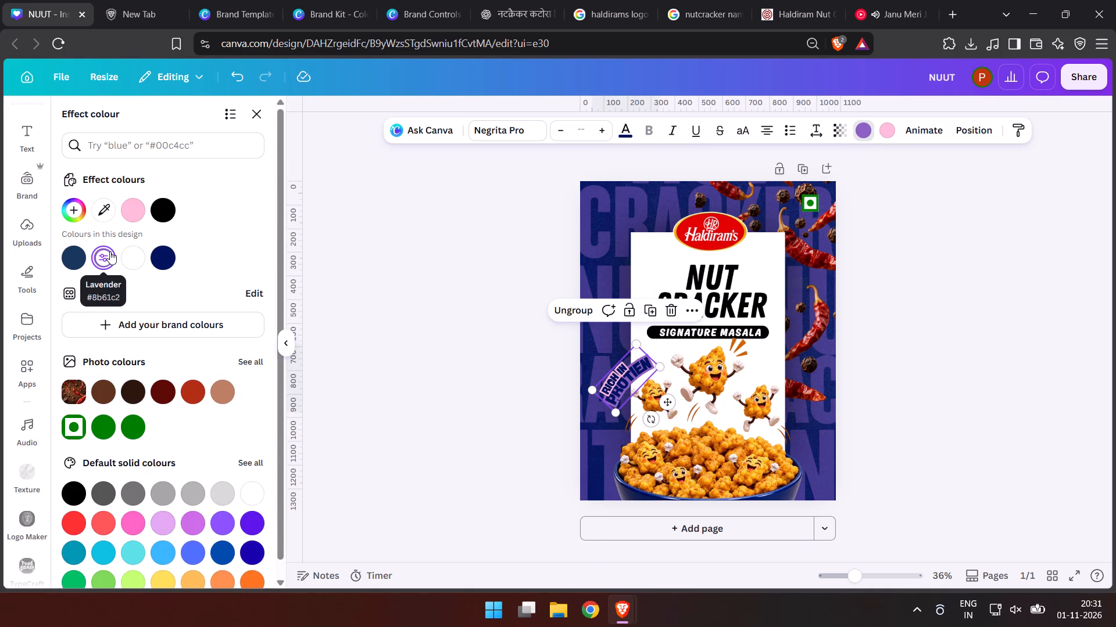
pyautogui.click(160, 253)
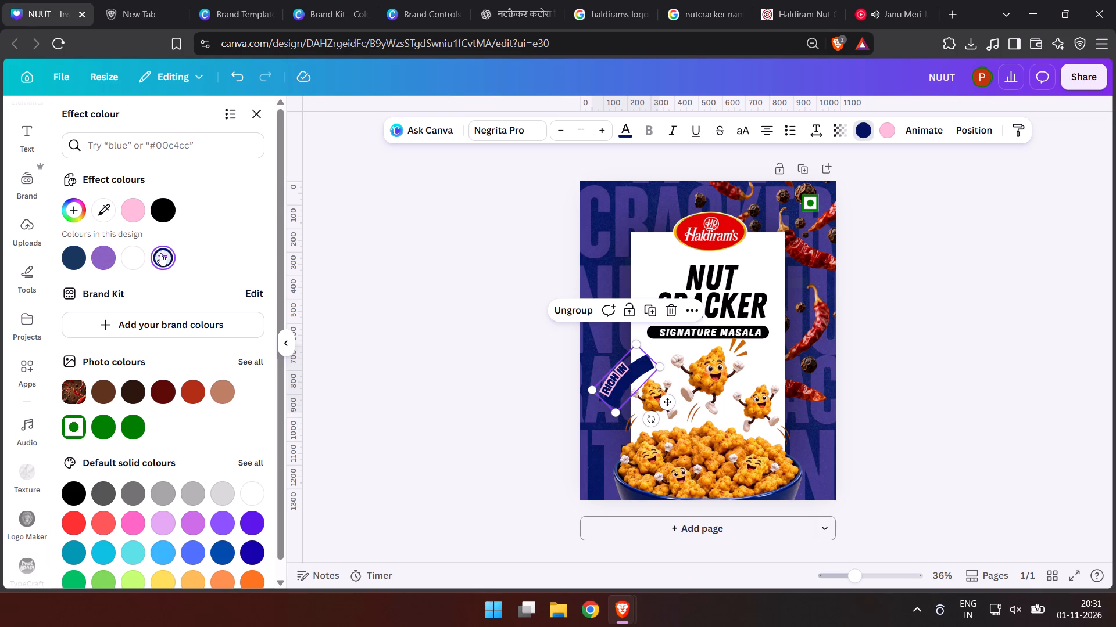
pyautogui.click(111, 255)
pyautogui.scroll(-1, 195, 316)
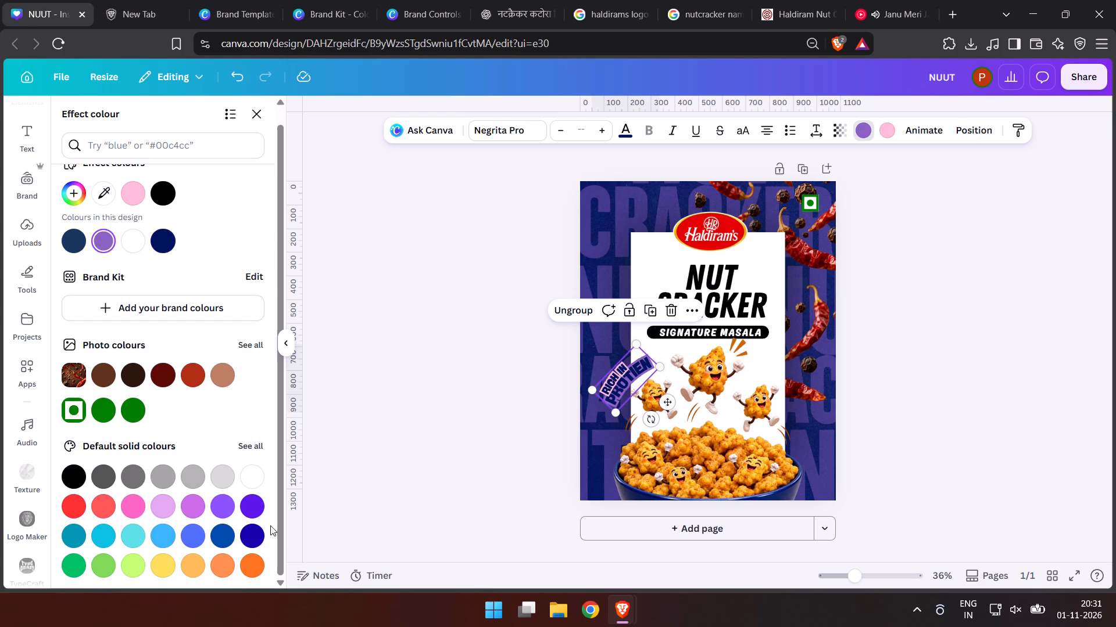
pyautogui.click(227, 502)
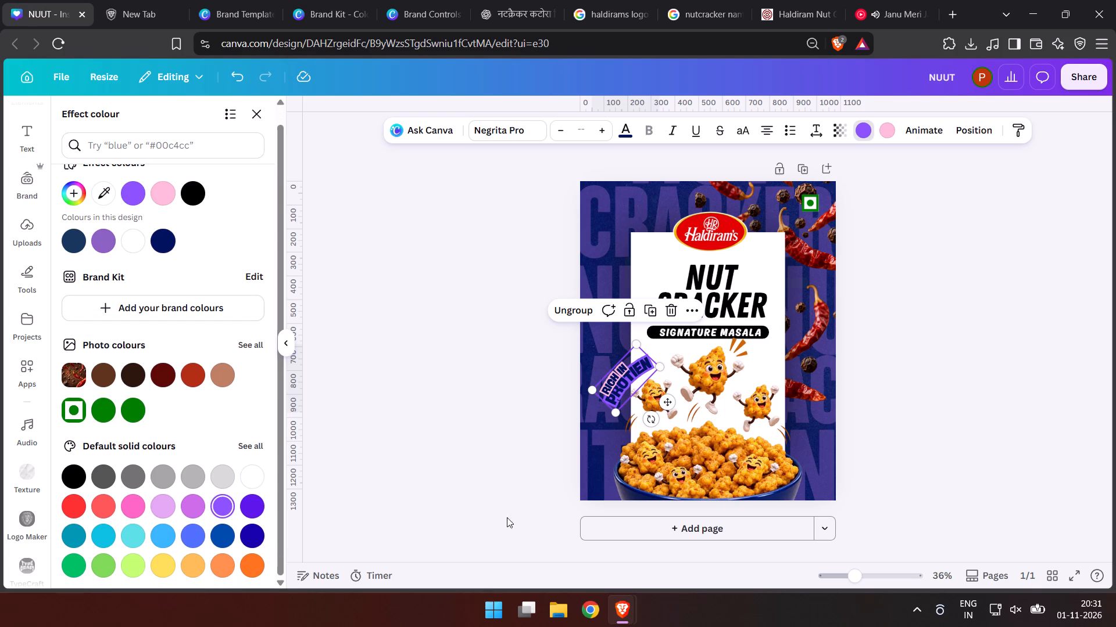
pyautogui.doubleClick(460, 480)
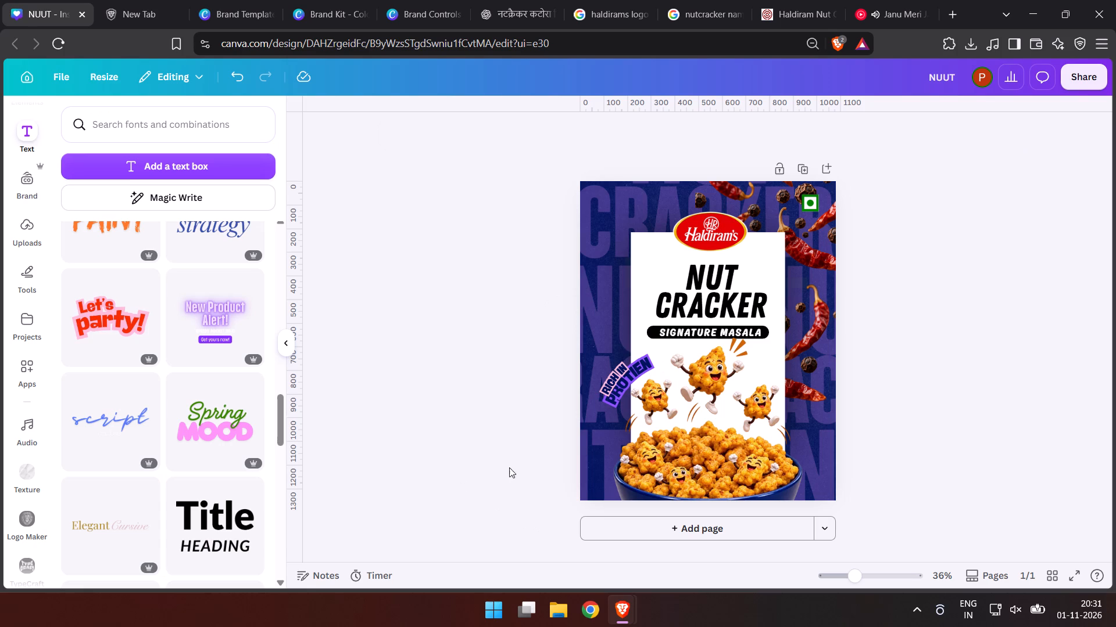
# Set the outline effect colour behind the word PROTIEN to the light orange default solid colour.
pyautogui.click(632, 373)
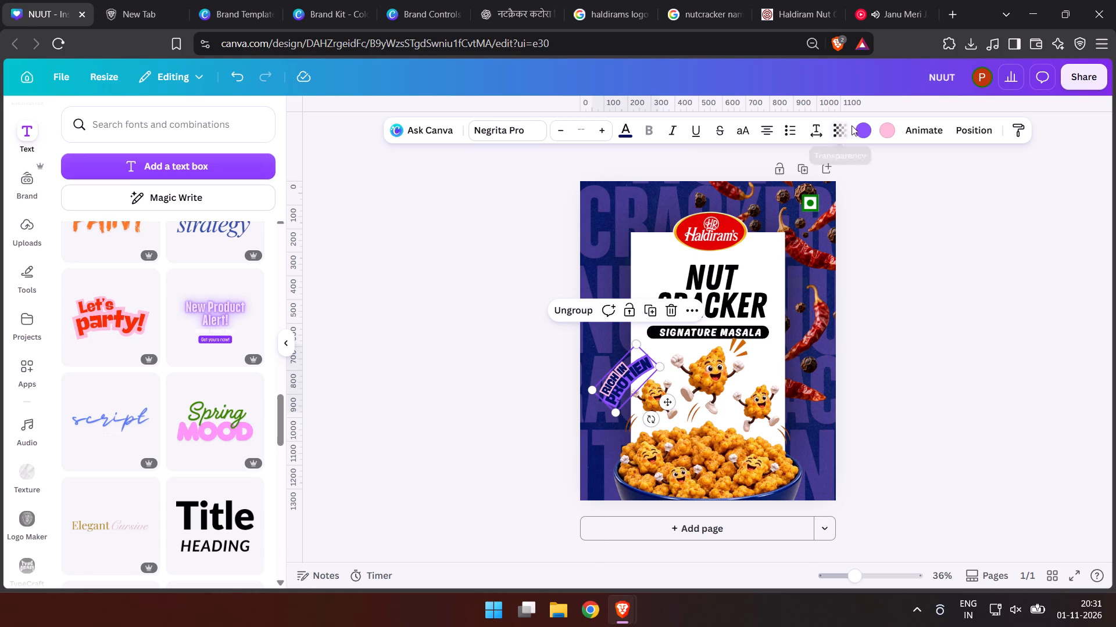
pyautogui.click(858, 128)
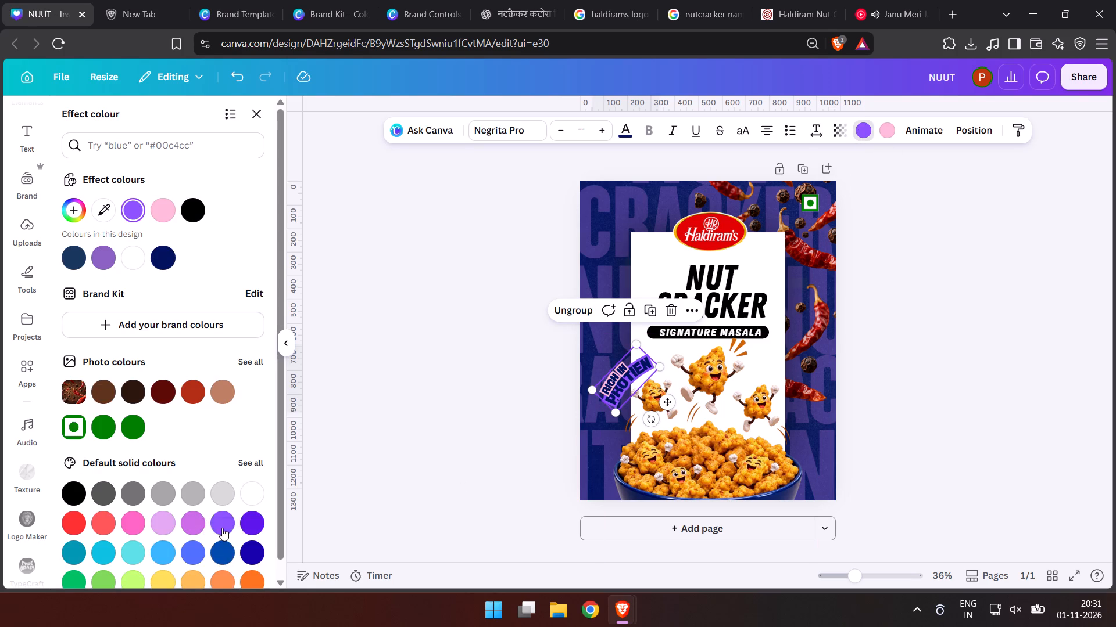
pyautogui.click(222, 528)
pyautogui.scroll(-3, 222, 527)
pyautogui.click(195, 566)
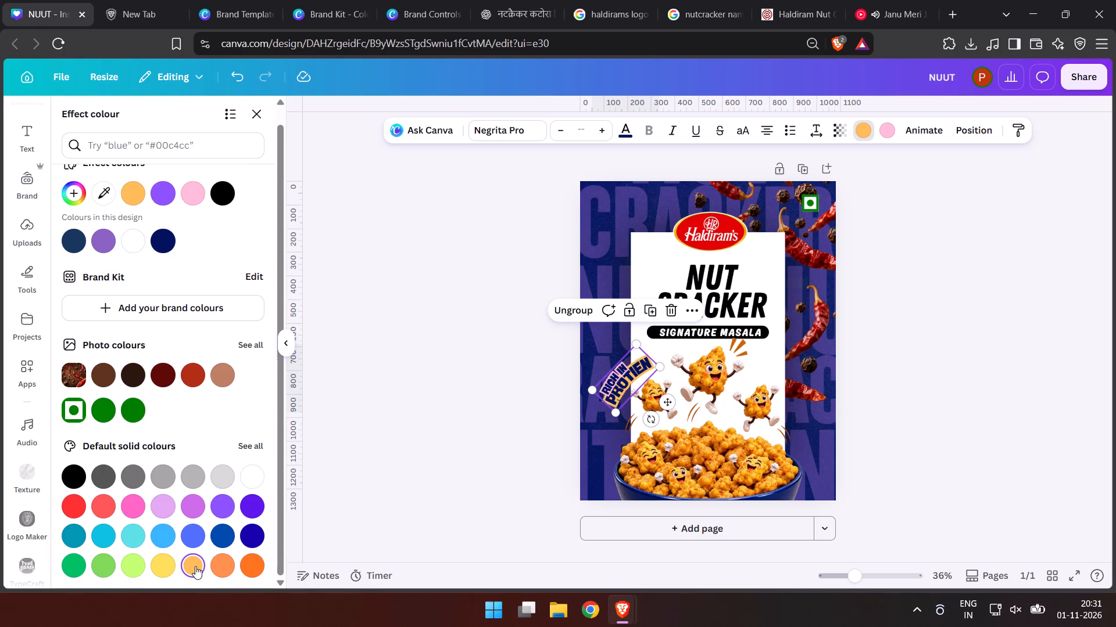
pyautogui.doubleClick(468, 462)
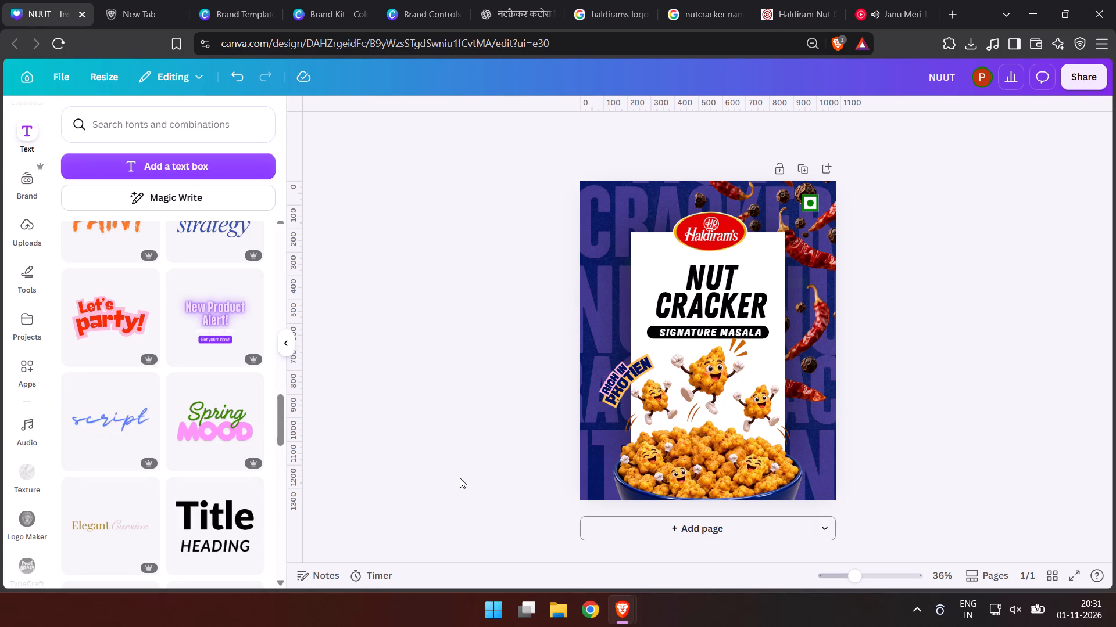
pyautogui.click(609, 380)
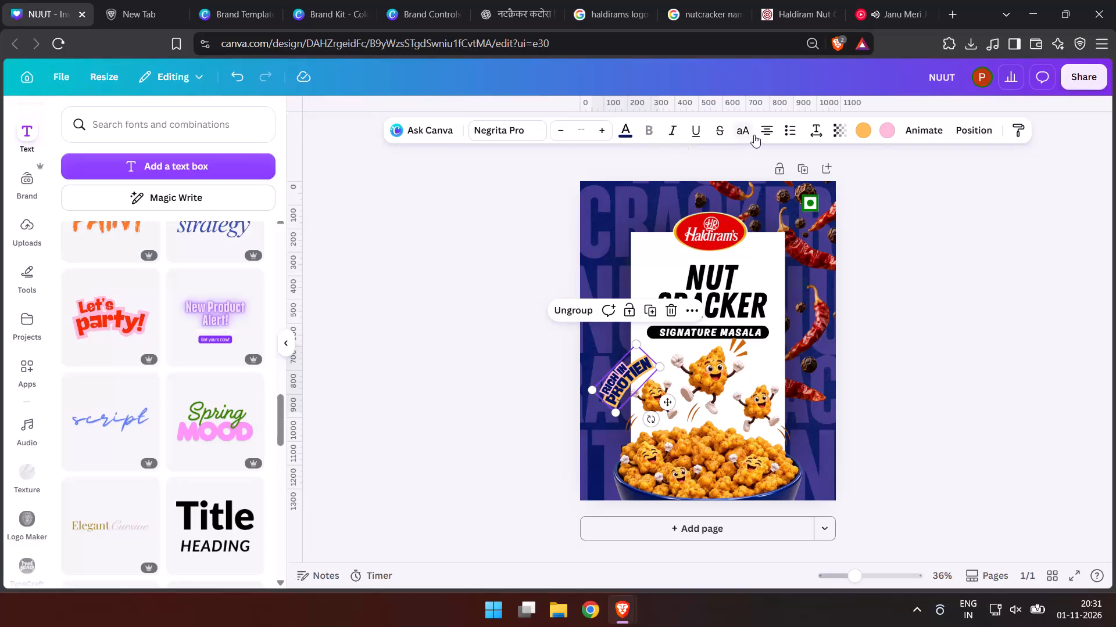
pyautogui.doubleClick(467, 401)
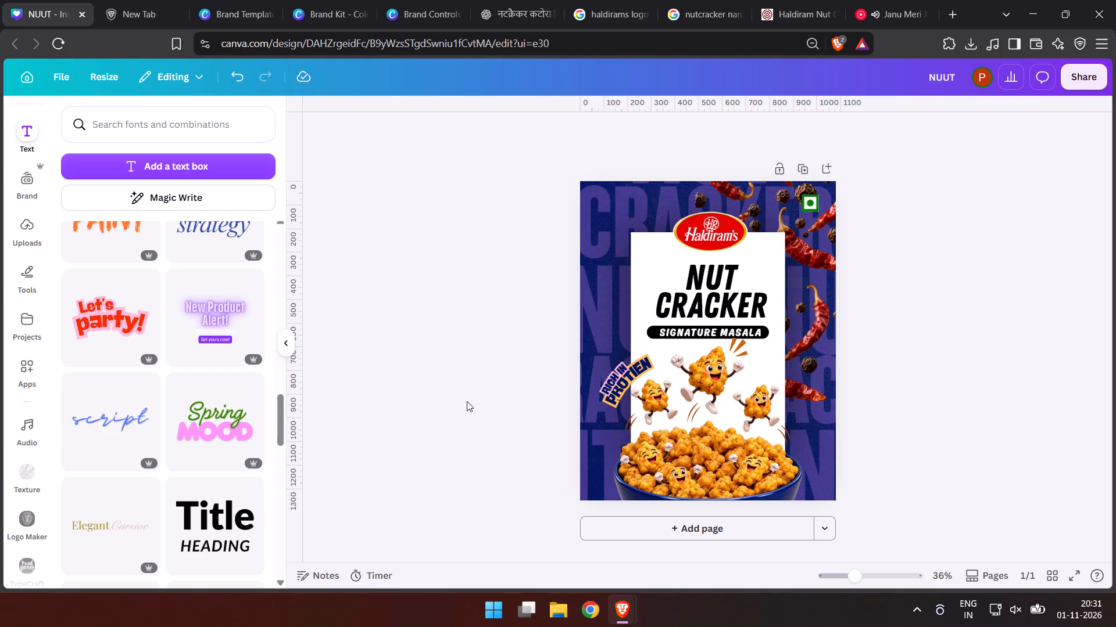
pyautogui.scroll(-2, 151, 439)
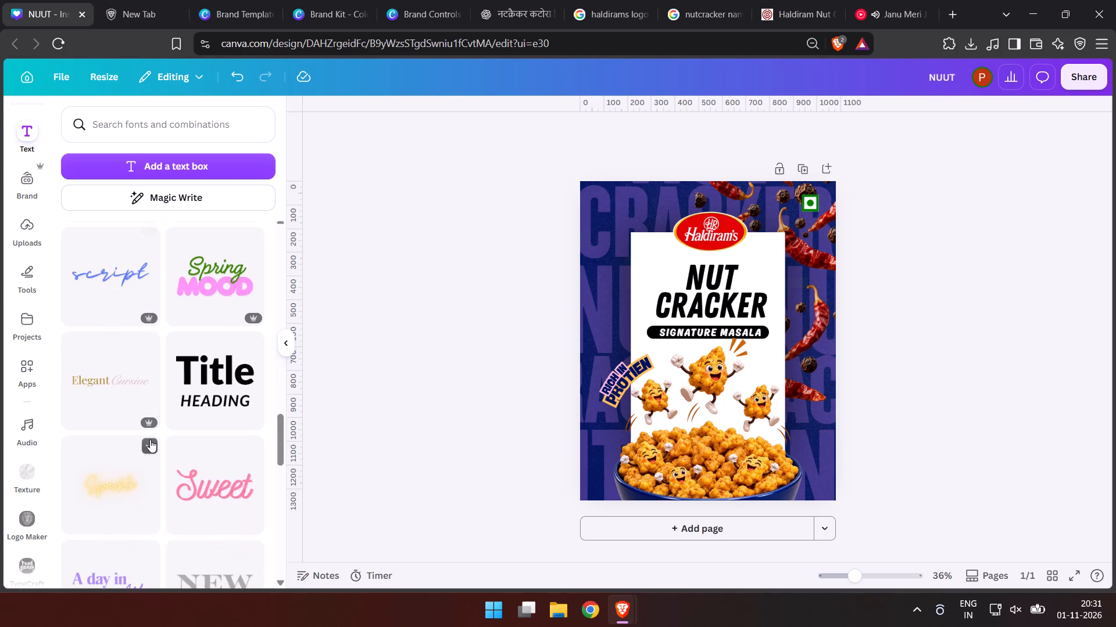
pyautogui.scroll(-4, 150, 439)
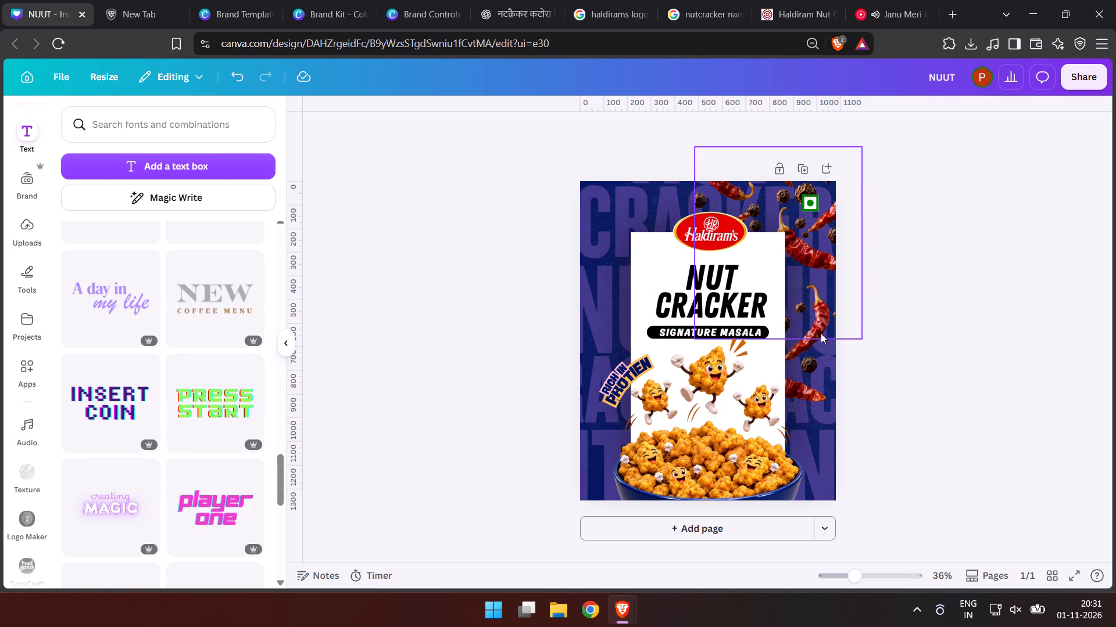
# Move the lower chillies image down along the page's right edge so its chillies surround the bowl's right side.
pyautogui.moveTo(821, 370); pyautogui.dragTo(832, 485)
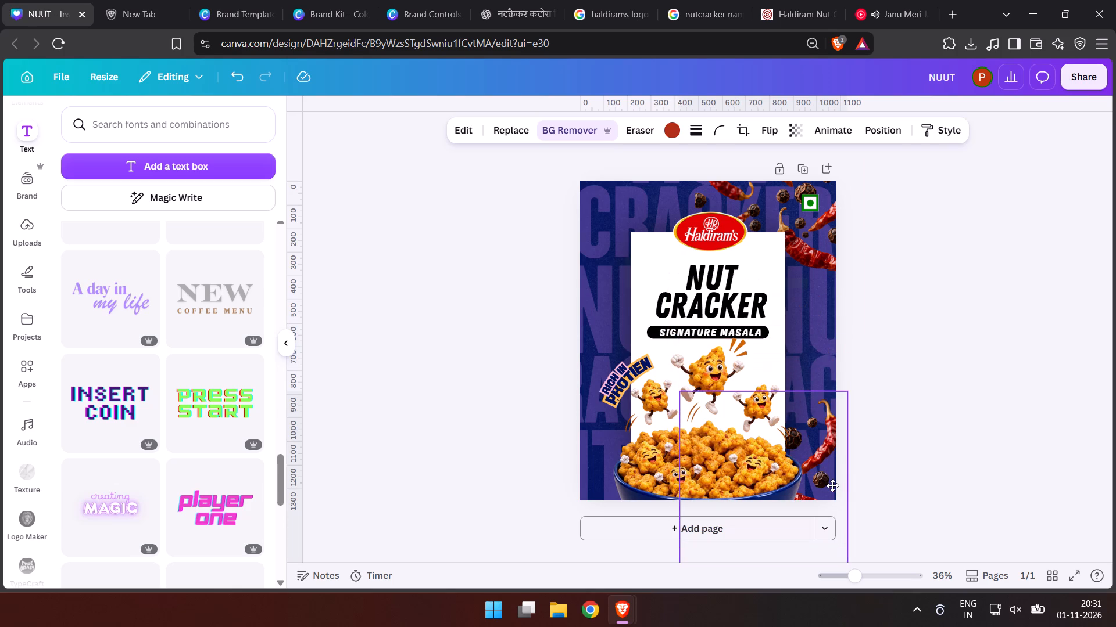
pyautogui.moveTo(832, 485); pyautogui.dragTo(836, 453)
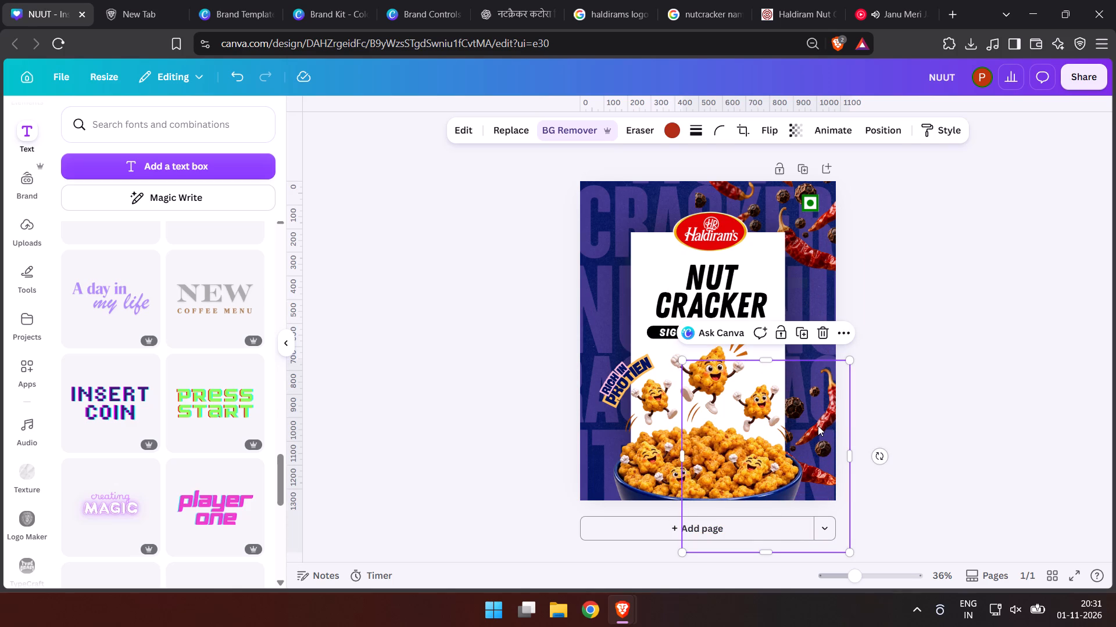
pyautogui.hotkey('ctrl', 'e')
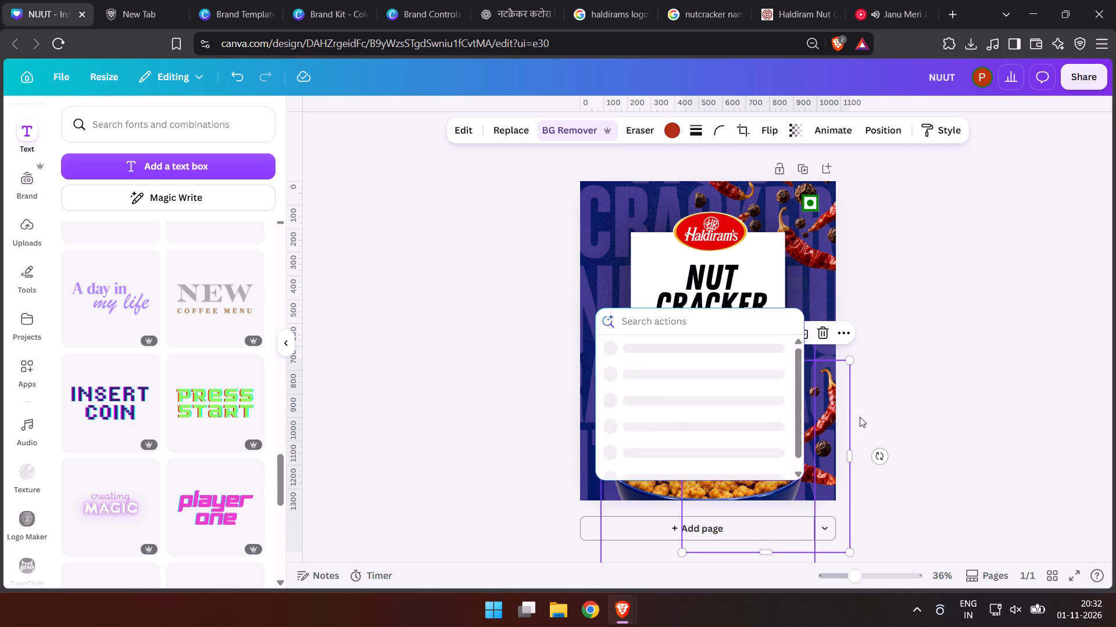
pyautogui.click(915, 415)
# Duplicate the lower chillies image and place the copy at the page's lower-left corner, over the bowl's left side.
pyautogui.click(798, 457)
pyautogui.click(825, 447)
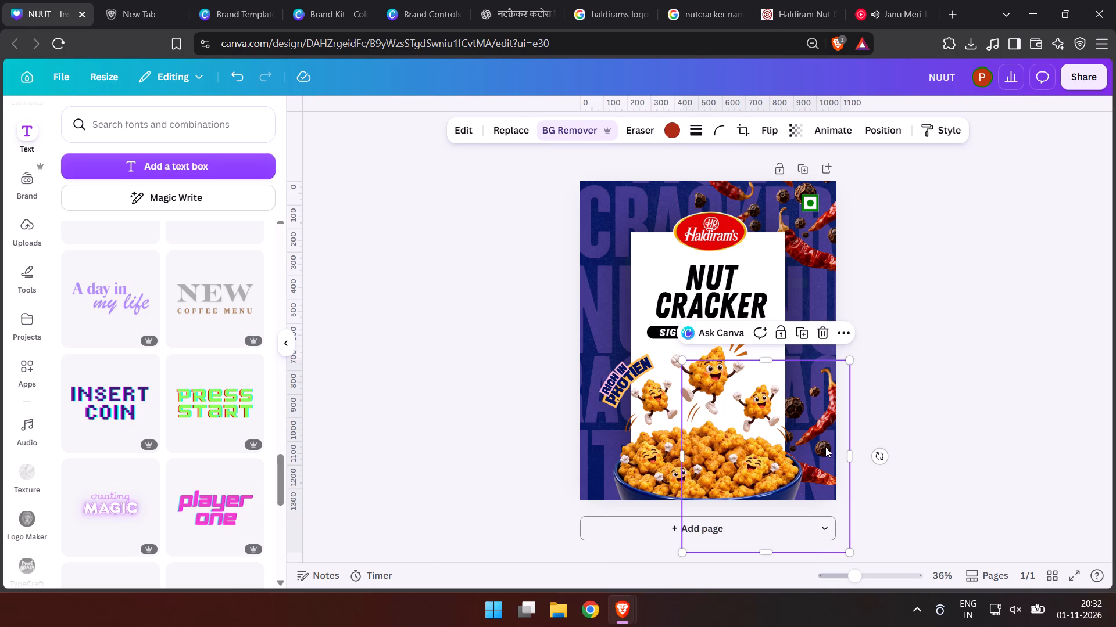
pyautogui.hotkey('ctrl', 'd')
pyautogui.moveTo(811, 451); pyautogui.dragTo(746, 463)
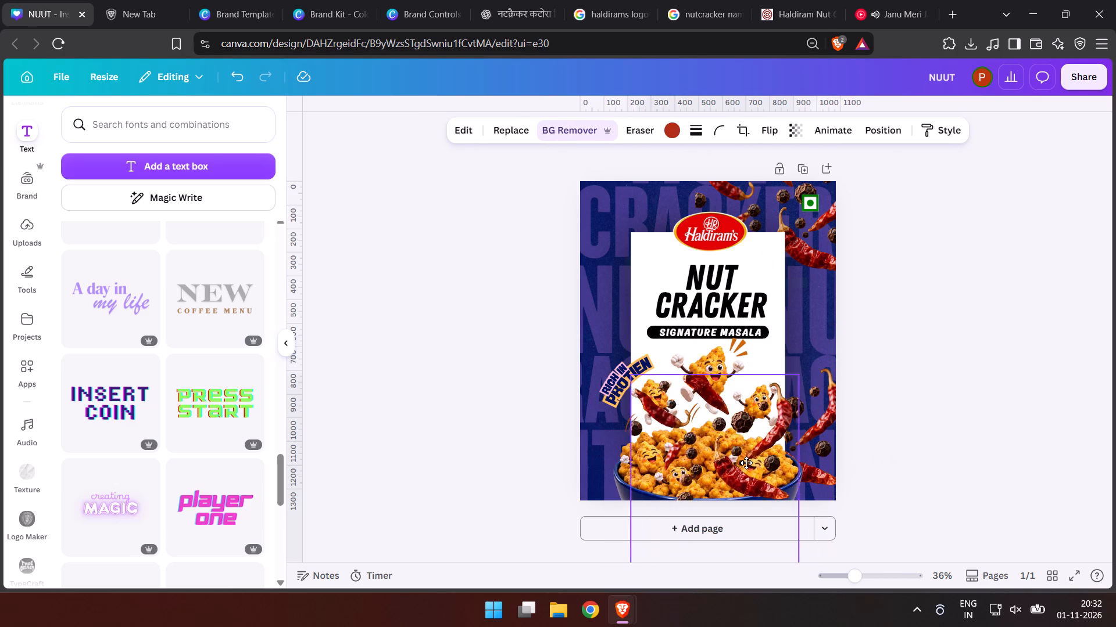
pyautogui.moveTo(746, 463); pyautogui.dragTo(696, 456)
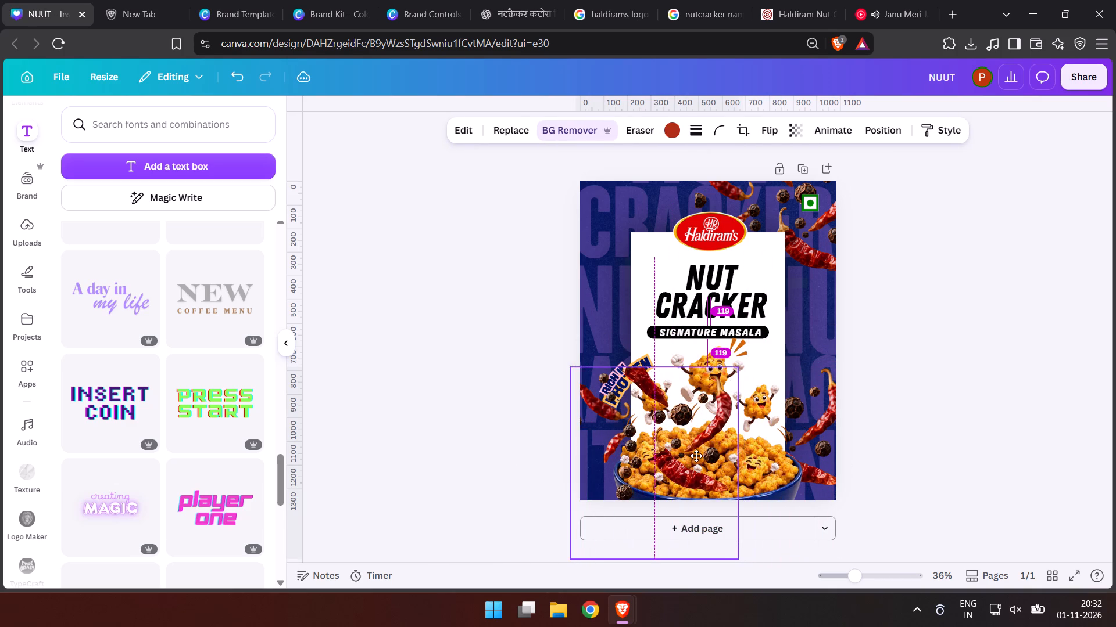
pyautogui.moveTo(696, 456); pyautogui.dragTo(688, 455)
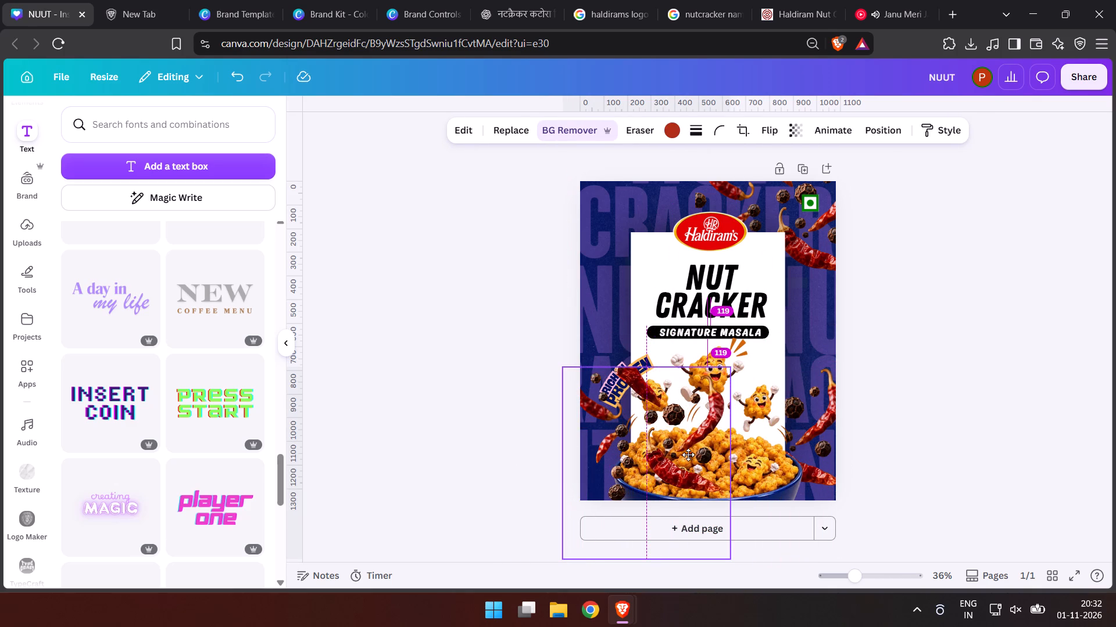
pyautogui.moveTo(688, 455); pyautogui.dragTo(684, 454)
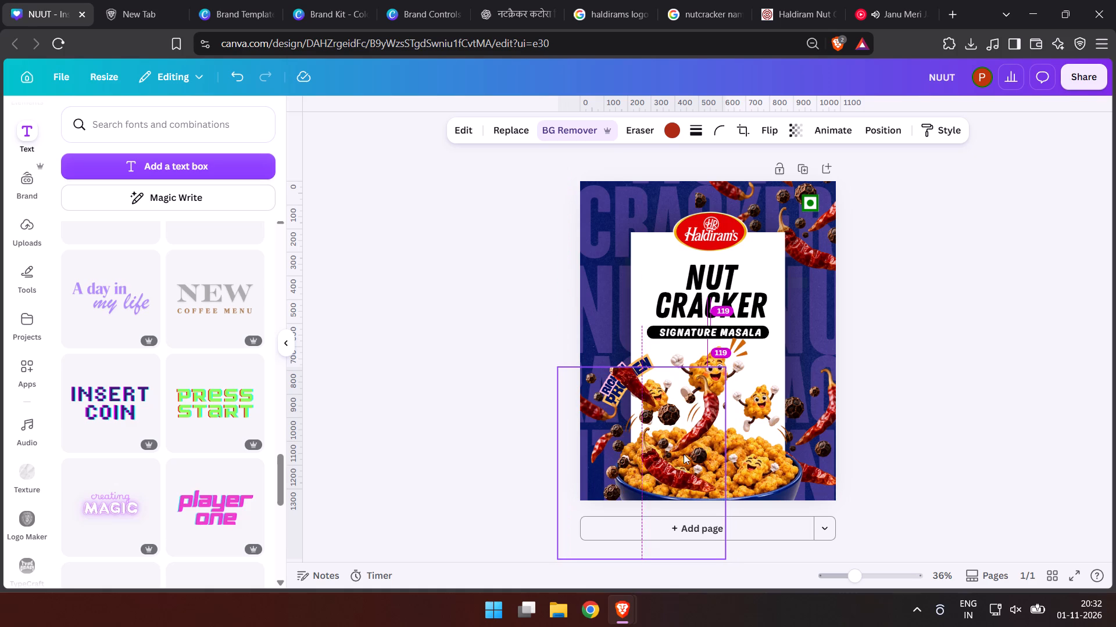
# Send the duplicated chillies image four layers backward, behind the bowl, mascots and white card.
pyautogui.hotkey('ctrl', '[')
pyautogui.hotkey('ctrl', '[')
pyautogui.hotkey('ctrl', '[')
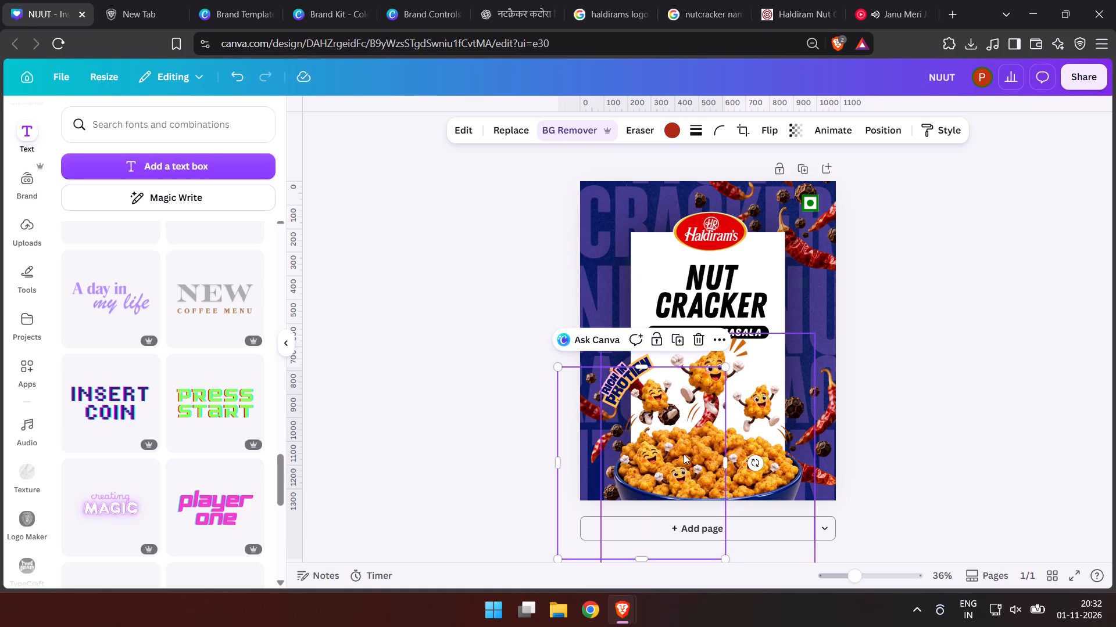
pyautogui.hotkey('ctrl', '[')
pyautogui.doubleClick(879, 452)
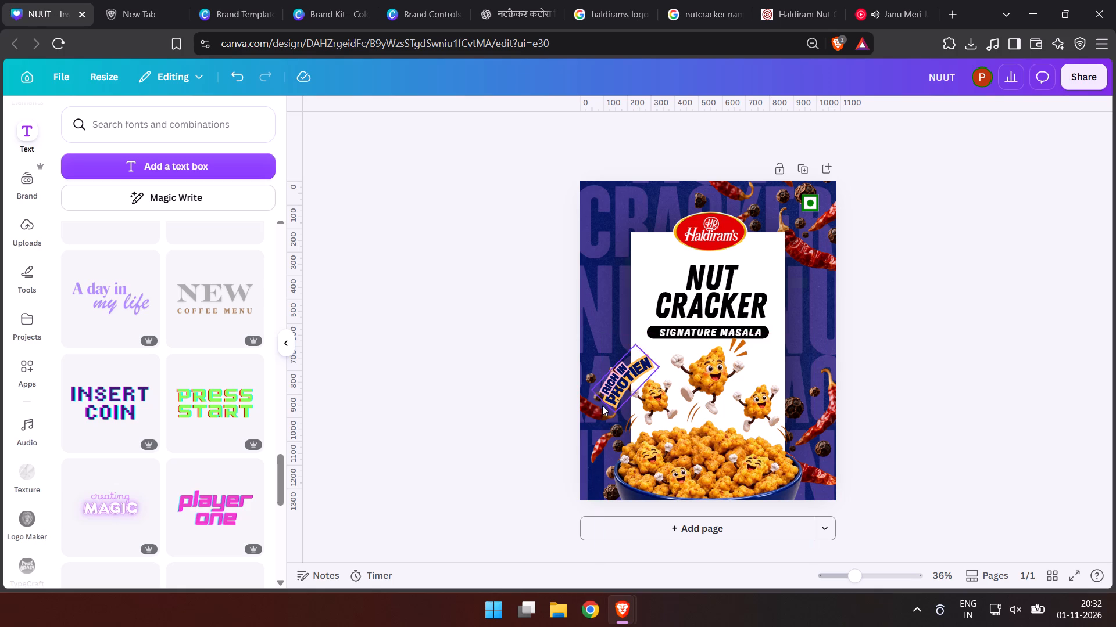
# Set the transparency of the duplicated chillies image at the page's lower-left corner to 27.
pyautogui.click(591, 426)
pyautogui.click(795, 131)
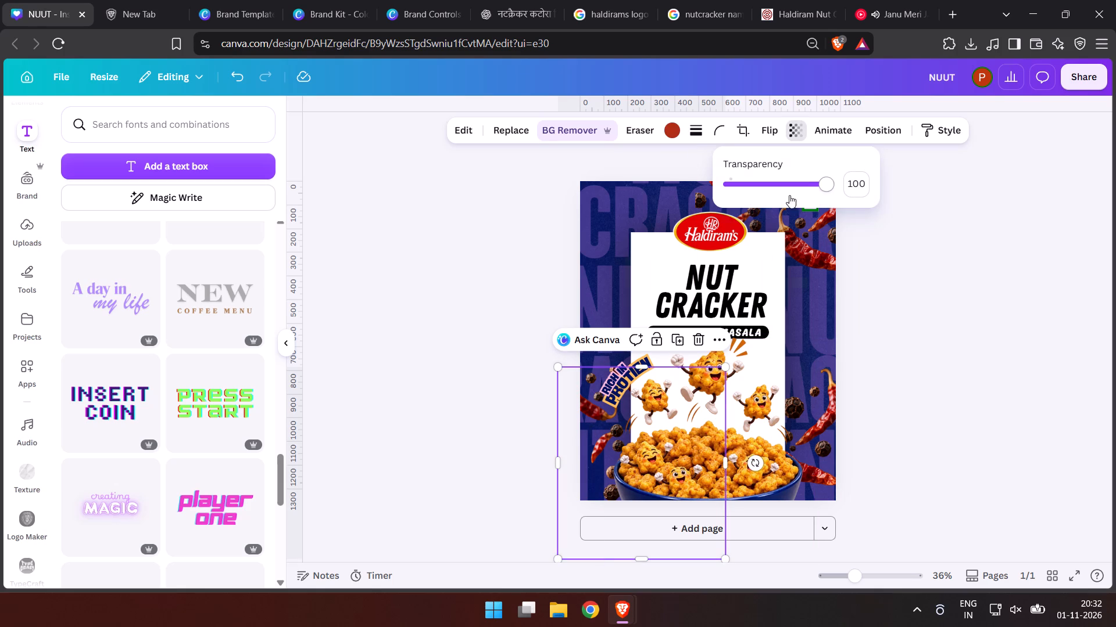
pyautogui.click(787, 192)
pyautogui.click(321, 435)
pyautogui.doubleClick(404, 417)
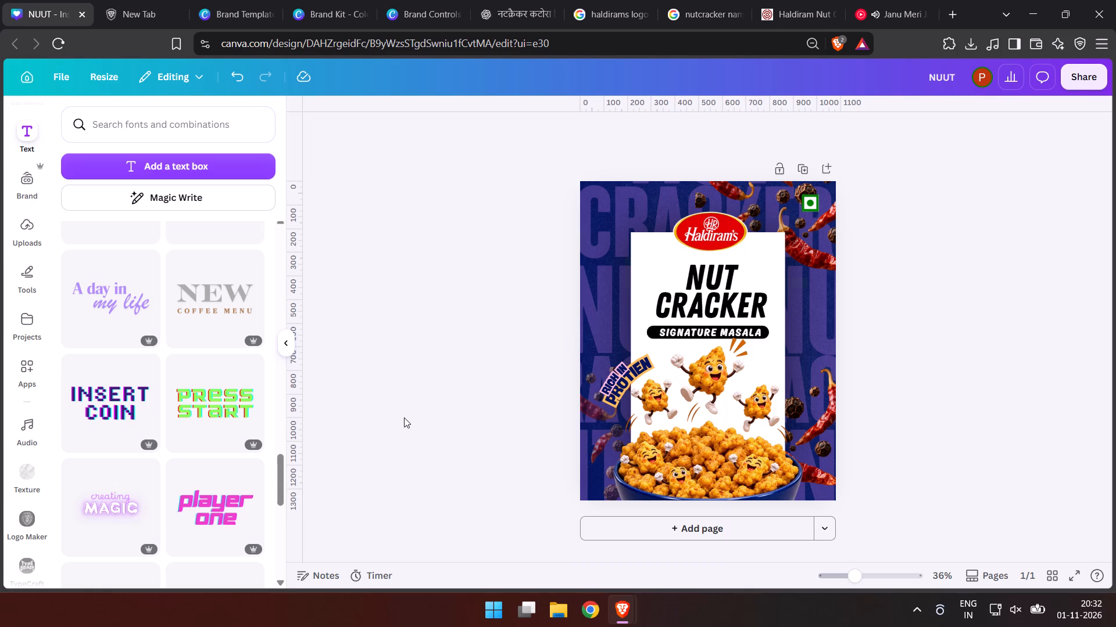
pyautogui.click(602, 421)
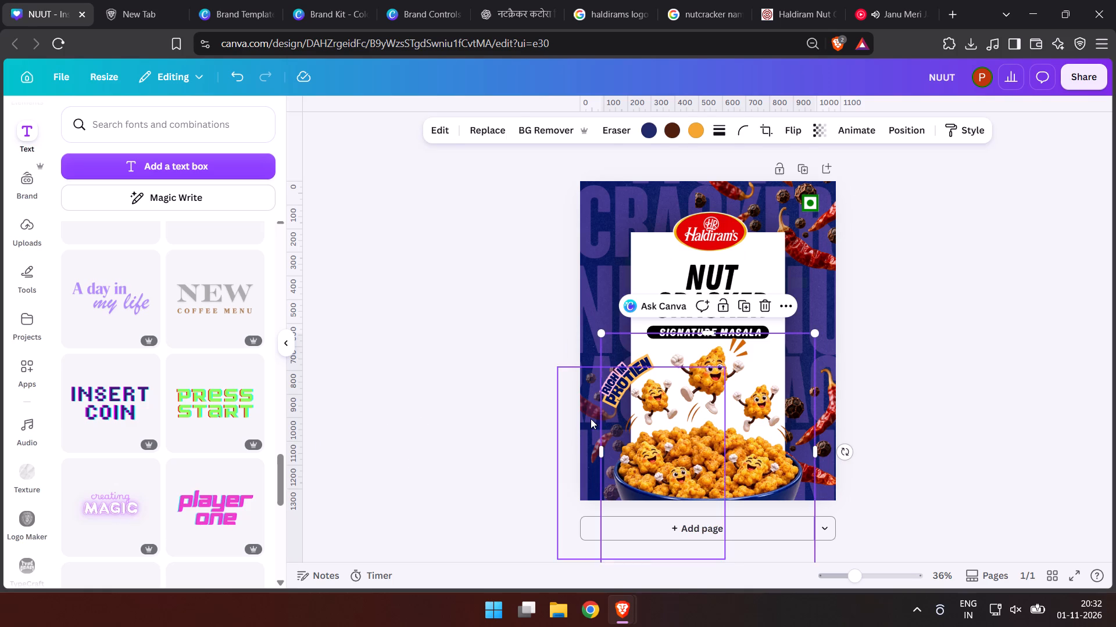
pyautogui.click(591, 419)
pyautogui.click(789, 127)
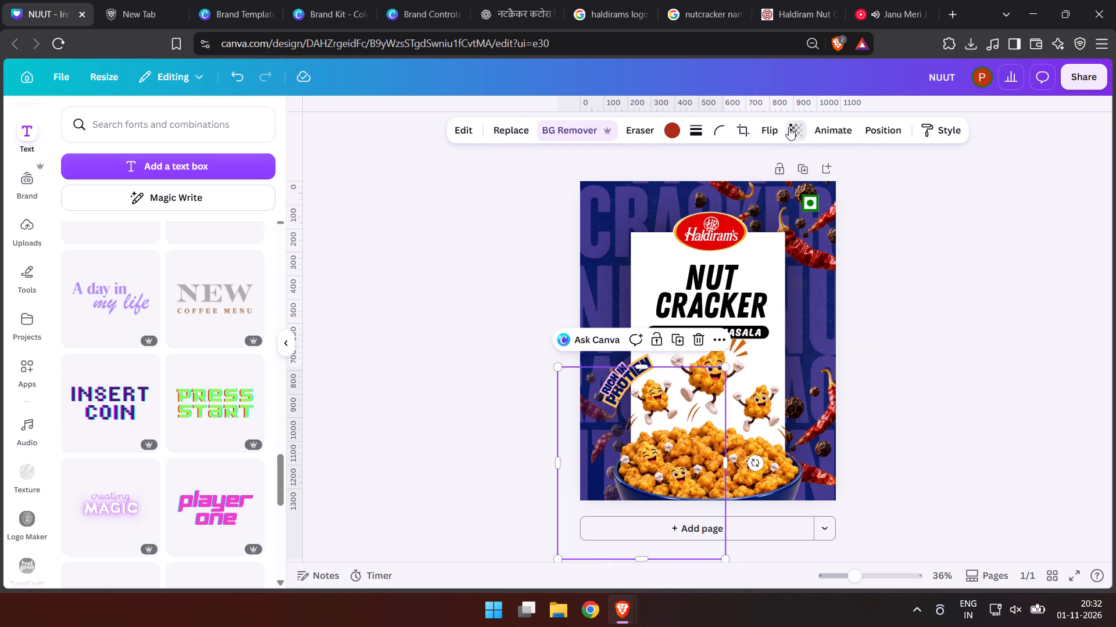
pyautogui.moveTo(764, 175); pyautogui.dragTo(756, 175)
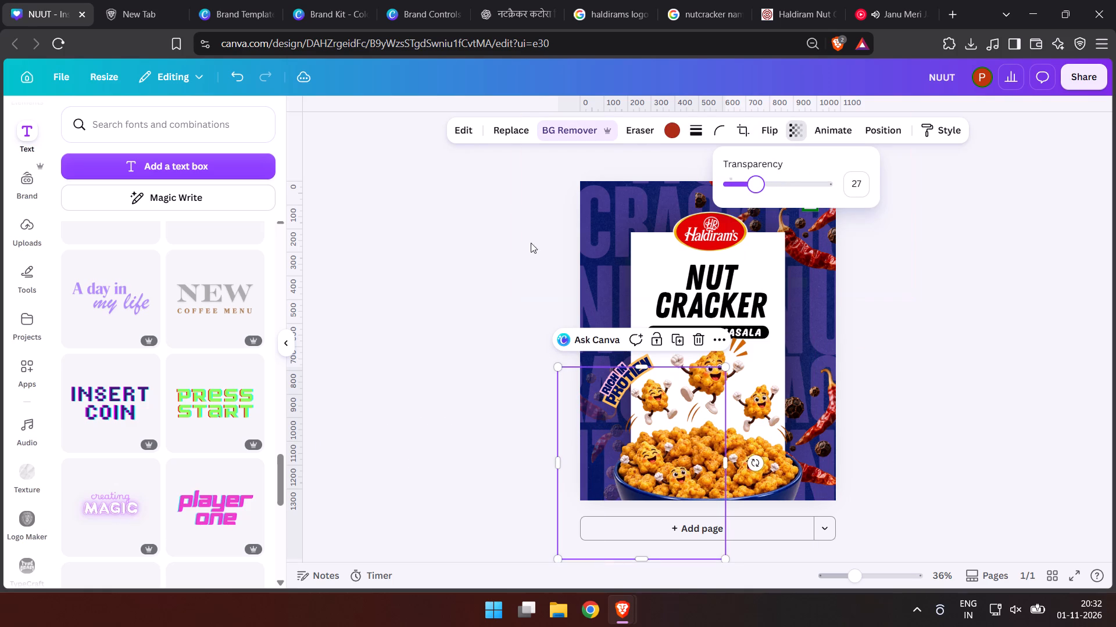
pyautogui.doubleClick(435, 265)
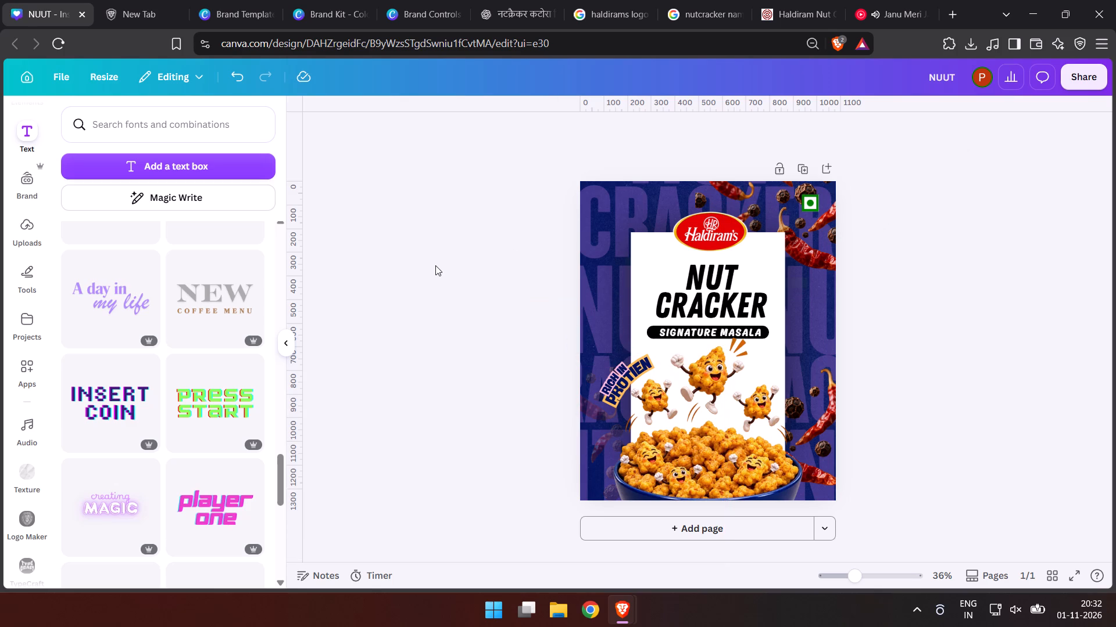
# Delete the faded duplicate chillies image from the page's lower-left corner.
pyautogui.click(593, 438)
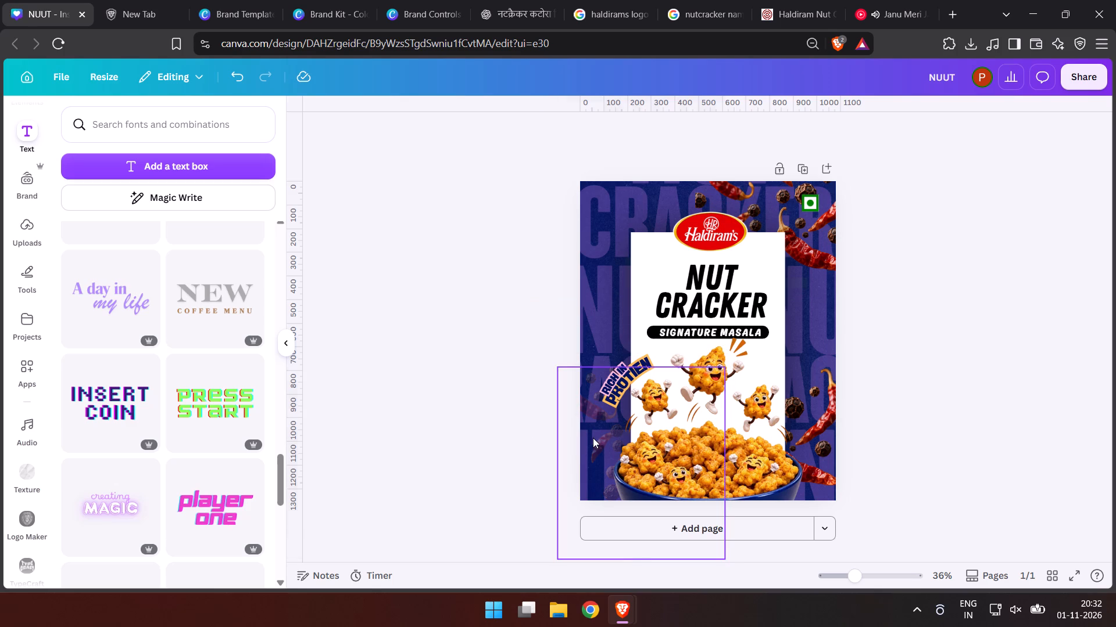
pyautogui.press('Delete')
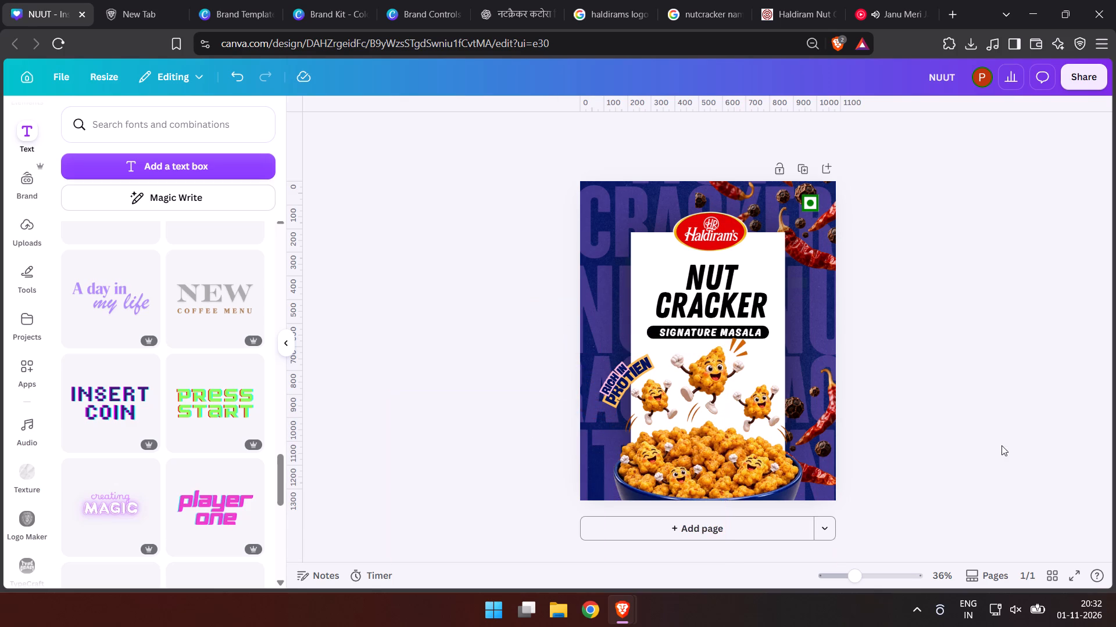
# Move the upper chillies image slightly down and outward along the page's right edge, leaving clear space beside the white card.
pyautogui.moveTo(817, 242); pyautogui.dragTo(844, 335)
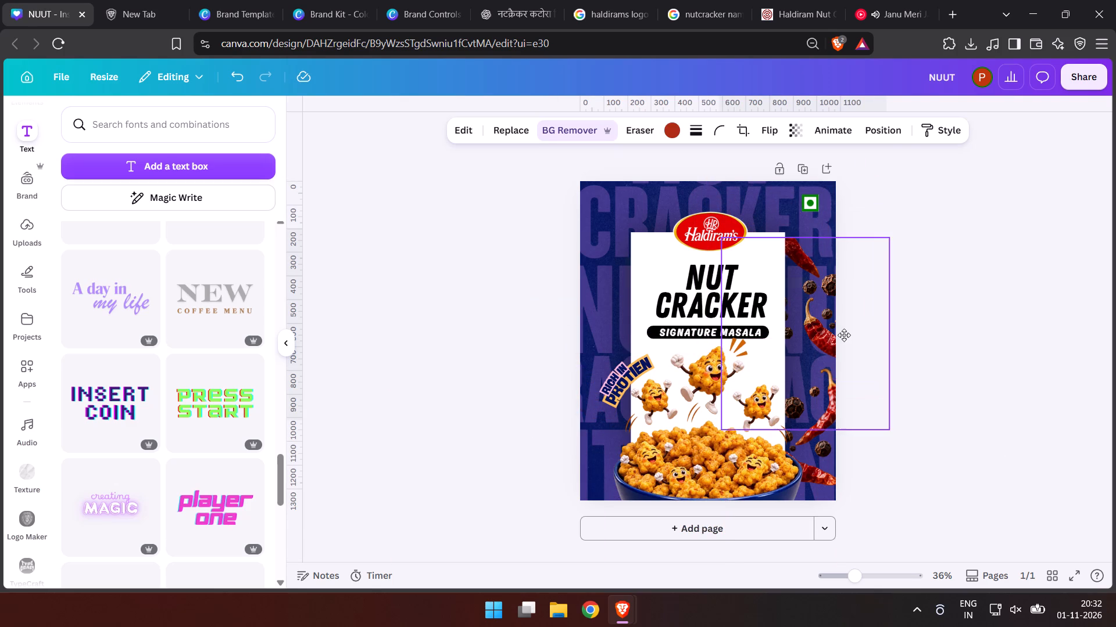
pyautogui.moveTo(844, 335); pyautogui.dragTo(845, 269)
pyautogui.click(974, 319)
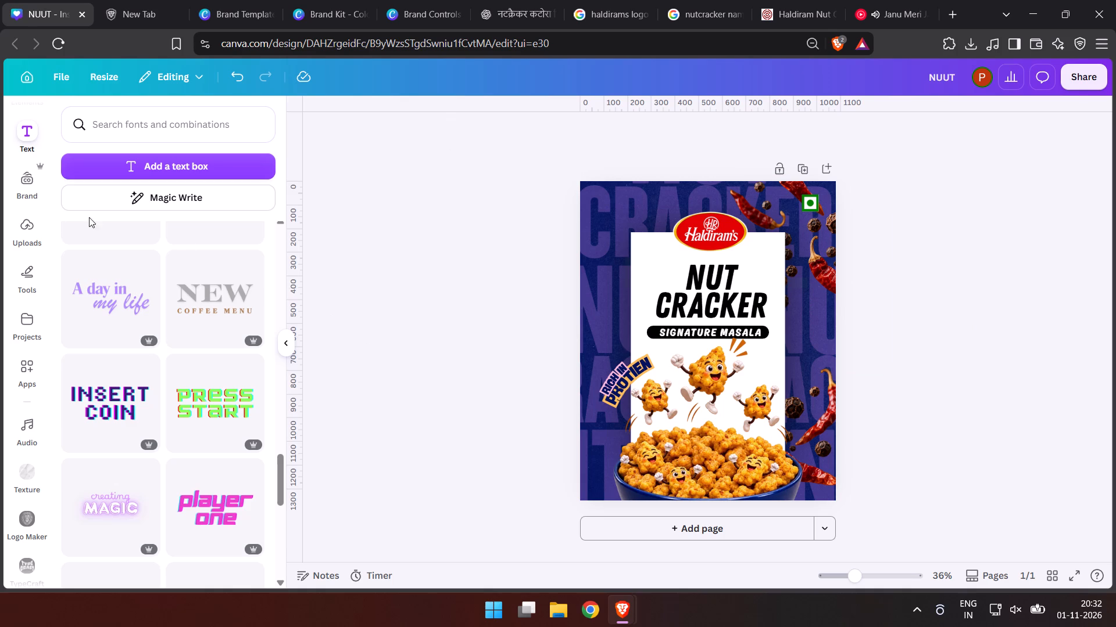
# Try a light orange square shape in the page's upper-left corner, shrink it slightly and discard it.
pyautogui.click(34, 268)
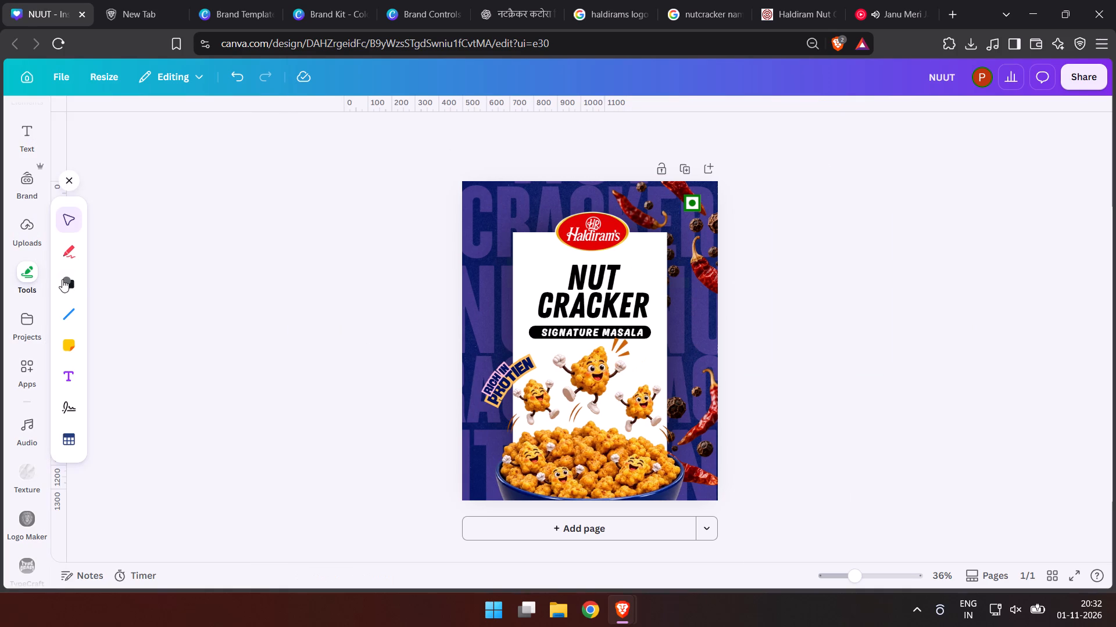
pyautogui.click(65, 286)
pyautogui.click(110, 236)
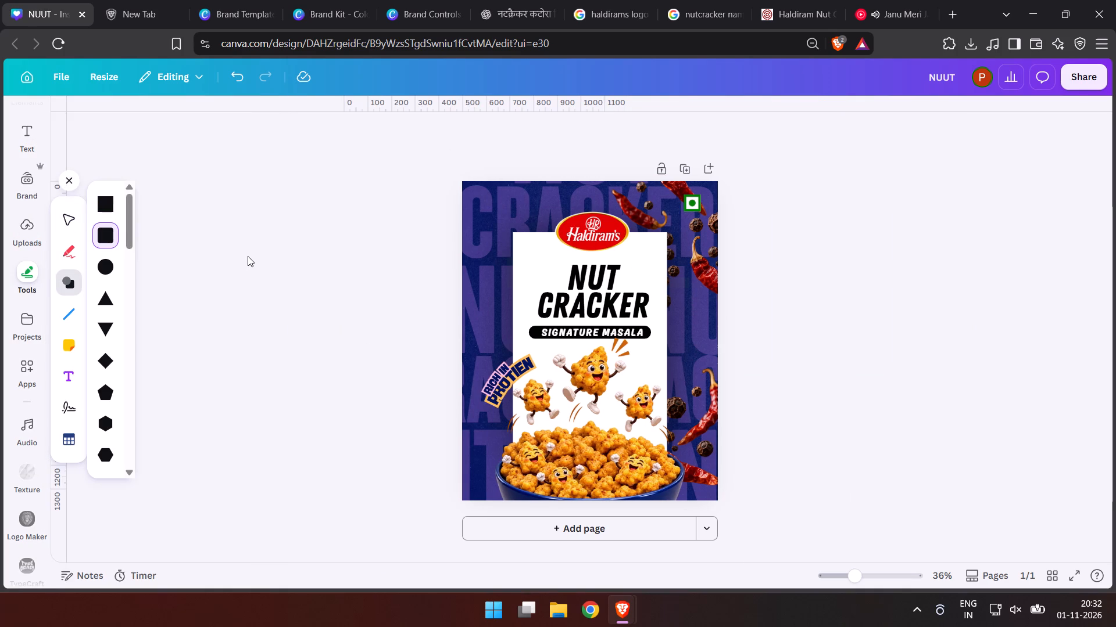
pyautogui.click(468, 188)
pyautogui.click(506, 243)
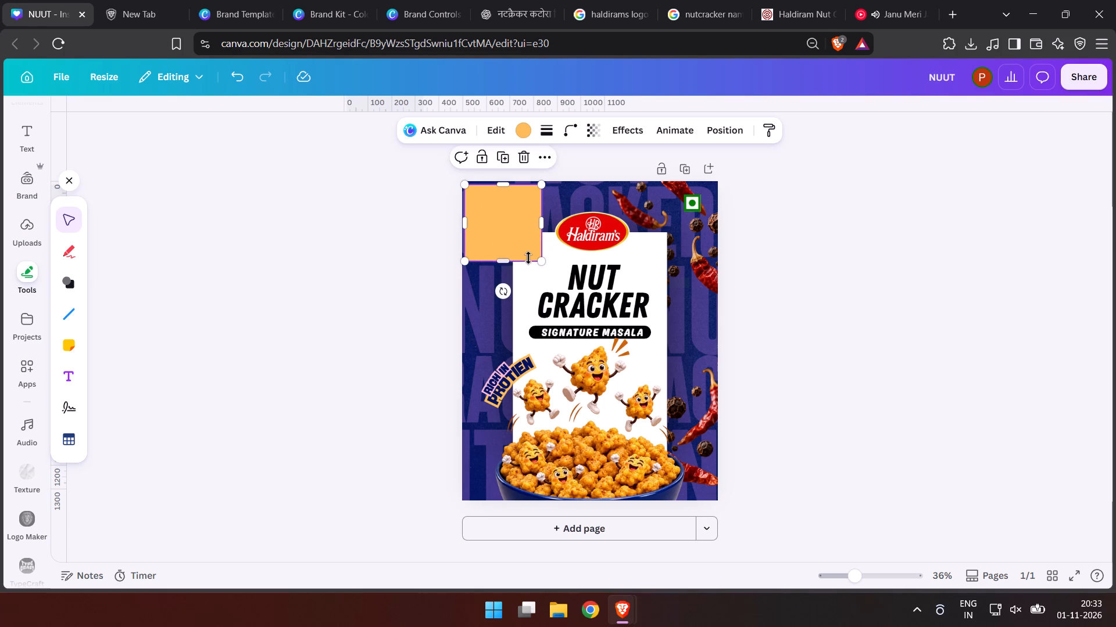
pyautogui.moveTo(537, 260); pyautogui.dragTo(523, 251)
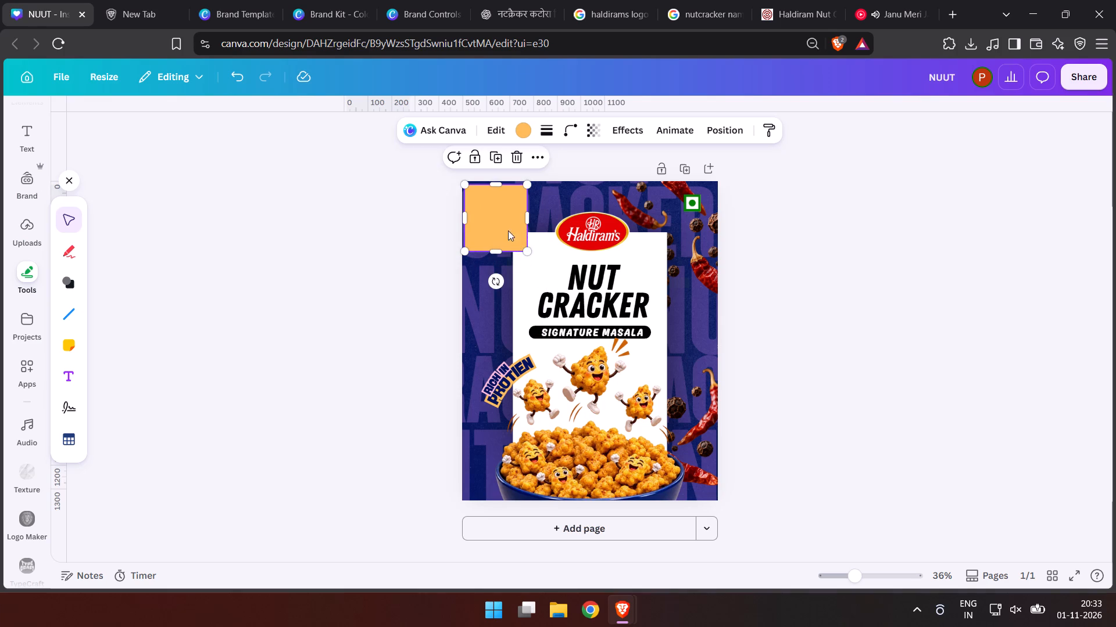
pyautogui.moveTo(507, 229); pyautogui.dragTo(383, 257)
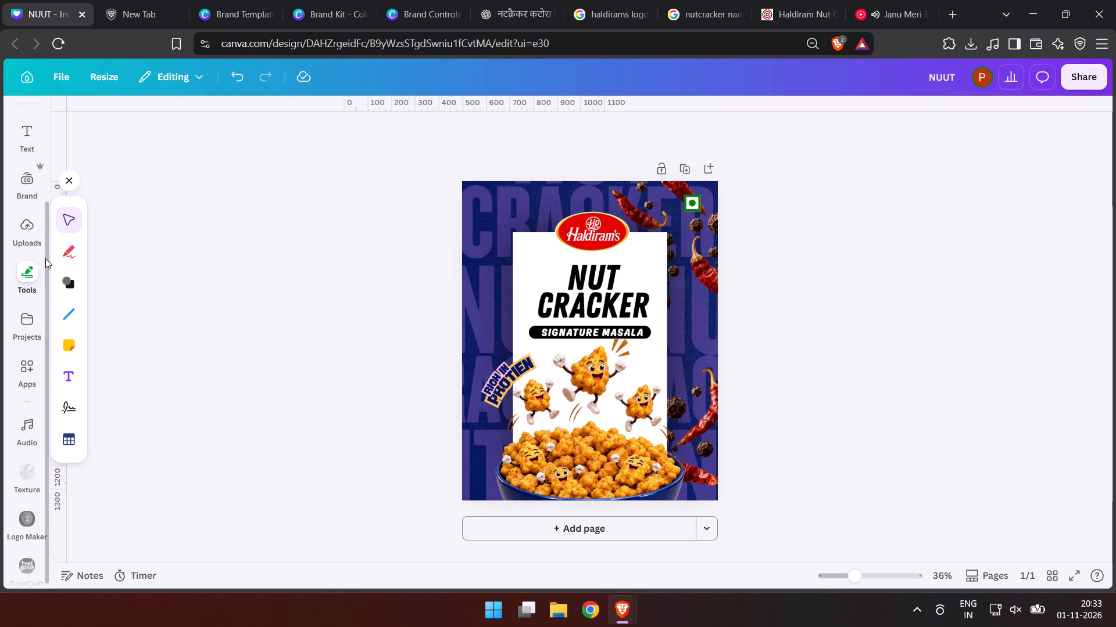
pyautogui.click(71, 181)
# Search the elements library for PRICE and limit the results to graphics.
pyautogui.scroll(1, 34, 211)
pyautogui.scroll(-1, 34, 211)
pyautogui.scroll(3, 34, 211)
pyautogui.click(32, 208)
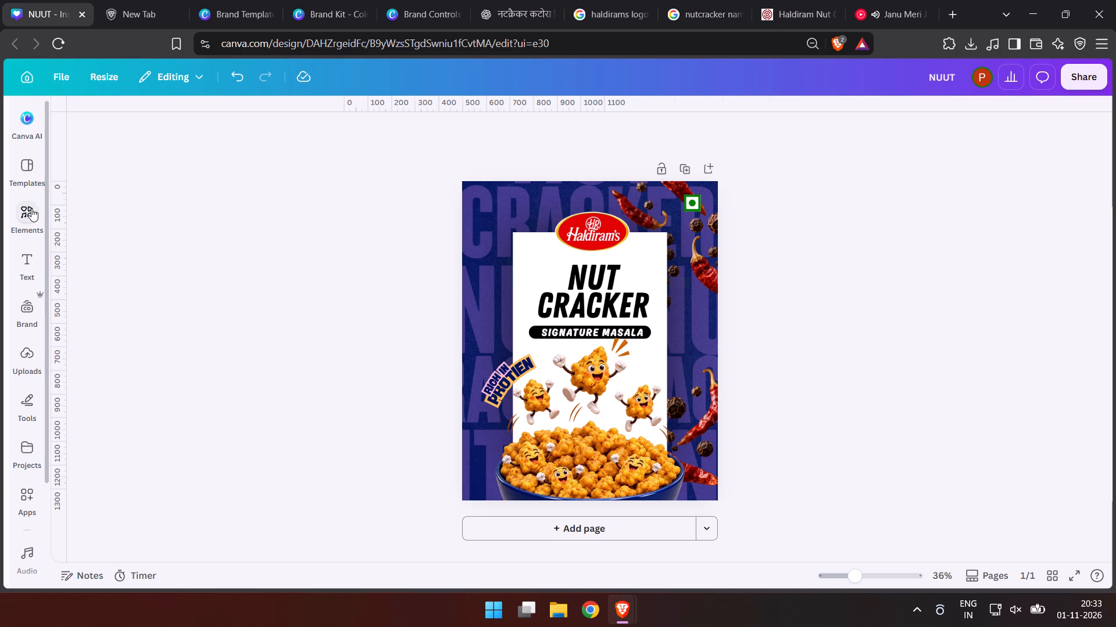
pyautogui.click(245, 120)
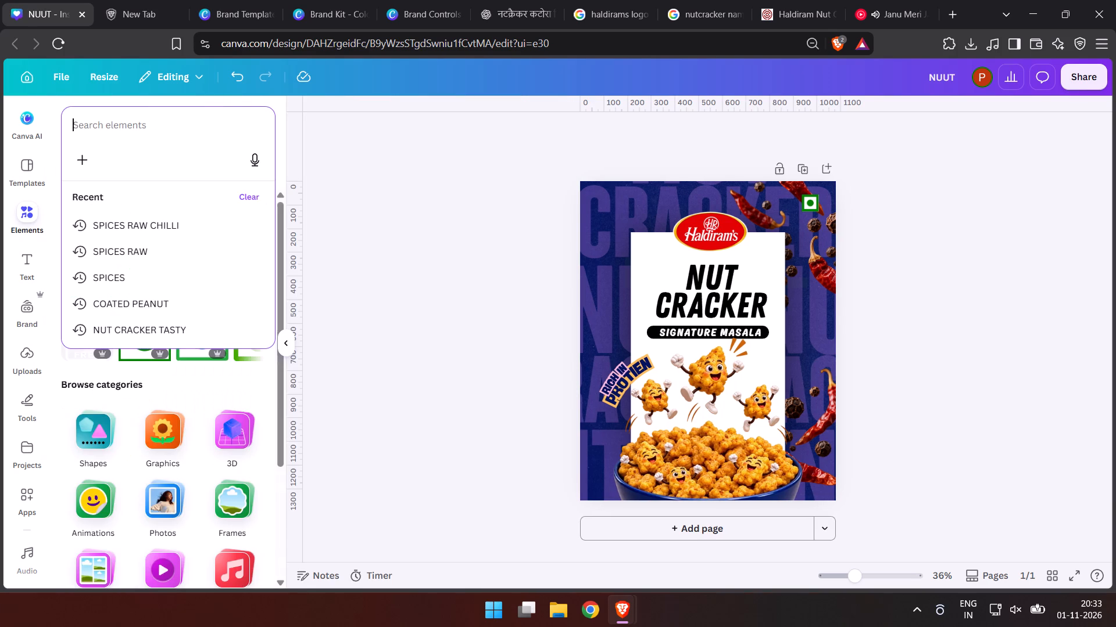
pyautogui.write('PRICW=E')
pyautogui.press('BackSpace')
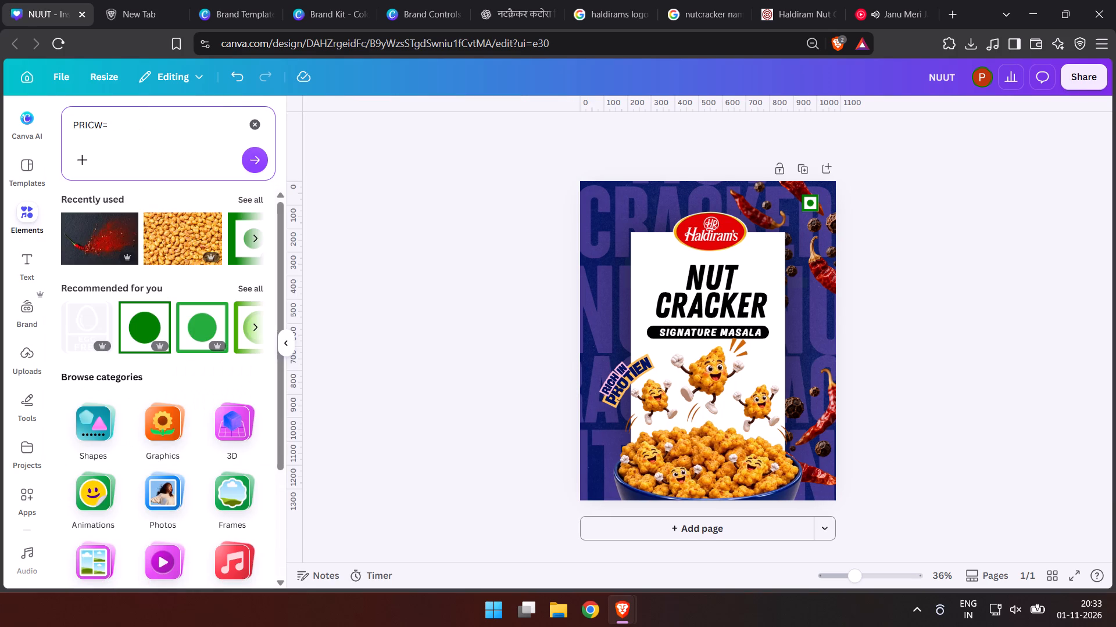
pyautogui.press('BackSpace')
pyautogui.press('BackSpace')
pyautogui.write('E')
pyautogui.press('space')
pyautogui.press('Return')
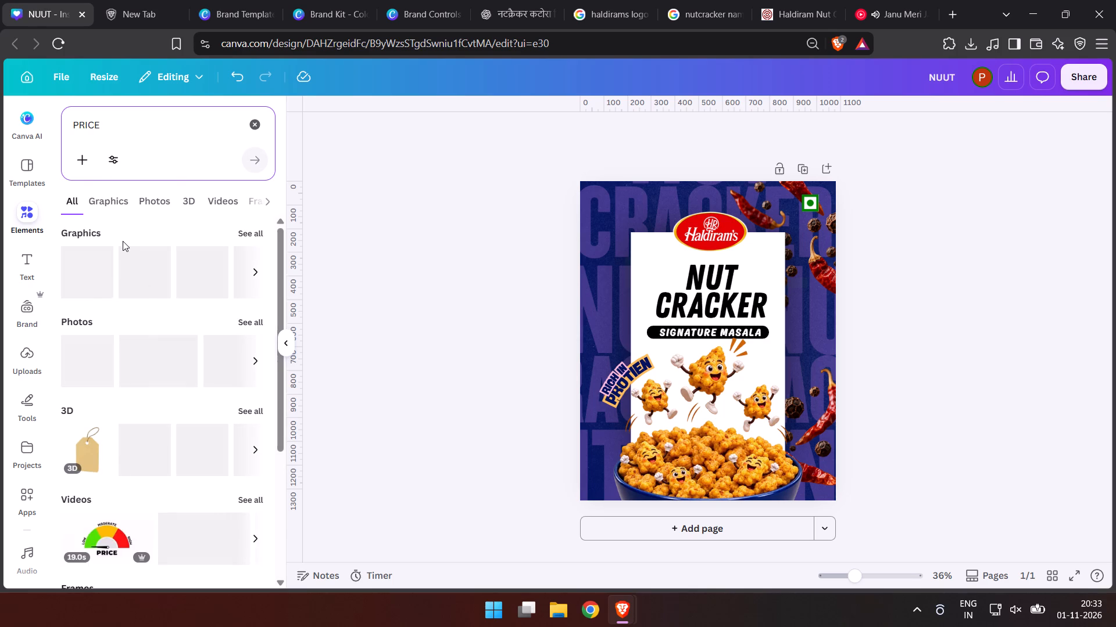
pyautogui.click(100, 206)
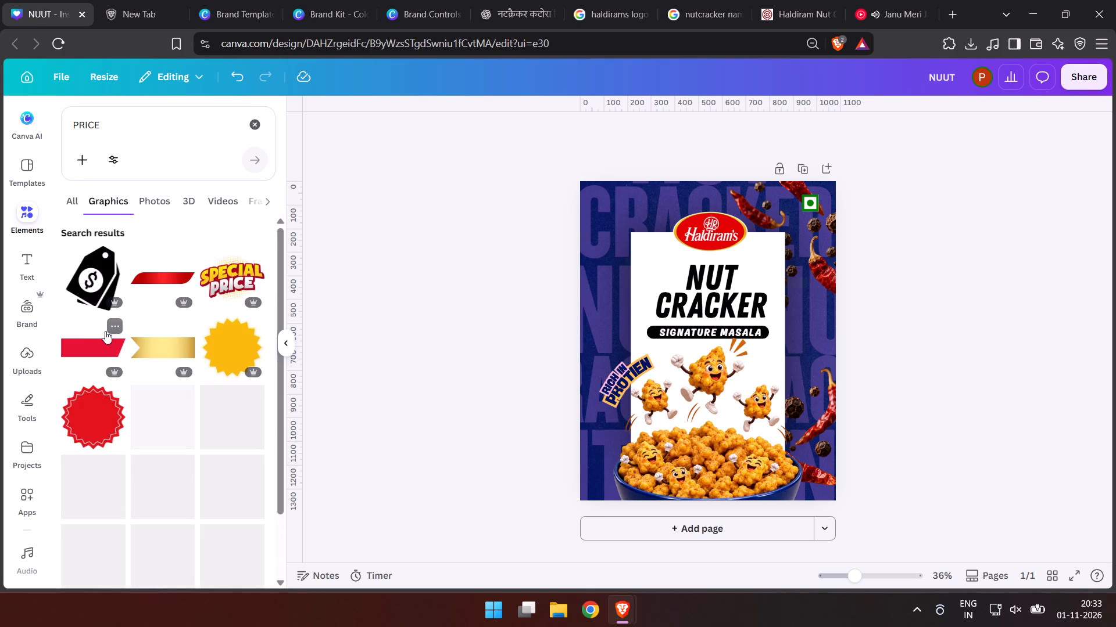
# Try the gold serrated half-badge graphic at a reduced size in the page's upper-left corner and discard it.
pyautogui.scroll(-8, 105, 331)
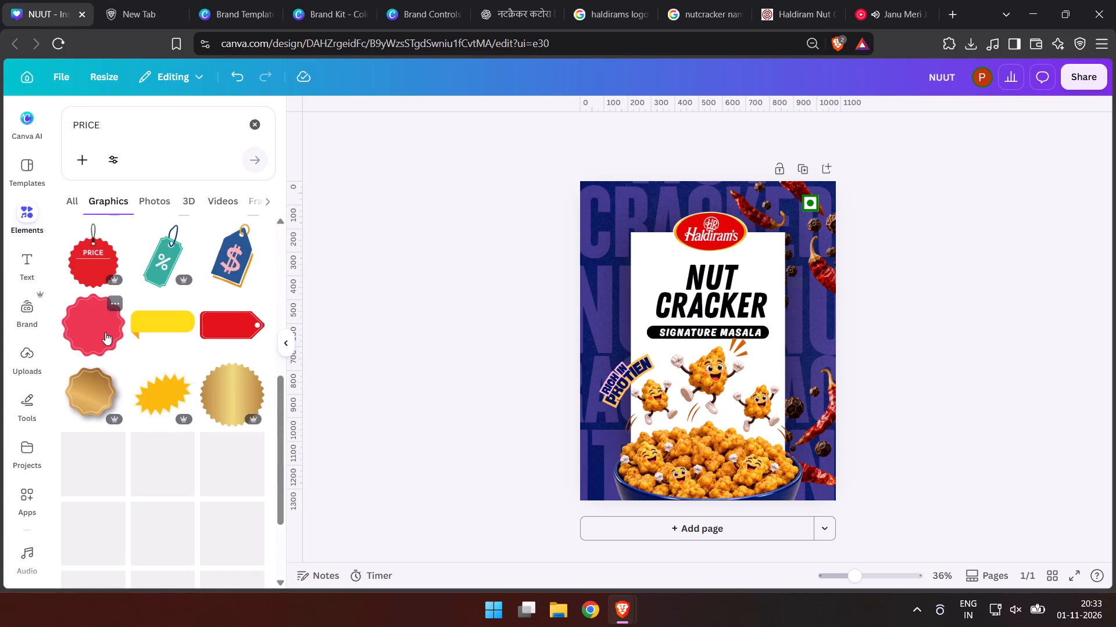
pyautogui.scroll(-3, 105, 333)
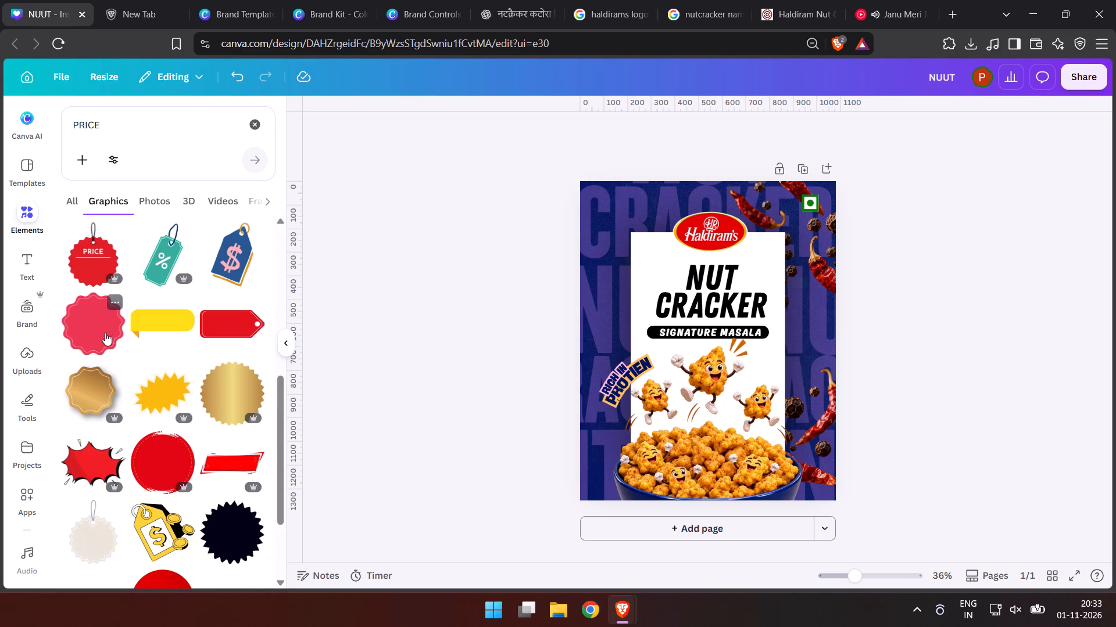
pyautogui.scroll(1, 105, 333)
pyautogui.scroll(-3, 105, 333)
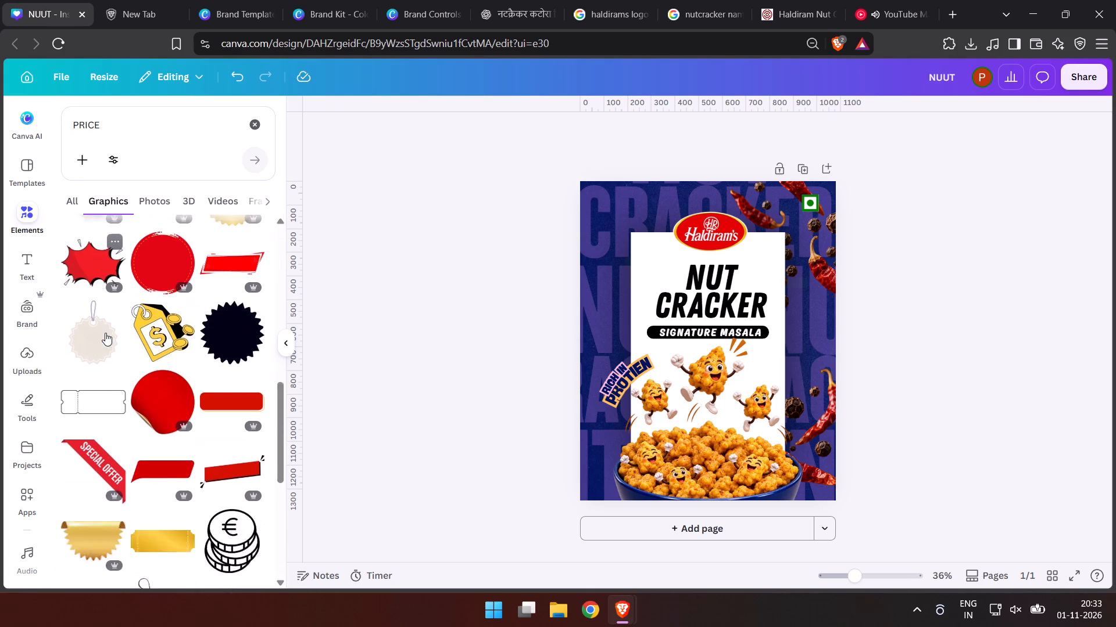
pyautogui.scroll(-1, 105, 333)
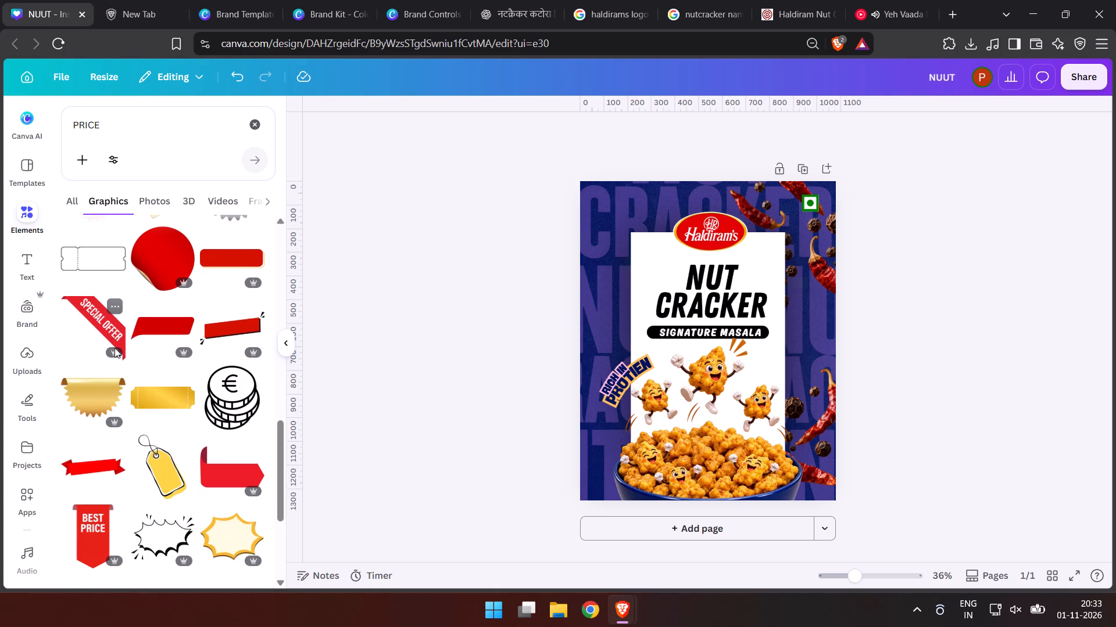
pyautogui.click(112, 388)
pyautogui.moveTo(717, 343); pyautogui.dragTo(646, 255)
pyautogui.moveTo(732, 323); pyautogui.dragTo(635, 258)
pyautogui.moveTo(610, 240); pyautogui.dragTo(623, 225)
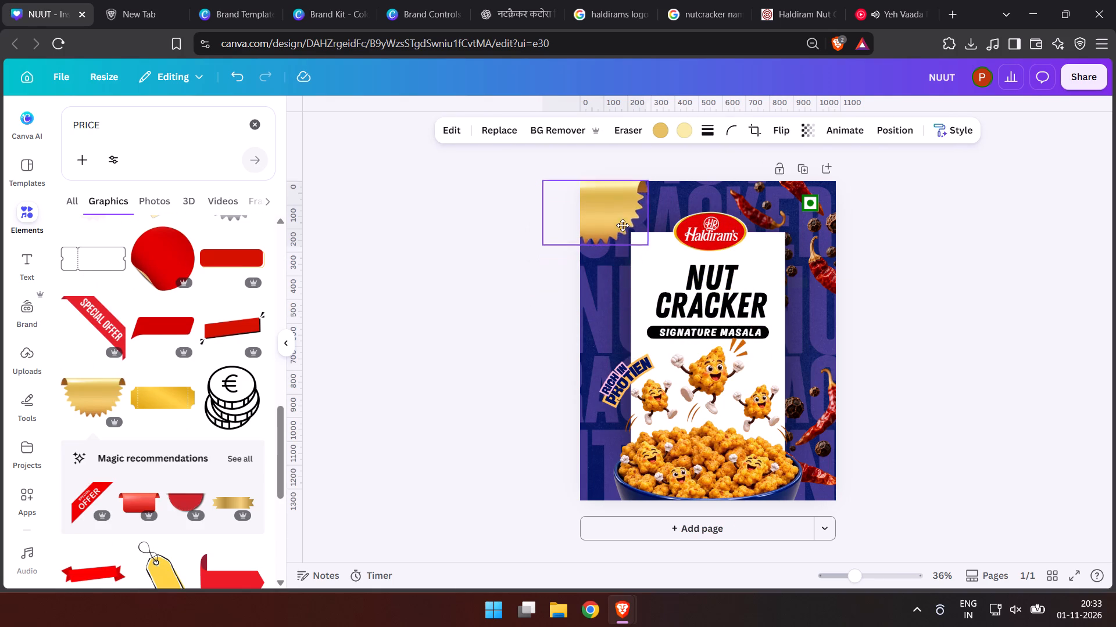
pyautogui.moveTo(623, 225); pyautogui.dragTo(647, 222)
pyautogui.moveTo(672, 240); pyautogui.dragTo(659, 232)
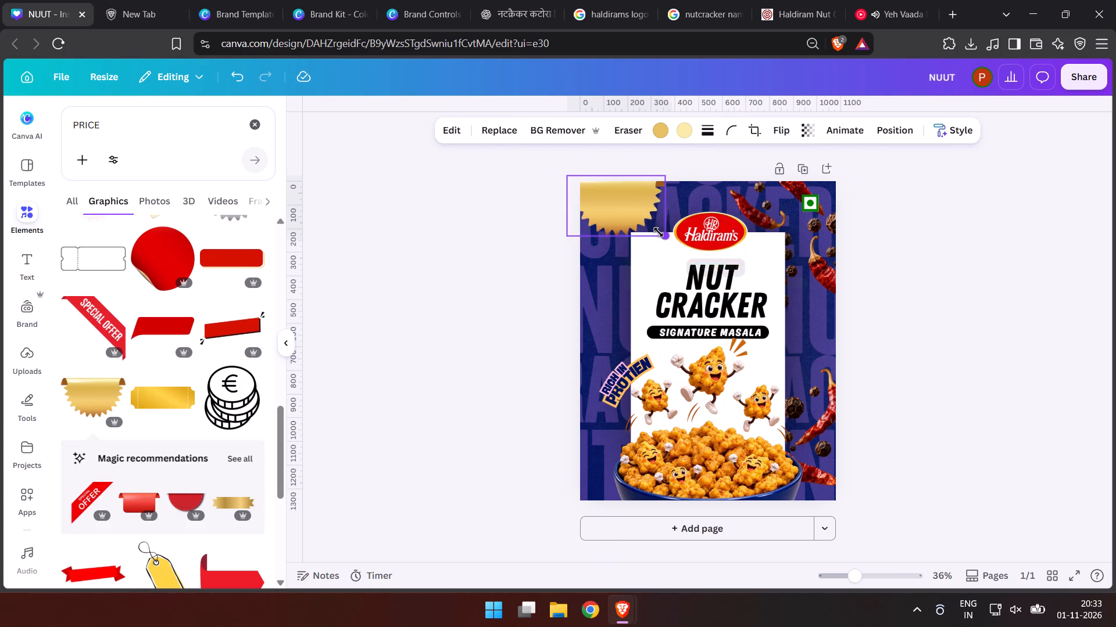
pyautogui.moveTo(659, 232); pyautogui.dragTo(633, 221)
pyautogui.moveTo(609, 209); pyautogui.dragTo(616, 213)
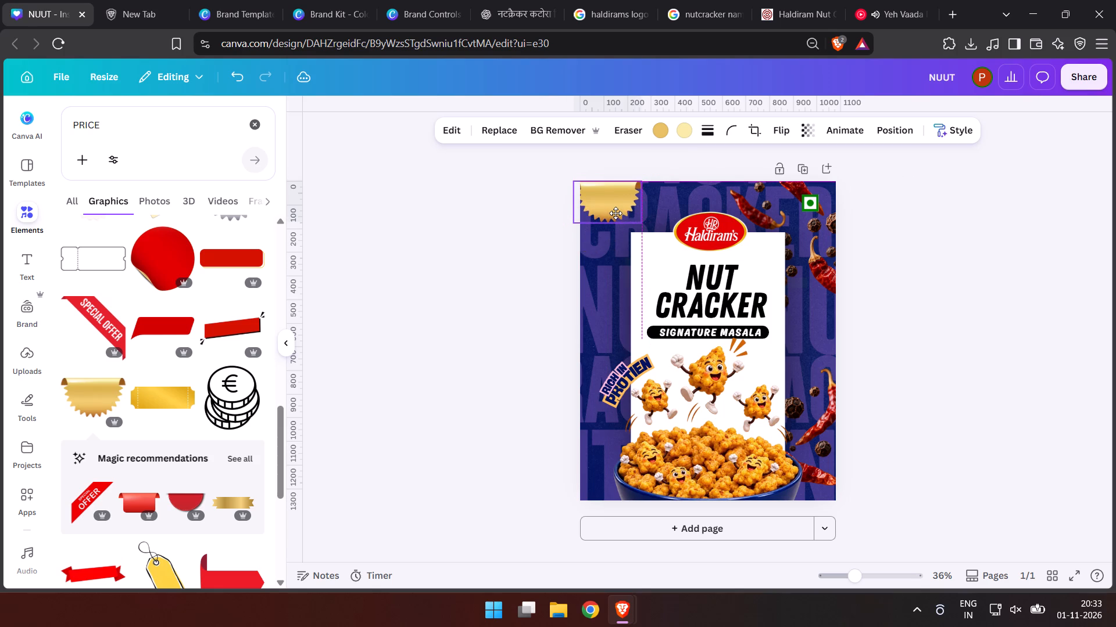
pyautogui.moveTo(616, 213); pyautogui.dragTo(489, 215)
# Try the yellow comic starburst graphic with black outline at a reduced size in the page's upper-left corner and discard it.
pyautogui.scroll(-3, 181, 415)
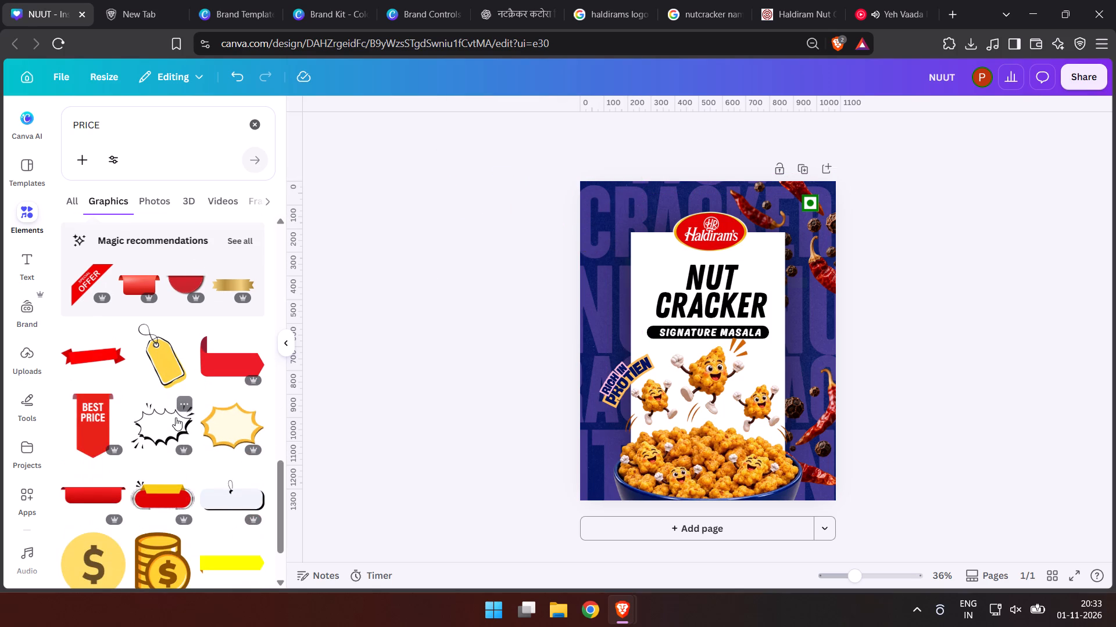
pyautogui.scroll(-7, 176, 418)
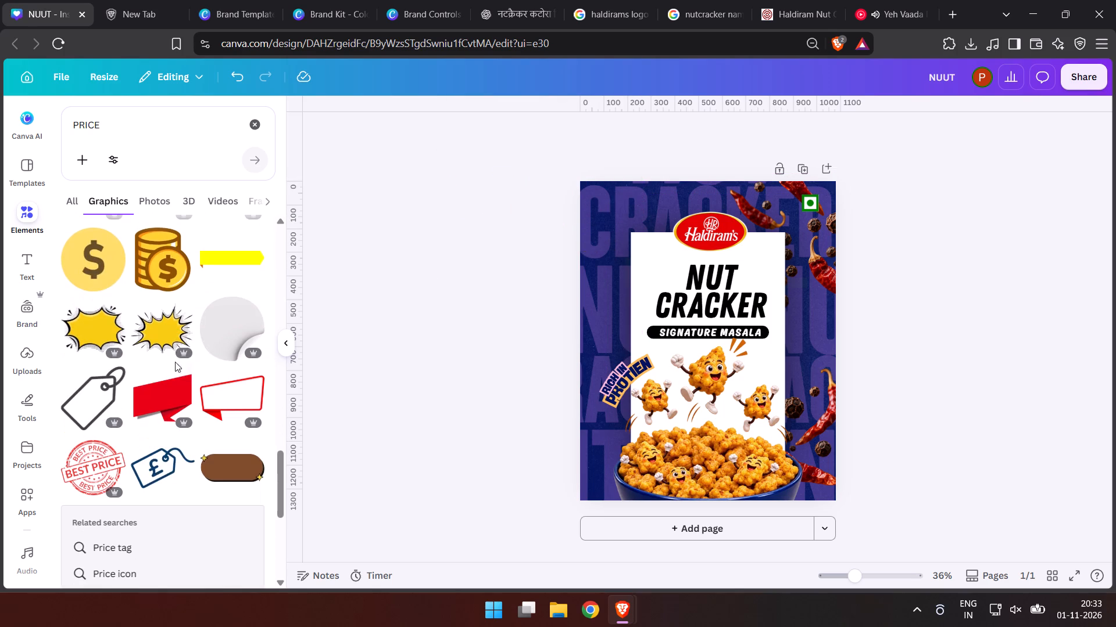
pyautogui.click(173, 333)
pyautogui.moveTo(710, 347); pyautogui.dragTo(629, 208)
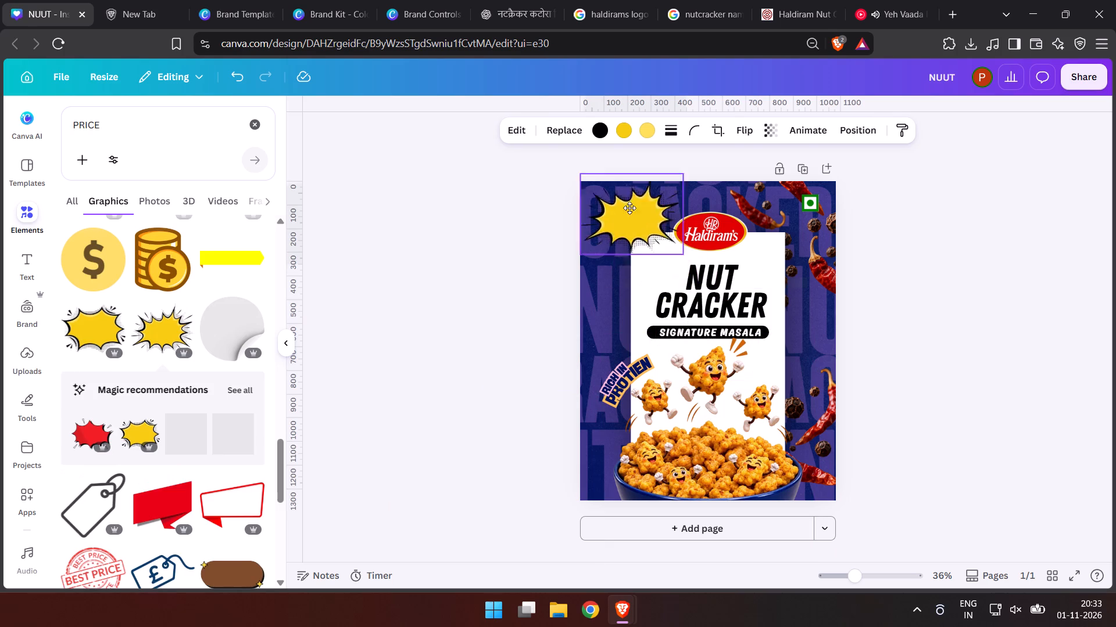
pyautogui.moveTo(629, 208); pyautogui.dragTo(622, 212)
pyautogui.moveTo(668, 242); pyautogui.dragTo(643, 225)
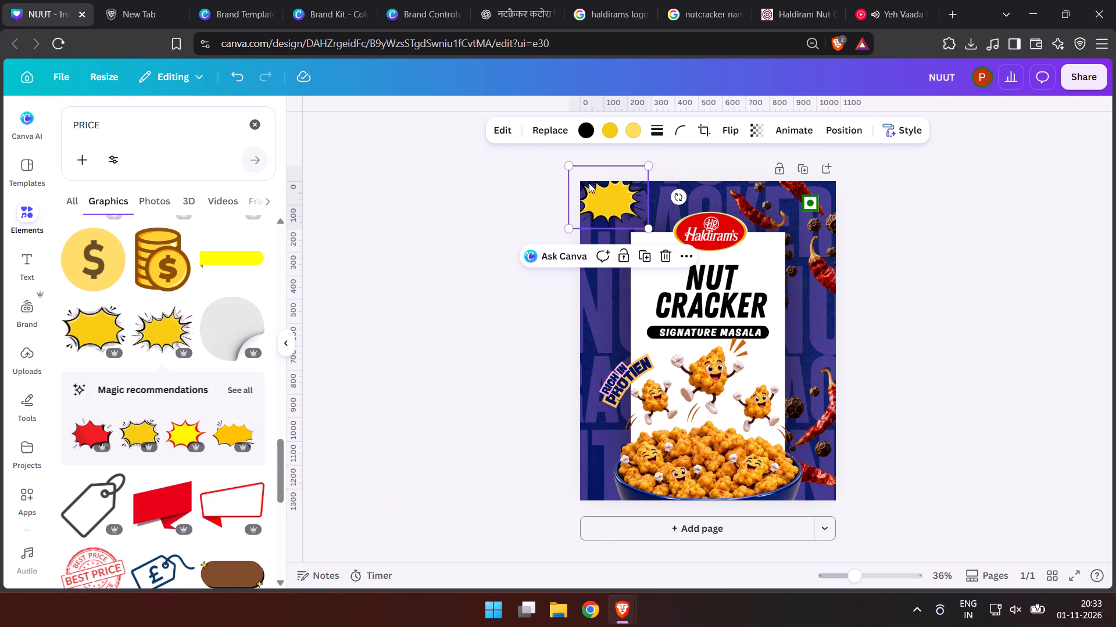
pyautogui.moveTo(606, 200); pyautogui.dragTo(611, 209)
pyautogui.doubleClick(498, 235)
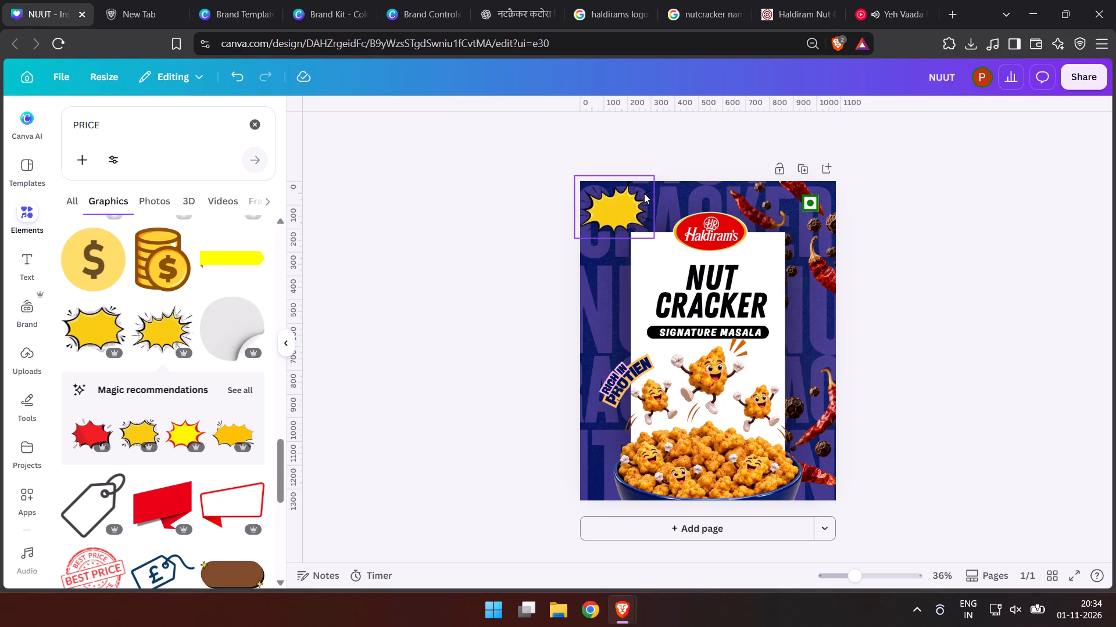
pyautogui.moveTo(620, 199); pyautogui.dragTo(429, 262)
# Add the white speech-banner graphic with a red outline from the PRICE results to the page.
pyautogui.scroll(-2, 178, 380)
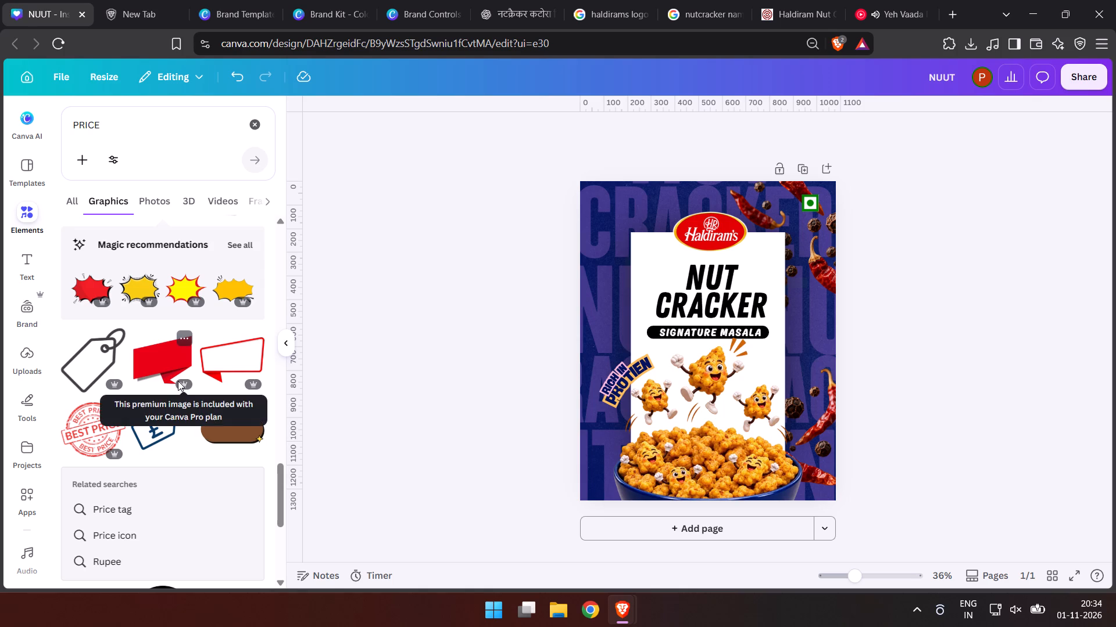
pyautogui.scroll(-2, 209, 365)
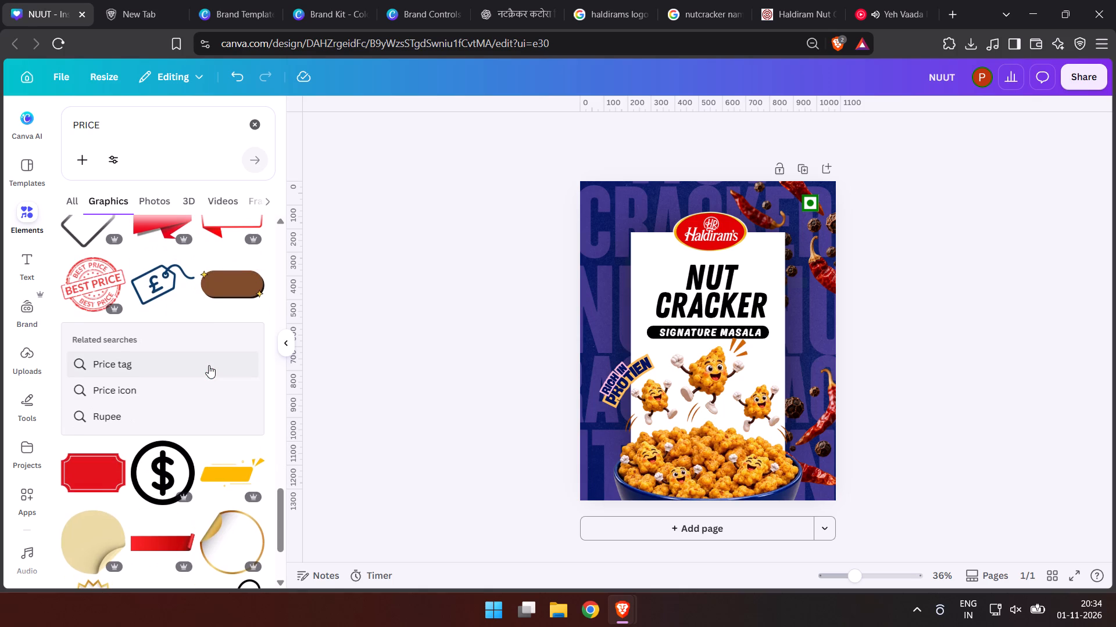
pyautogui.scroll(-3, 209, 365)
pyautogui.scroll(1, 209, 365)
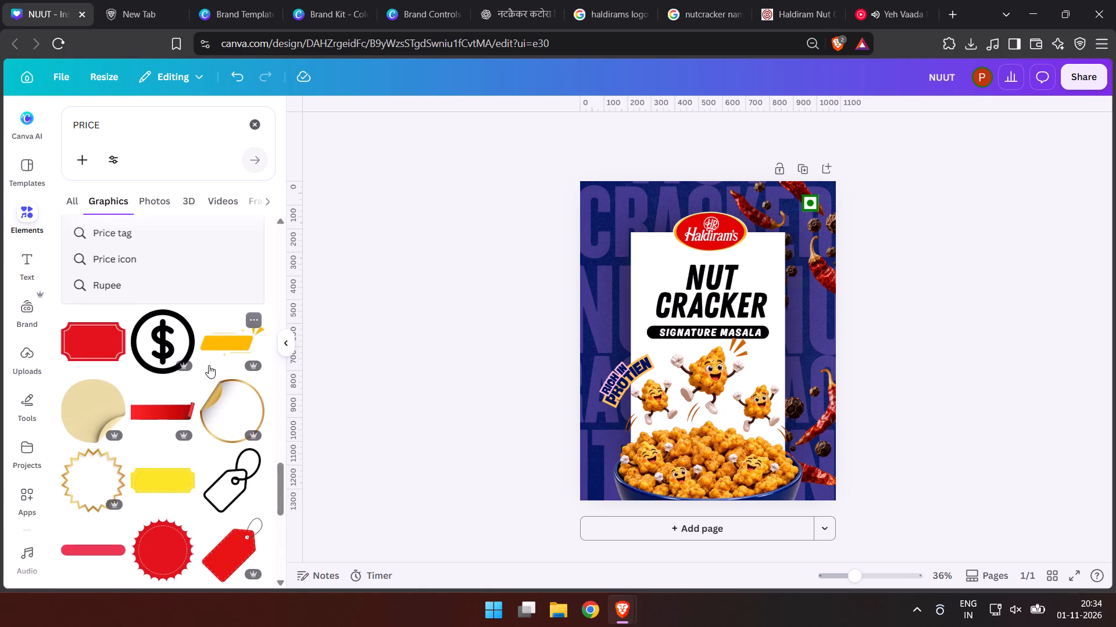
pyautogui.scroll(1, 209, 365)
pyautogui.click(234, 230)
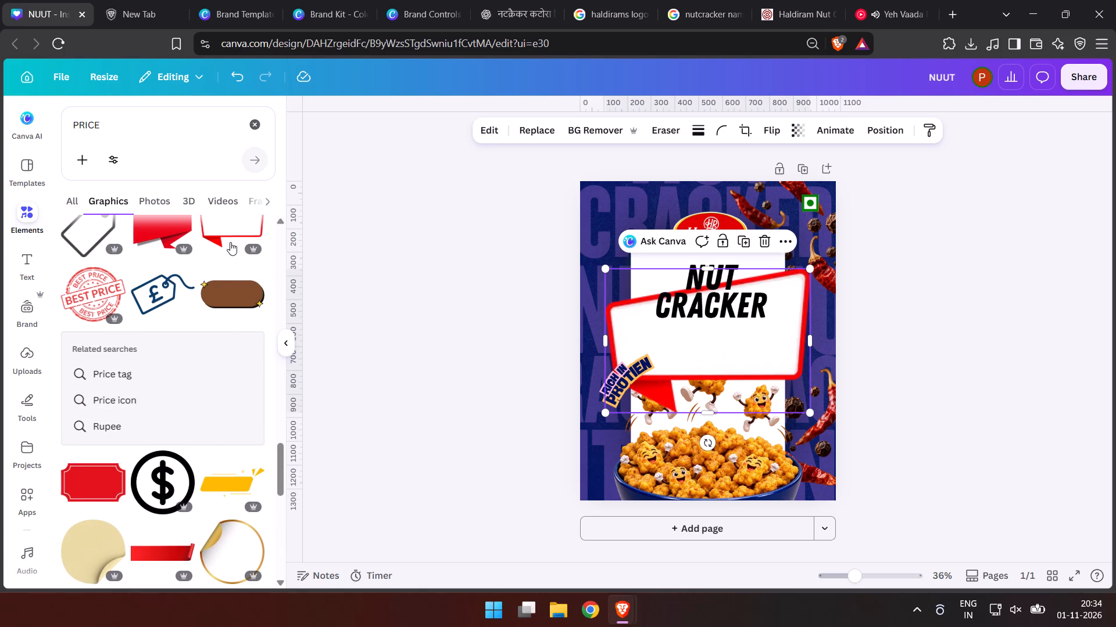
# Open the full set of Magic recommendations for the red-outlined banner and look through the similar graphics.
pyautogui.scroll(3, 210, 286)
pyautogui.scroll(-1, 209, 292)
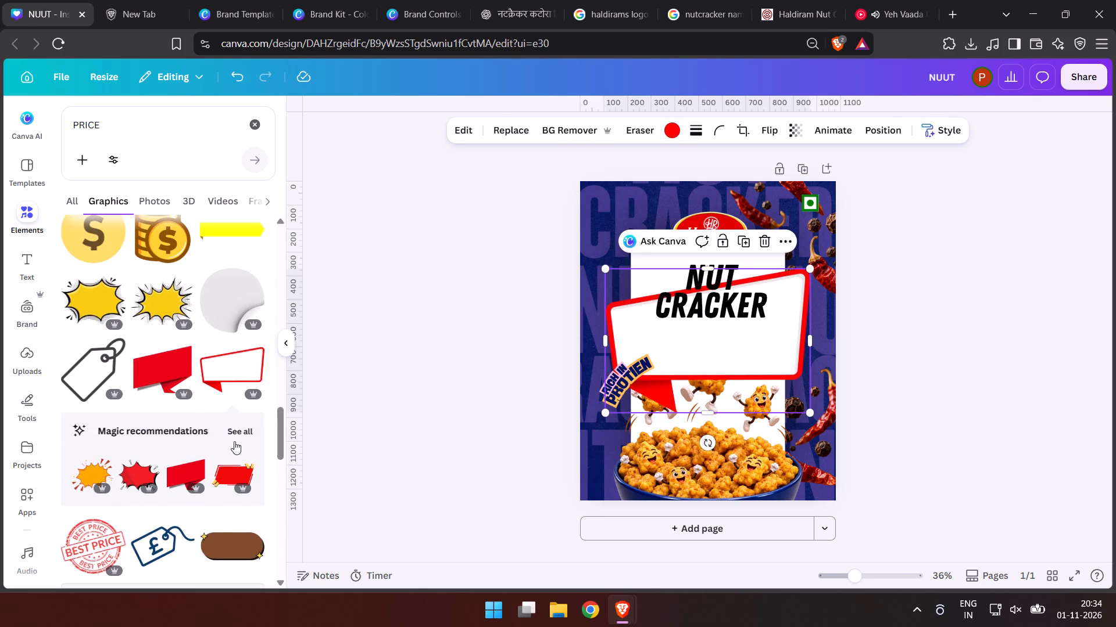
pyautogui.click(235, 433)
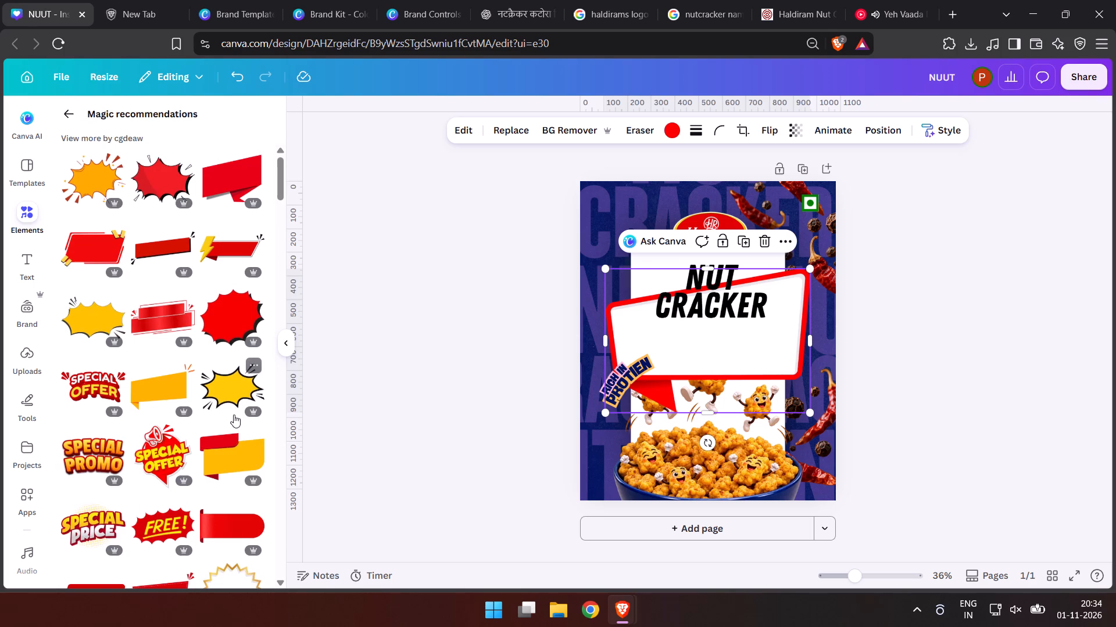
pyautogui.scroll(-3, 234, 415)
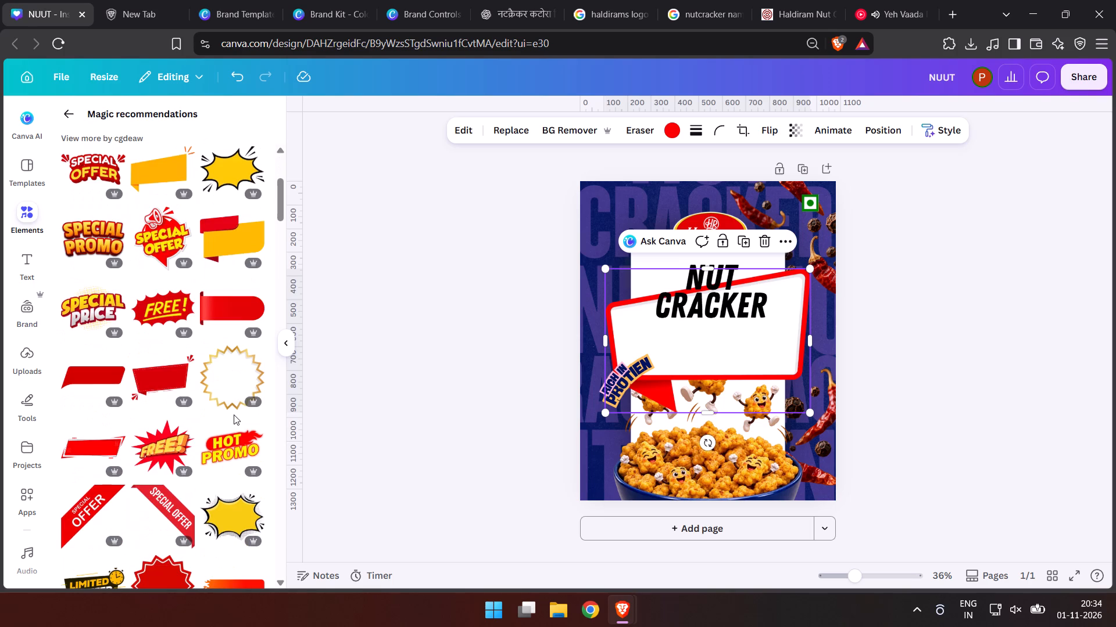
pyautogui.scroll(-5, 234, 415)
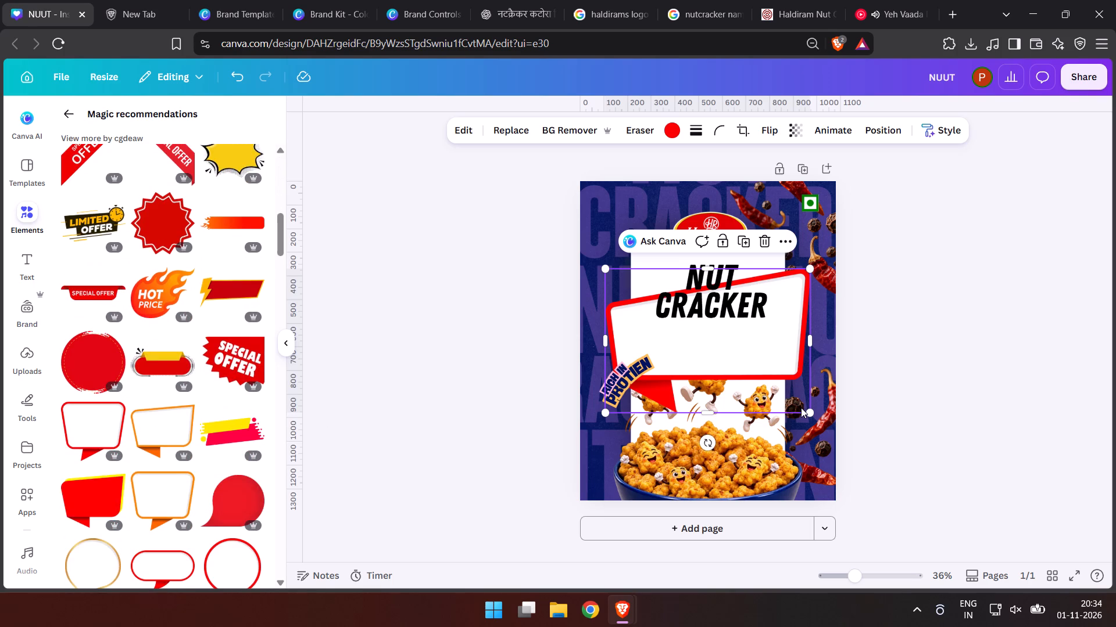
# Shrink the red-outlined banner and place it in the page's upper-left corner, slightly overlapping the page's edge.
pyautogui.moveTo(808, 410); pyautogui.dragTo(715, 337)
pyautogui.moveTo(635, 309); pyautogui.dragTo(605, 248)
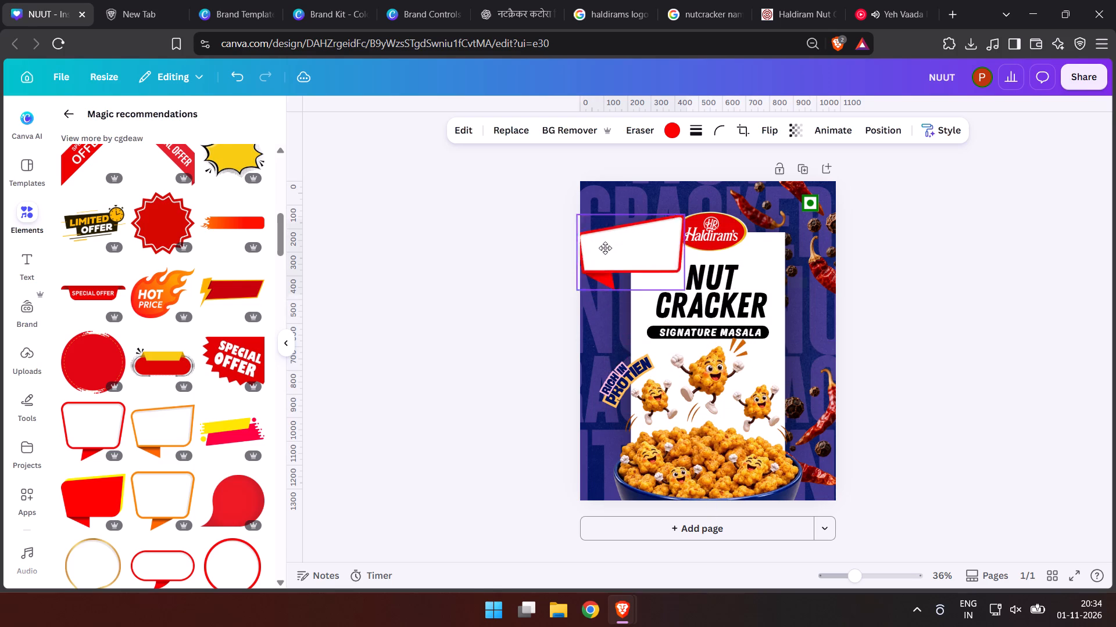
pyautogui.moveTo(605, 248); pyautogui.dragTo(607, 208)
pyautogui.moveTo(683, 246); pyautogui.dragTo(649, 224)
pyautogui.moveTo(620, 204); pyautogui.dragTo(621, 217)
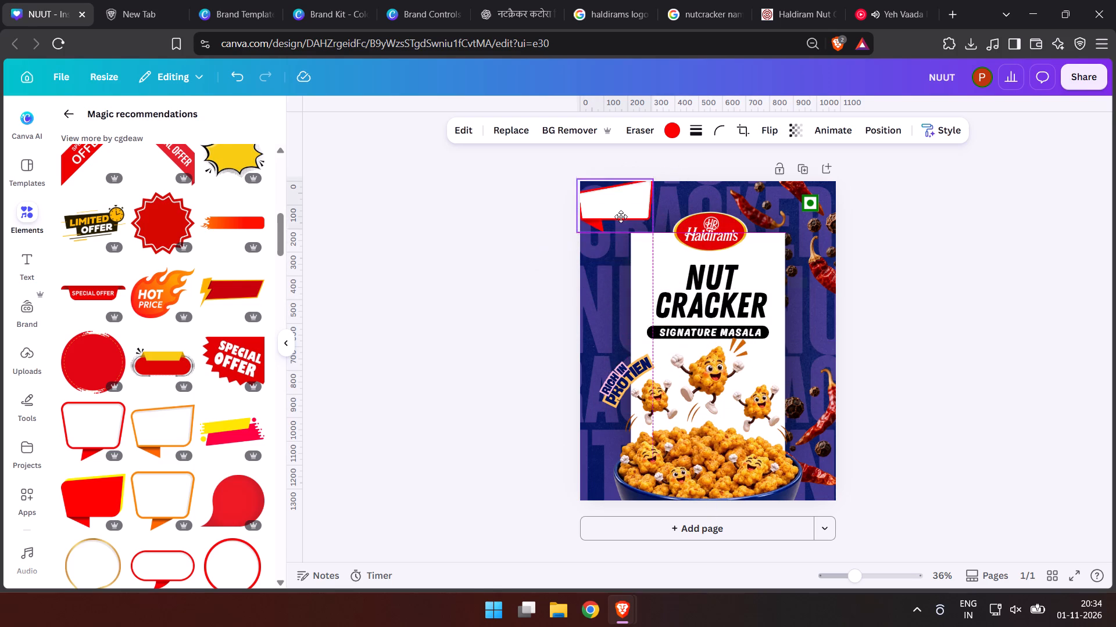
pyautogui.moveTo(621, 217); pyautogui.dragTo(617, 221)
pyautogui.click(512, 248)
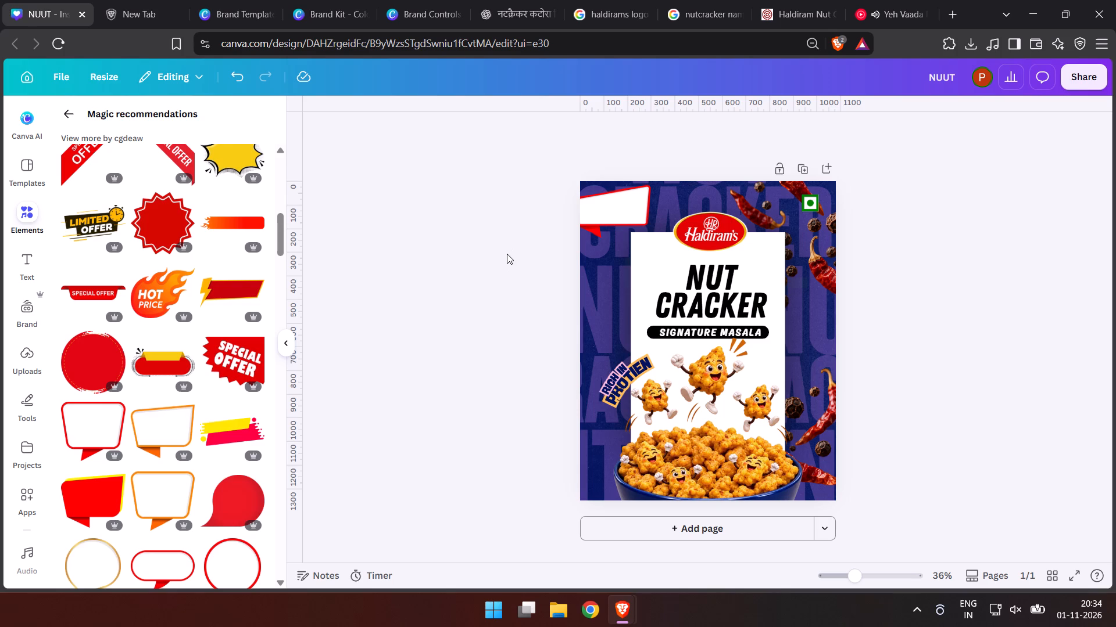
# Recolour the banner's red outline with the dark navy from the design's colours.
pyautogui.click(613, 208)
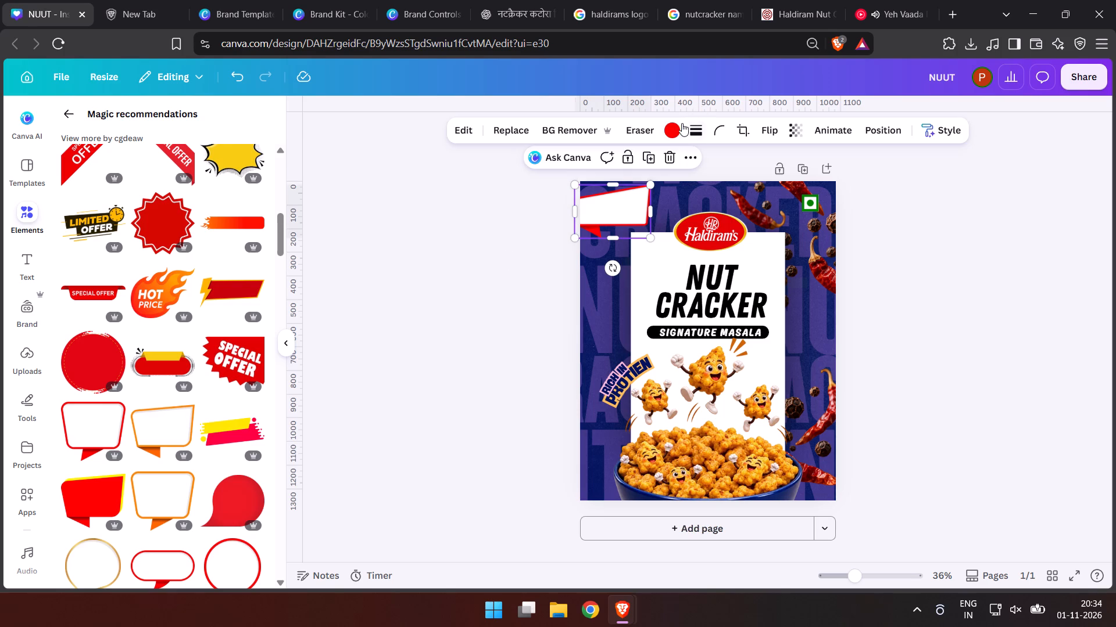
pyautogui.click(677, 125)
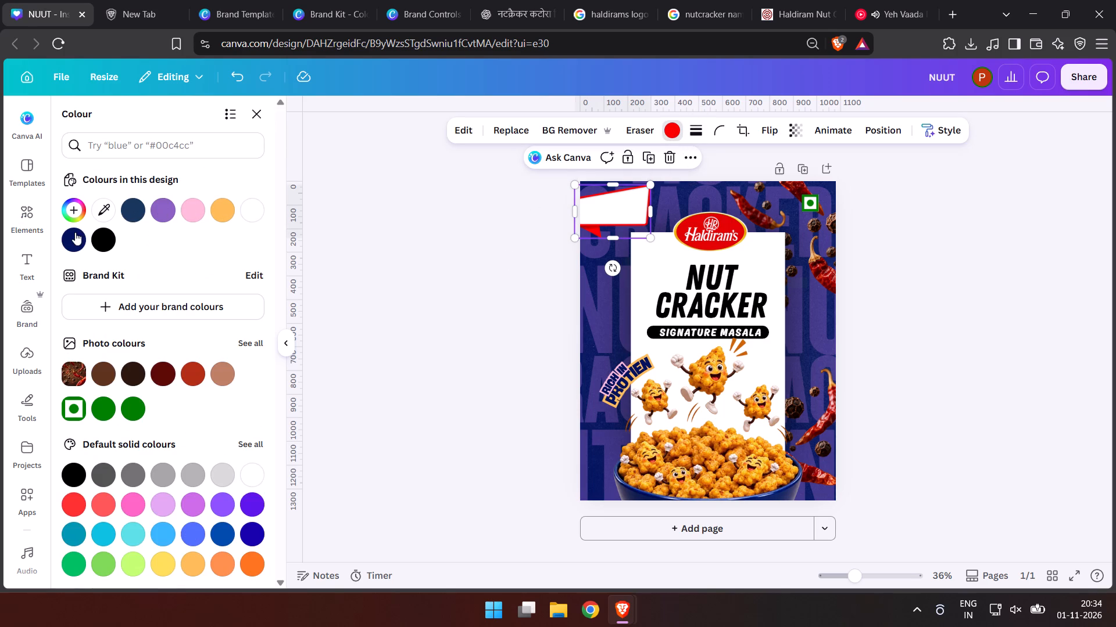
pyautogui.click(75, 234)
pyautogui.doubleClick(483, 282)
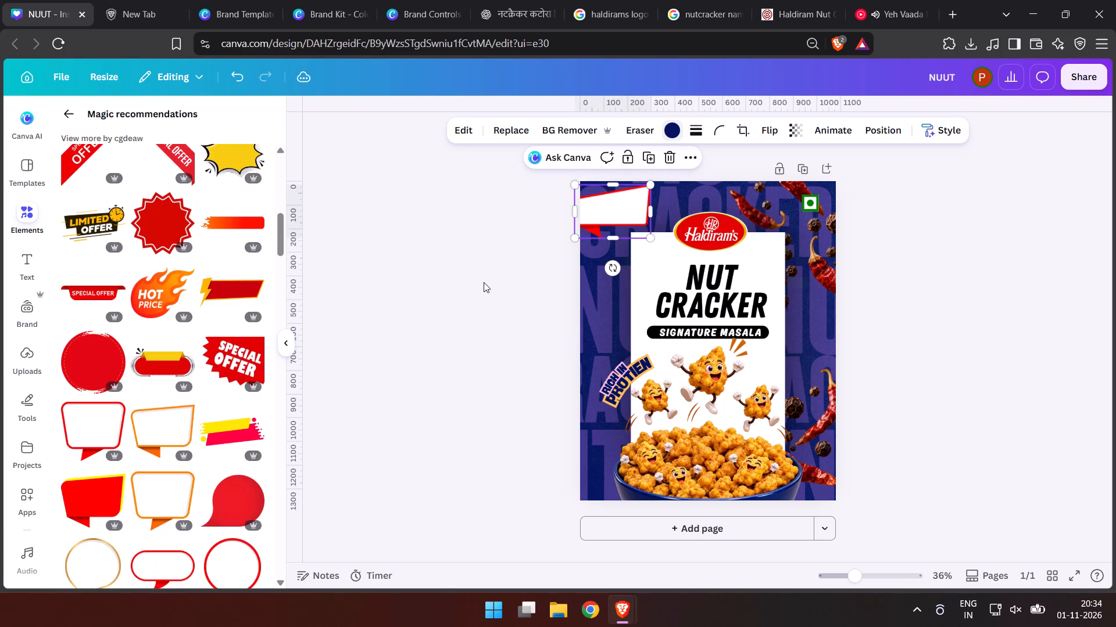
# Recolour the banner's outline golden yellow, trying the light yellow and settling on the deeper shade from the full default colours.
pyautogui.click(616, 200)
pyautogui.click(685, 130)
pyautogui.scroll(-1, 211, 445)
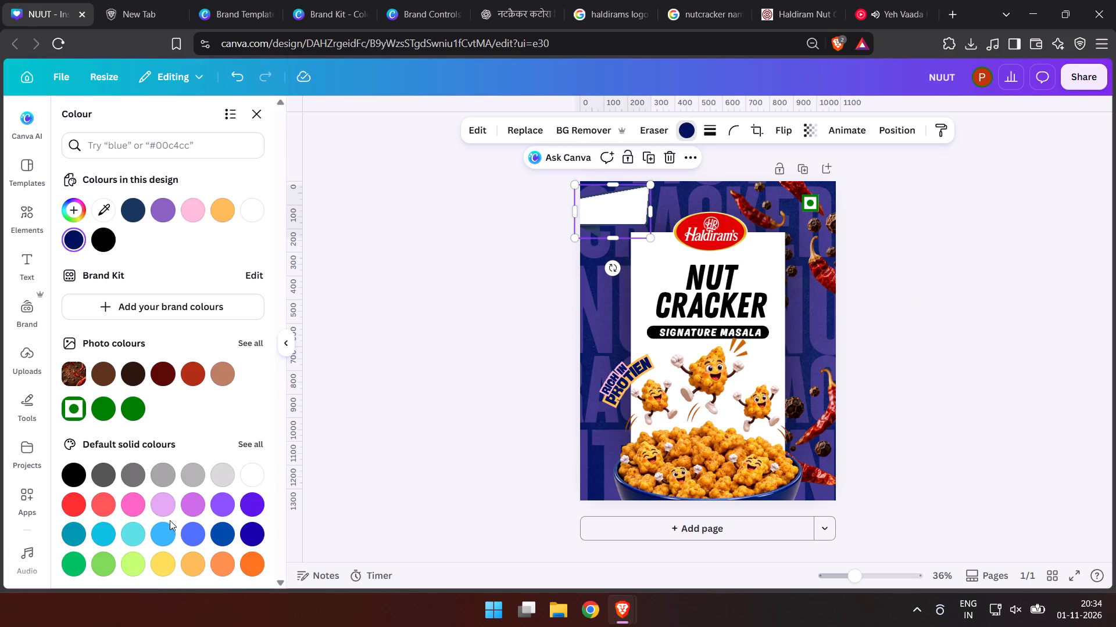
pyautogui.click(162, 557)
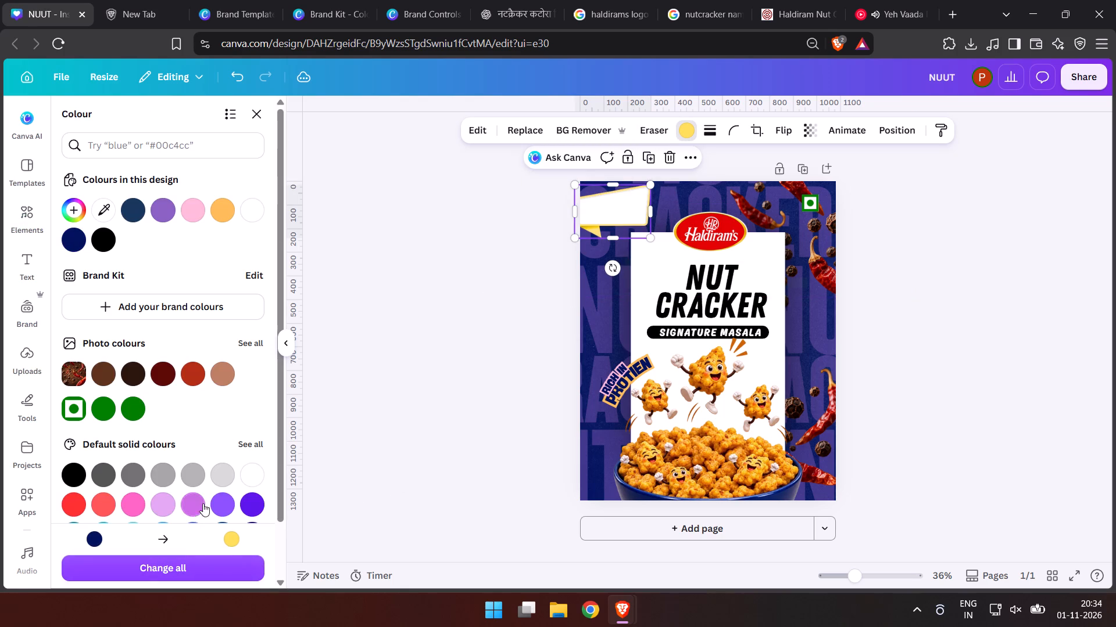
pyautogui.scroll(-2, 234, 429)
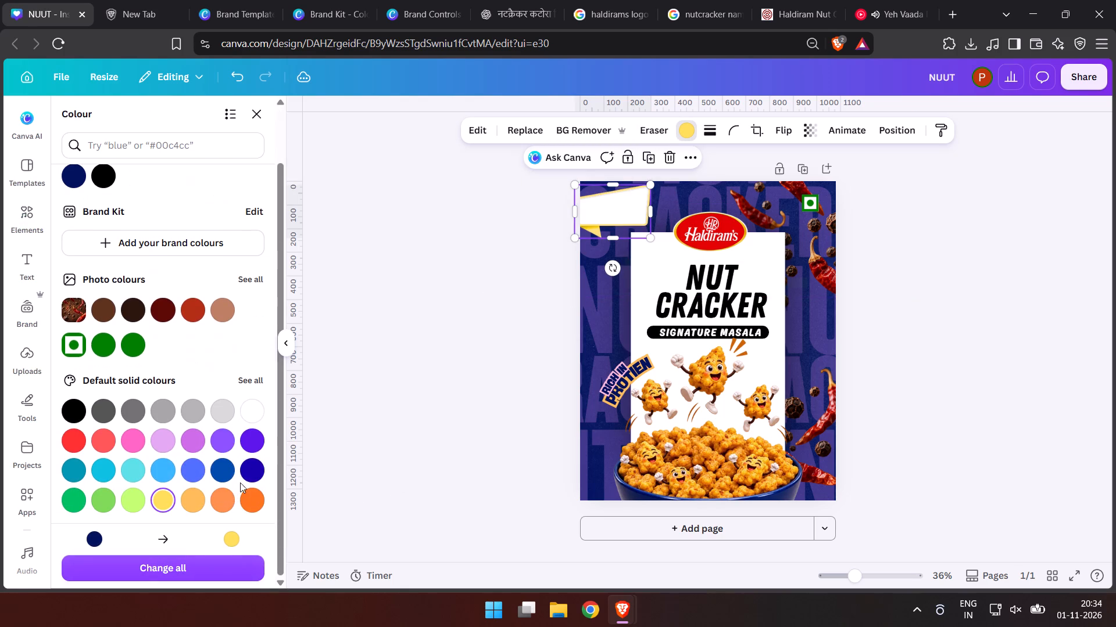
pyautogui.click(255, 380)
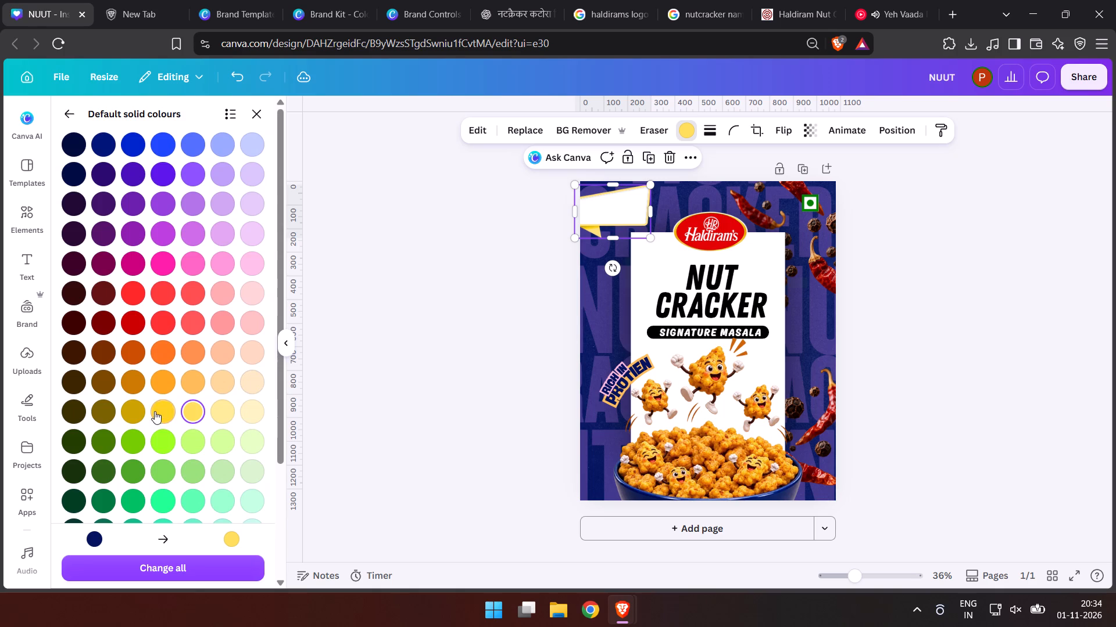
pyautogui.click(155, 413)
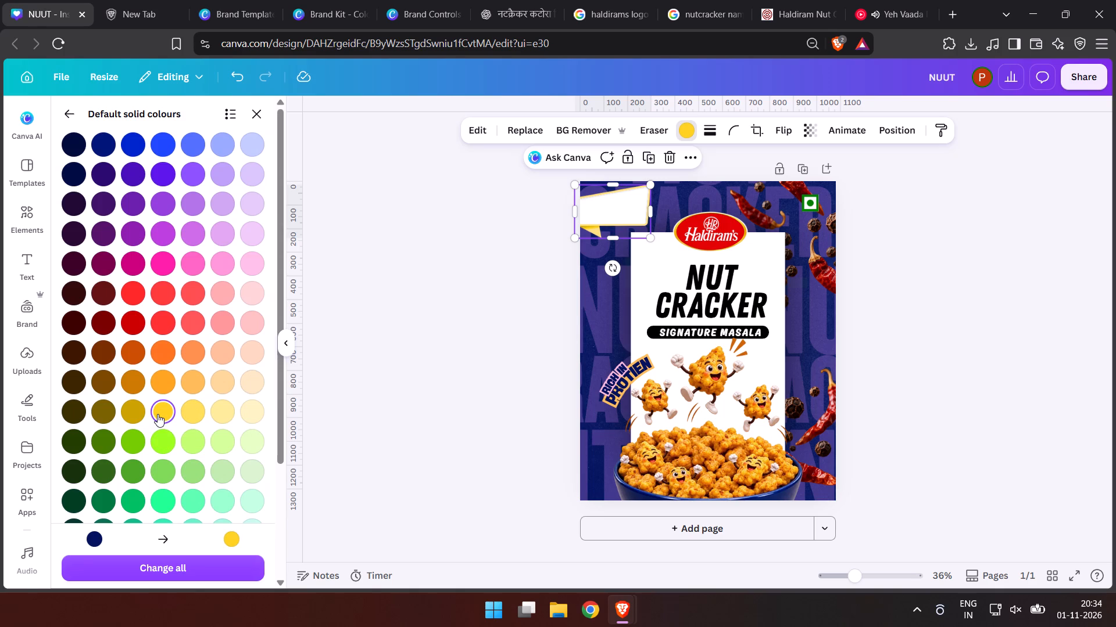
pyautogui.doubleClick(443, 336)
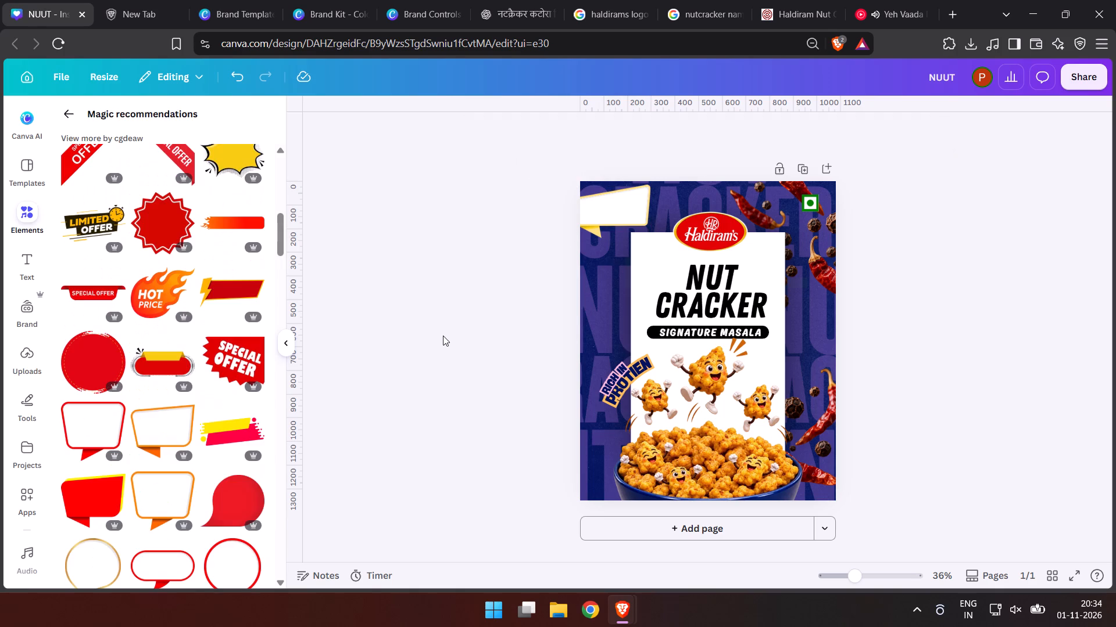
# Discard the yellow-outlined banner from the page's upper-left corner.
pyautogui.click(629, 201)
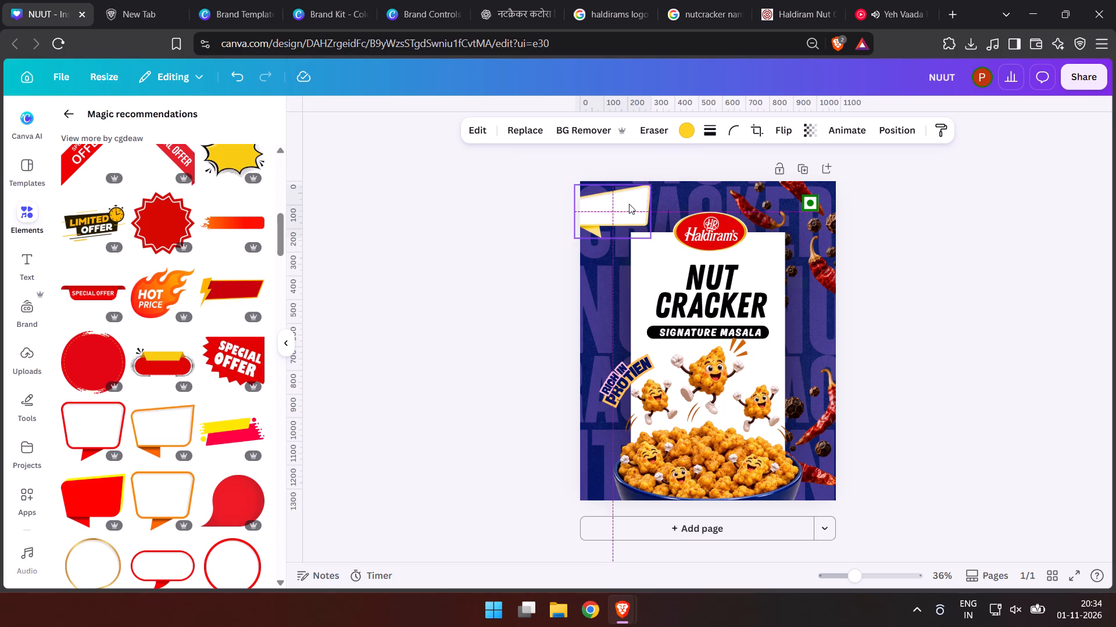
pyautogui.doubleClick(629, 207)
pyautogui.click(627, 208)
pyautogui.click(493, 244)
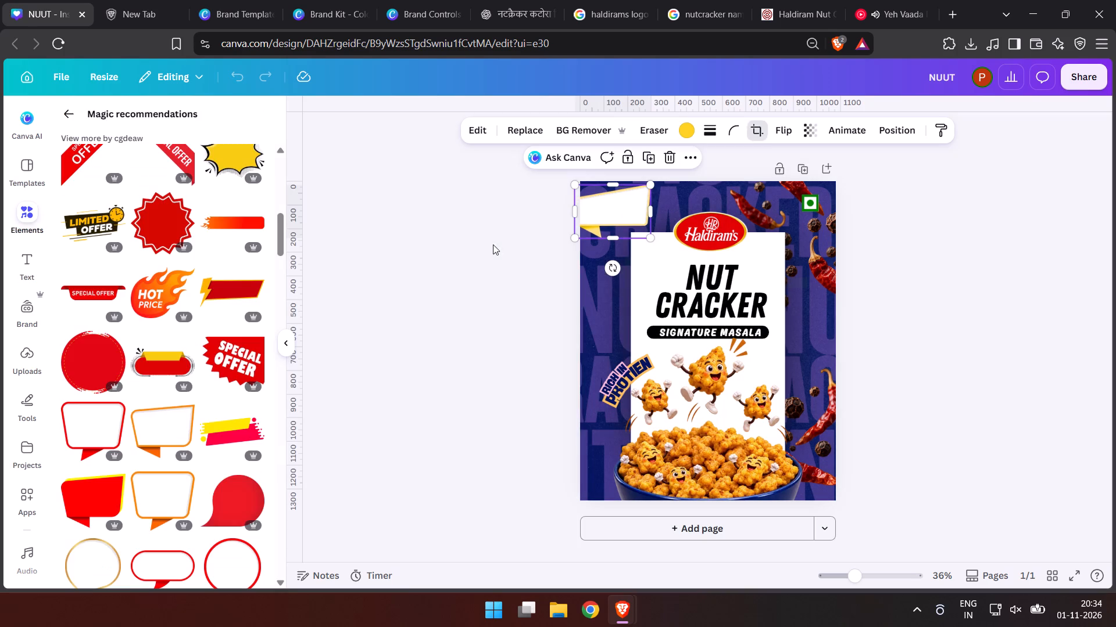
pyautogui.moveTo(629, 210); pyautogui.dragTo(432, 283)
# Look through the remaining recommended banners and badges for a suitable price badge shape.
pyautogui.scroll(-4, 239, 381)
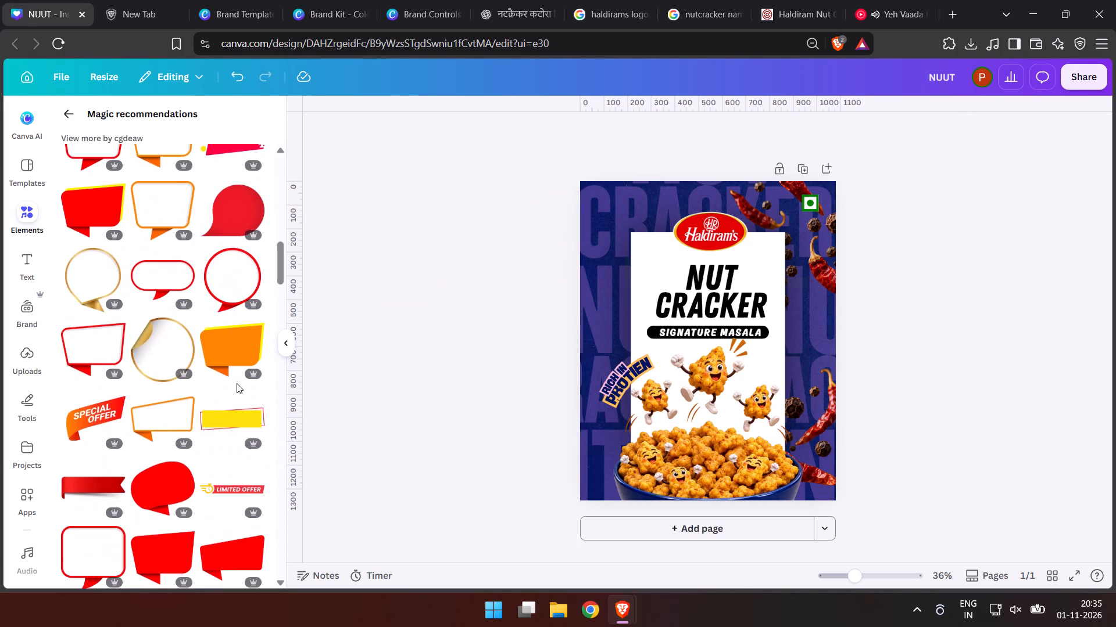
pyautogui.scroll(-5, 149, 421)
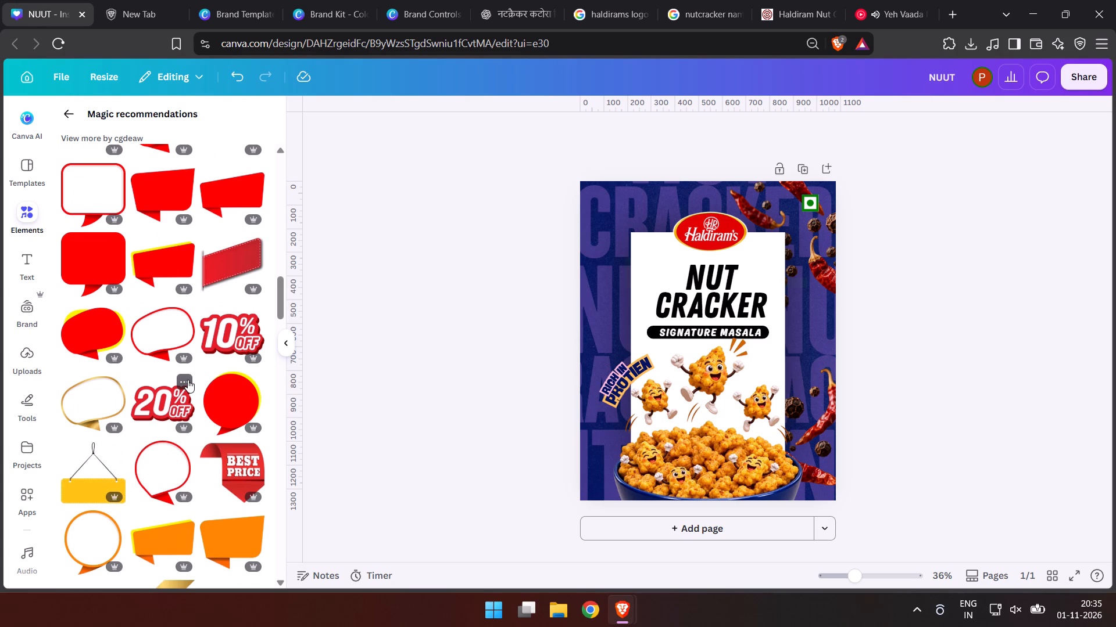
pyautogui.scroll(-2, 173, 446)
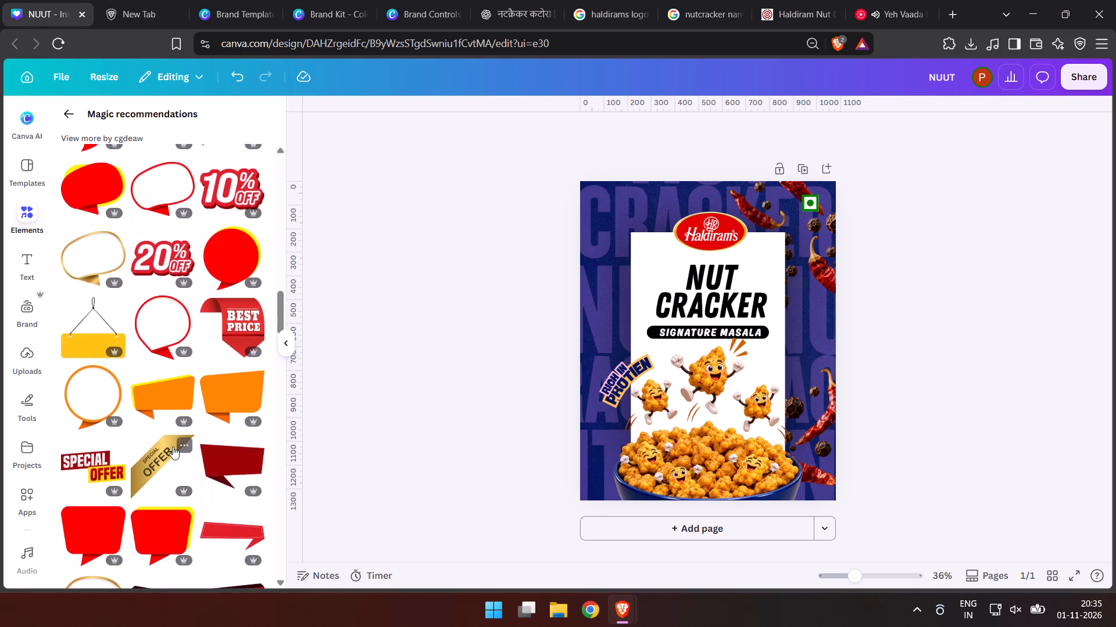
pyautogui.scroll(-8, 173, 446)
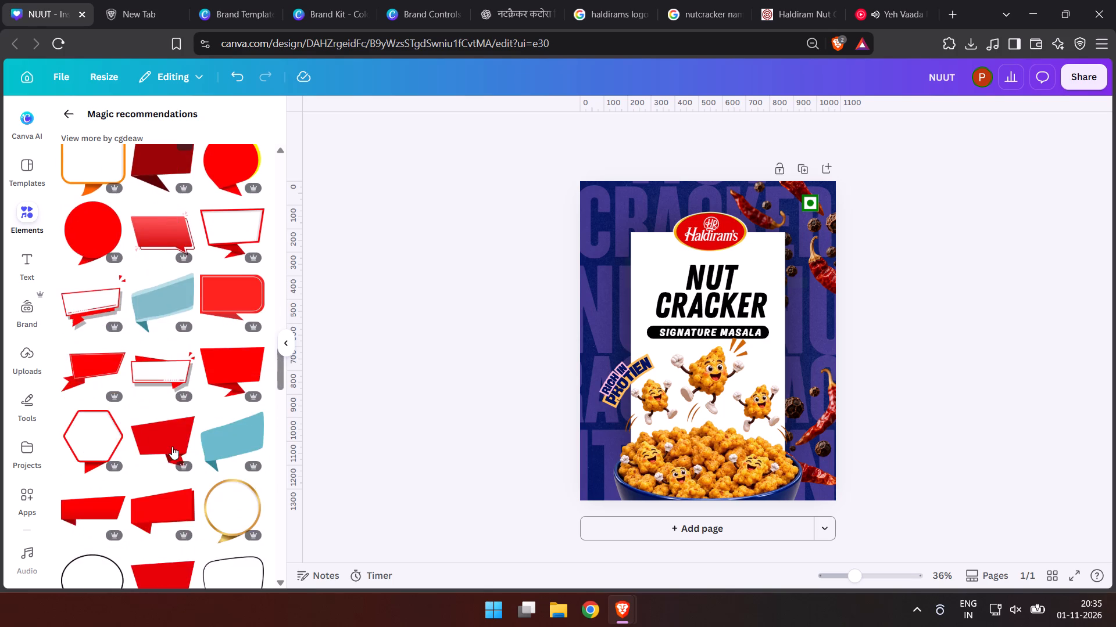
pyautogui.scroll(4, 143, 287)
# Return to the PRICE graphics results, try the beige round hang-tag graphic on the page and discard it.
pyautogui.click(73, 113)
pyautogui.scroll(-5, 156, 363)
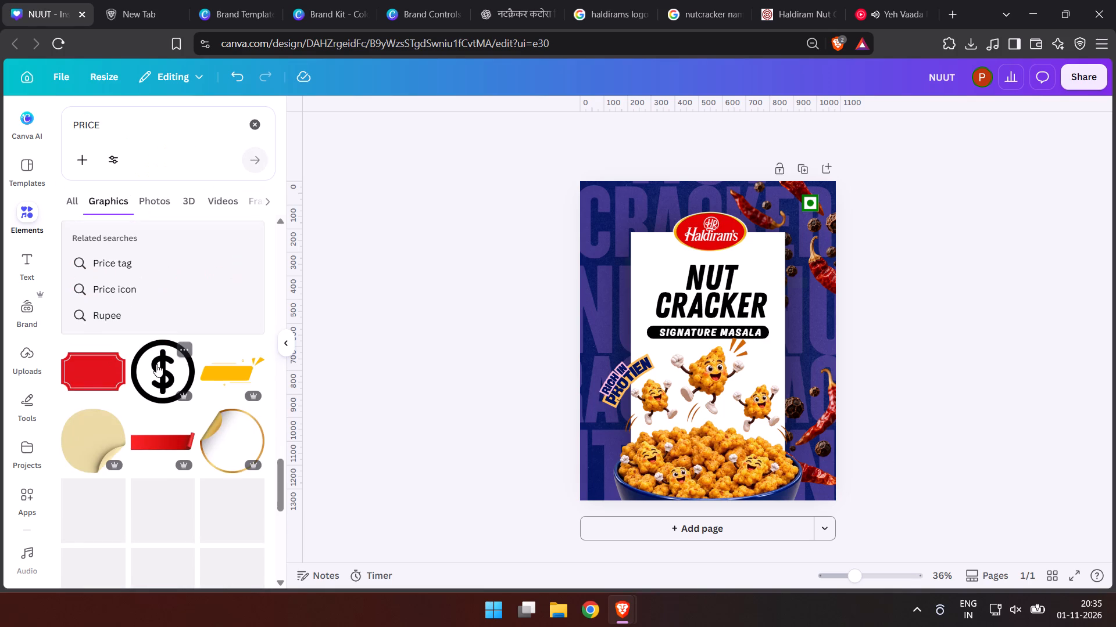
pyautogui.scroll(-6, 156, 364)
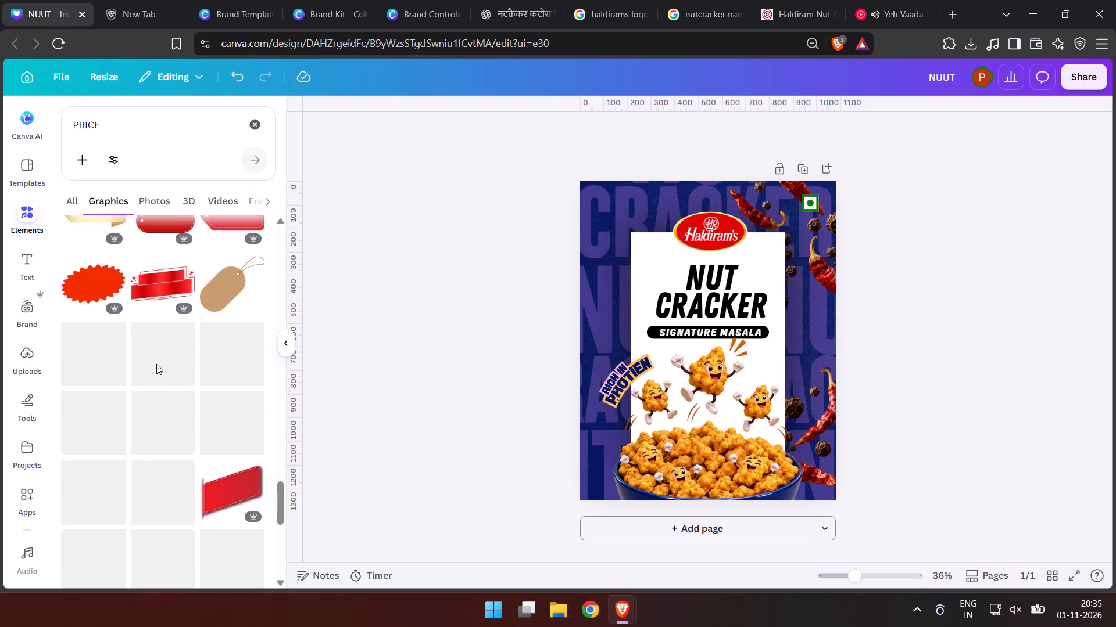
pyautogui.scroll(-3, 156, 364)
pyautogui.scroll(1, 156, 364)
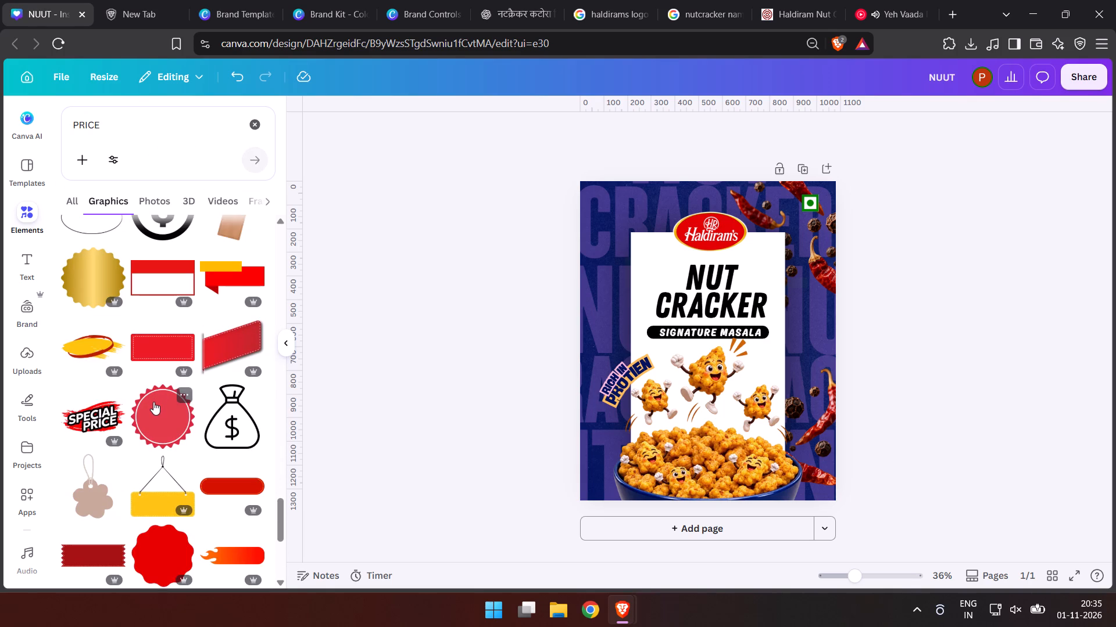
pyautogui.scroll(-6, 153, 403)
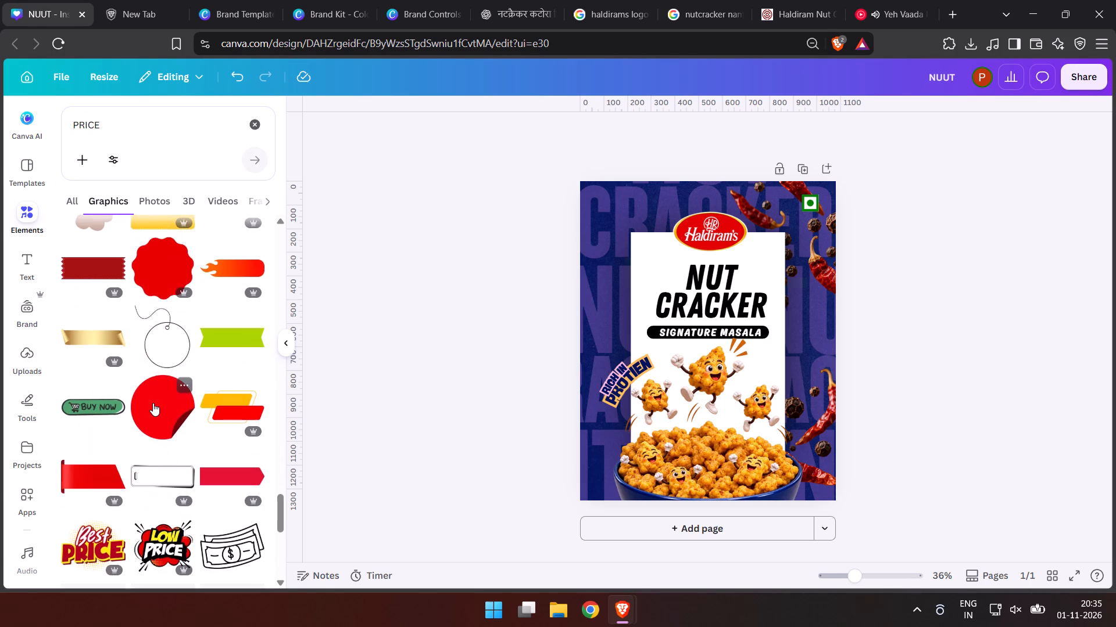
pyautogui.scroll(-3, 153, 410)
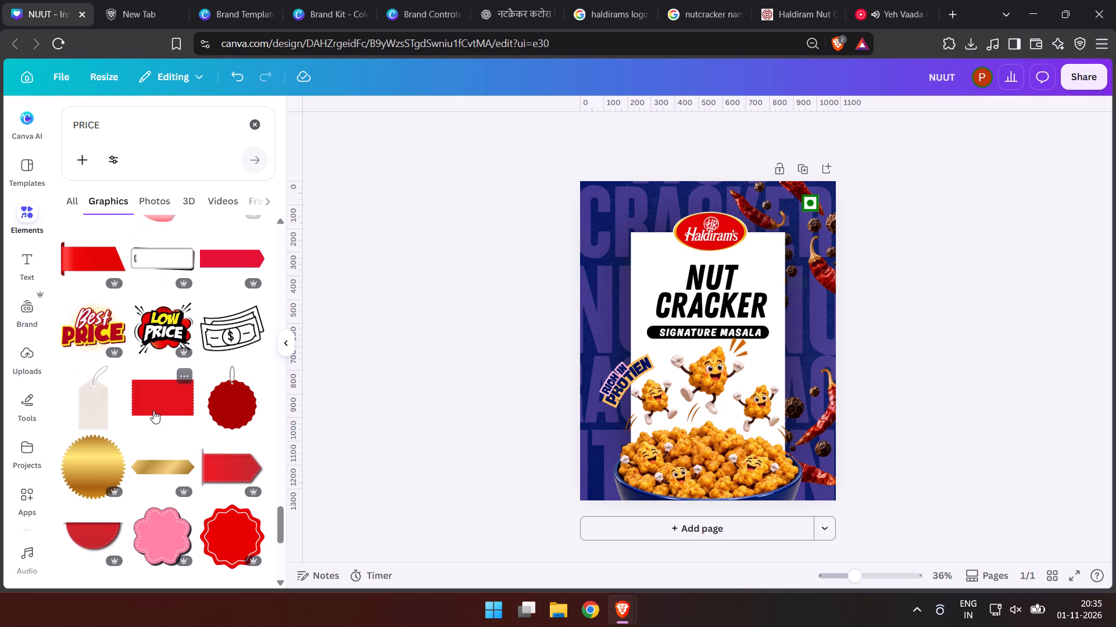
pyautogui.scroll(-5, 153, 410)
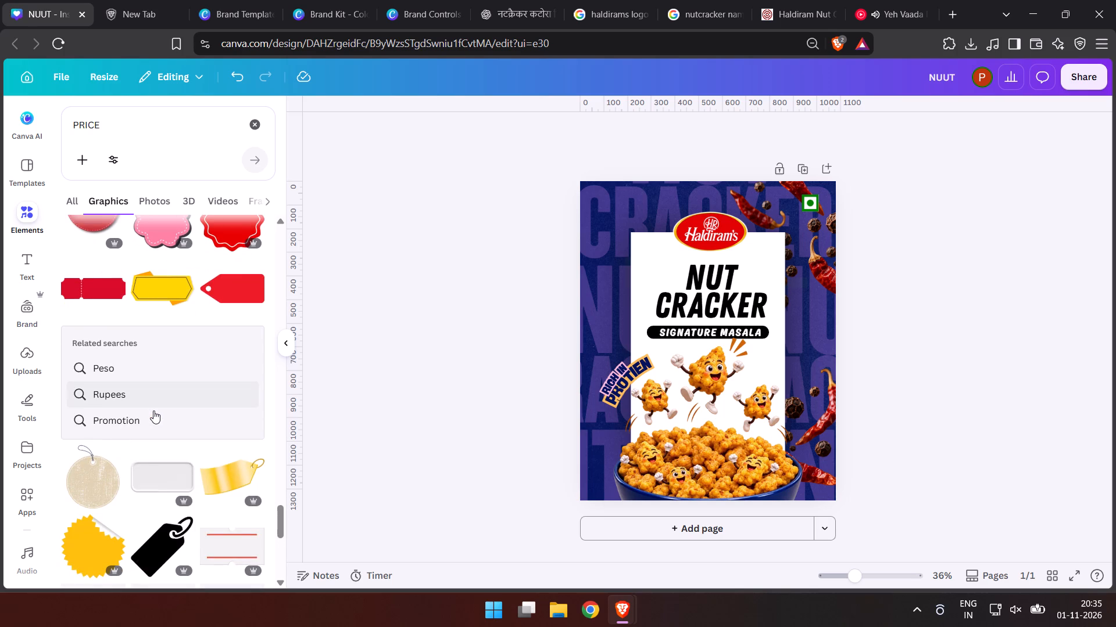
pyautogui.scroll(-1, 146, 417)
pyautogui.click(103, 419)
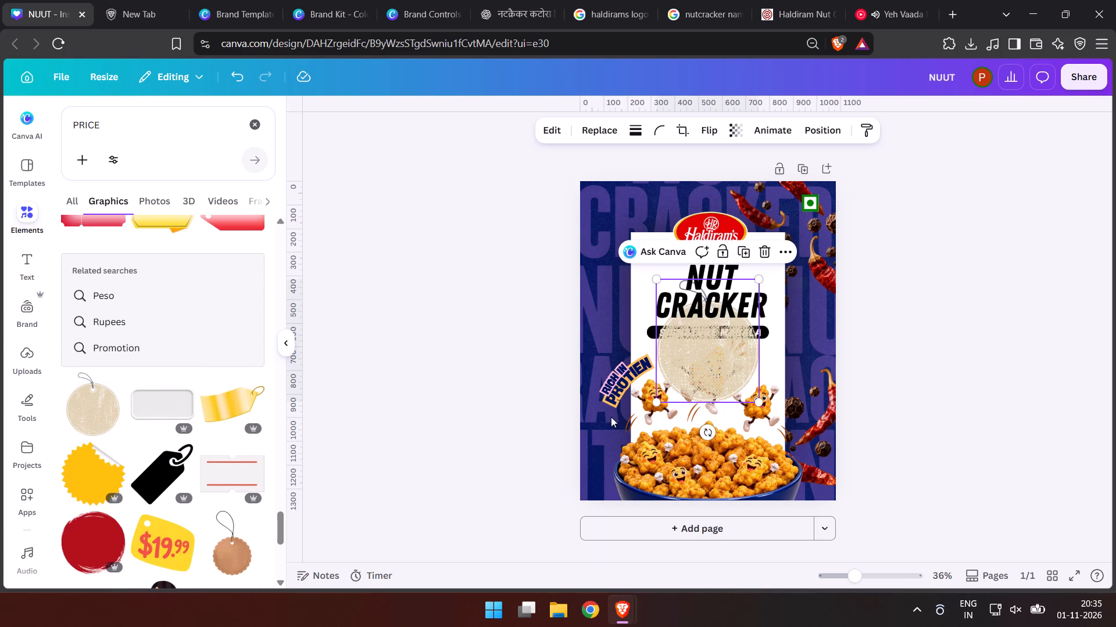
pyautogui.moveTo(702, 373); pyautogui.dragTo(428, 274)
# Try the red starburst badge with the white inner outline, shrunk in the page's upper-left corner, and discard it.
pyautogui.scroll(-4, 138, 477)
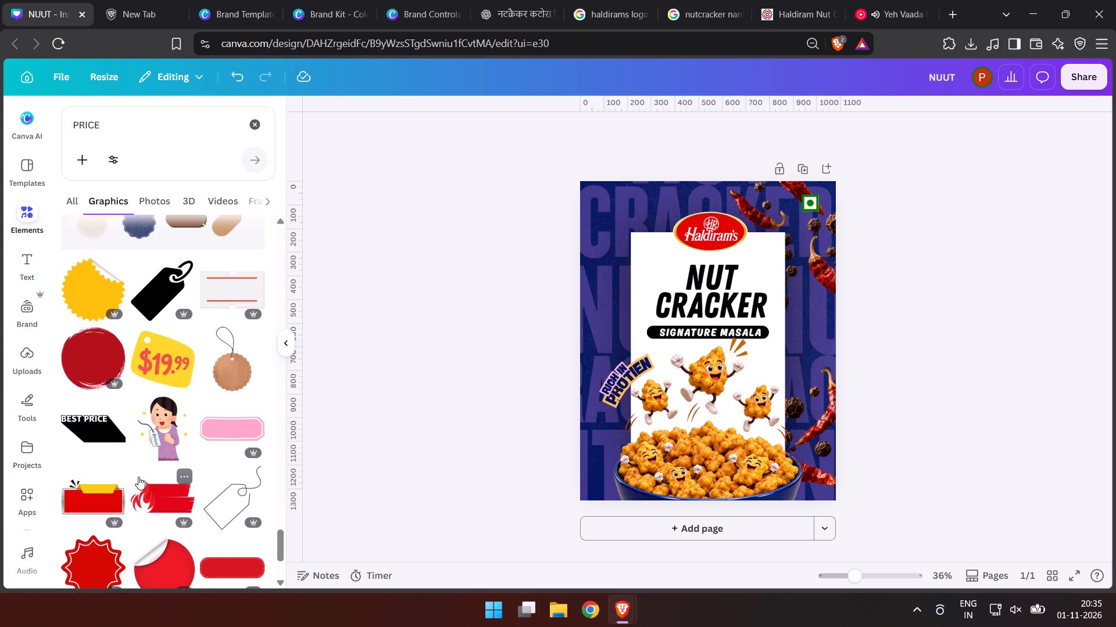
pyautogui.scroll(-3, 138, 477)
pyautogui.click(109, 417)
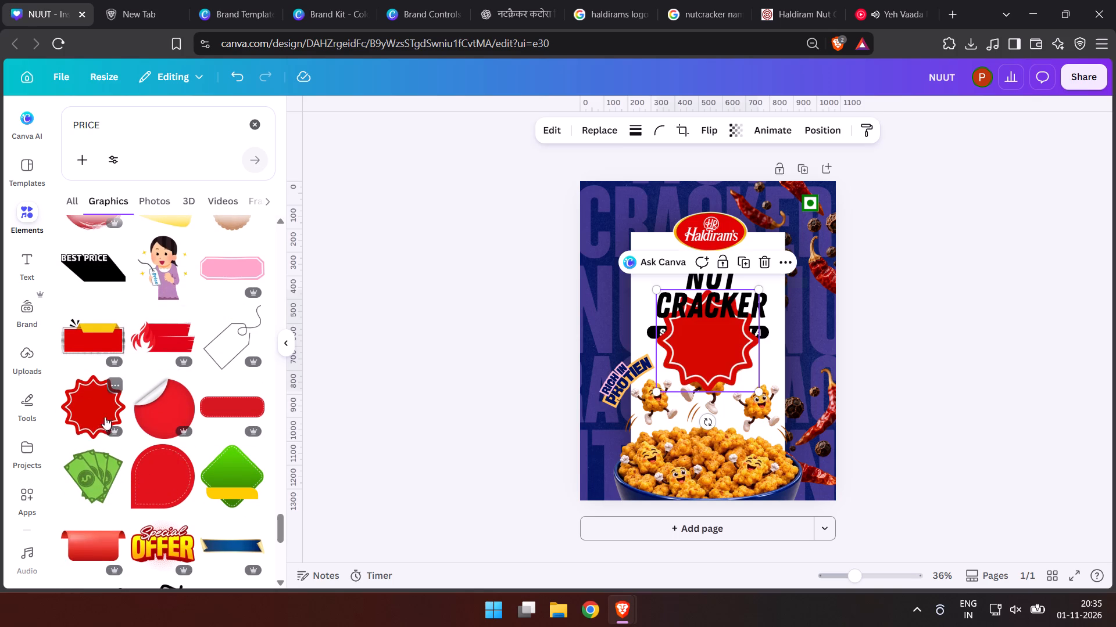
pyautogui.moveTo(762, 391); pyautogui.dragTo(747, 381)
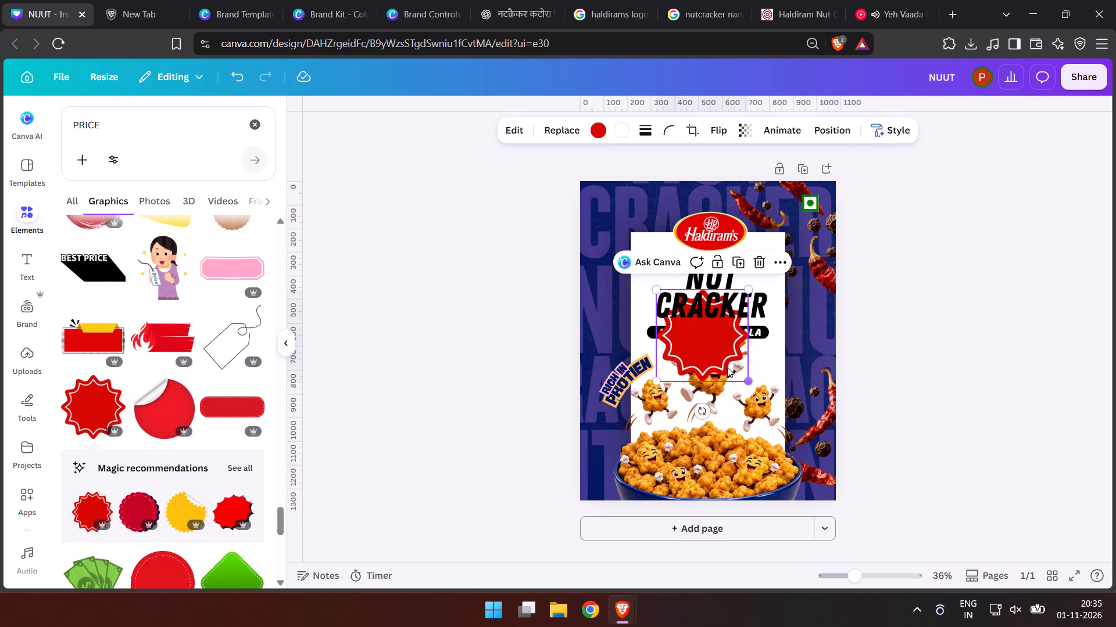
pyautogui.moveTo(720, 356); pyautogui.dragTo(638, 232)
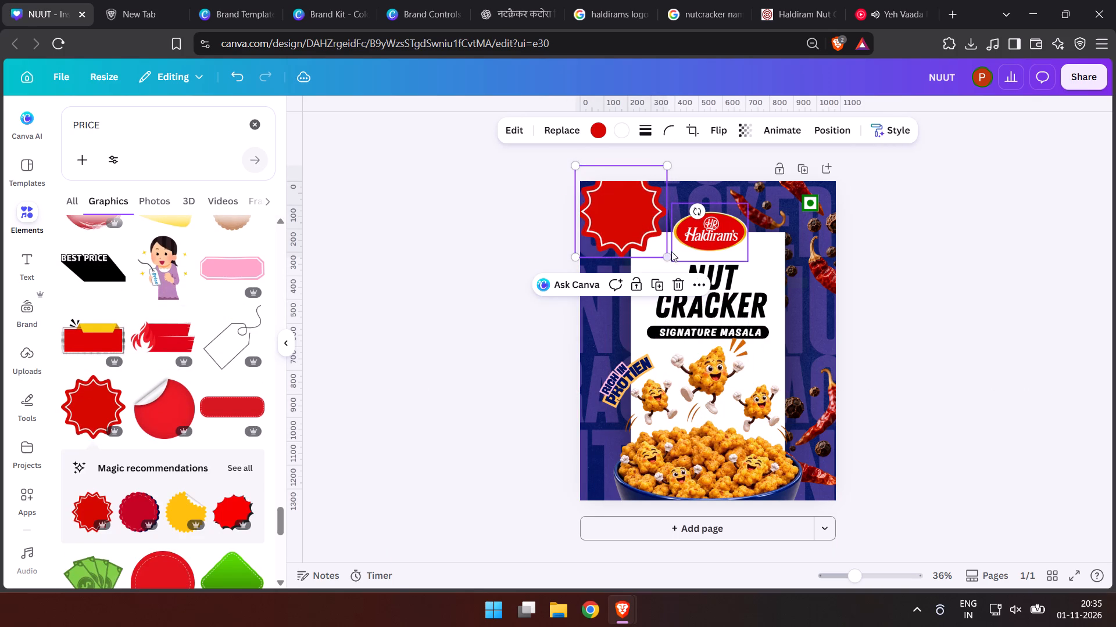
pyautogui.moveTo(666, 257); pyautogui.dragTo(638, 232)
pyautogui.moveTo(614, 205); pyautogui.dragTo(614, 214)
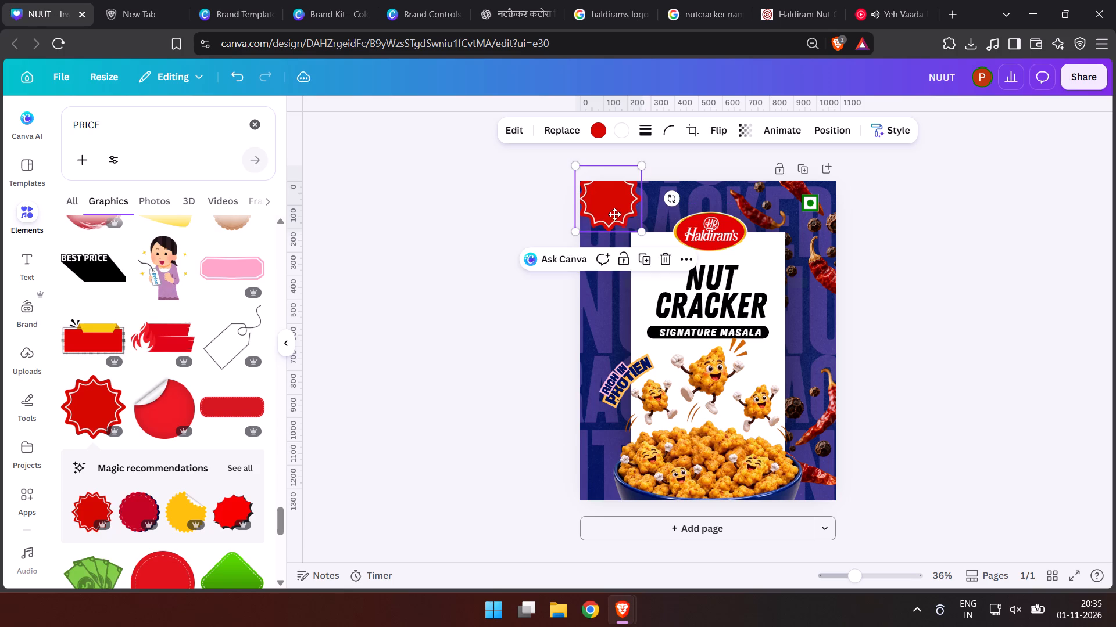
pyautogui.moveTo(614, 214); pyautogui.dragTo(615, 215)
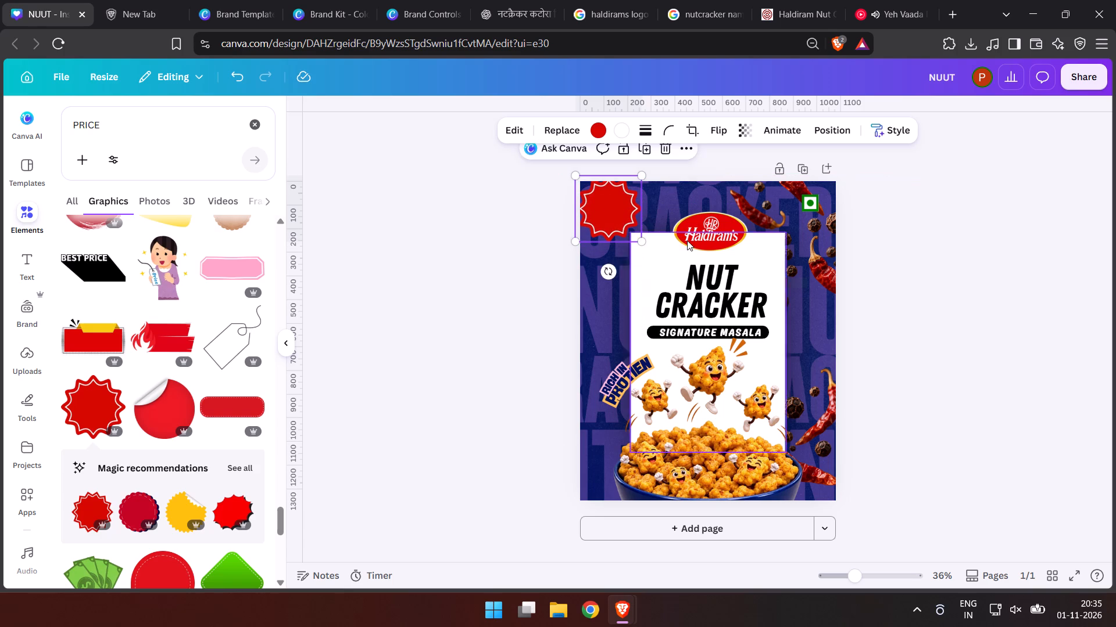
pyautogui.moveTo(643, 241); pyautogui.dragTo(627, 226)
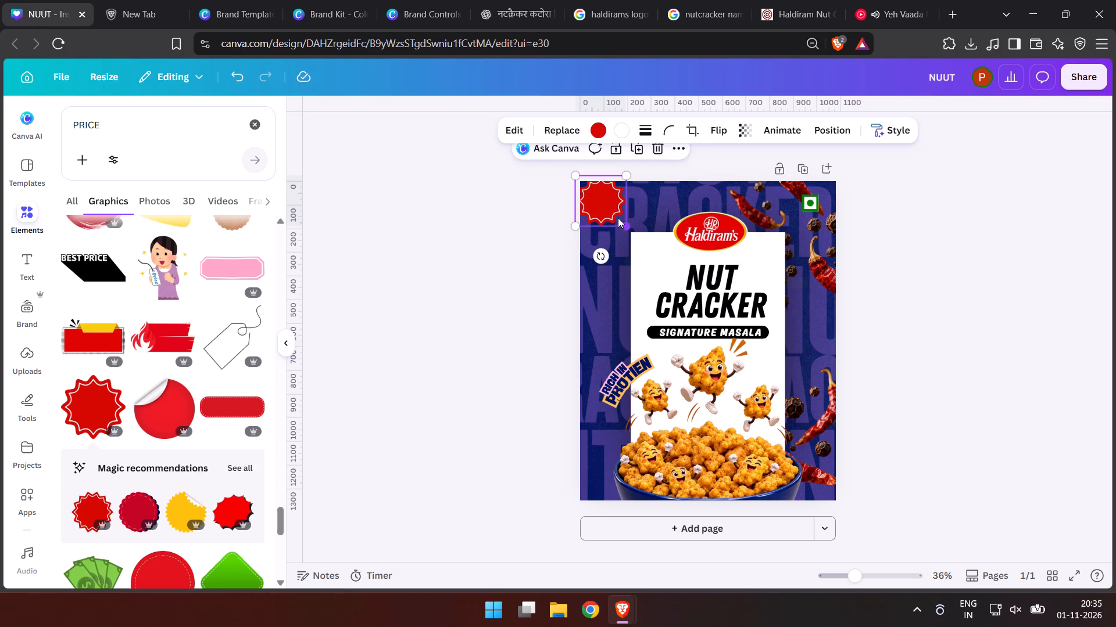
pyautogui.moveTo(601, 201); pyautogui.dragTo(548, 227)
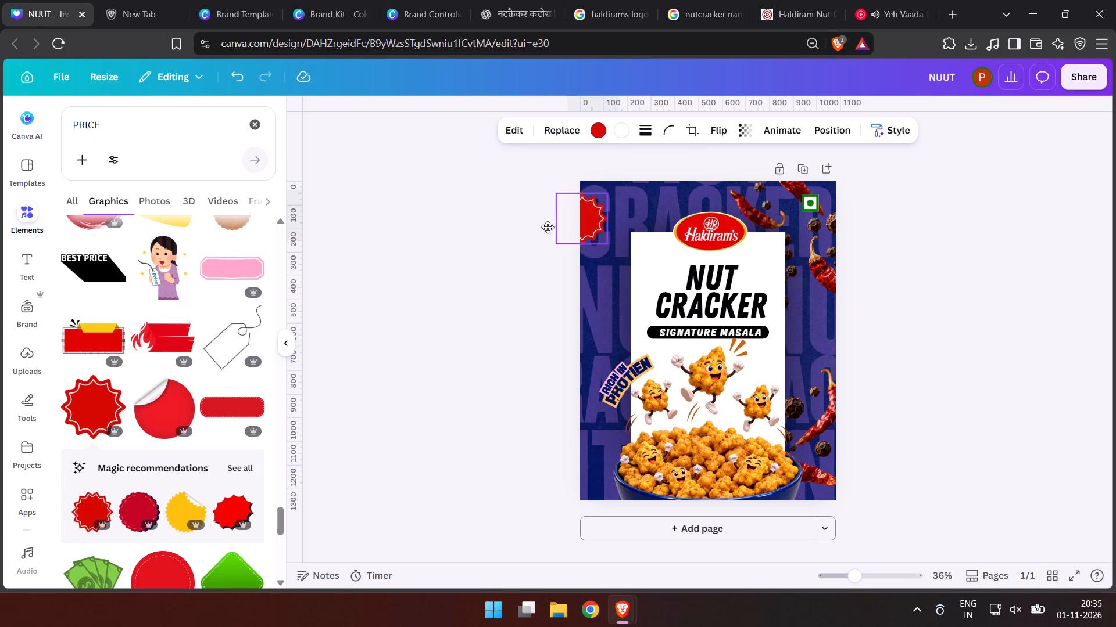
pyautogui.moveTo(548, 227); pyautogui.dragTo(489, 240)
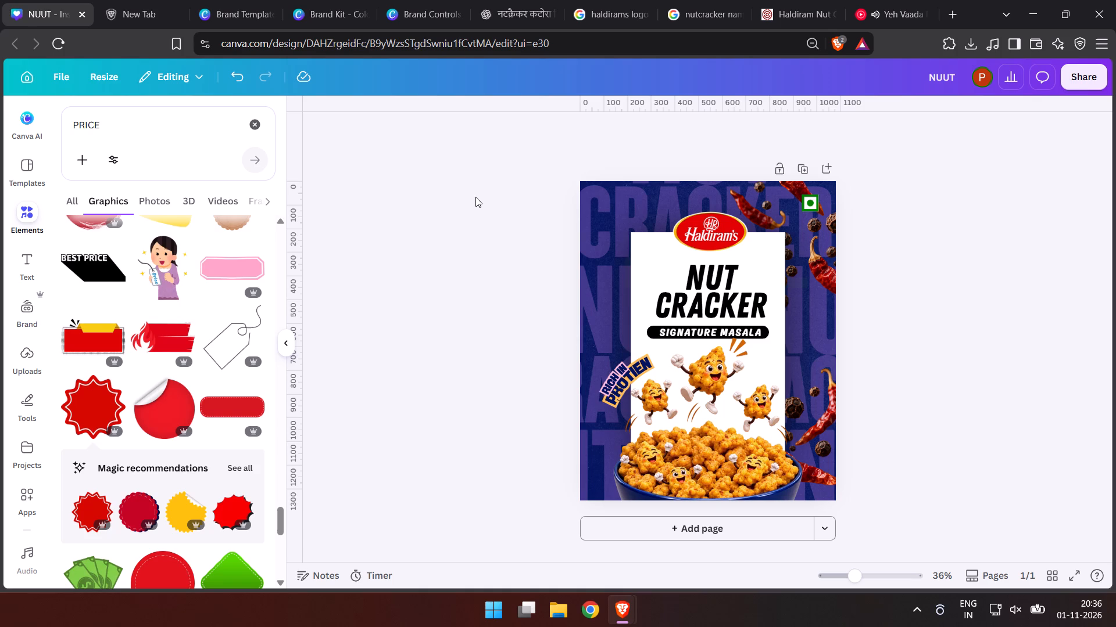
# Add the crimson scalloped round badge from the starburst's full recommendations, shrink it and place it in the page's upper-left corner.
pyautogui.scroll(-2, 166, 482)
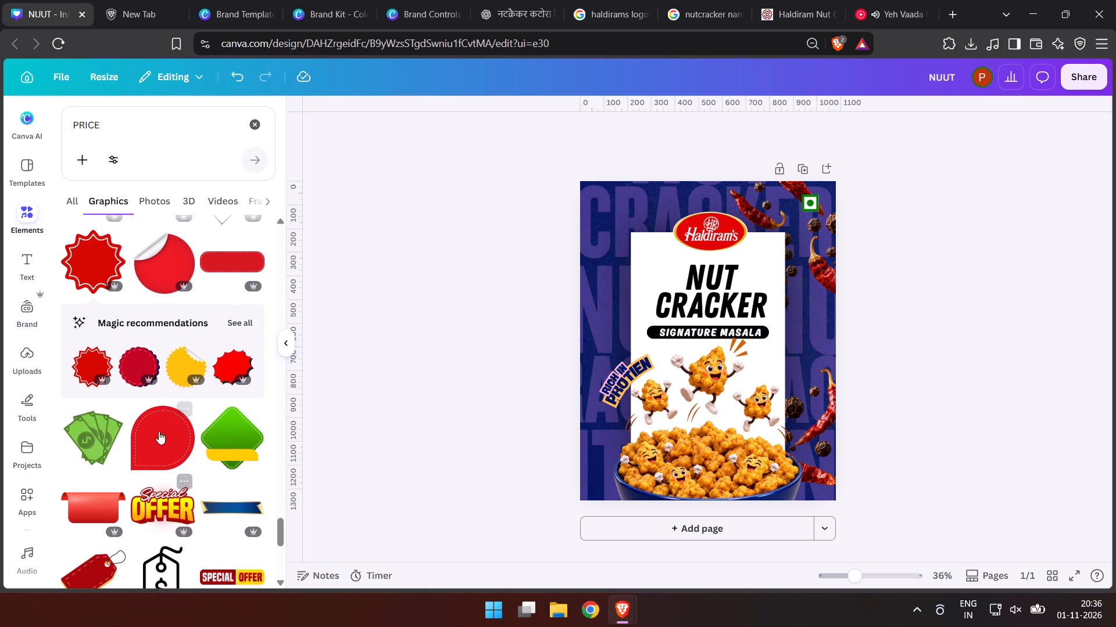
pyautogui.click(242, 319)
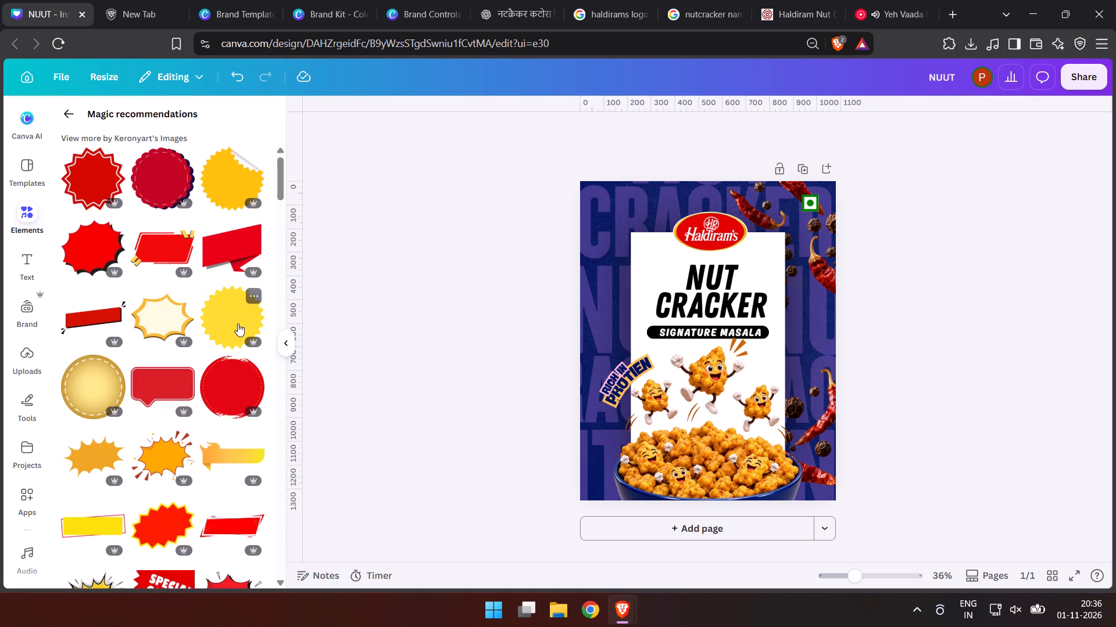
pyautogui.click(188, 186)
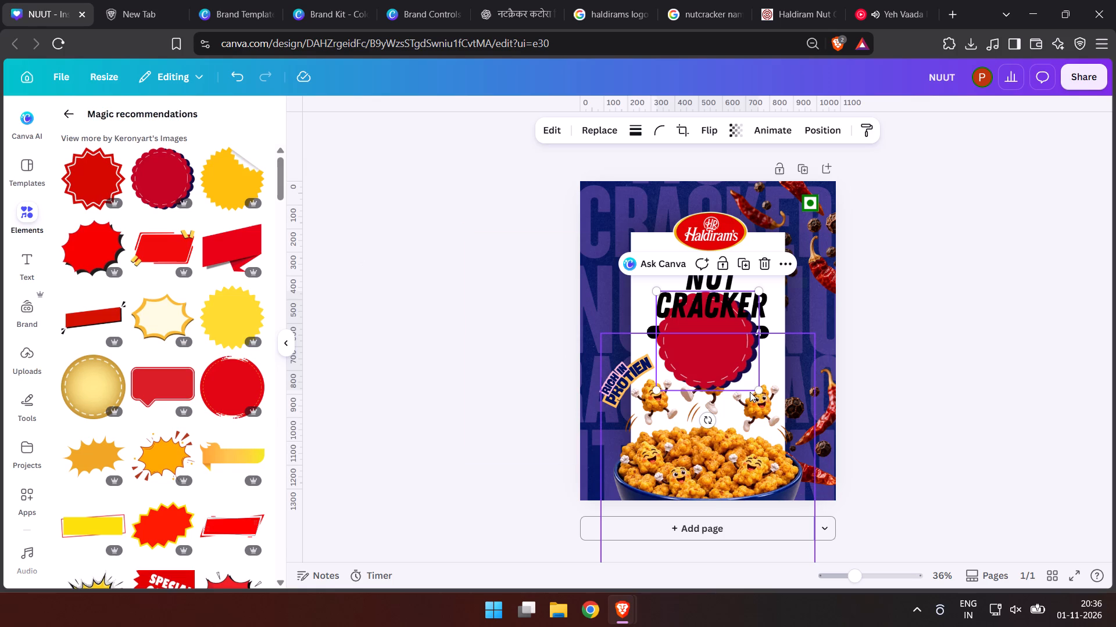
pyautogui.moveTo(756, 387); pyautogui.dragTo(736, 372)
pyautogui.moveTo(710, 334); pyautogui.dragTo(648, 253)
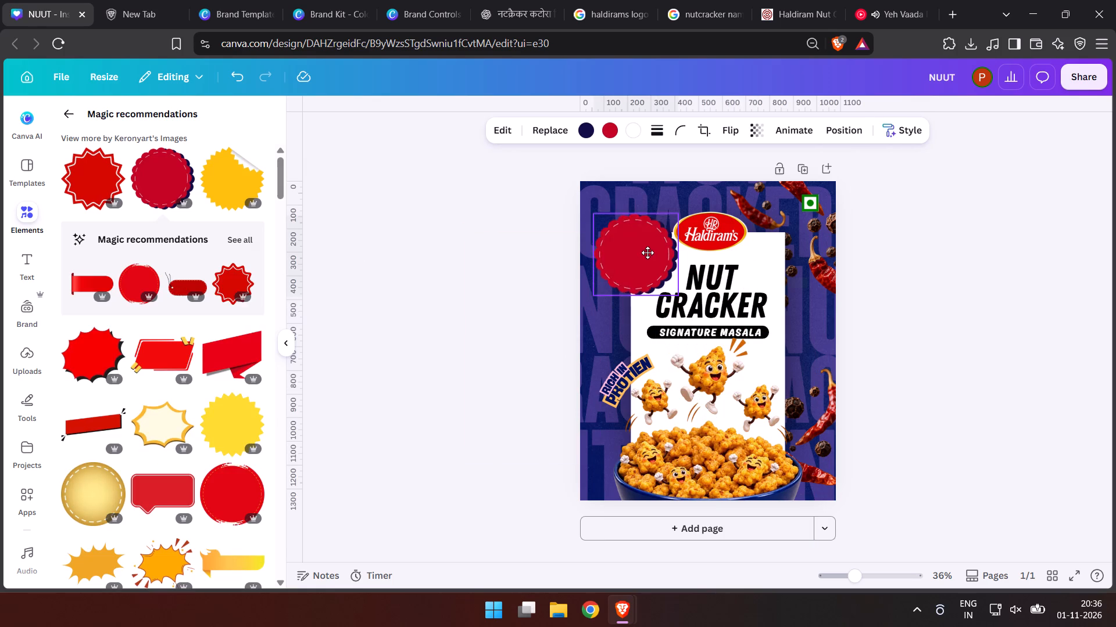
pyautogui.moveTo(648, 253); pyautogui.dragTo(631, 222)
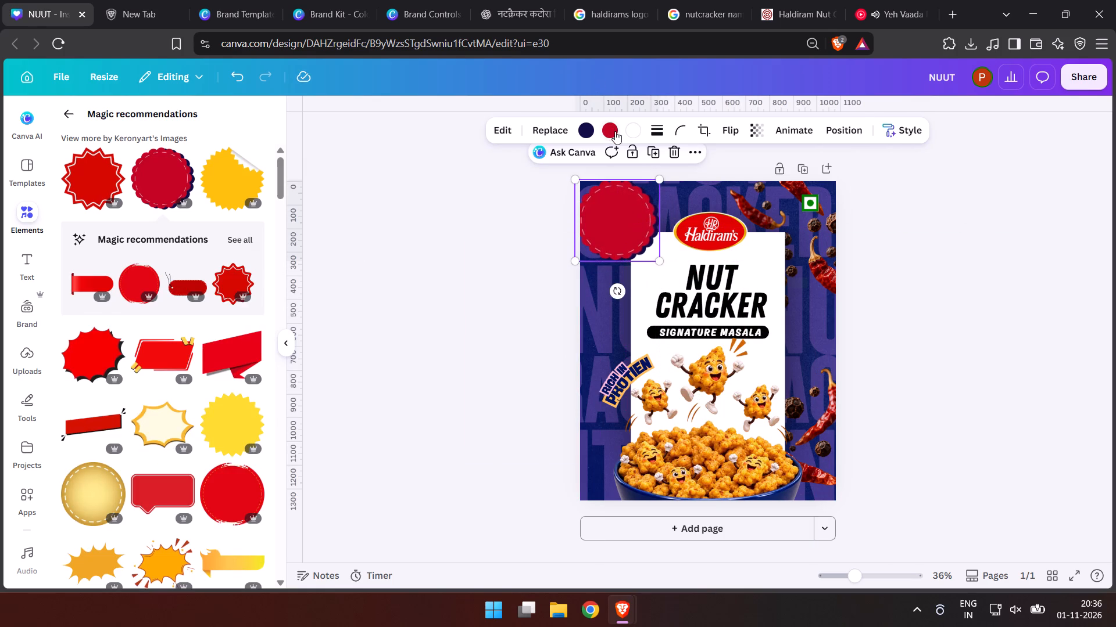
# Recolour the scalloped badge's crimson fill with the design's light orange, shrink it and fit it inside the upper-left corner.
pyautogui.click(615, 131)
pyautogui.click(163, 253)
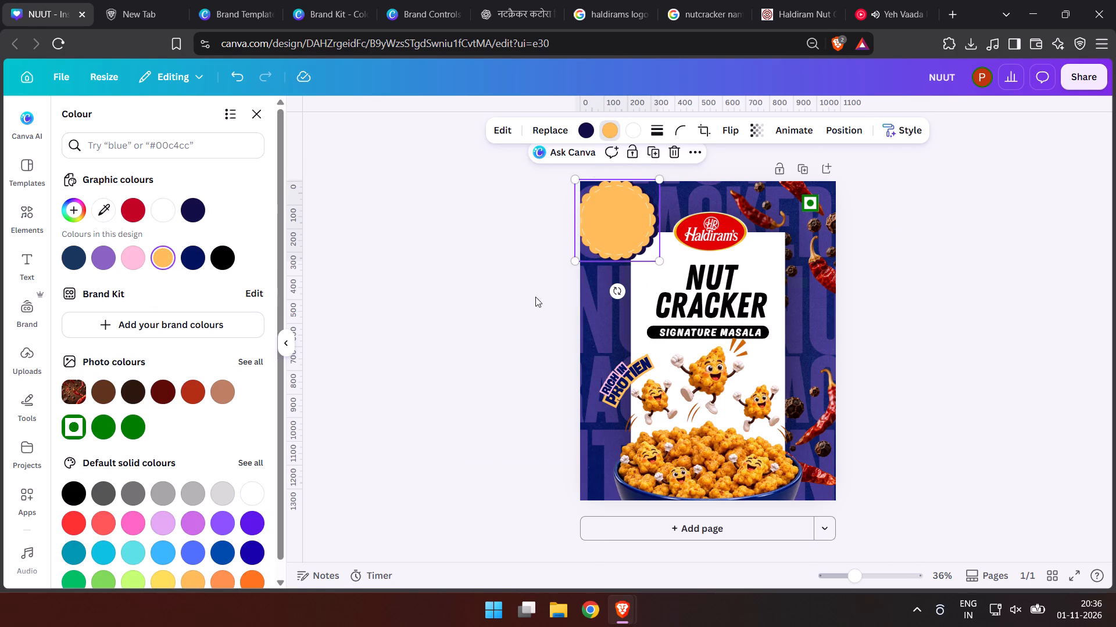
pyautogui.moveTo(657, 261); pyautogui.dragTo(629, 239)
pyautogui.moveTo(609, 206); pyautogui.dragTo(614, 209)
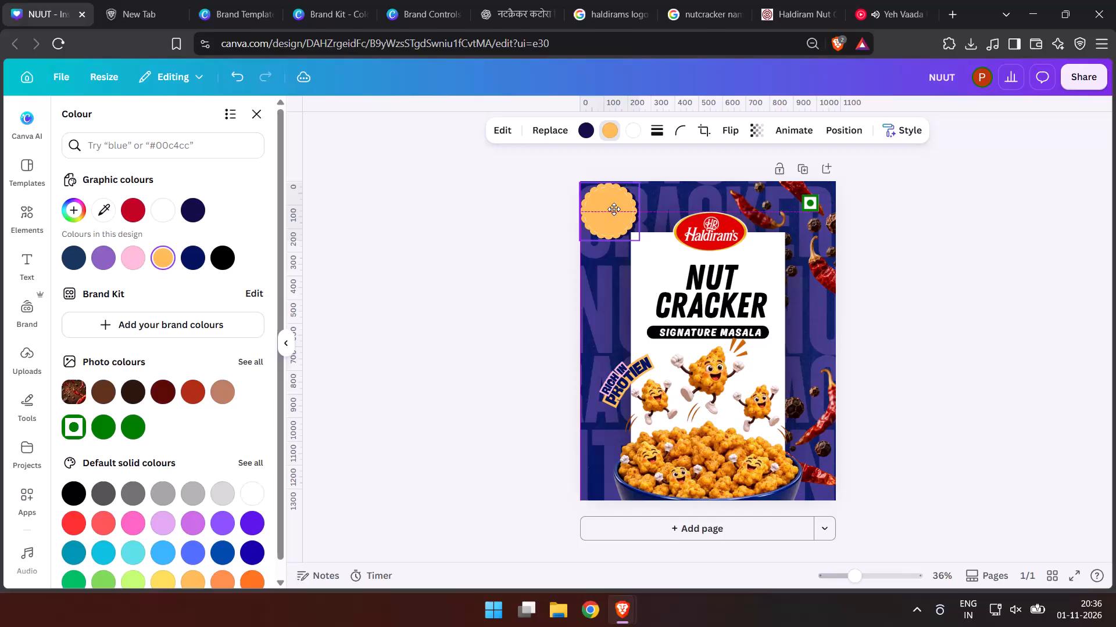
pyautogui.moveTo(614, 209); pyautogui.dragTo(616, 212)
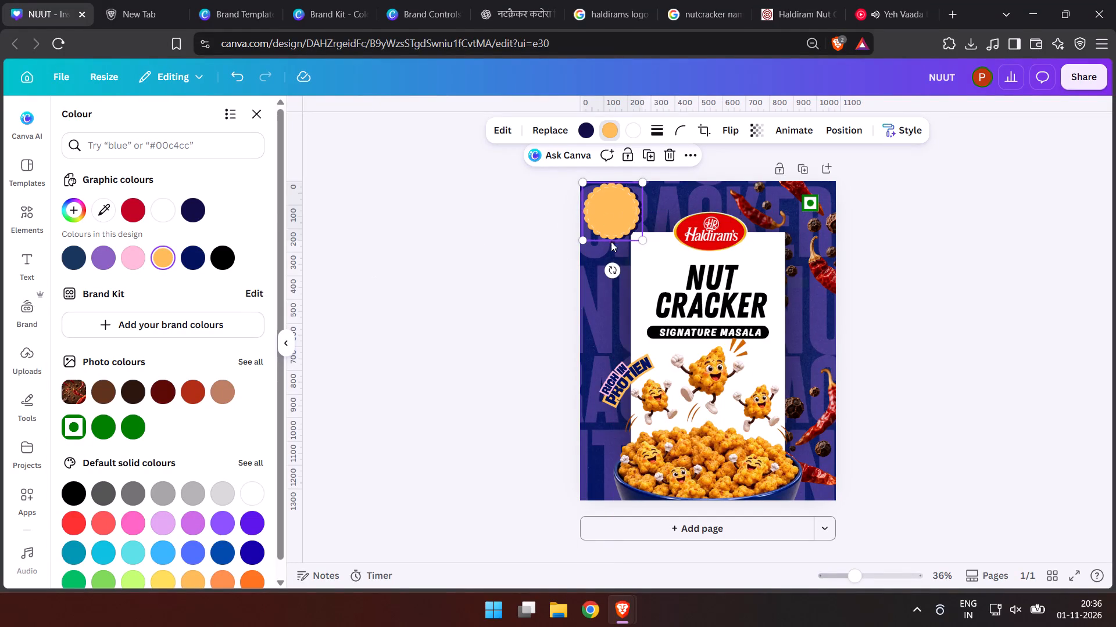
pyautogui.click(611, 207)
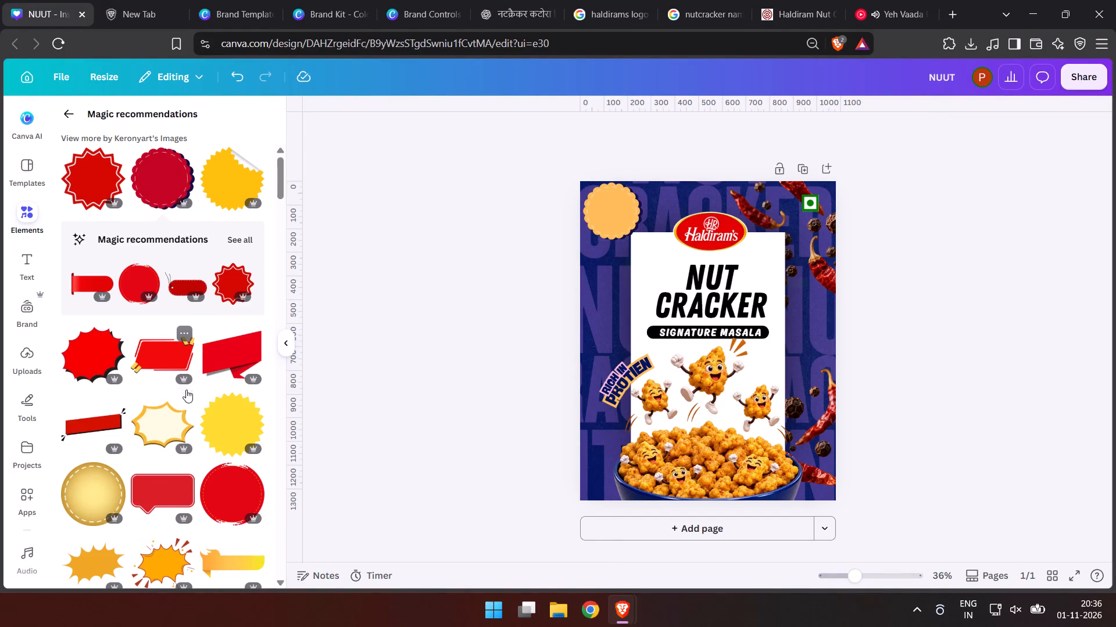
# Replace the light orange round badge with the orange explosion burst with red rays from the recommendations, and shrink the burst slightly.
pyautogui.scroll(-2, 185, 393)
pyautogui.click(171, 421)
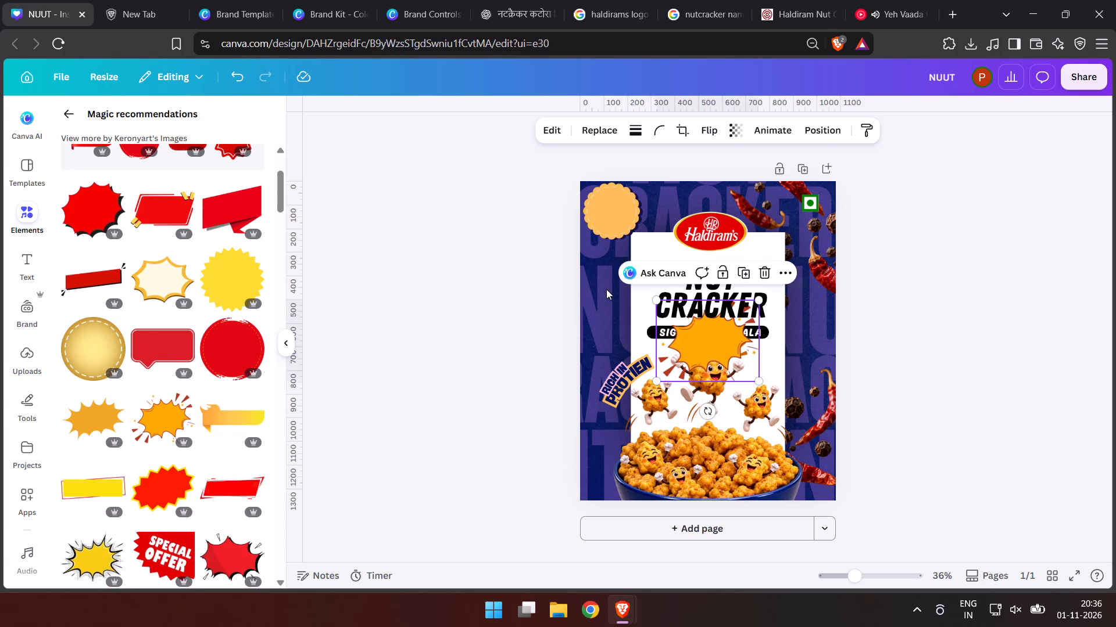
pyautogui.moveTo(600, 211); pyautogui.dragTo(456, 257)
pyautogui.click(710, 345)
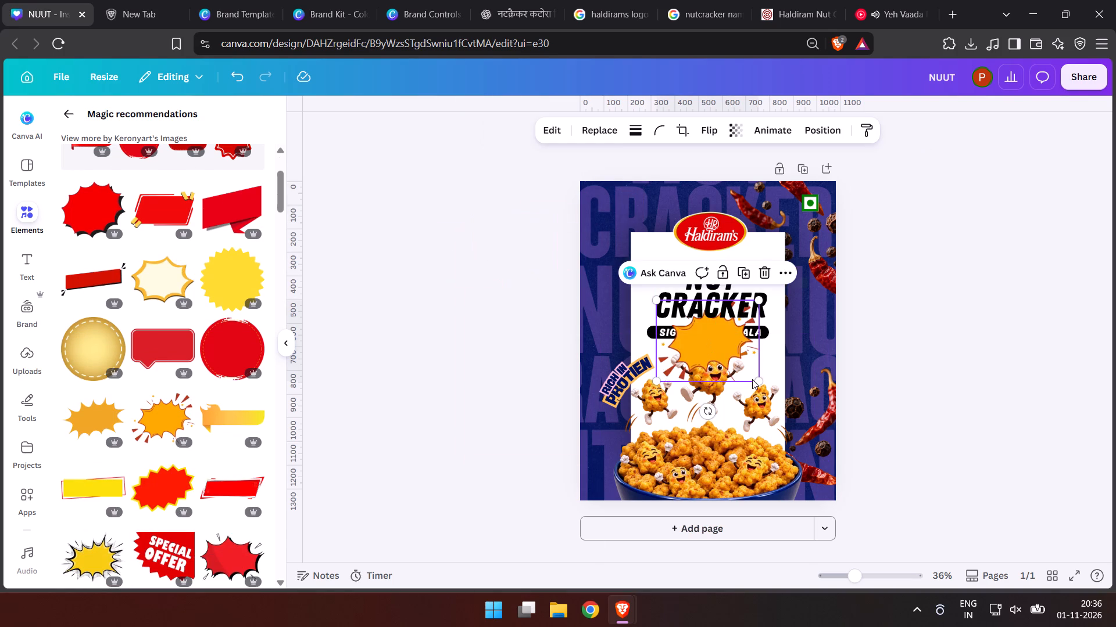
pyautogui.moveTo(756, 379); pyautogui.dragTo(741, 370)
# Apply a Drop shadow to the orange burst.
pyautogui.click(524, 132)
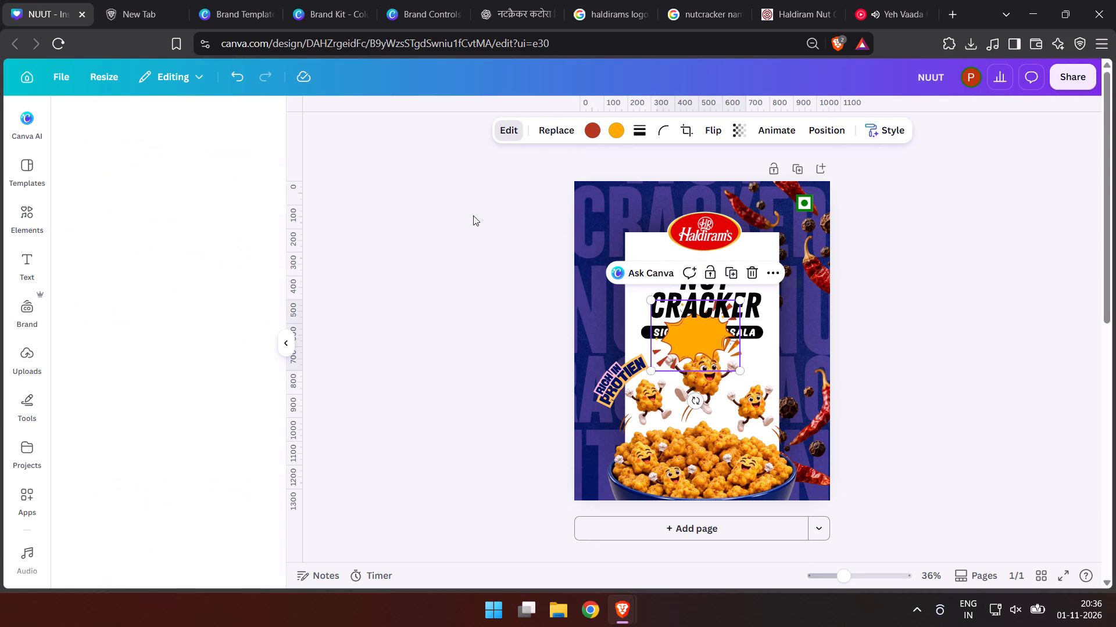
pyautogui.scroll(-5, 163, 433)
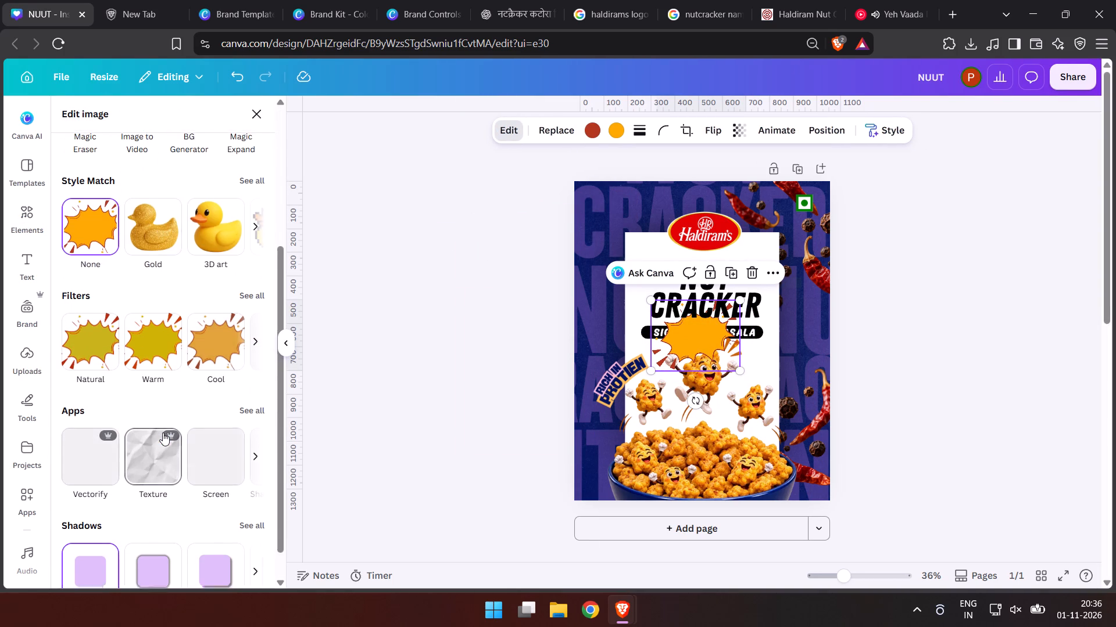
pyautogui.scroll(-3, 163, 433)
pyautogui.click(199, 542)
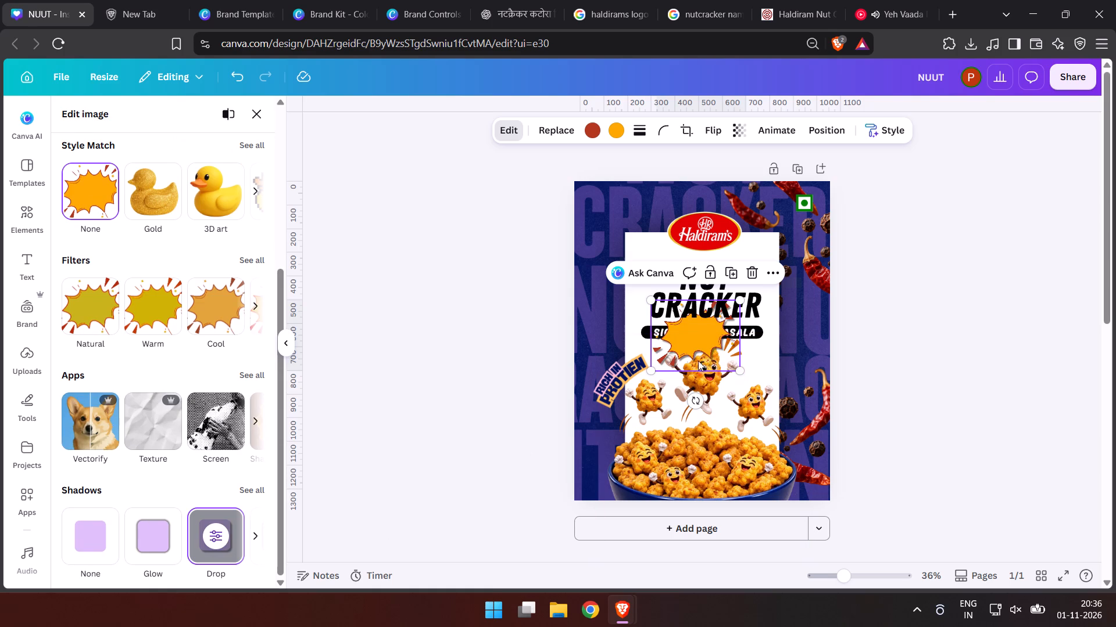
# Move the orange burst to the page's upper-left corner and enlarge it so that it runs partly off the page.
pyautogui.moveTo(688, 343); pyautogui.dragTo(603, 222)
pyautogui.moveTo(658, 252); pyautogui.dragTo(642, 242)
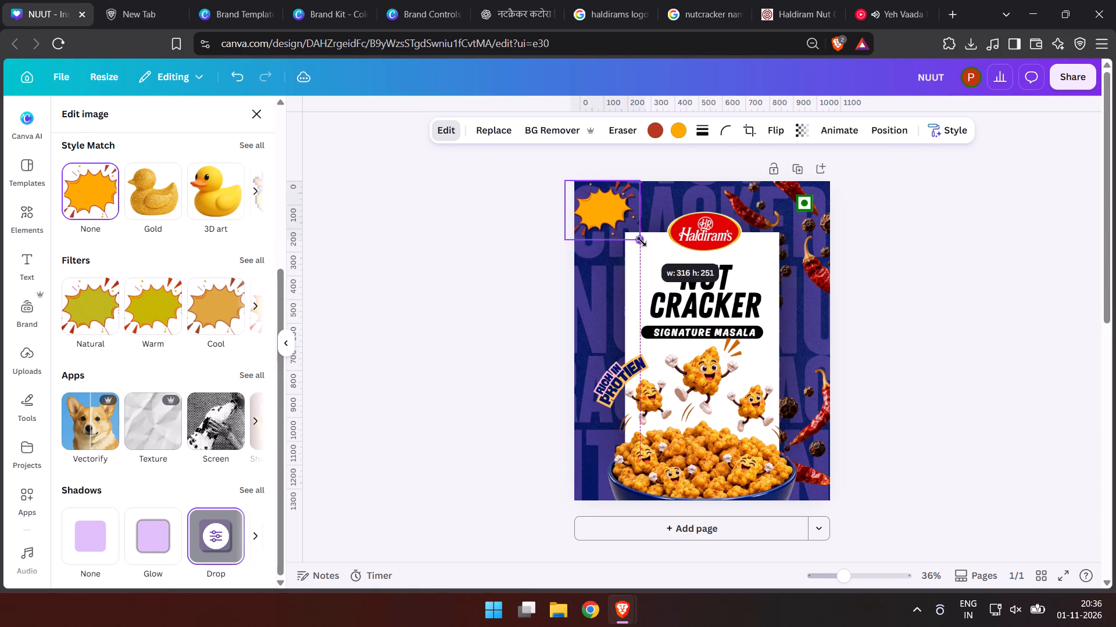
pyautogui.moveTo(642, 242); pyautogui.dragTo(641, 240)
pyautogui.moveTo(594, 207); pyautogui.dragTo(598, 218)
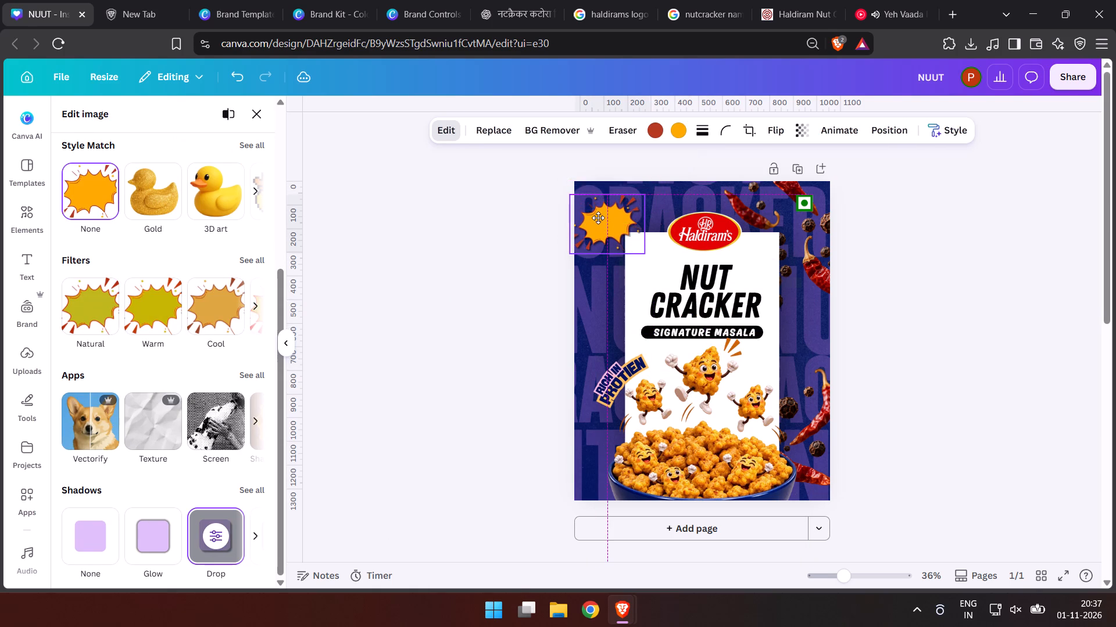
pyautogui.moveTo(598, 218); pyautogui.dragTo(600, 214)
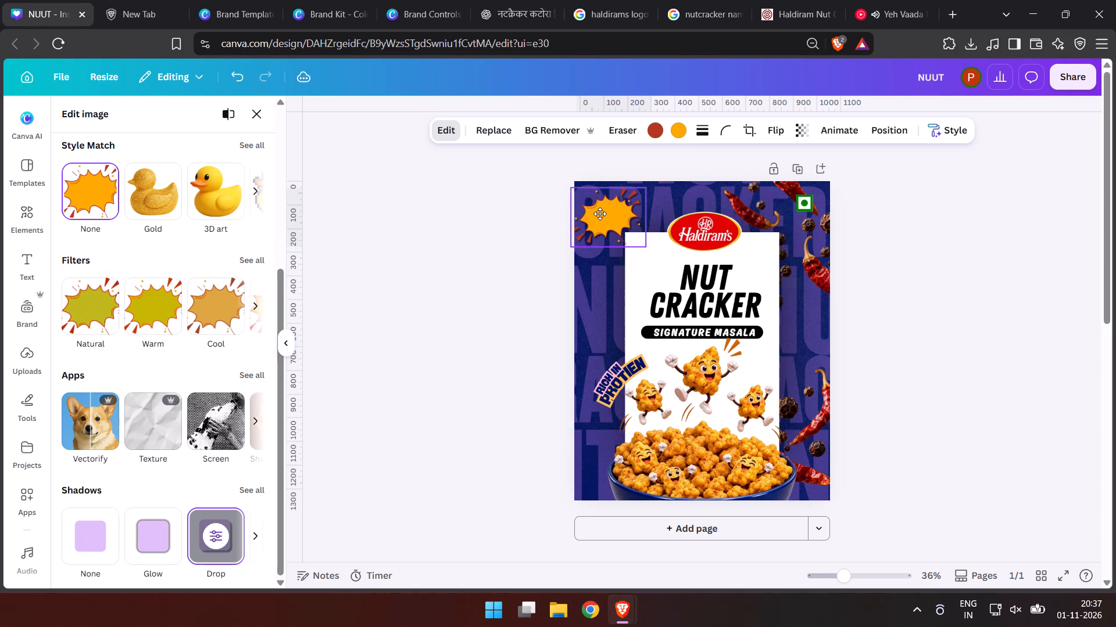
pyautogui.moveTo(600, 214); pyautogui.dragTo(584, 192)
pyautogui.moveTo(625, 219); pyautogui.dragTo(646, 251)
pyautogui.moveTo(612, 217); pyautogui.dragTo(601, 210)
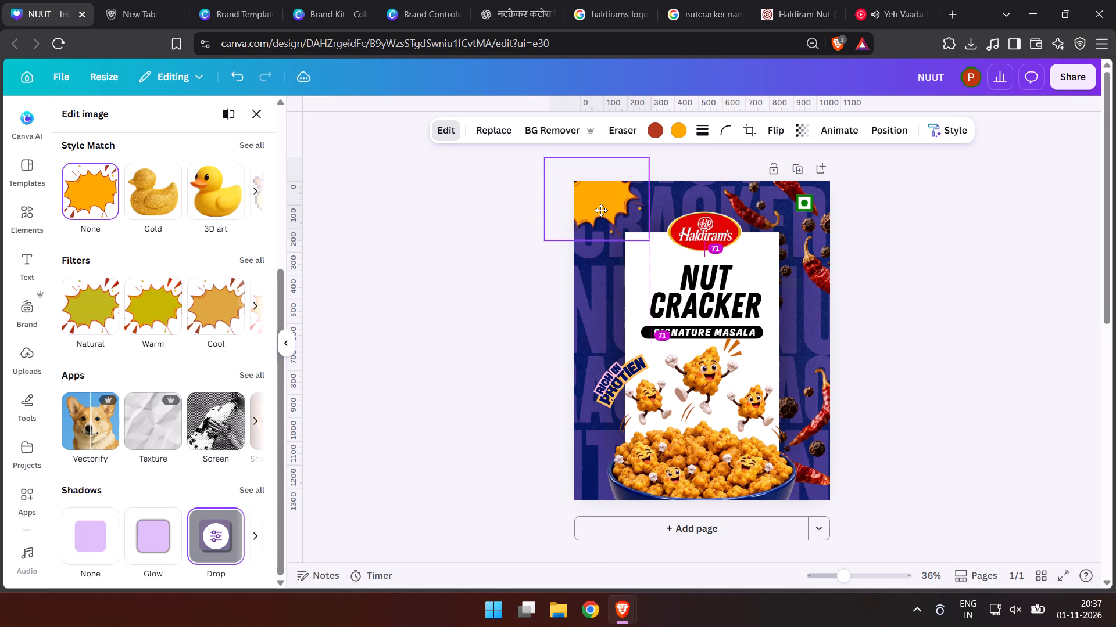
pyautogui.moveTo(601, 210); pyautogui.dragTo(595, 207)
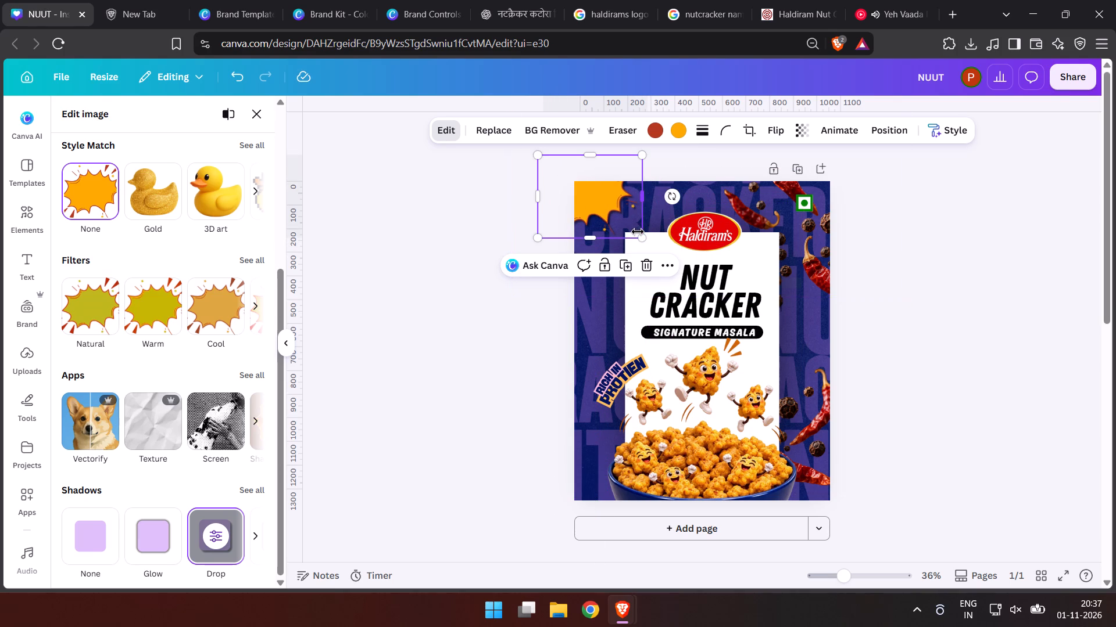
pyautogui.moveTo(640, 236); pyautogui.dragTo(649, 251)
pyautogui.doubleClick(489, 223)
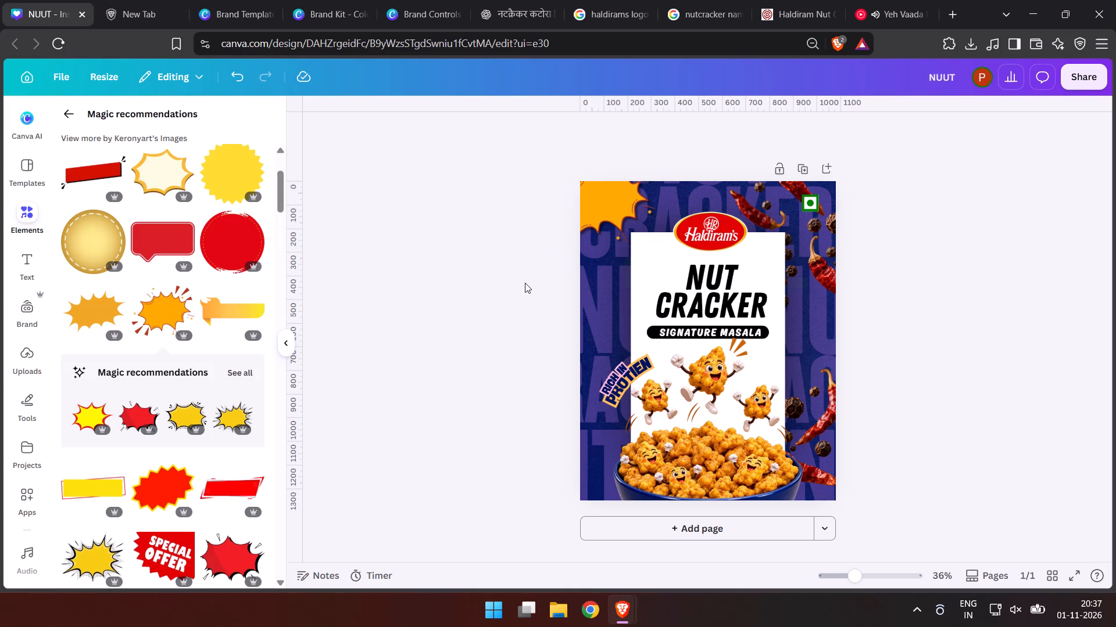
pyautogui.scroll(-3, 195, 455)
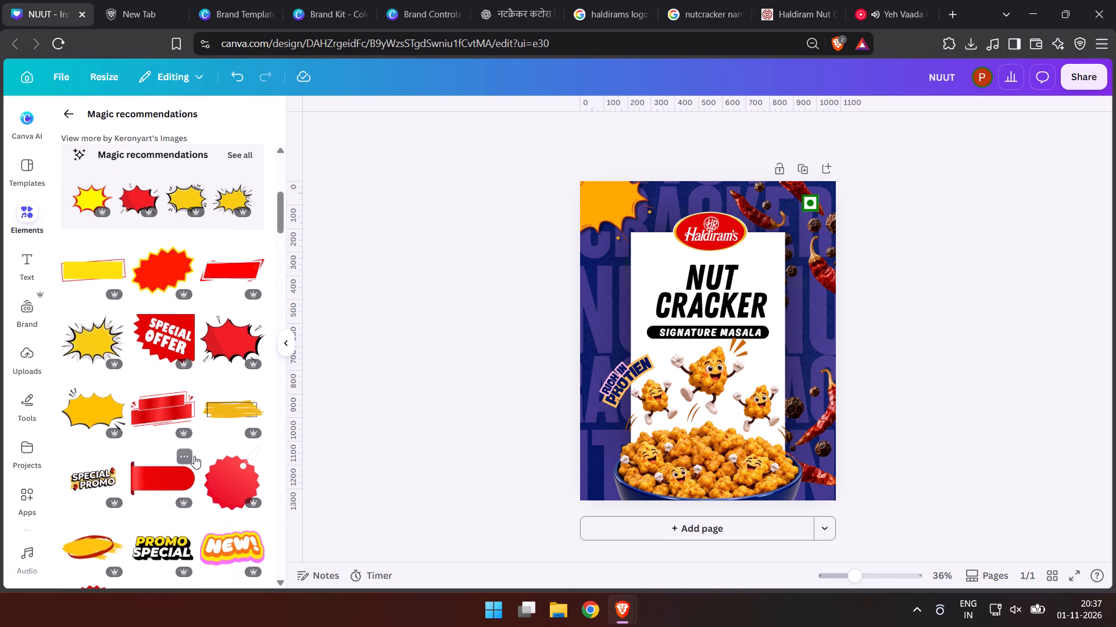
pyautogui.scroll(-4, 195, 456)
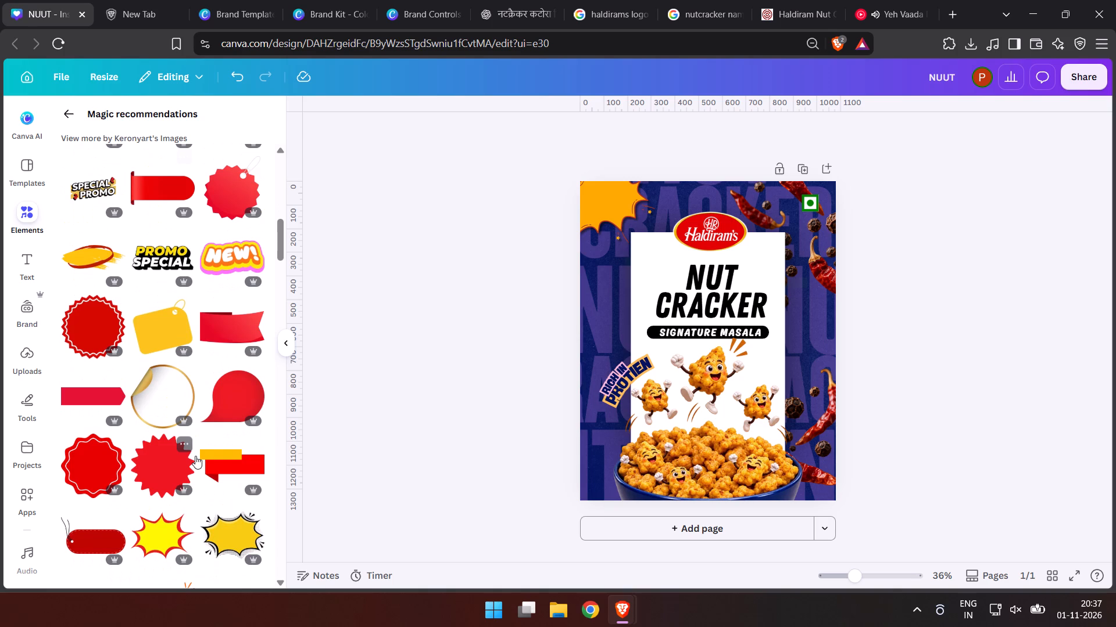
# Enlarge the orange burst further and shift it outward so that it fills the page's upper-left corner.
pyautogui.click(593, 215)
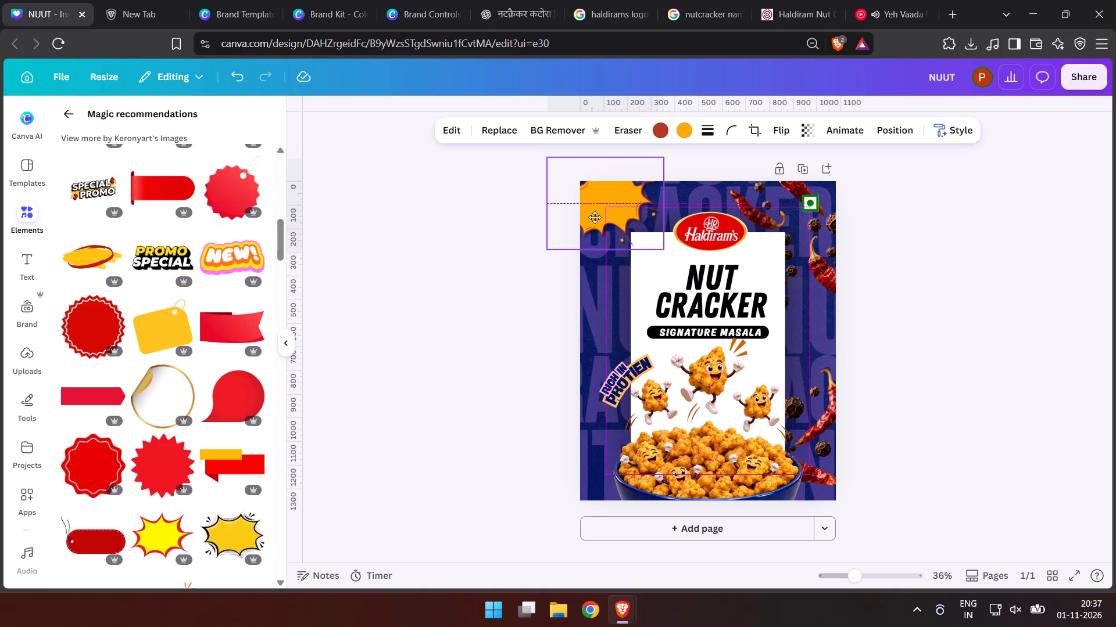
pyautogui.doubleClick(352, 337)
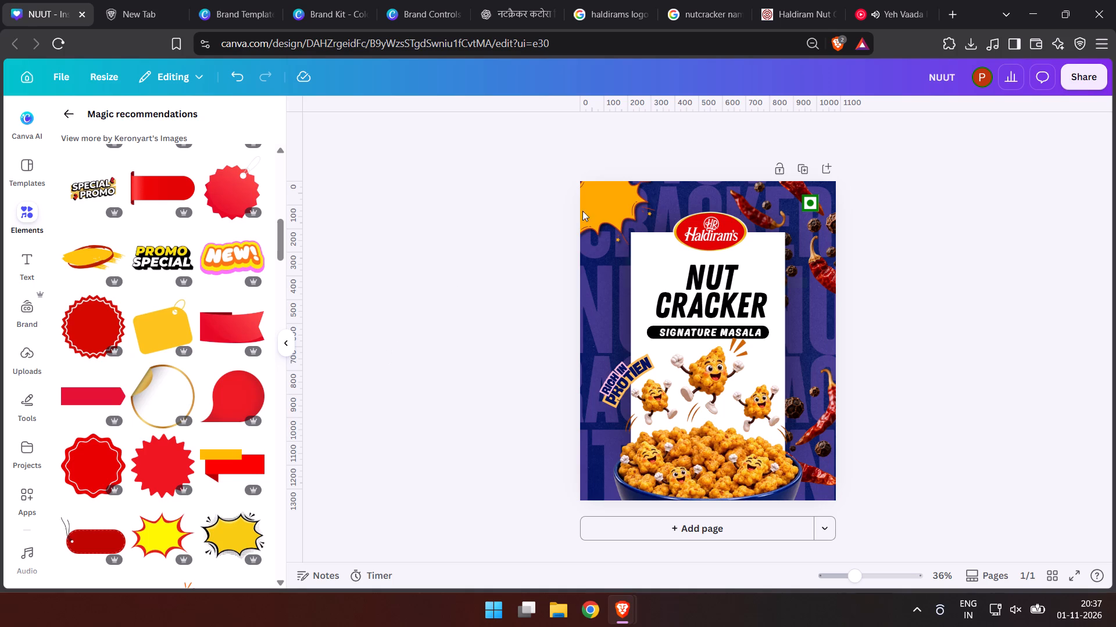
pyautogui.click(622, 209)
pyautogui.click(499, 236)
pyautogui.click(617, 205)
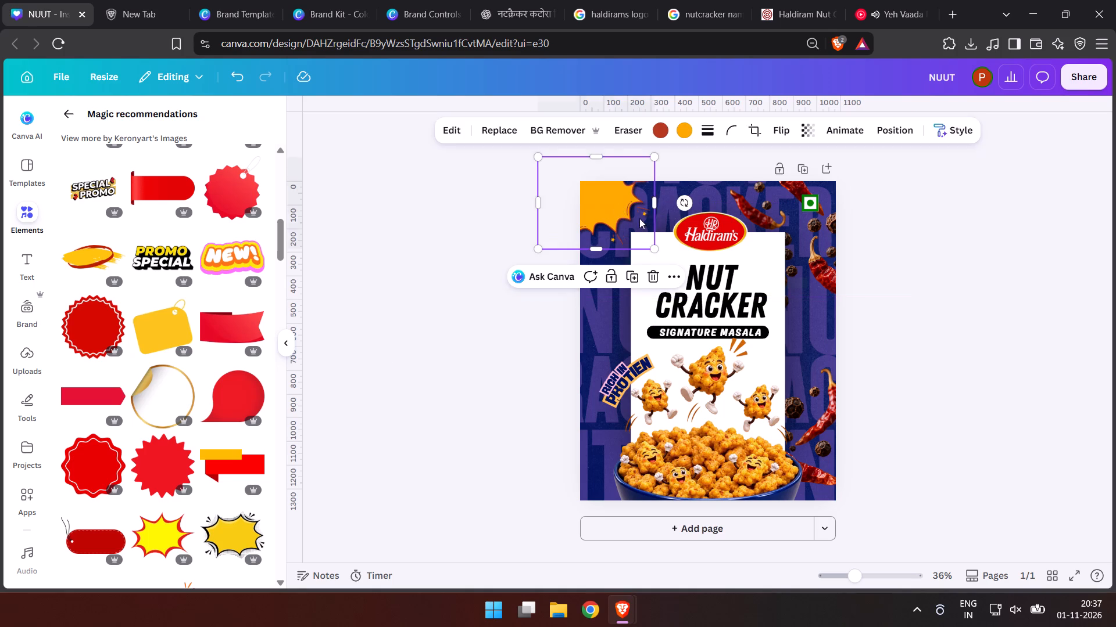
pyautogui.moveTo(651, 249); pyautogui.dragTo(666, 272)
pyautogui.moveTo(609, 218); pyautogui.dragTo(598, 216)
pyautogui.click(438, 265)
pyautogui.moveTo(640, 206); pyautogui.dragTo(629, 207)
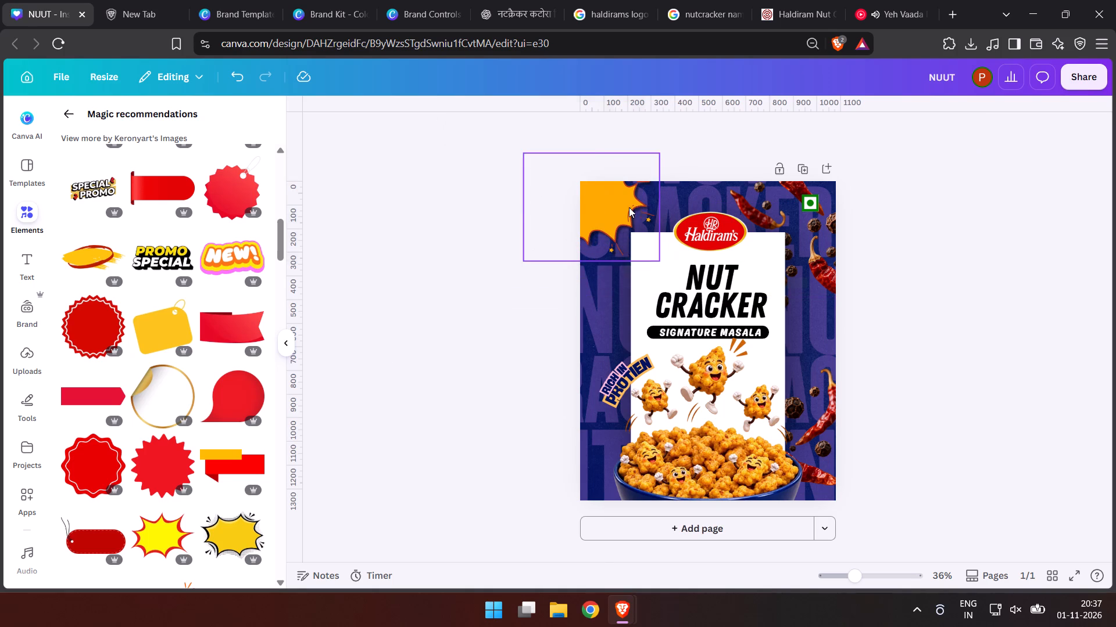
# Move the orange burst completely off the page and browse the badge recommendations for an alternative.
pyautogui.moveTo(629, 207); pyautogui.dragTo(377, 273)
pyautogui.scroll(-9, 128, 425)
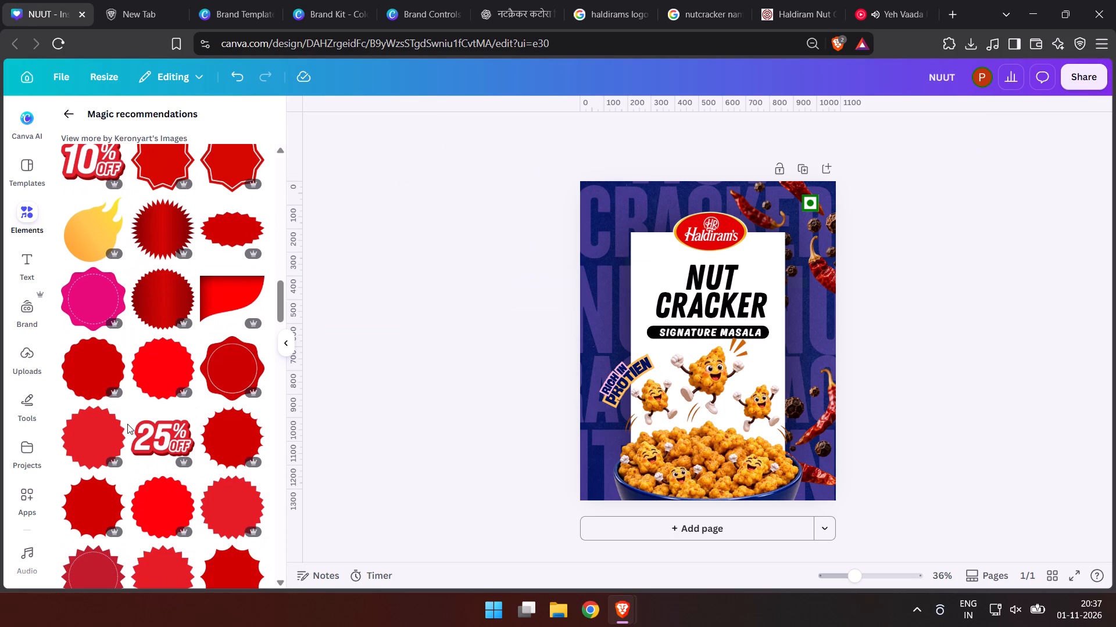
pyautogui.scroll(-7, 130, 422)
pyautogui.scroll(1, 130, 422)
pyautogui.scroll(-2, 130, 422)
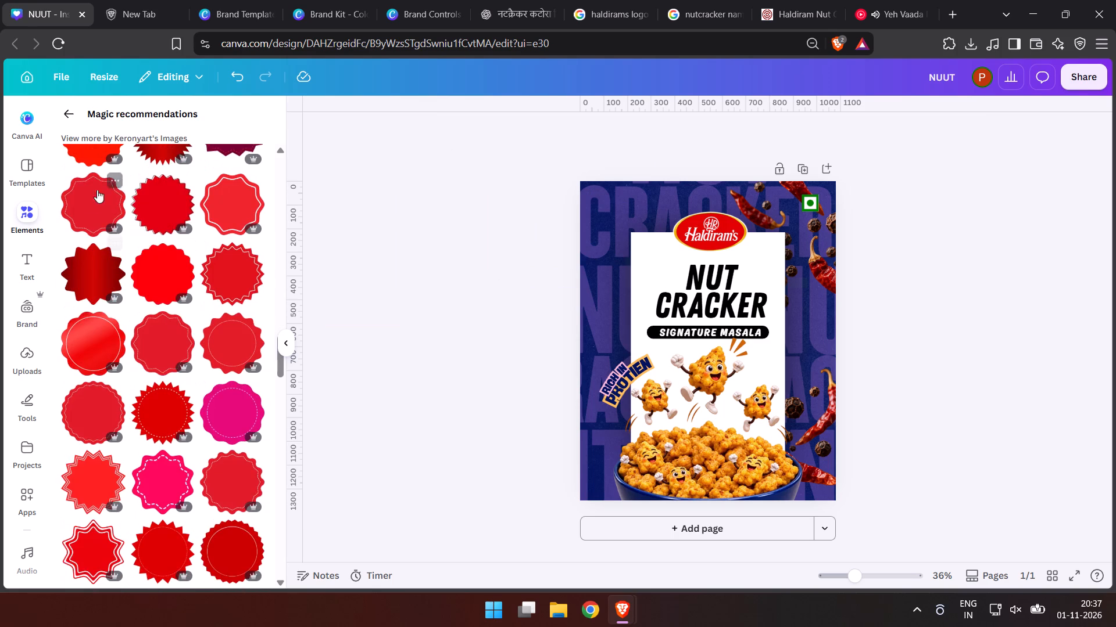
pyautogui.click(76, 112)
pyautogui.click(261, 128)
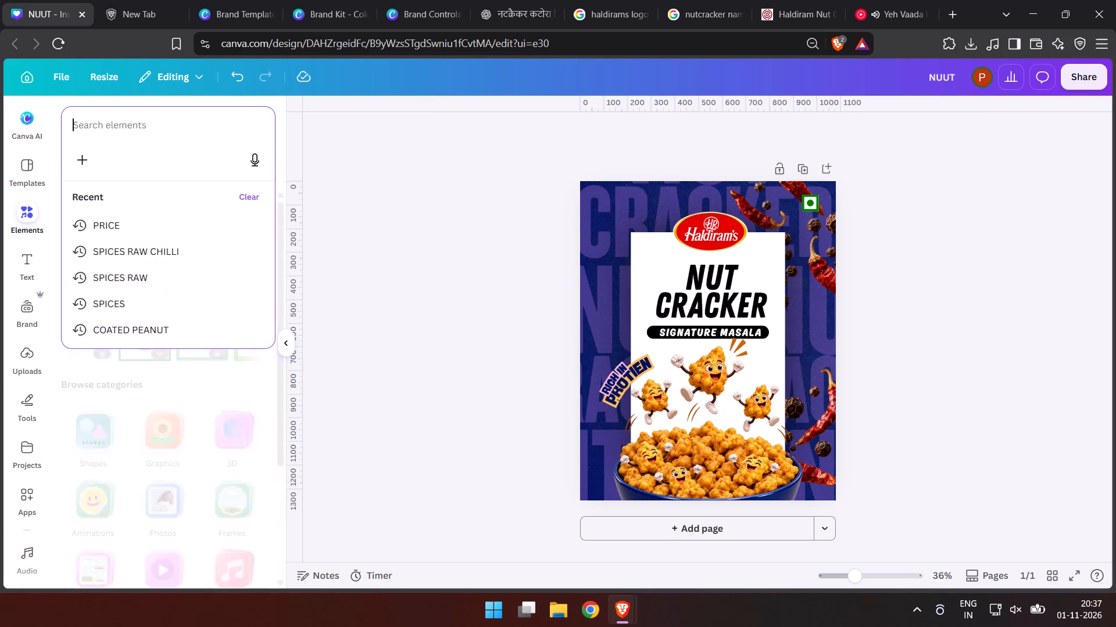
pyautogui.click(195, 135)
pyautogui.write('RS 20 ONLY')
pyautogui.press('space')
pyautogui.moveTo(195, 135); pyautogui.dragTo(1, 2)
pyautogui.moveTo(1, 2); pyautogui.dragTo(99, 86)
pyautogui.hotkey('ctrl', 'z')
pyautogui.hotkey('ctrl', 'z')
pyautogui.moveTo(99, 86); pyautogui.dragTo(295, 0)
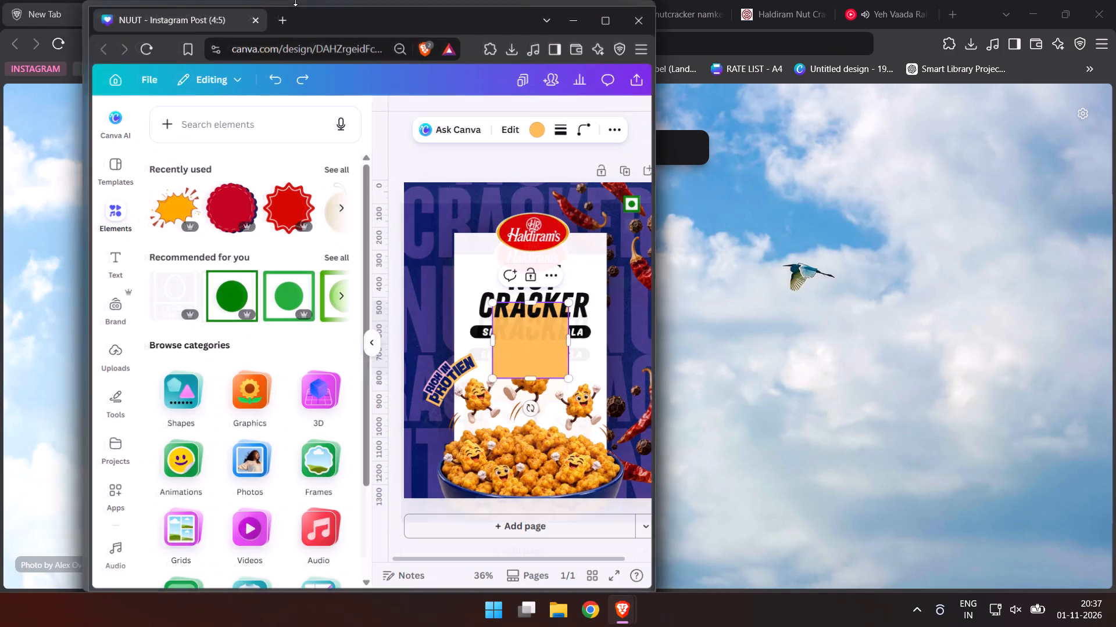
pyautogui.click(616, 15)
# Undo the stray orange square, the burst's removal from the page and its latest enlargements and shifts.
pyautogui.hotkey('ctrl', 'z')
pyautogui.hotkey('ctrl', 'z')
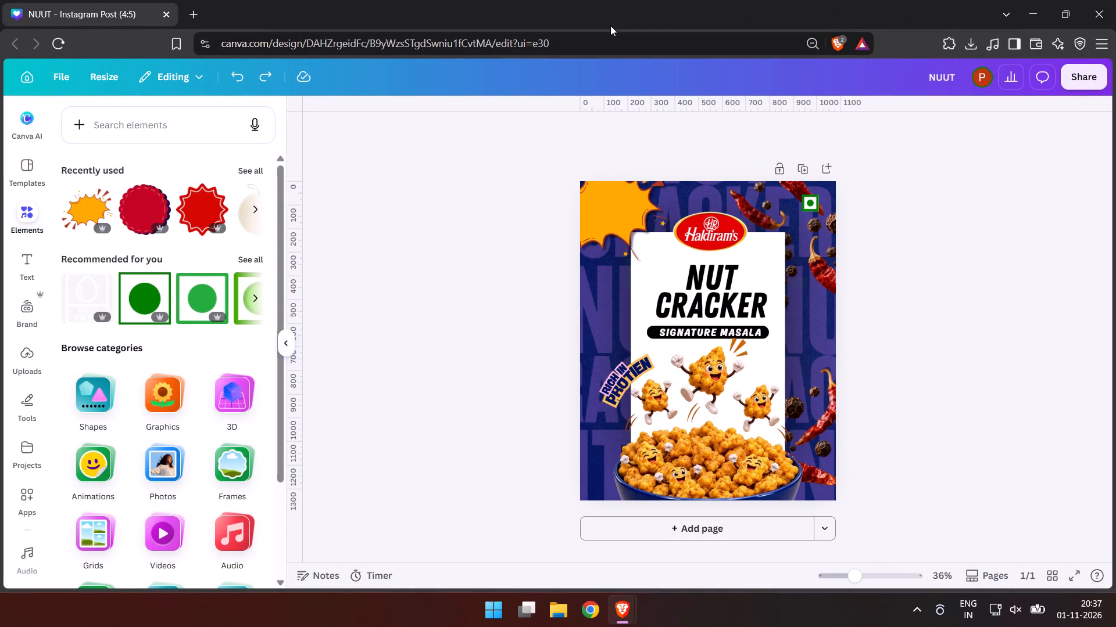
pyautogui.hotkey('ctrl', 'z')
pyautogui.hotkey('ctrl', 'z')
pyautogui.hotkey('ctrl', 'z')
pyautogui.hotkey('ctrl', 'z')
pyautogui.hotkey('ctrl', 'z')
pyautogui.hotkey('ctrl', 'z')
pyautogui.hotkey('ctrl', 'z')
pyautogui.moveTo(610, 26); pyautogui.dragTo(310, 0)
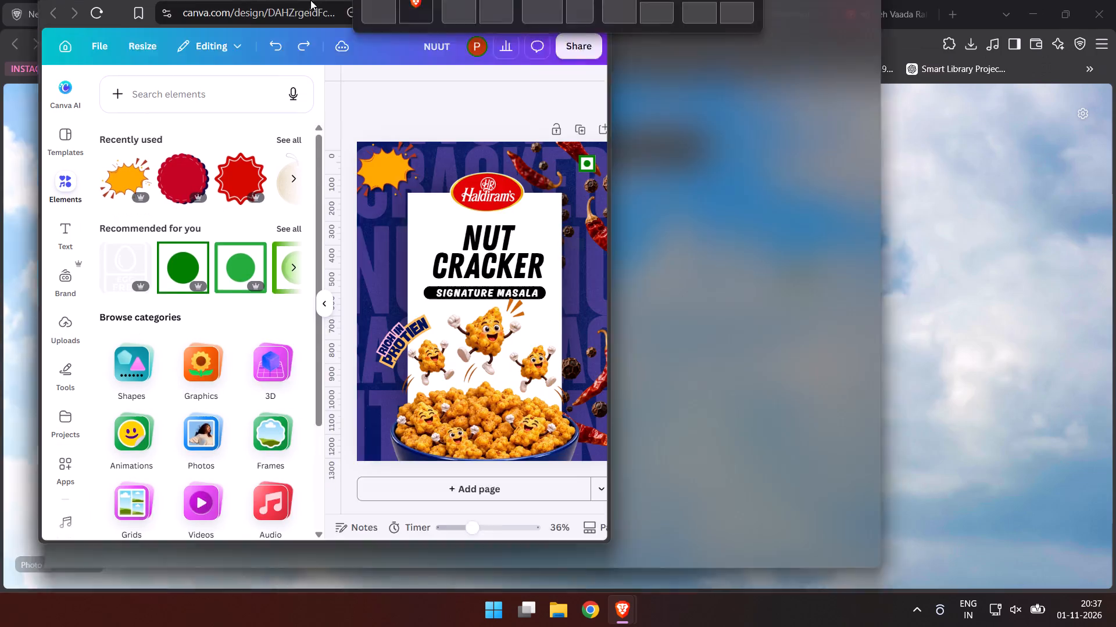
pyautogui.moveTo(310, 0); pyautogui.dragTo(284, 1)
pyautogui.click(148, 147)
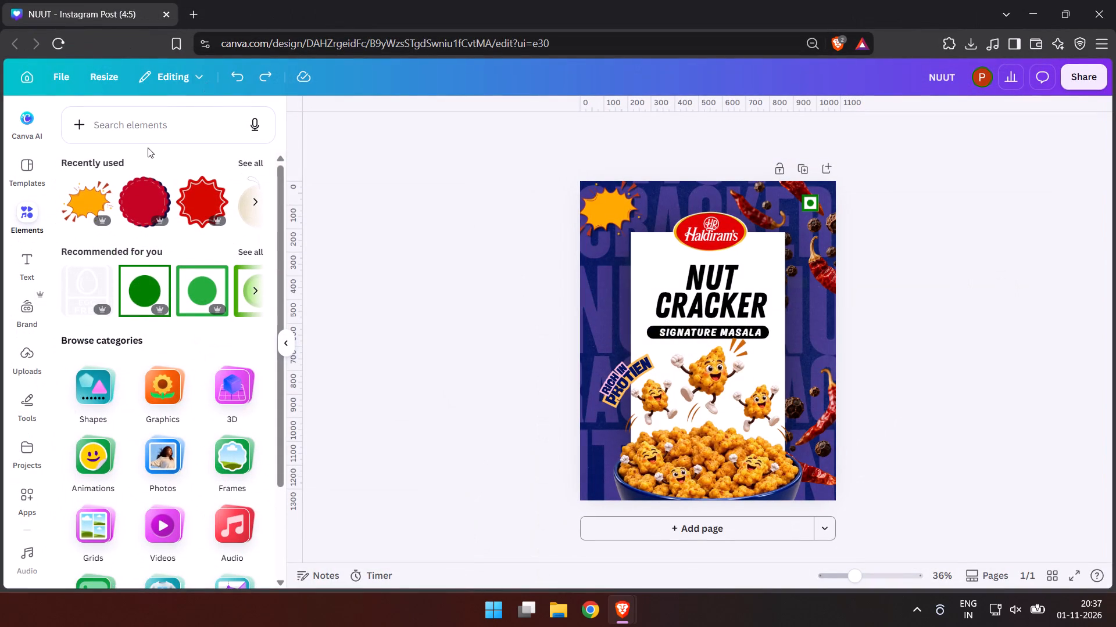
# Search the elements library for "RS 20 ONLY" and look through the matching graphics.
pyautogui.click(158, 129)
pyautogui.write('RS 20 ONLY ]')
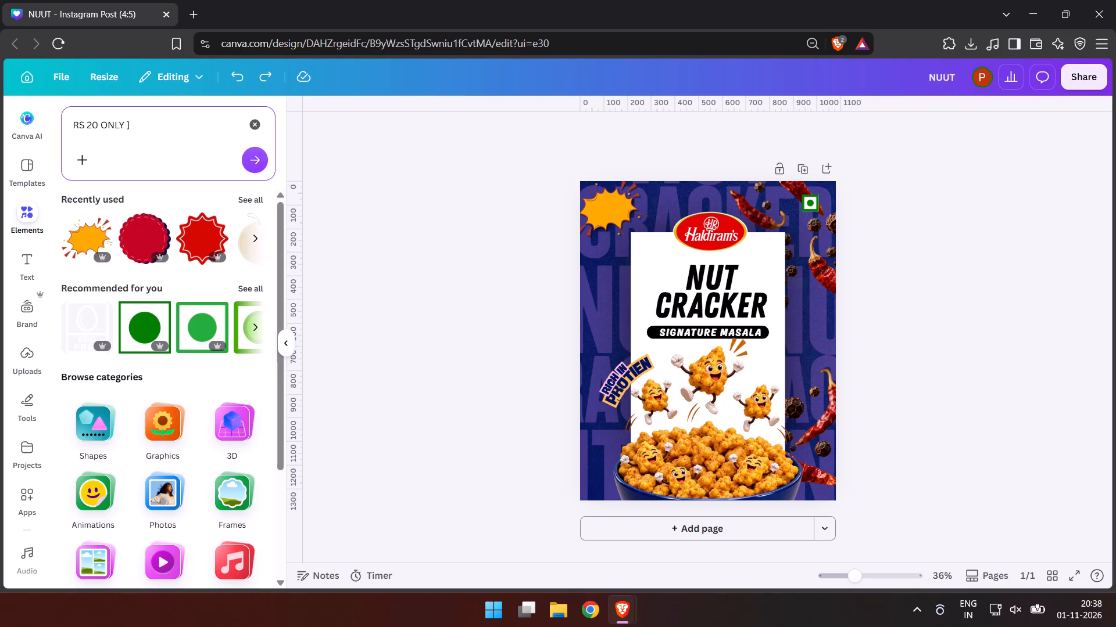
pyautogui.click(260, 158)
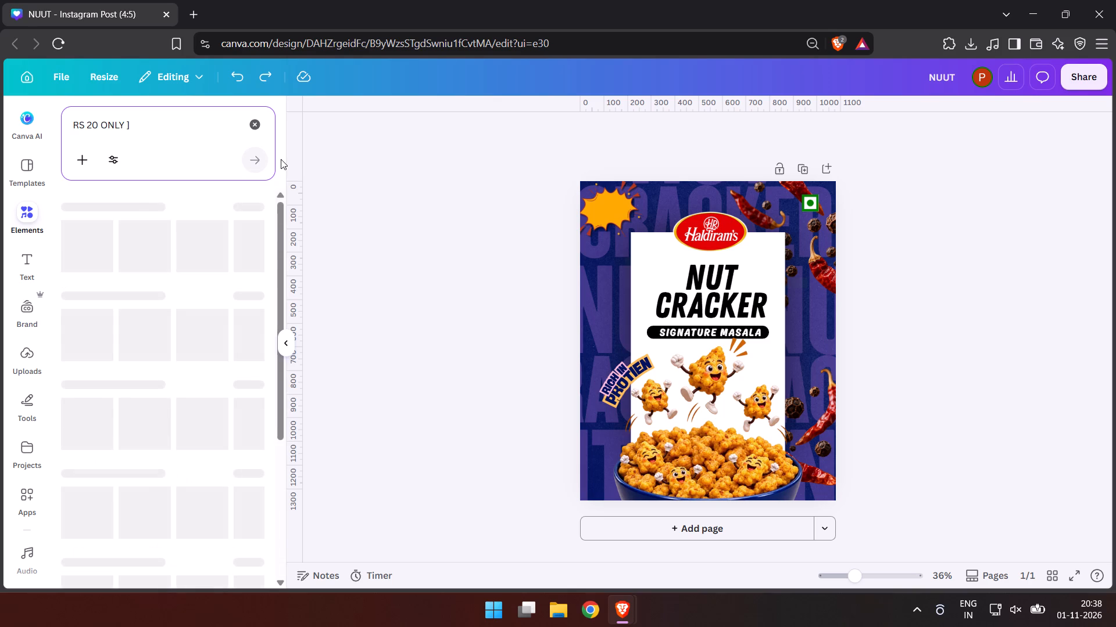
pyautogui.click(148, 201)
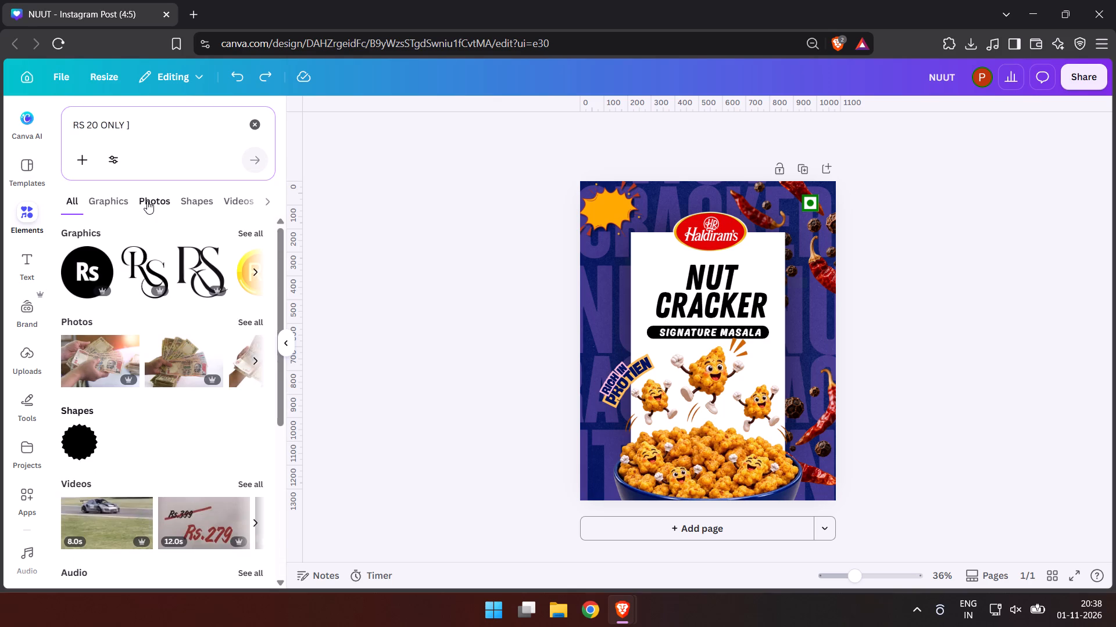
pyautogui.click(125, 198)
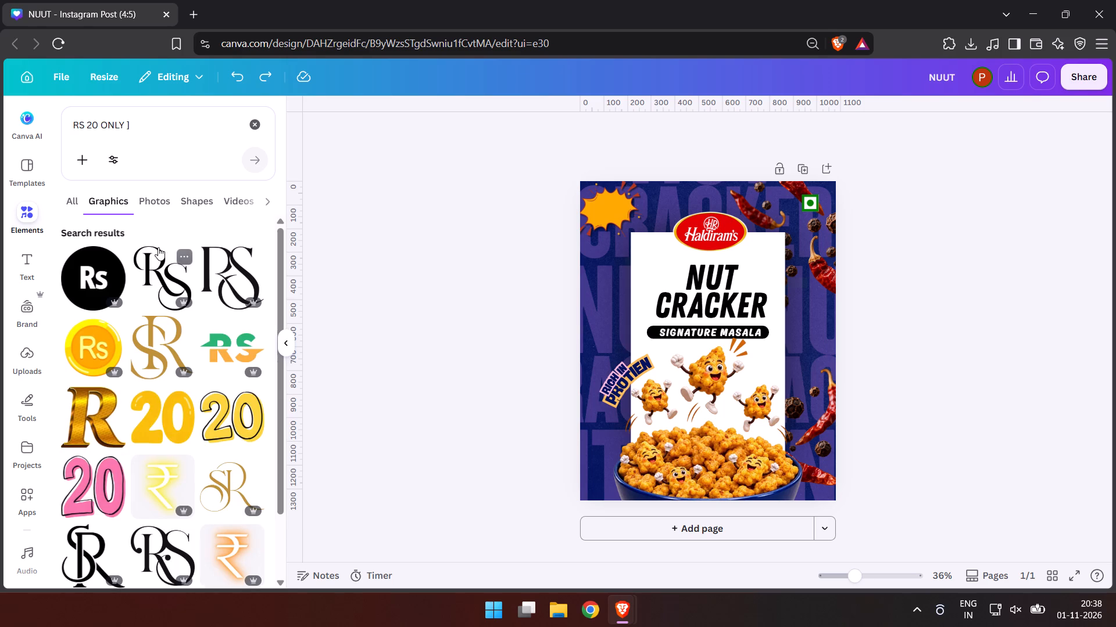
# Move the orange burst from the page's upper-left corner completely off the page.
pyautogui.moveTo(624, 205); pyautogui.dragTo(448, 275)
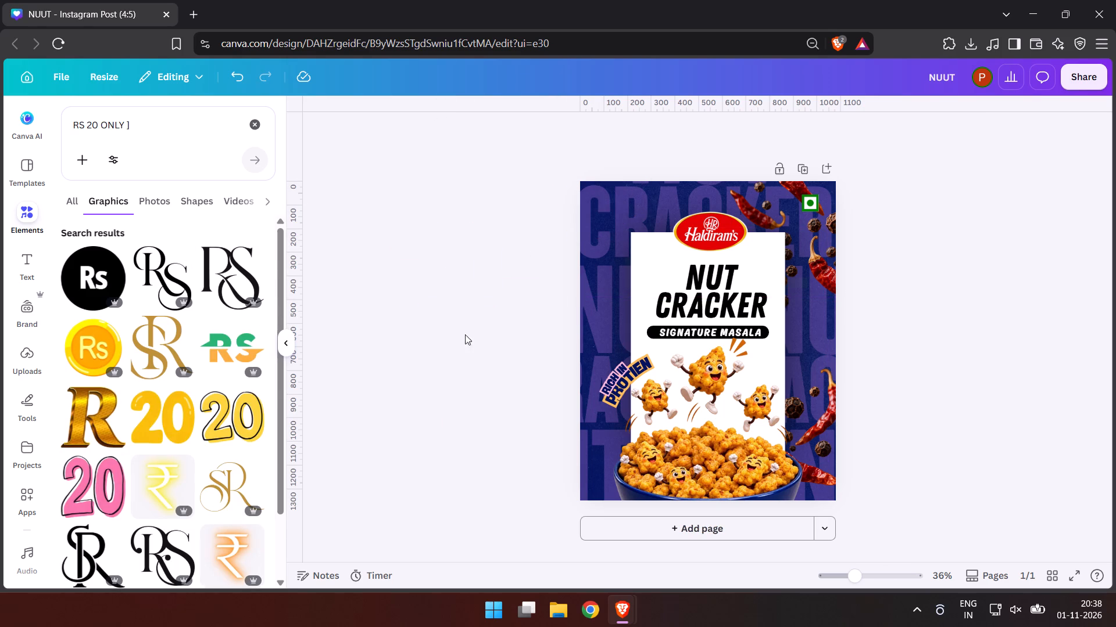
pyautogui.click(2, 626)
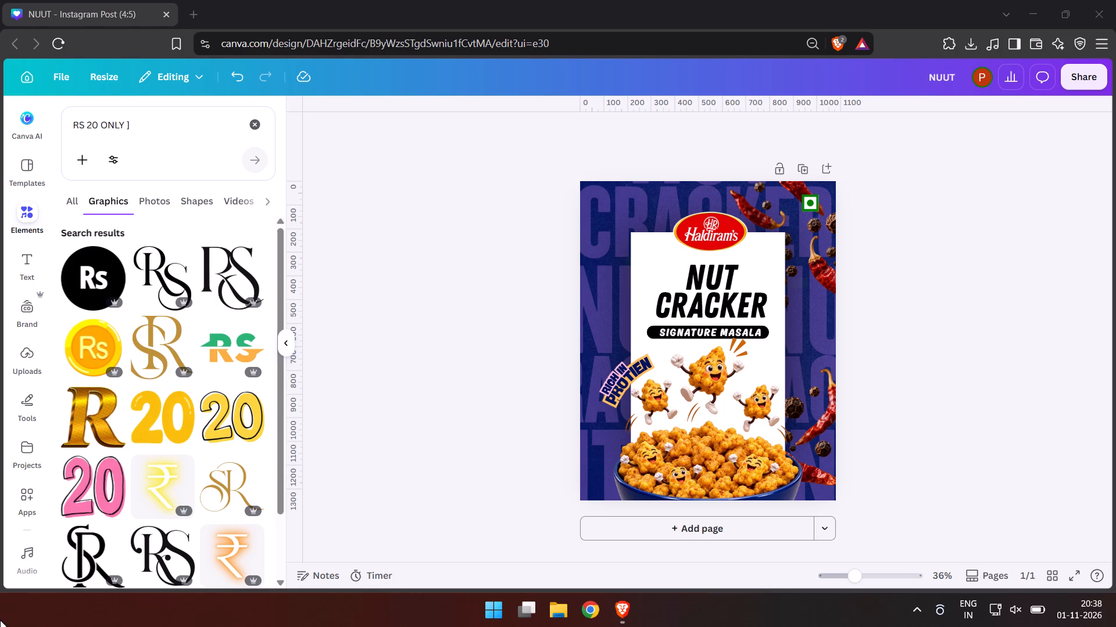
# Clear the element search and browse the Mockups category through its Apparel, Computers, Home & Living and Packaging sections.
pyautogui.click(251, 127)
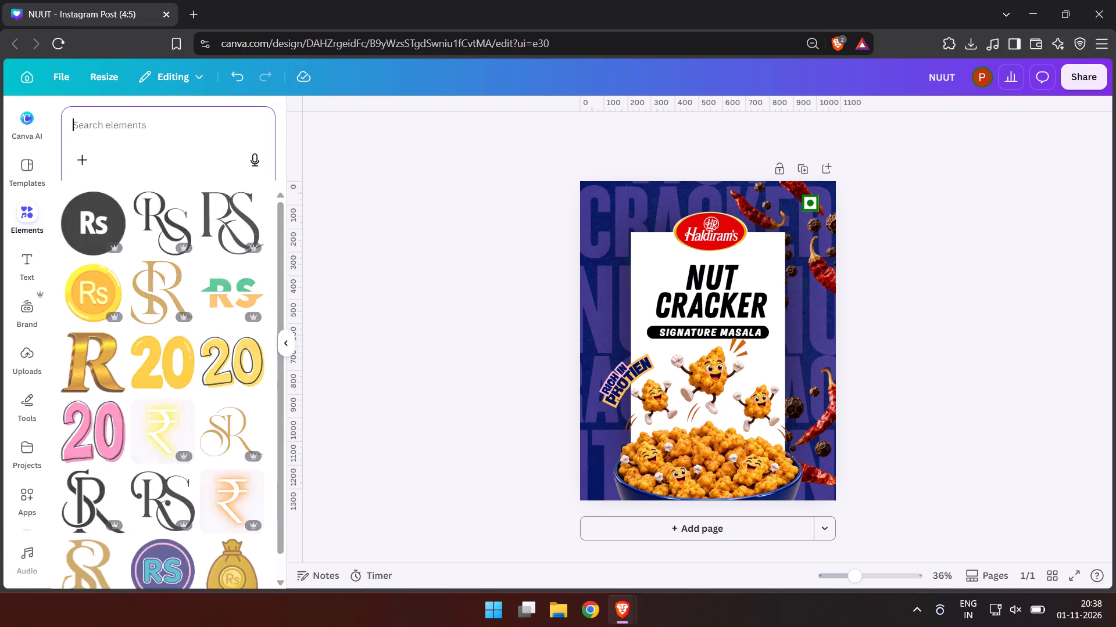
pyautogui.scroll(-2, 255, 516)
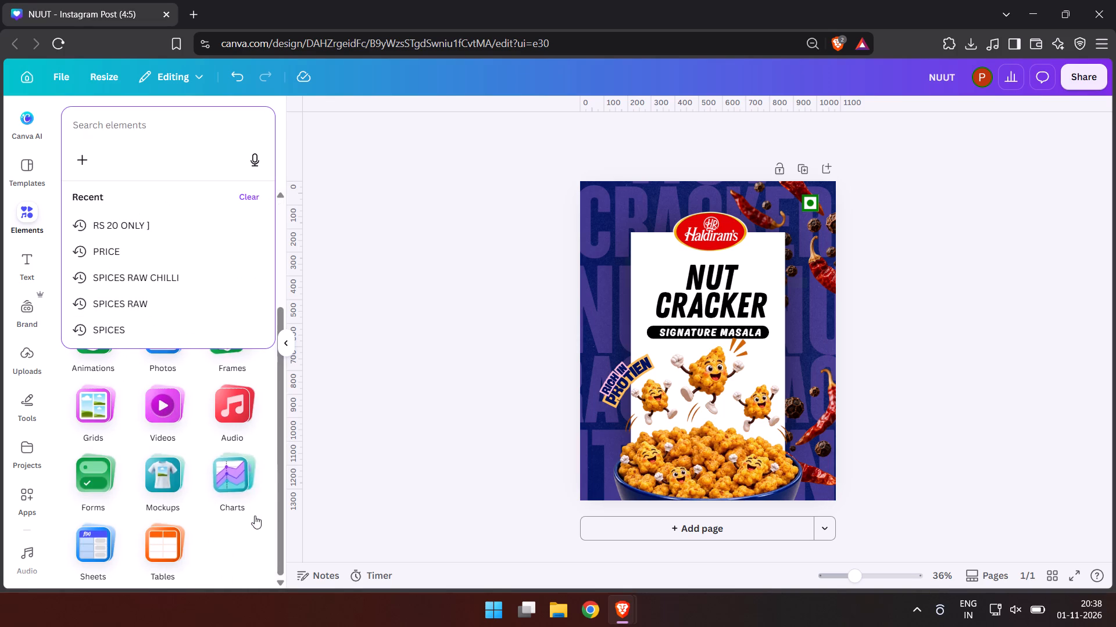
pyautogui.click(168, 467)
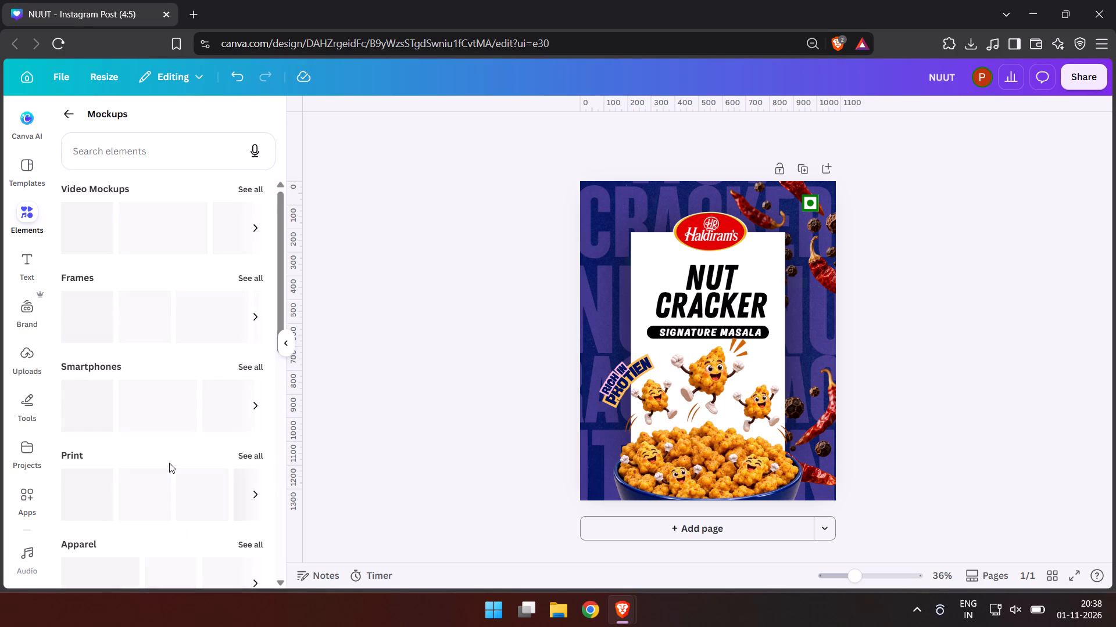
pyautogui.scroll(-2, 169, 463)
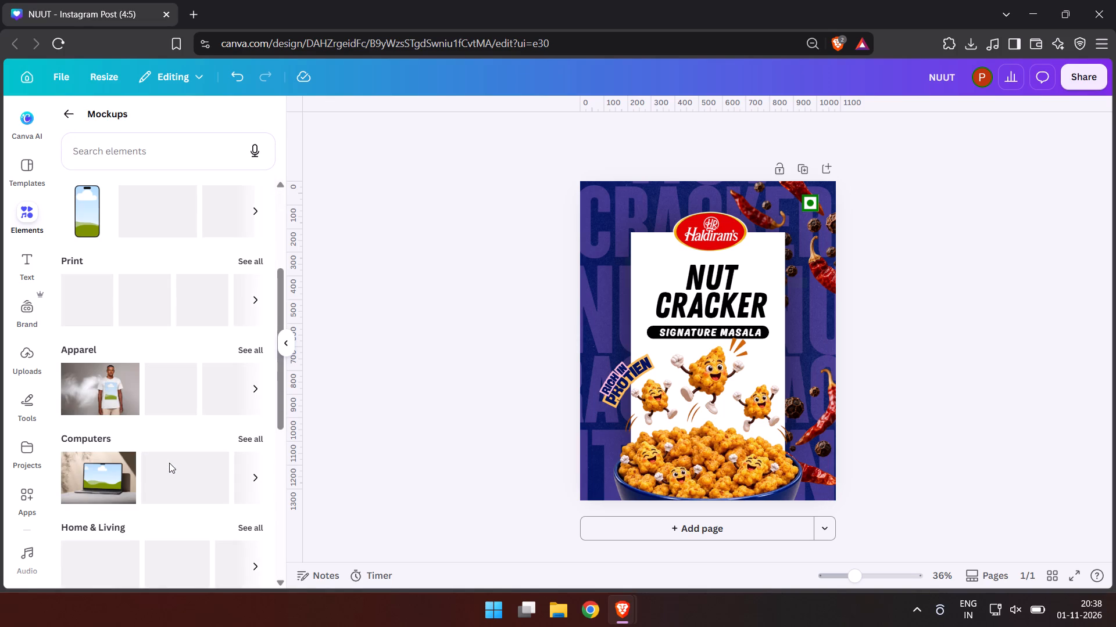
pyautogui.scroll(-2, 169, 463)
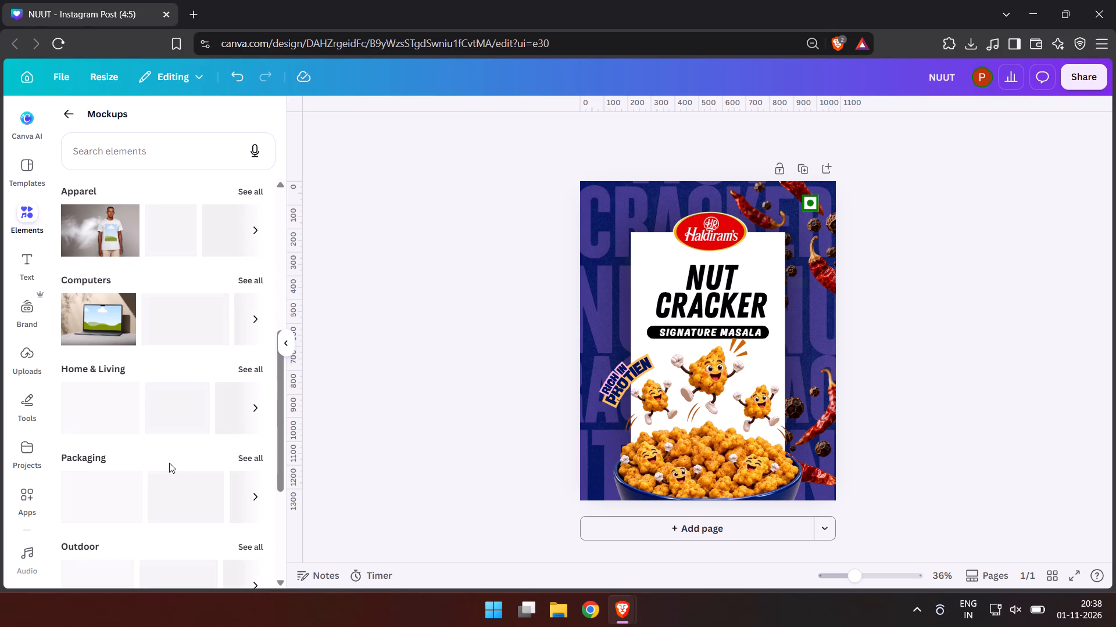
# Examine the full set of Packaging mockups for a plain pouch suited to the Nut Cracker artwork.
pyautogui.click(257, 455)
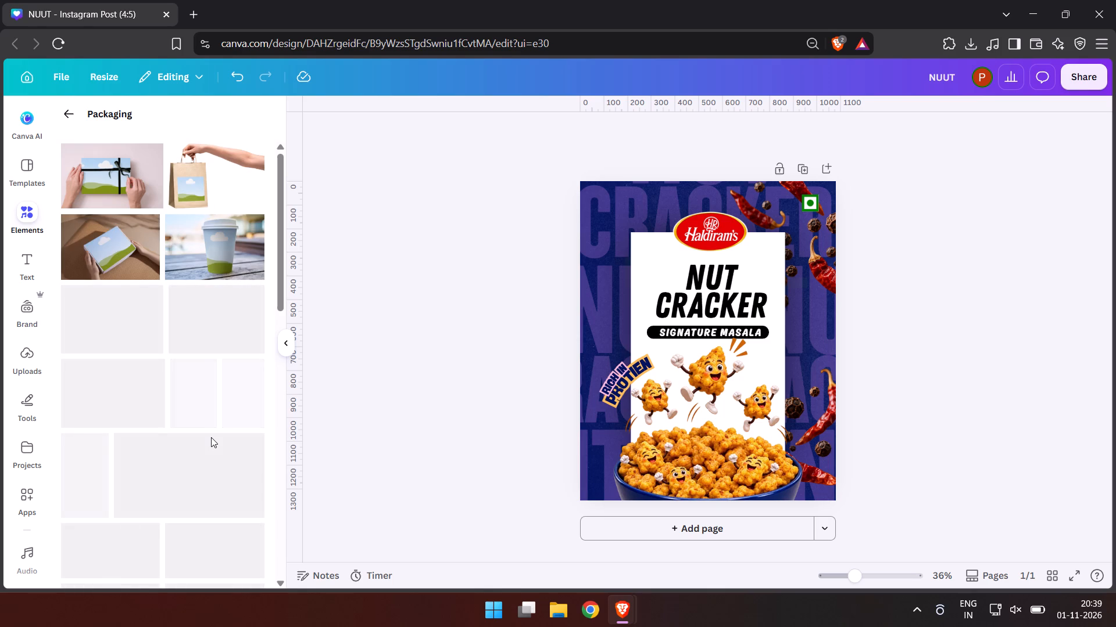
pyautogui.scroll(-1, 211, 437)
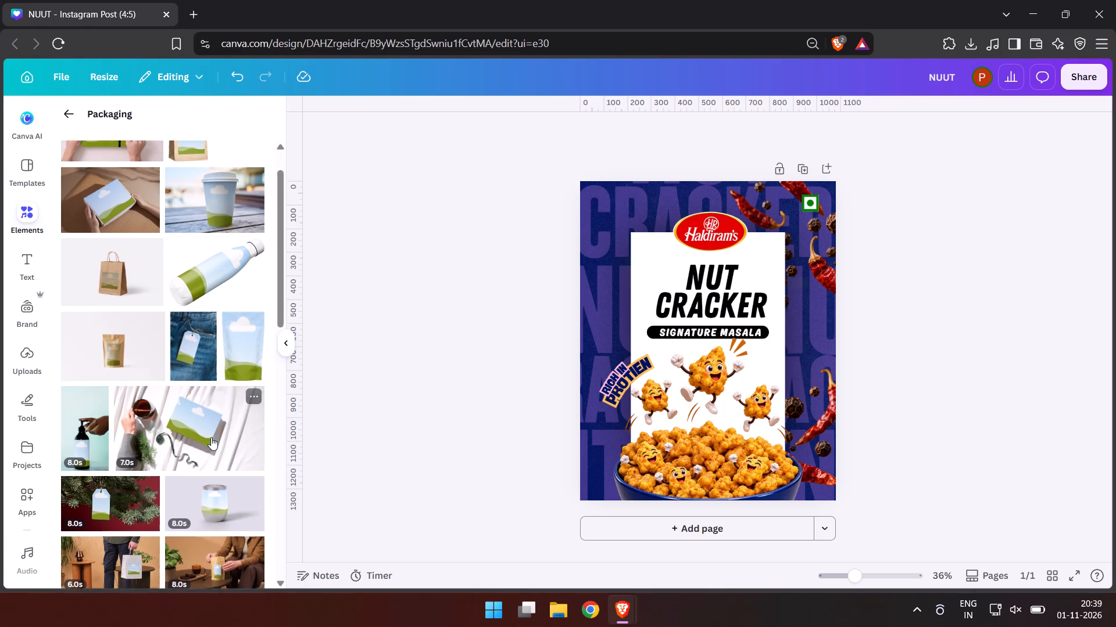
pyautogui.scroll(-3, 211, 437)
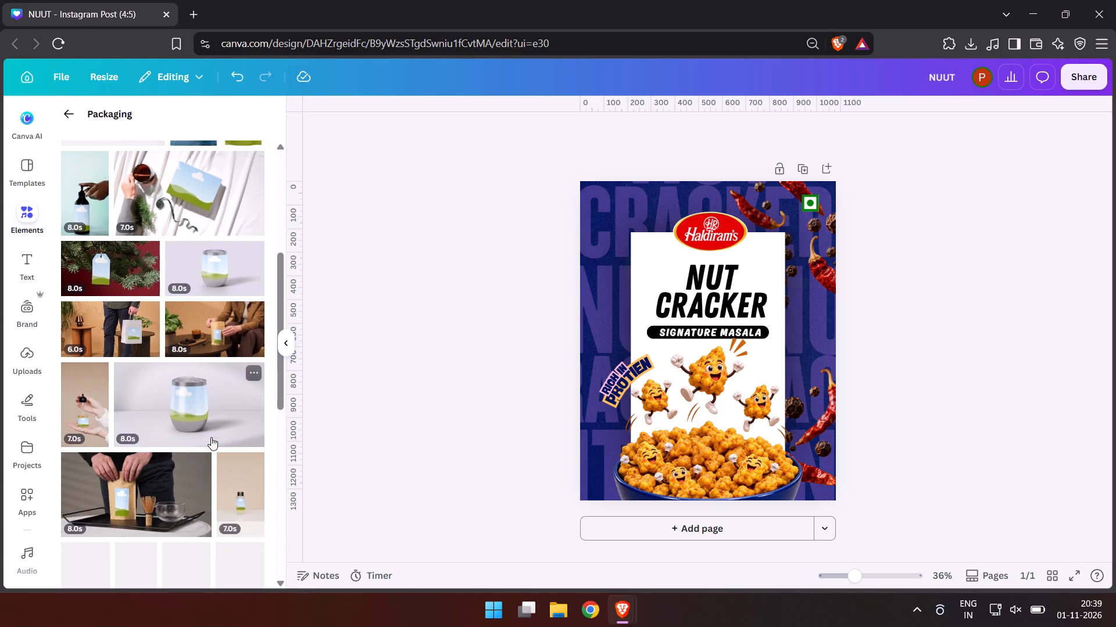
pyautogui.scroll(-3, 211, 437)
pyautogui.scroll(1, 211, 437)
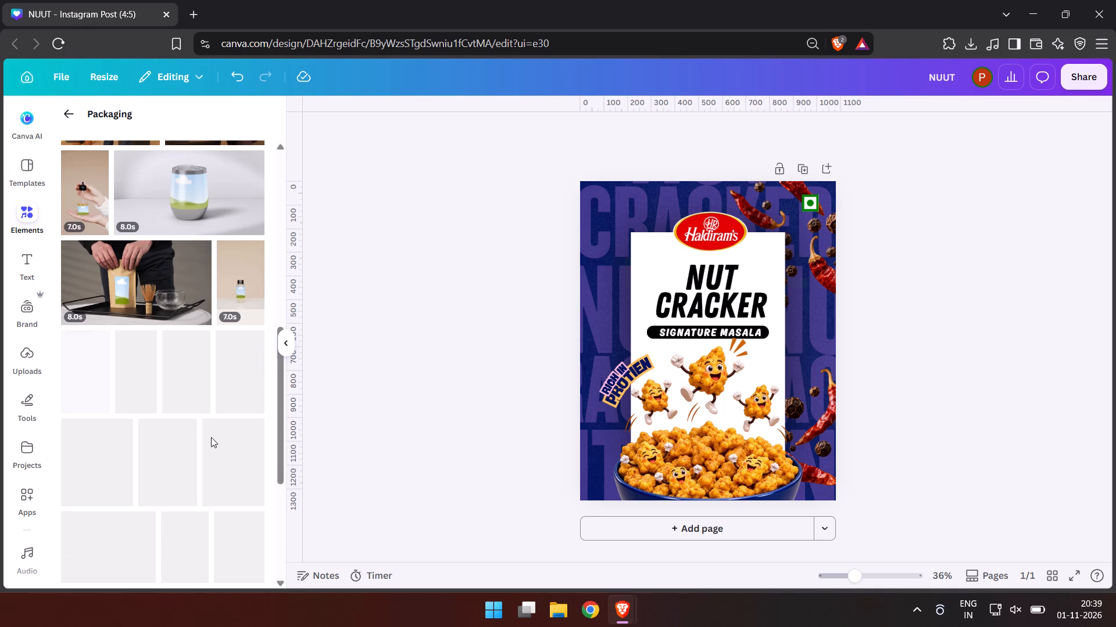
pyautogui.scroll(5, 211, 437)
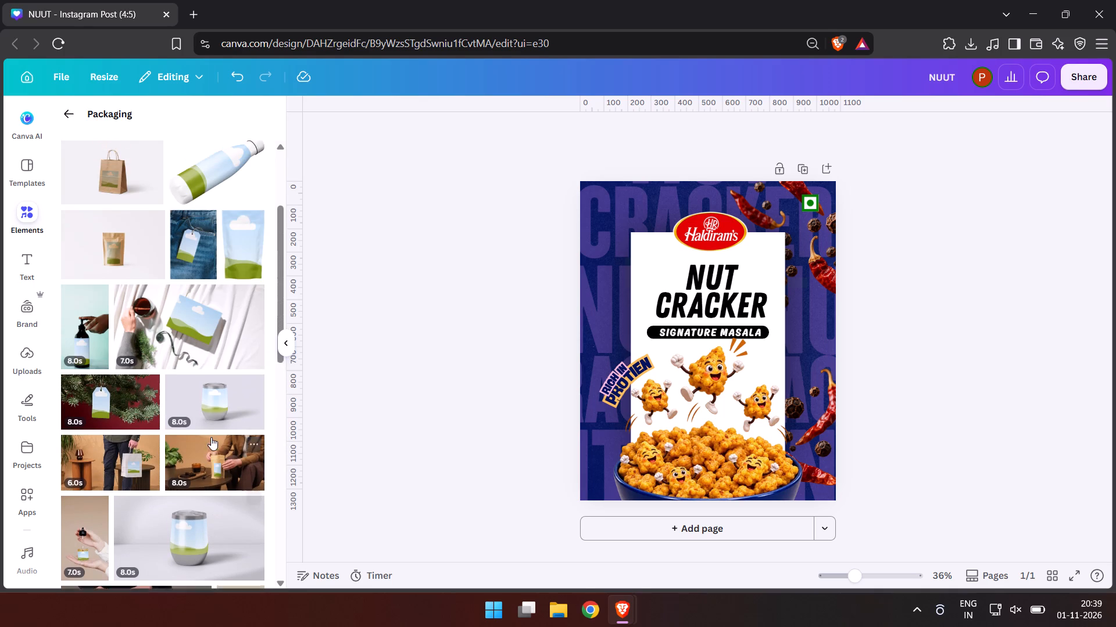
pyautogui.scroll(1, 211, 437)
pyautogui.scroll(-3, 211, 437)
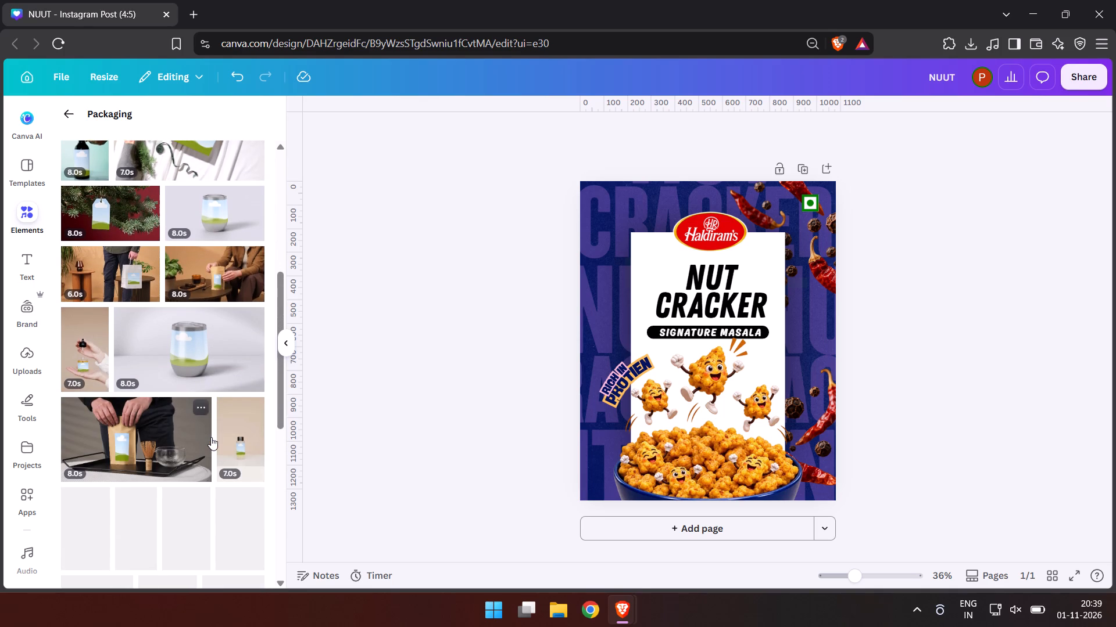
pyautogui.scroll(-2, 211, 437)
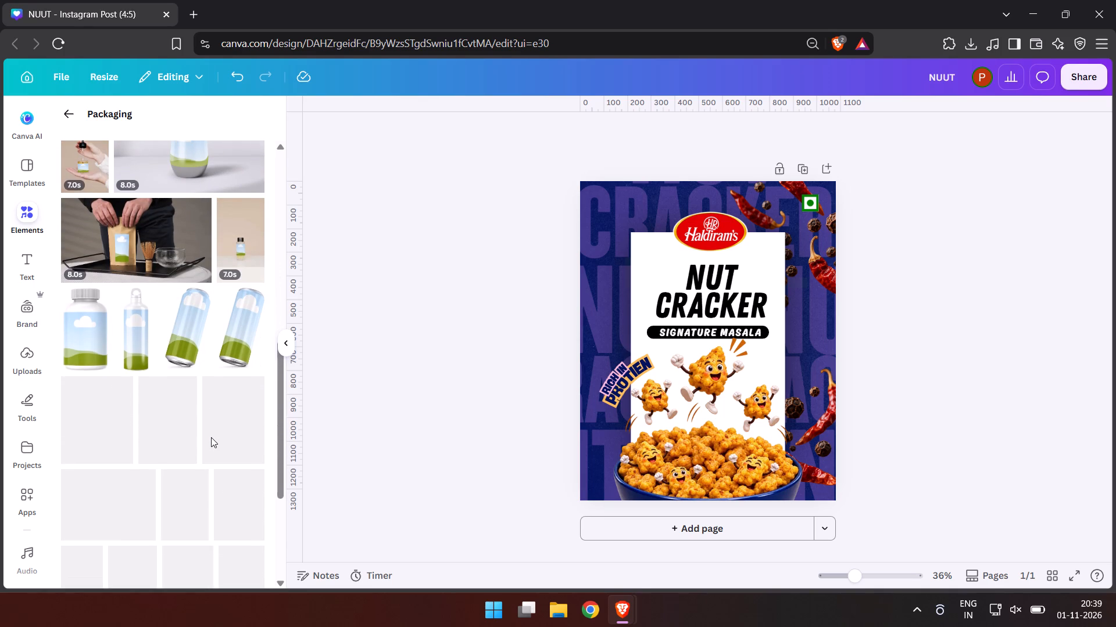
pyautogui.scroll(-1, 211, 437)
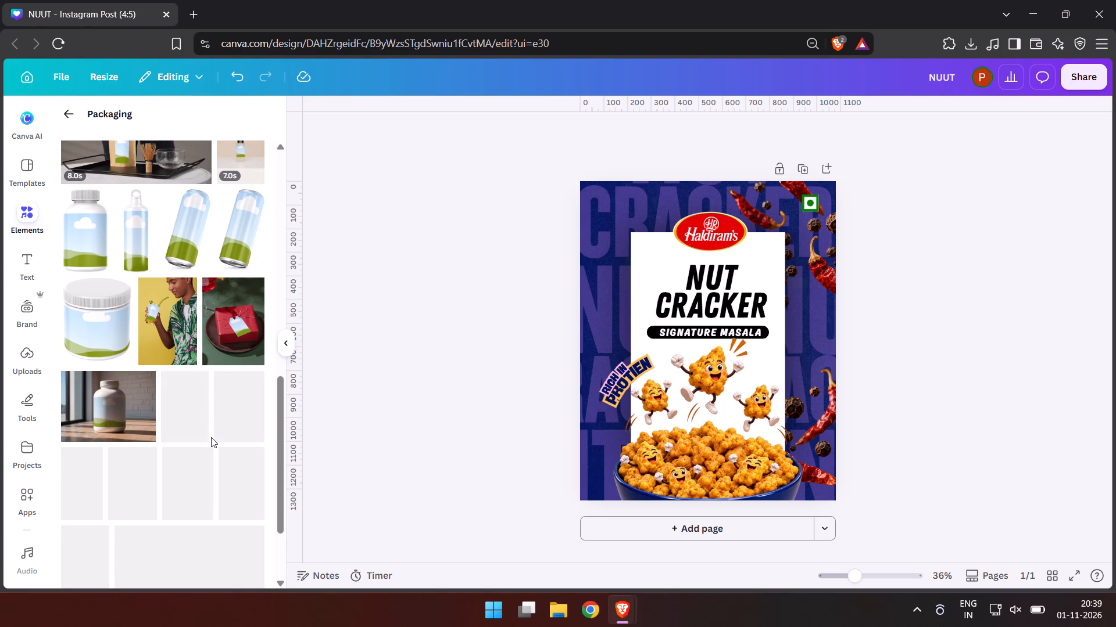
pyautogui.scroll(-2, 211, 437)
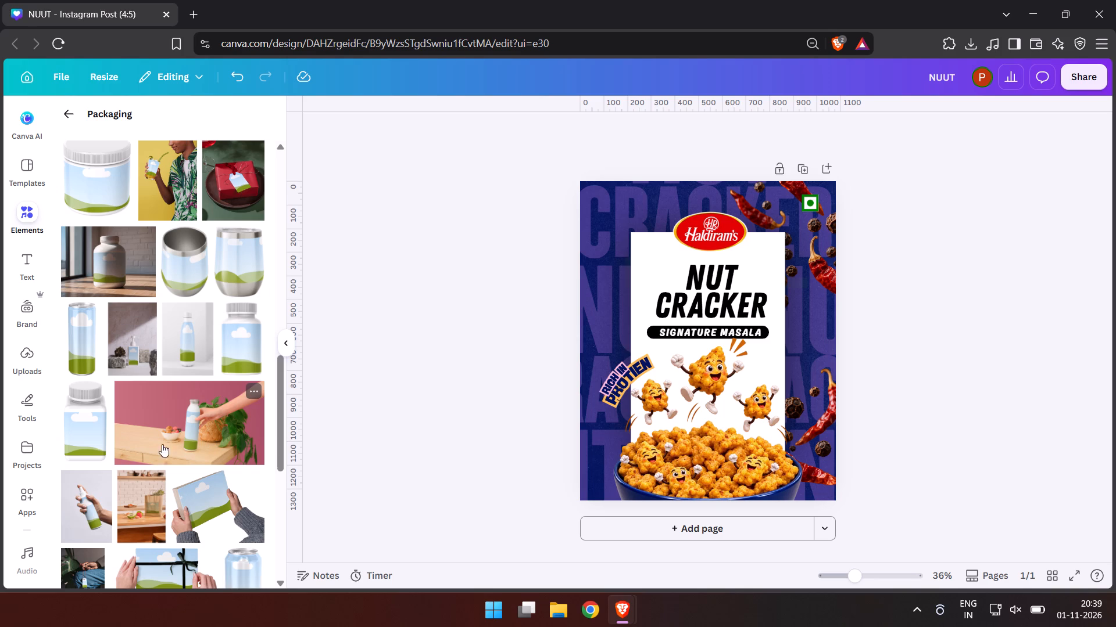
pyautogui.scroll(-4, 103, 455)
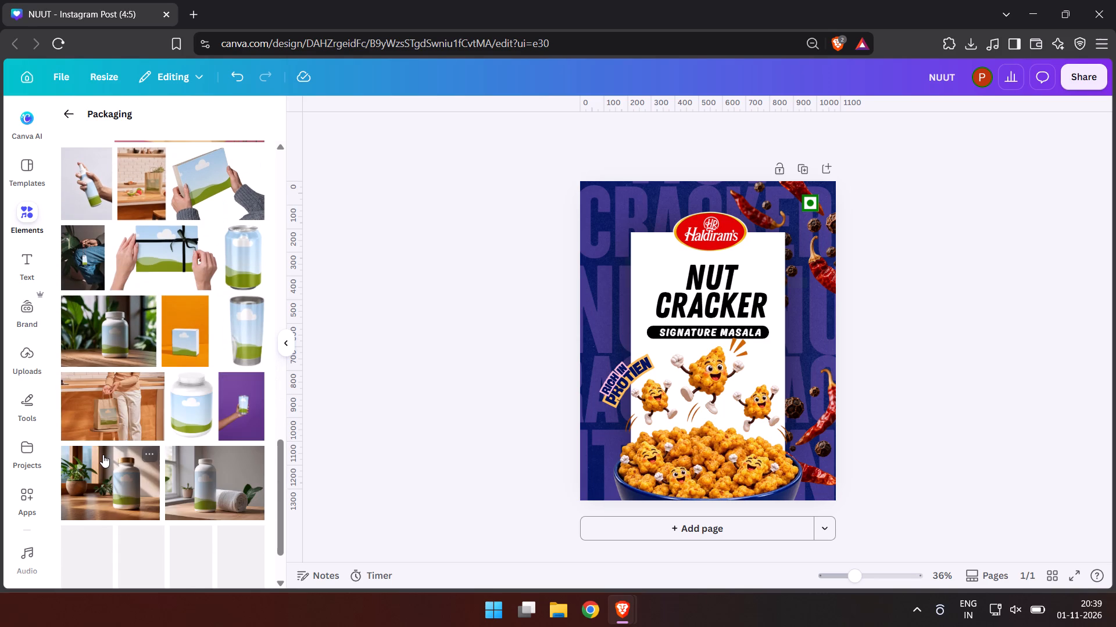
pyautogui.scroll(-2, 103, 455)
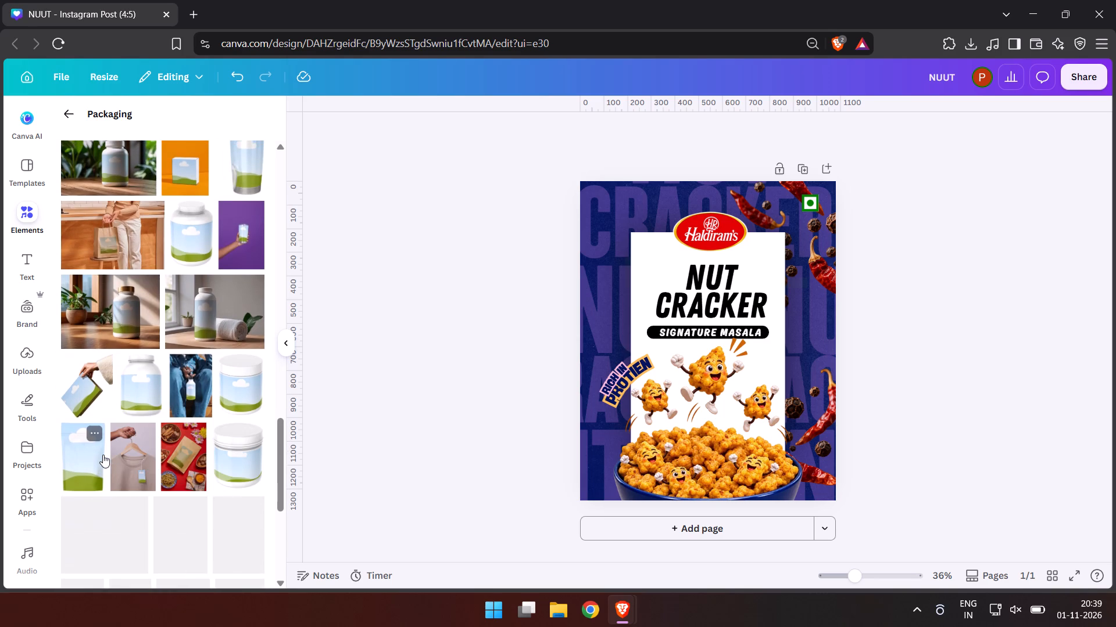
pyautogui.scroll(-2, 103, 455)
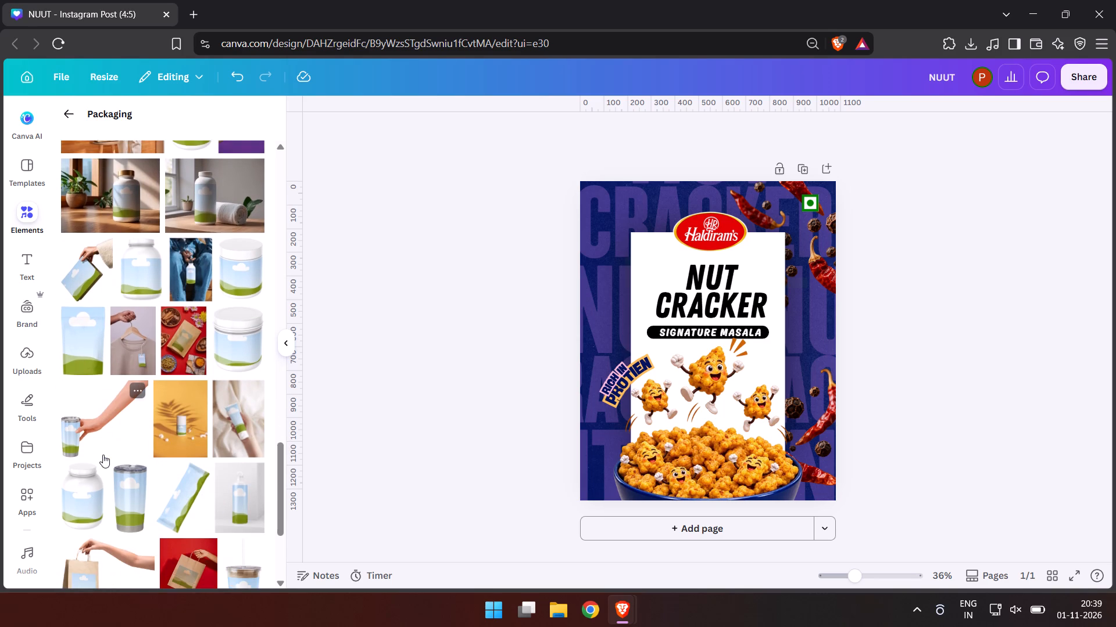
# Add the blank stand-up pouch mockup with the white background from the Packaging mockups onto the page.
pyautogui.click(73, 325)
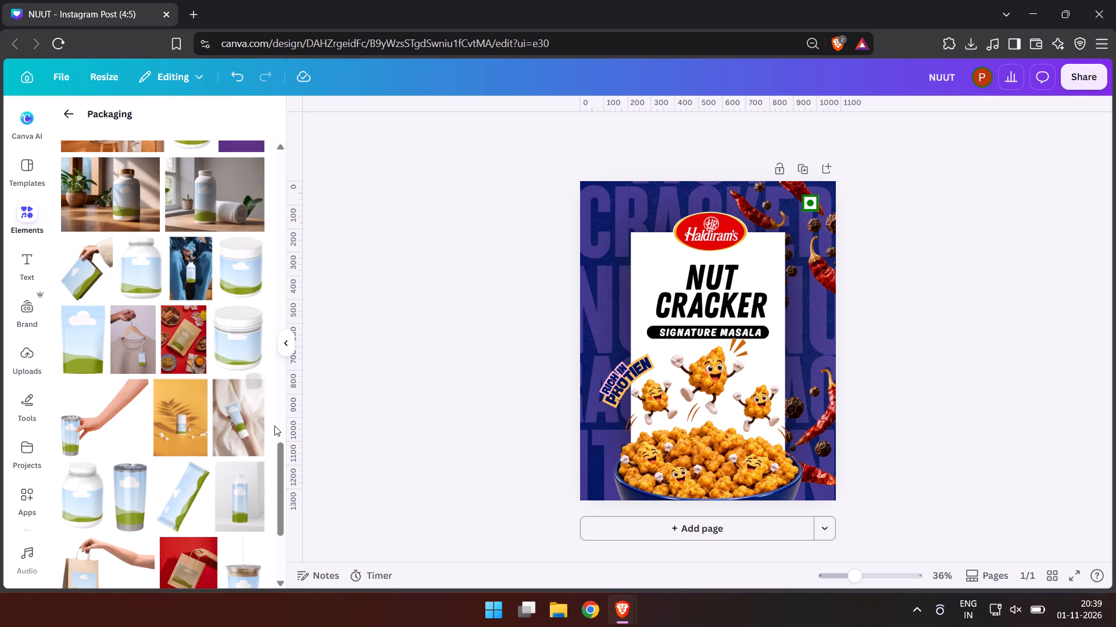
pyautogui.moveTo(70, 334); pyautogui.dragTo(403, 359)
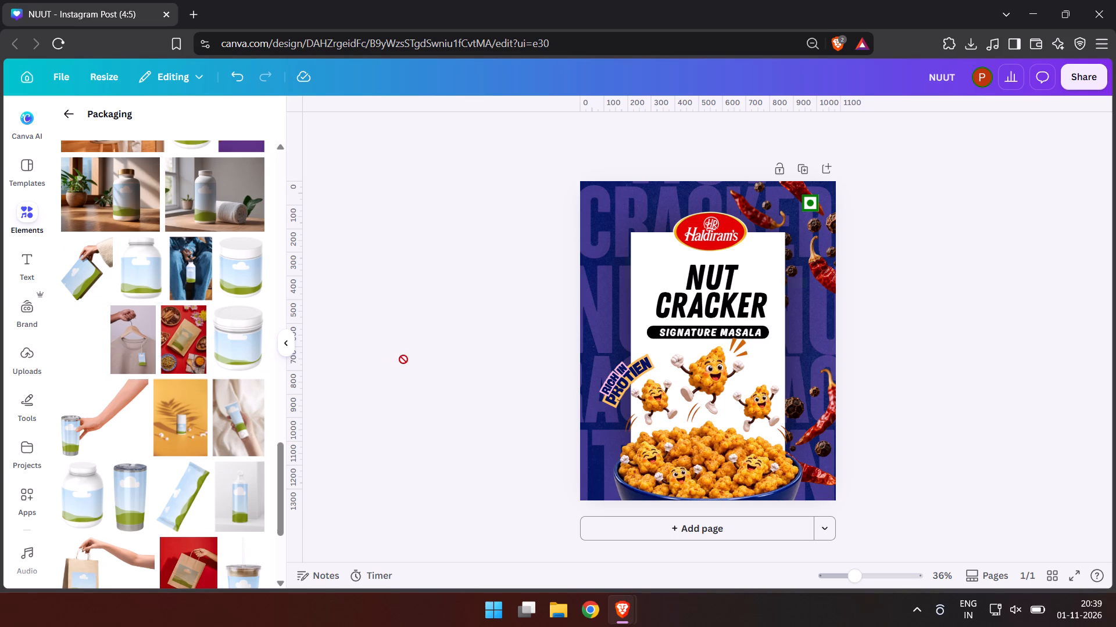
pyautogui.moveTo(403, 359); pyautogui.dragTo(503, 345)
pyautogui.click(63, 347)
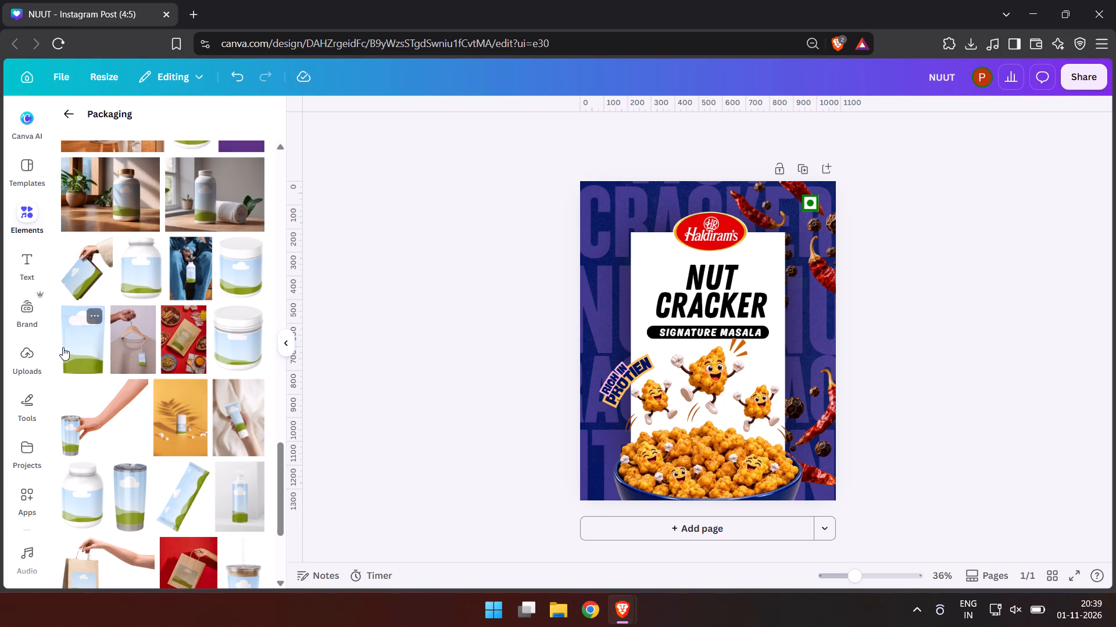
pyautogui.moveTo(85, 345); pyautogui.dragTo(658, 319)
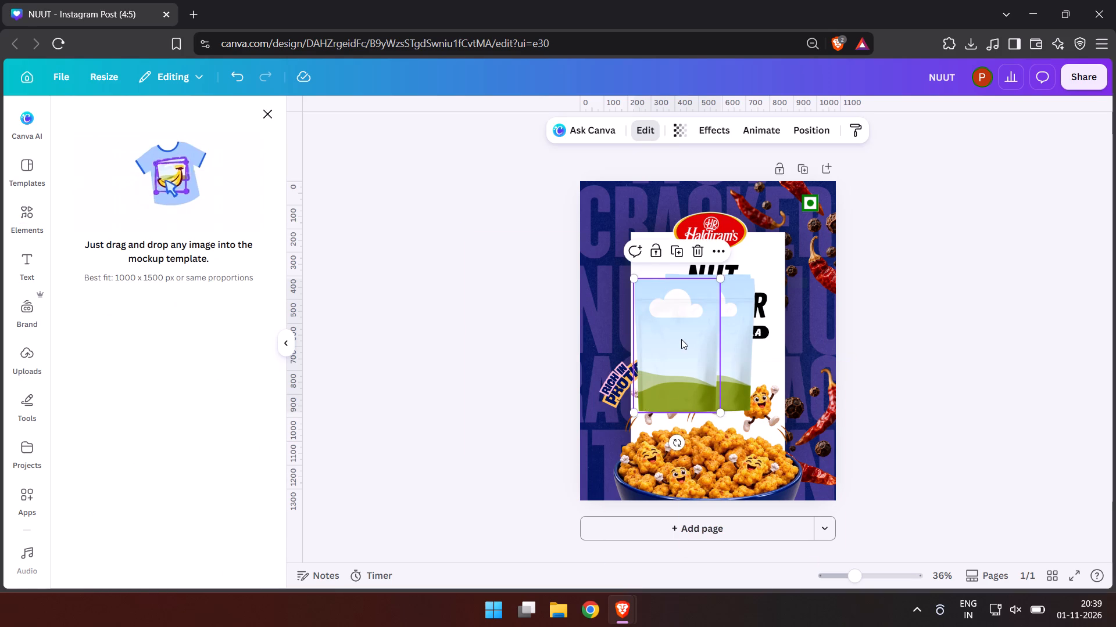
# Move the pouch mockups off the page into the empty area beyond its left edge.
pyautogui.moveTo(680, 339); pyautogui.dragTo(443, 347)
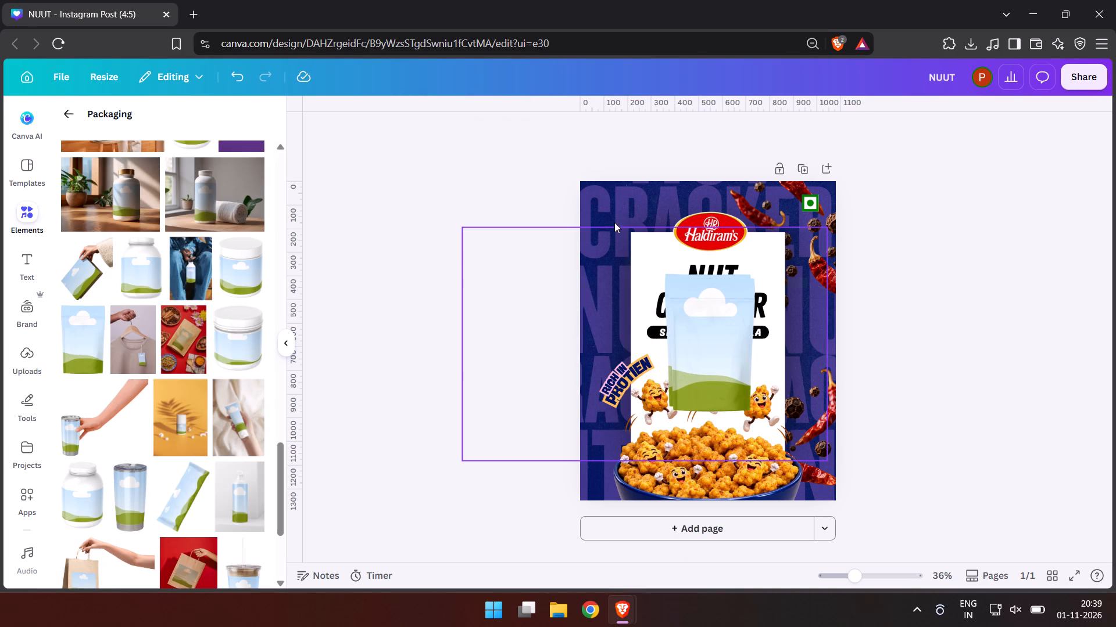
pyautogui.moveTo(716, 351); pyautogui.dragTo(421, 307)
pyautogui.moveTo(708, 358); pyautogui.dragTo(460, 330)
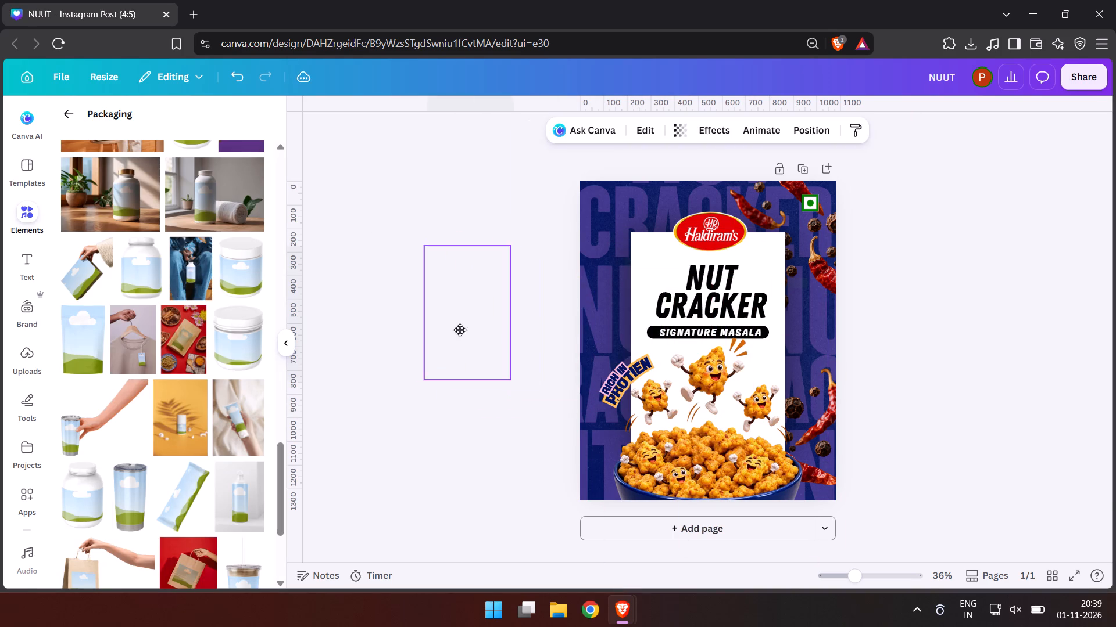
pyautogui.moveTo(460, 330); pyautogui.dragTo(454, 330)
# Select the Nut Cracker artwork elements across the whole page and group them.
pyautogui.moveTo(581, 176); pyautogui.dragTo(739, 338)
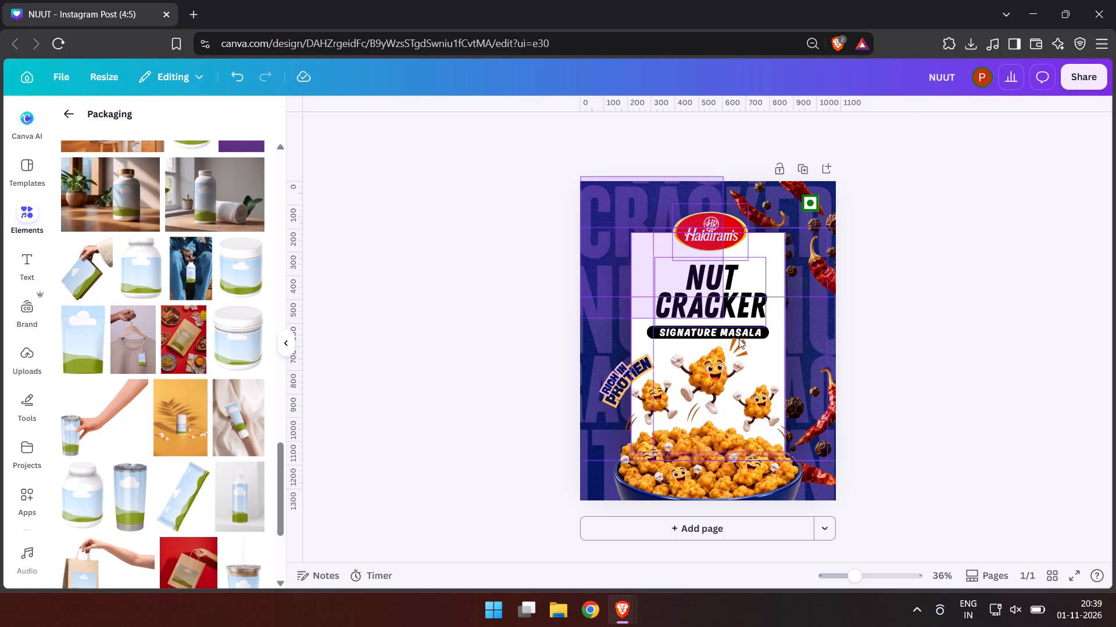
pyautogui.moveTo(739, 338); pyautogui.dragTo(849, 487)
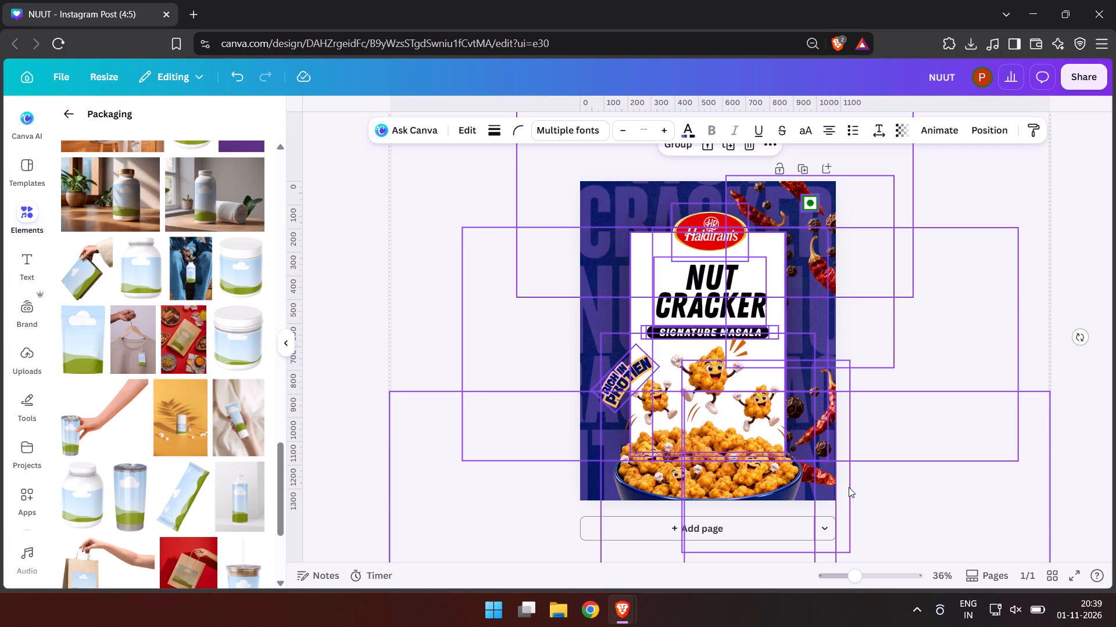
pyautogui.hotkey('ctrl', 'g')
pyautogui.click(464, 367)
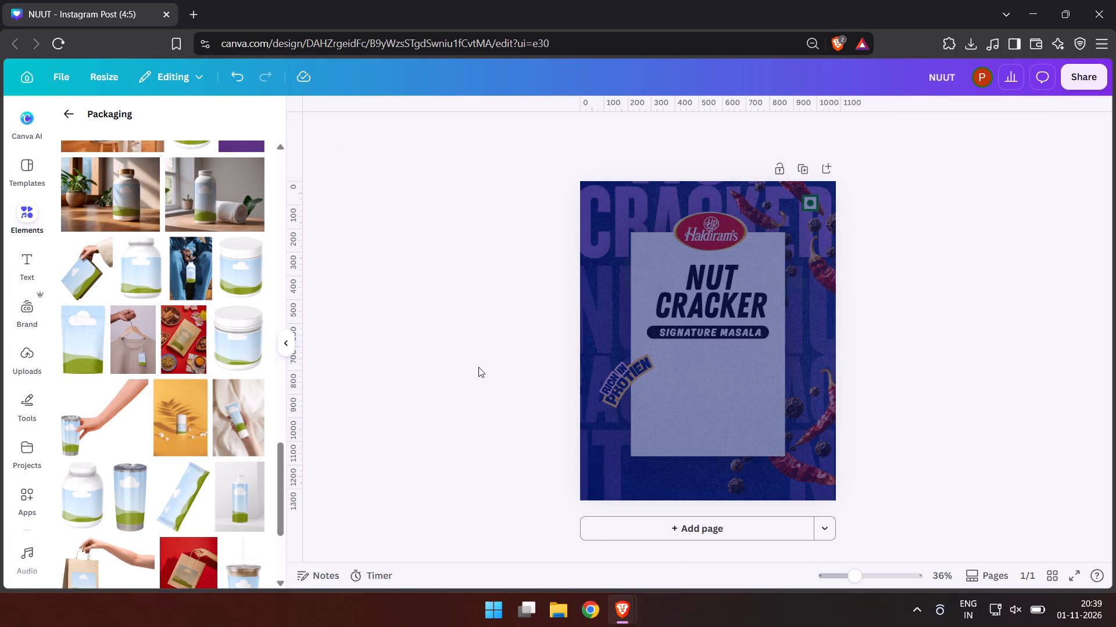
pyautogui.doubleClick(524, 212)
pyautogui.click(646, 140)
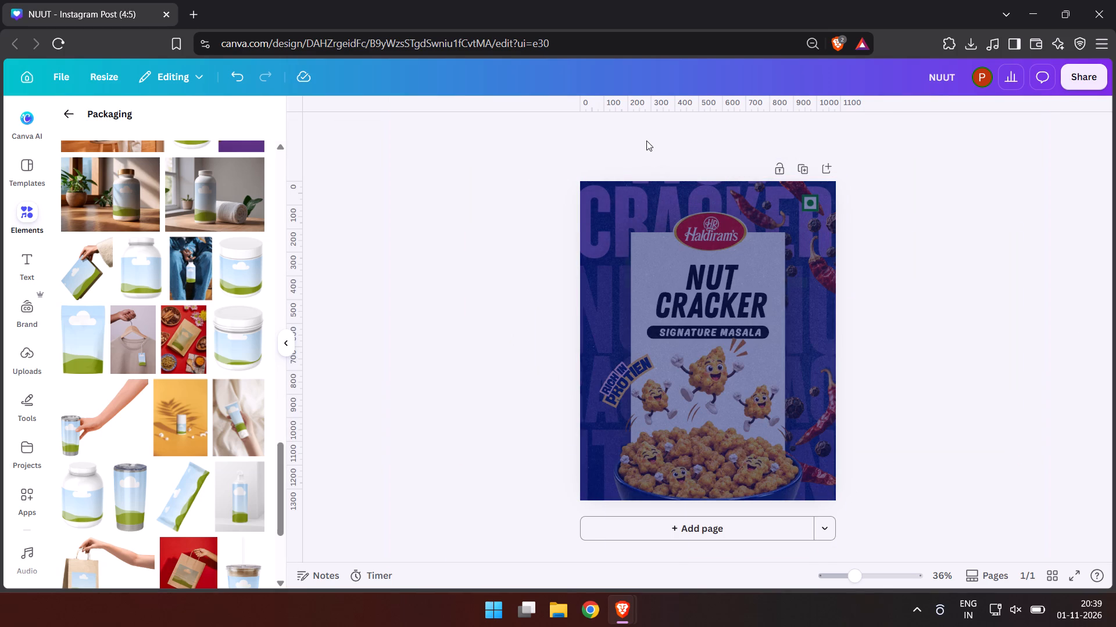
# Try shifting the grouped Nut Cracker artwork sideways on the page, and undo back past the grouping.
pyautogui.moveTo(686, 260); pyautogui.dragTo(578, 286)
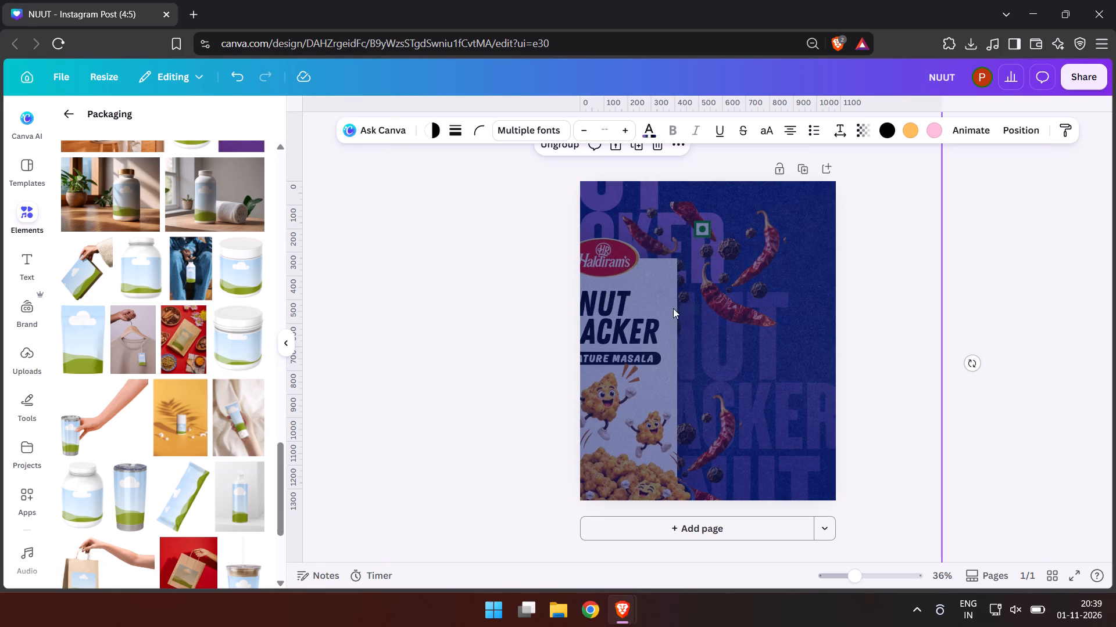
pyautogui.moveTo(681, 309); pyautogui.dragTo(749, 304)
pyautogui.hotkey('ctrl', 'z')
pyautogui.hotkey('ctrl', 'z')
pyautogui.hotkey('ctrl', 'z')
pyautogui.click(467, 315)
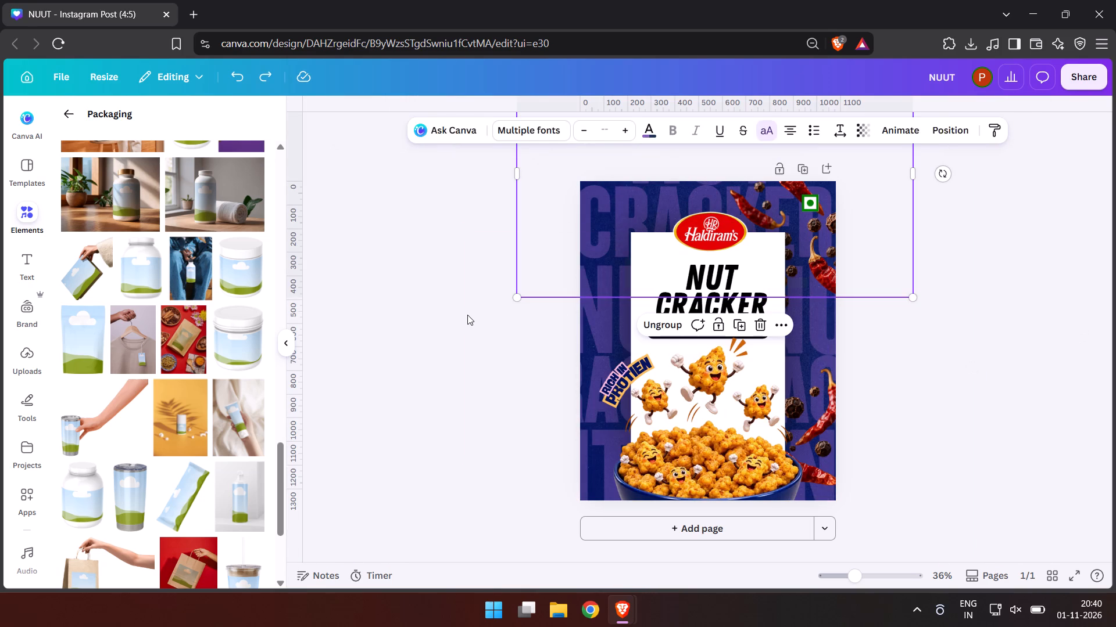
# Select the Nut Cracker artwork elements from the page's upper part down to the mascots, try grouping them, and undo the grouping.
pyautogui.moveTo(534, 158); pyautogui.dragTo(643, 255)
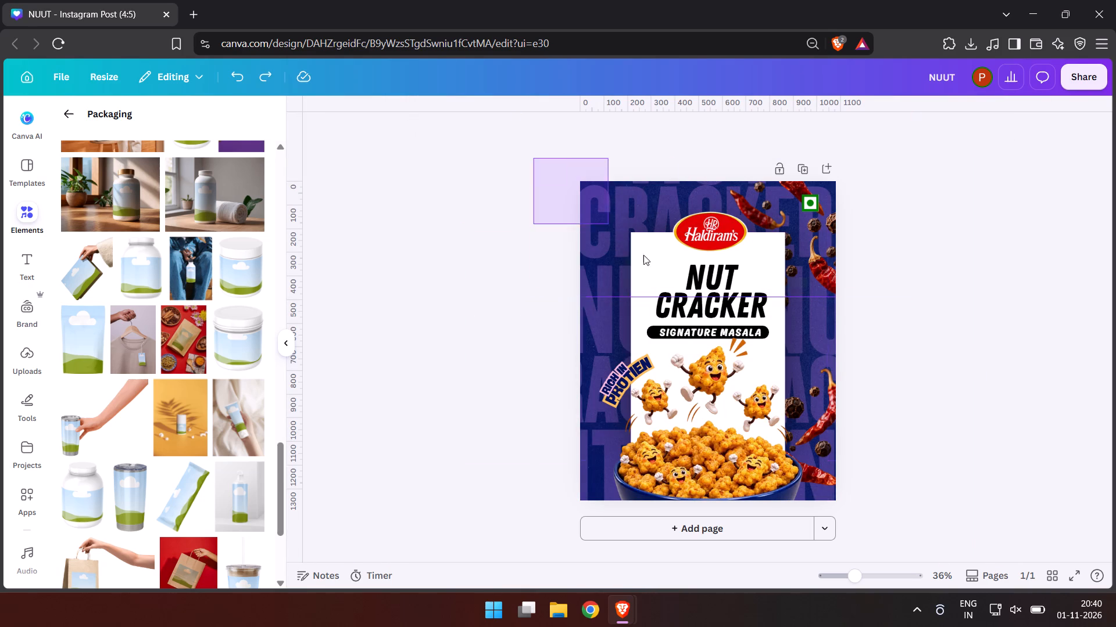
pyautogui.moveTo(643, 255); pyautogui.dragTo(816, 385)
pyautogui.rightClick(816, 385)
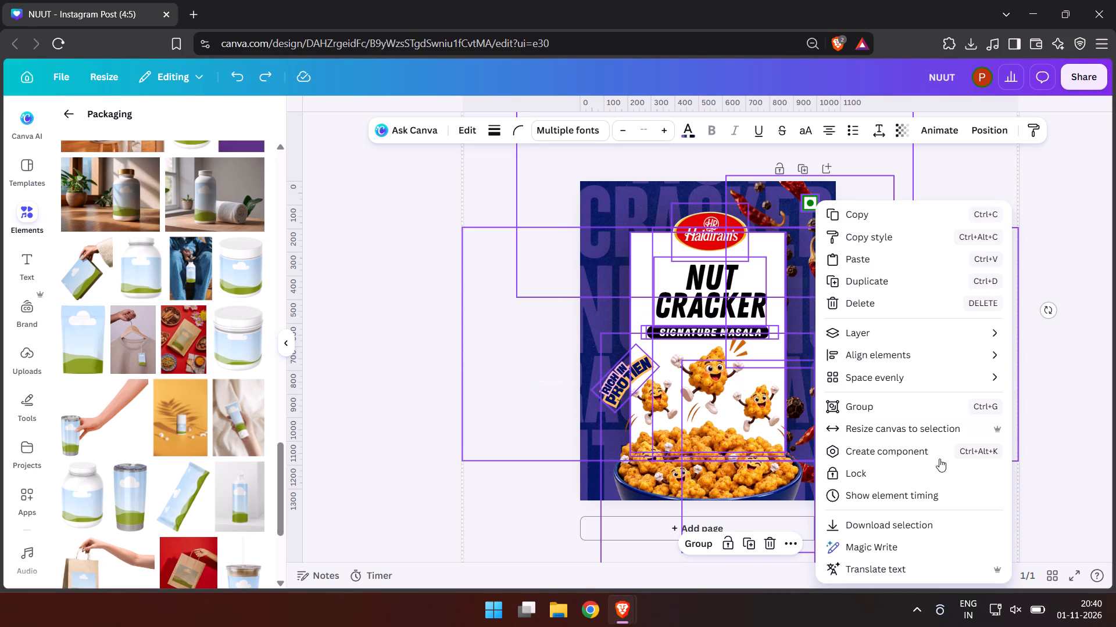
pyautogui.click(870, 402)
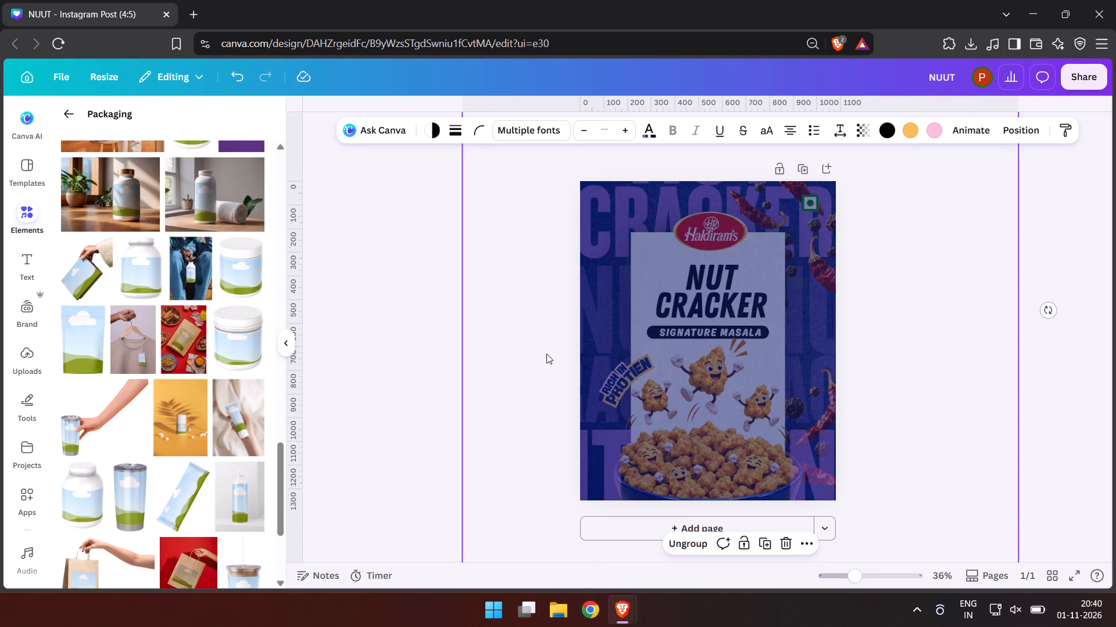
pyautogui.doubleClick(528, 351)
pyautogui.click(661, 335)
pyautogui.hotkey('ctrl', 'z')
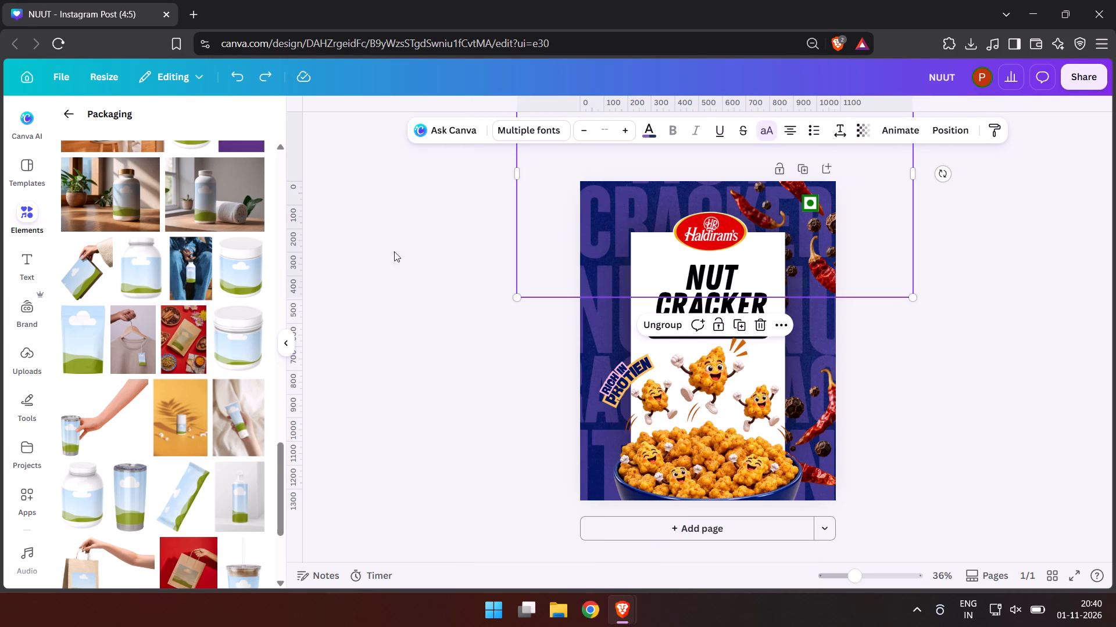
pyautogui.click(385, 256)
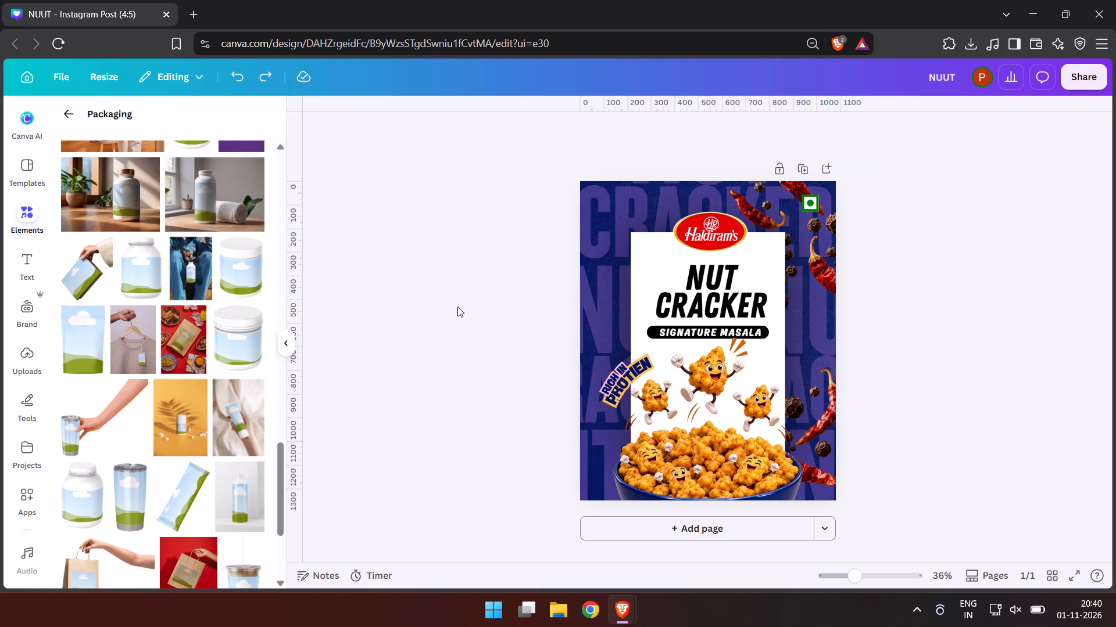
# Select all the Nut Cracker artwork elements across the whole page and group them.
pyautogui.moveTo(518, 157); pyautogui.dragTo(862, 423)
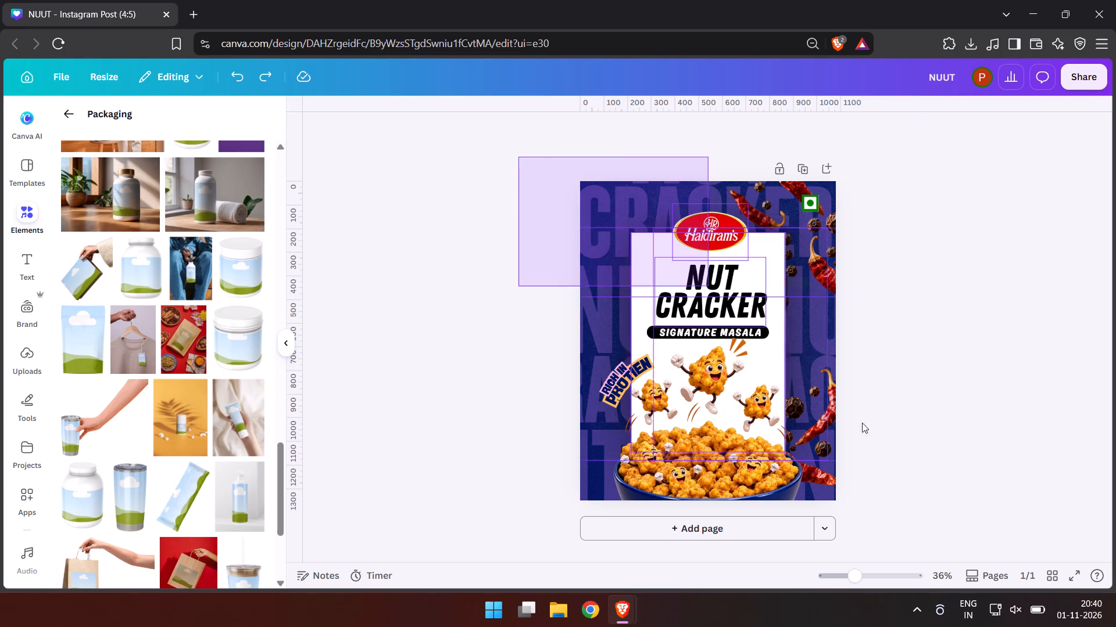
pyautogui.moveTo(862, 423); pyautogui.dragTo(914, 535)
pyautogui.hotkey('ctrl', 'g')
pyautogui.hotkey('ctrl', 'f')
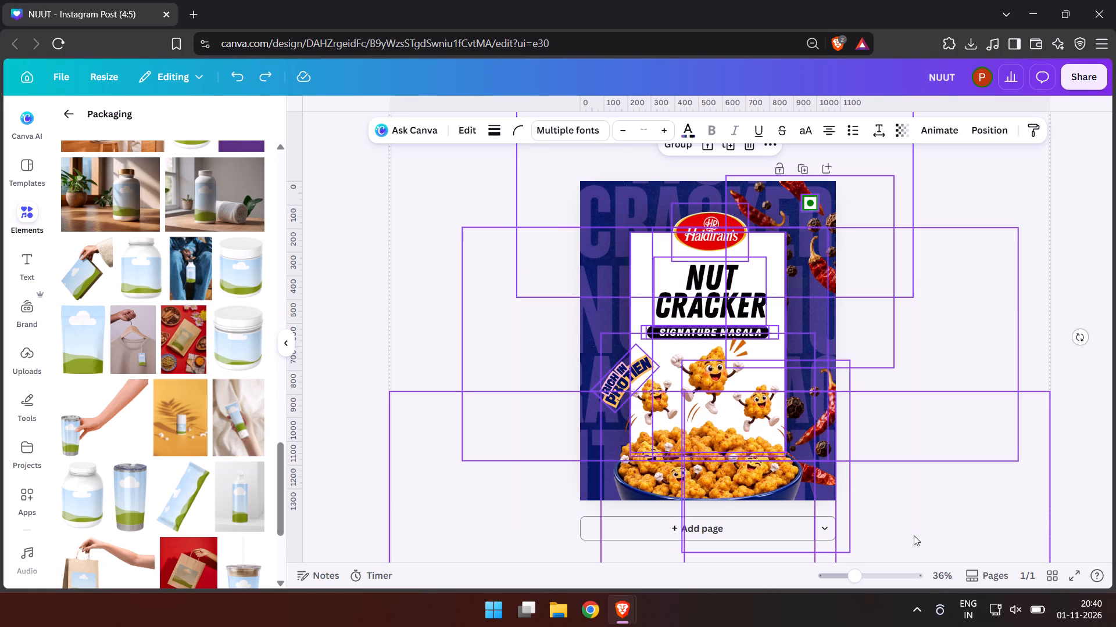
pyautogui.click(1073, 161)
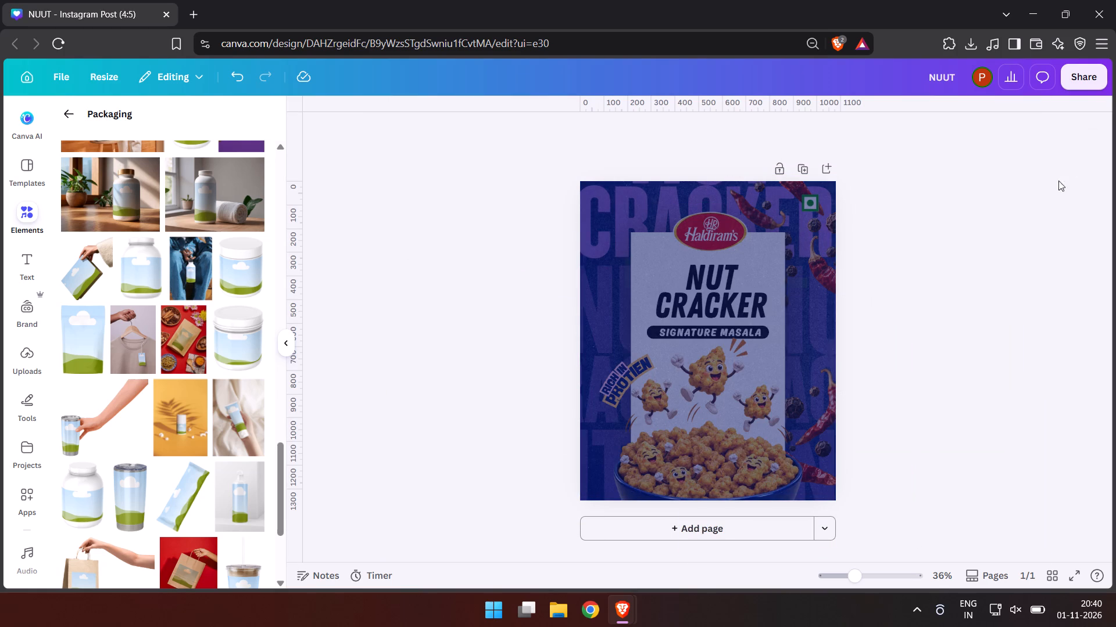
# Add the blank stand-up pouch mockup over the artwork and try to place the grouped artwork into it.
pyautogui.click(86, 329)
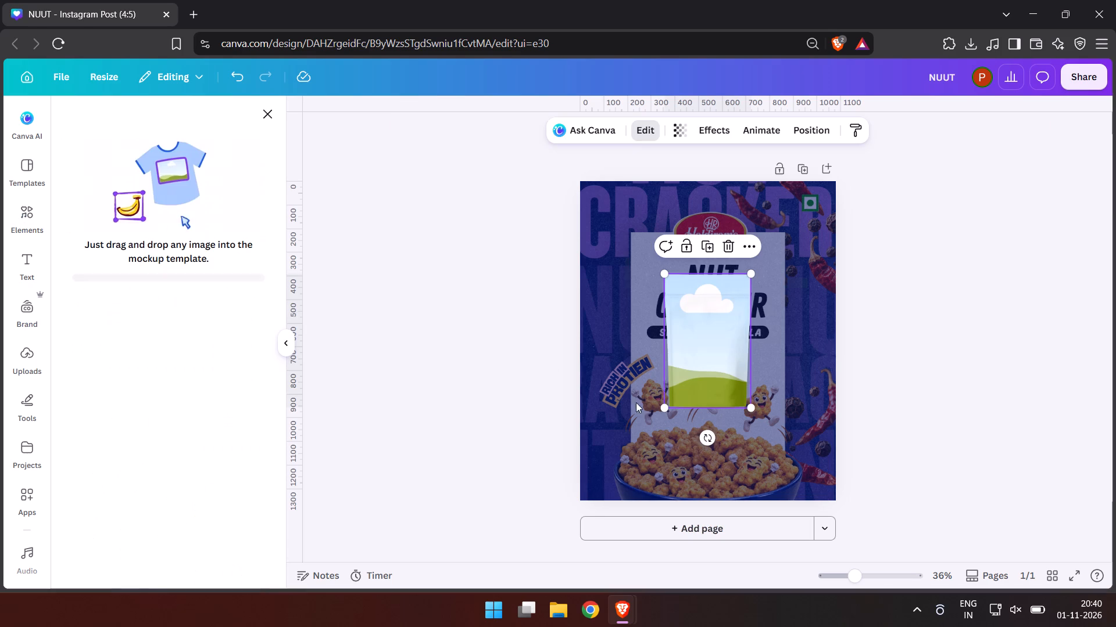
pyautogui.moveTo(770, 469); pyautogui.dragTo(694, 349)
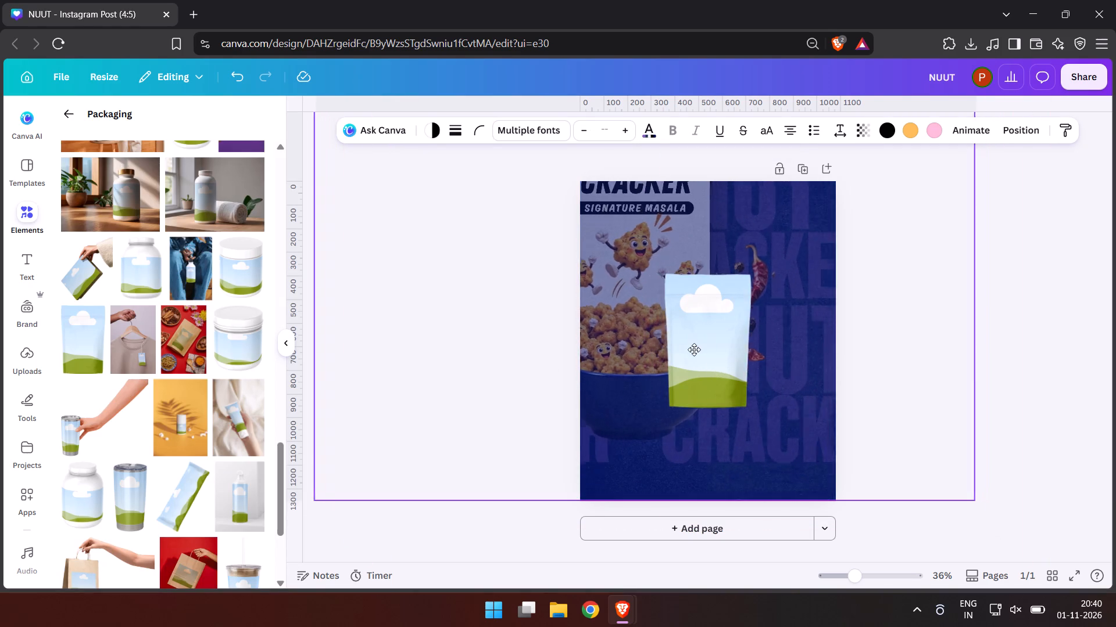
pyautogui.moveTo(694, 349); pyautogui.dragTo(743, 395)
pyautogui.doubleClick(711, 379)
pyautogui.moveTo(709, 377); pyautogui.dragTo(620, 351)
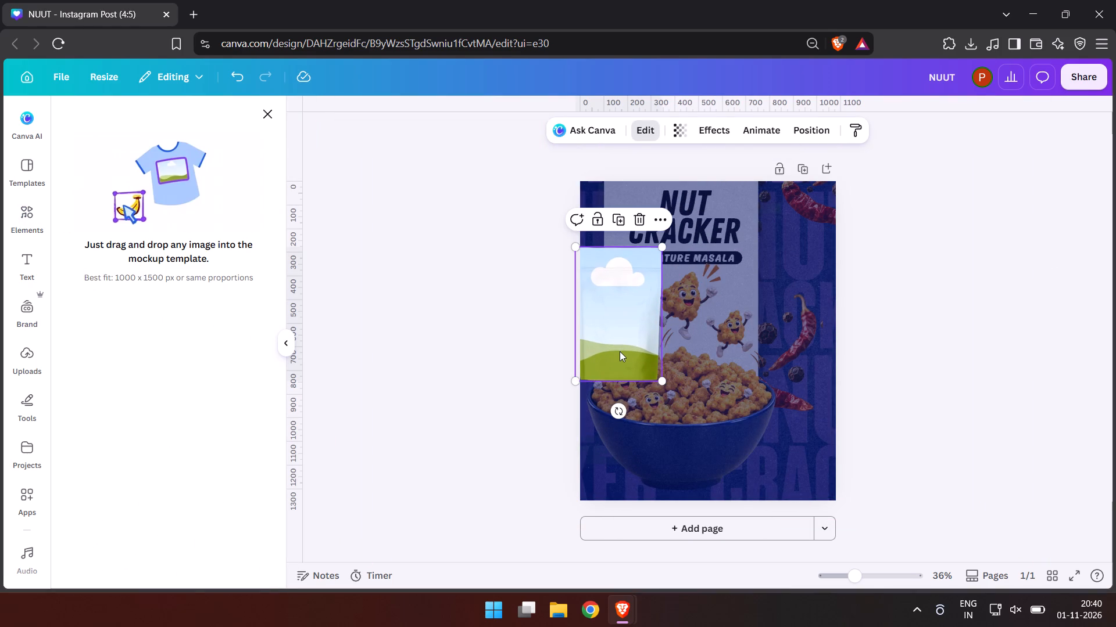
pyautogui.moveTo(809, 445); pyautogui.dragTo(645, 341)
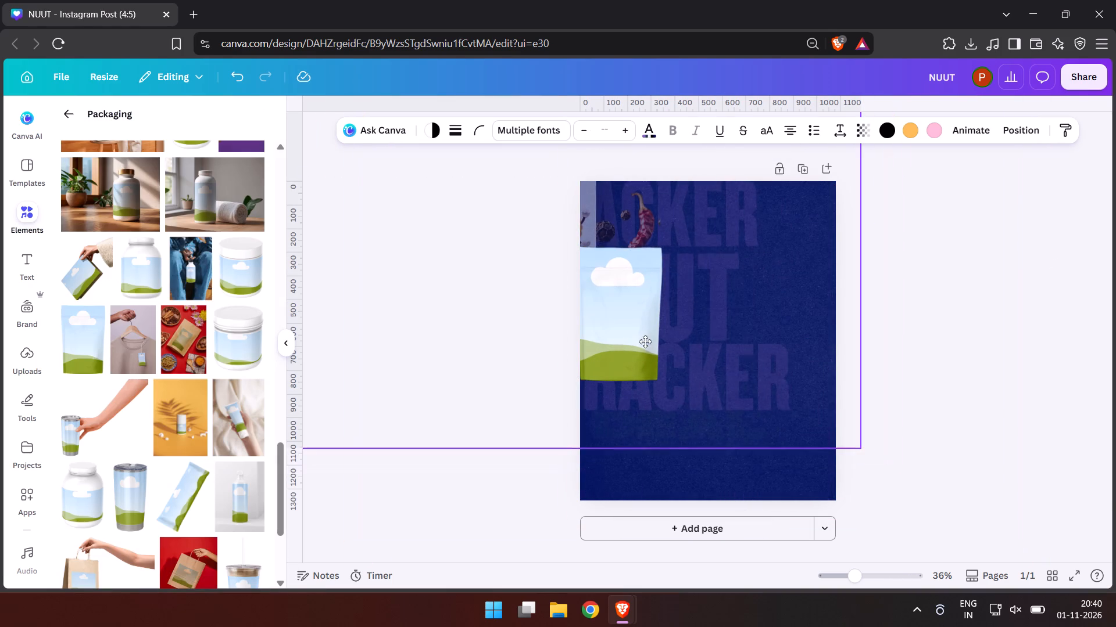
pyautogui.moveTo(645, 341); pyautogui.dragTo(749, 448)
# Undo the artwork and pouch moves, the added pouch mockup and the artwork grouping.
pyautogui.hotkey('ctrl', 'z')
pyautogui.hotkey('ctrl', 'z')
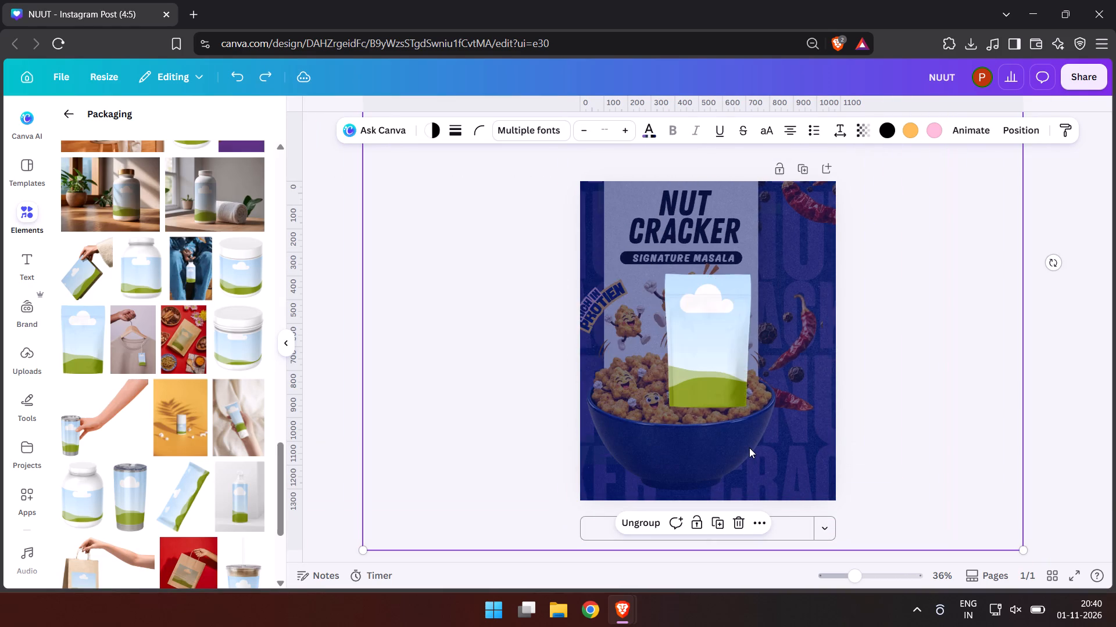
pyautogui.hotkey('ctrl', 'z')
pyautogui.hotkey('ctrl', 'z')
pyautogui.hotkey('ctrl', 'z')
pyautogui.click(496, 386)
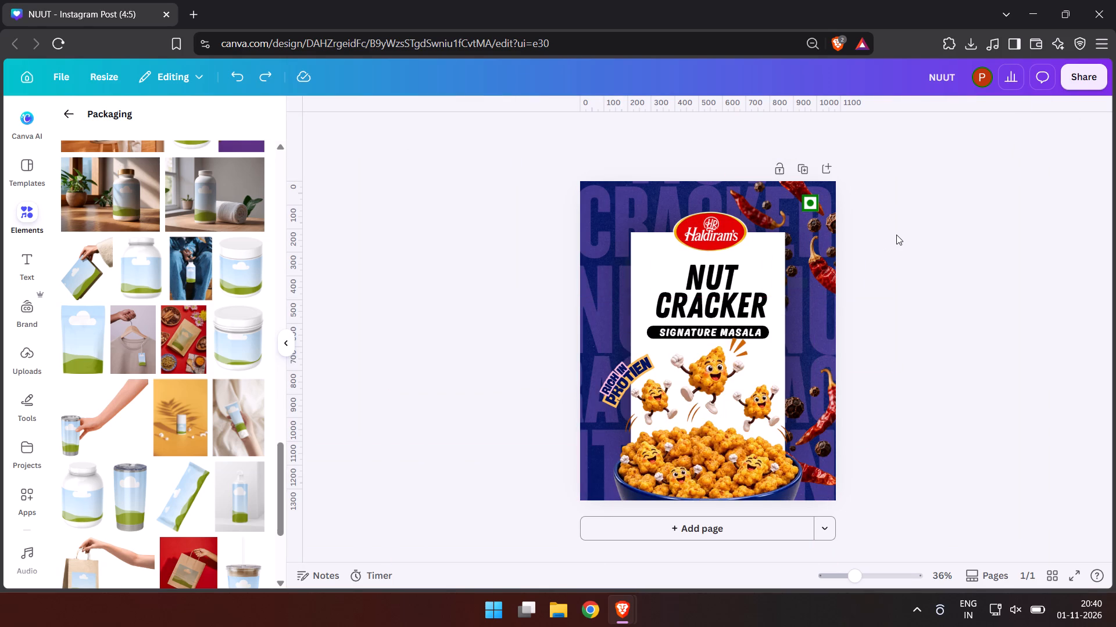
# Set up a PNG download of the Nut Cracker design at size 3.125, 3,375 × 4,219 px.
pyautogui.click(1079, 70)
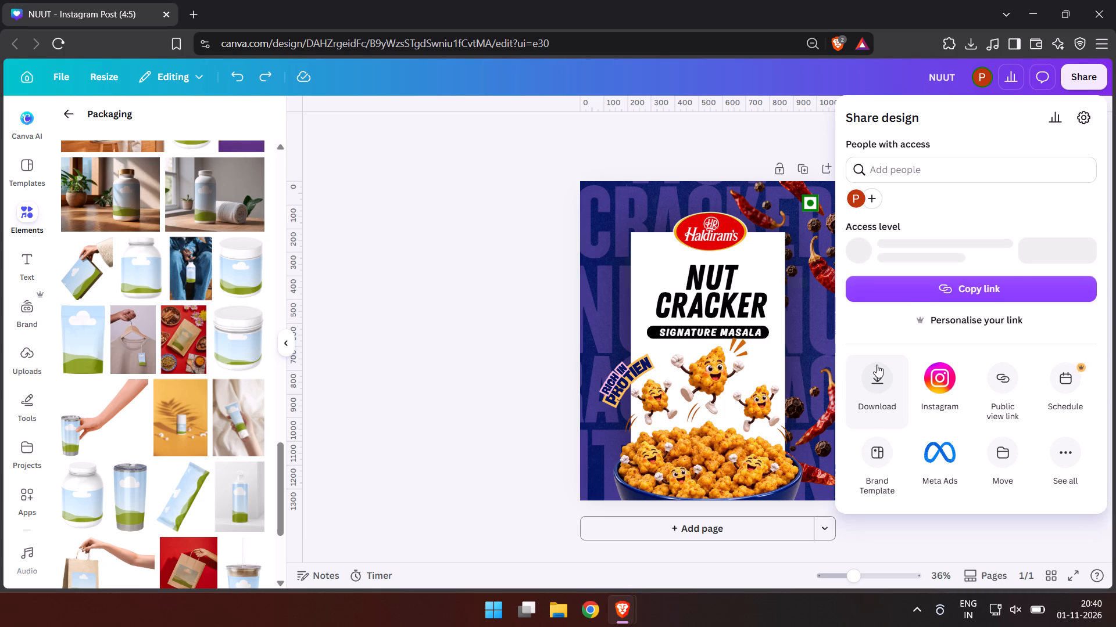
pyautogui.click(877, 365)
pyautogui.moveTo(893, 224); pyautogui.dragTo(1110, 239)
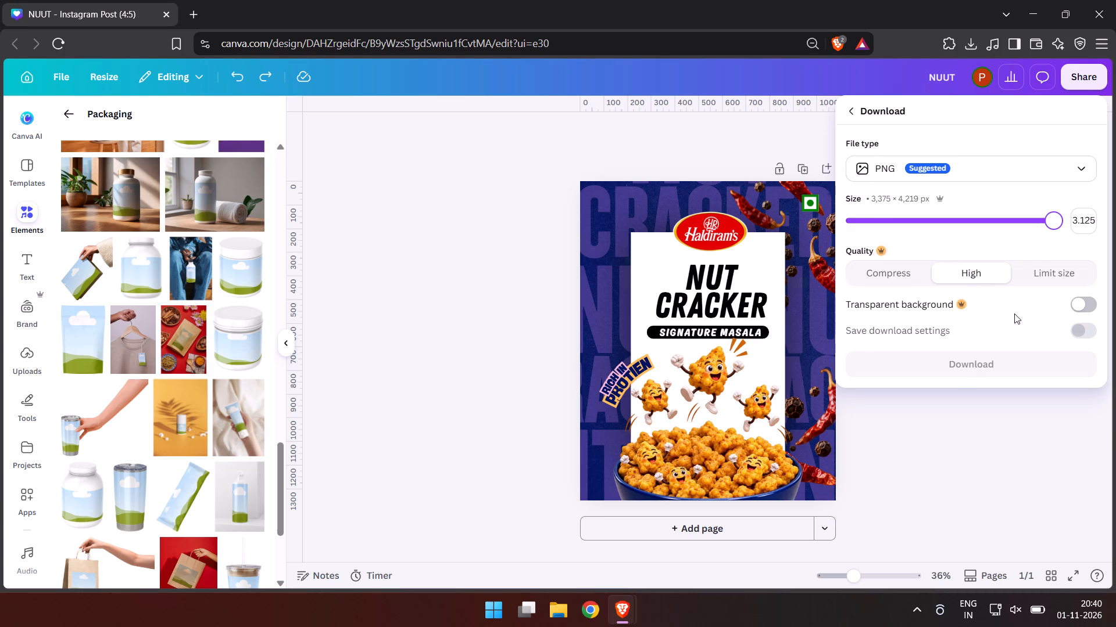
# Download the Nut Cracker design and save the PNG to the Desktop as NUUT.
pyautogui.click(975, 365)
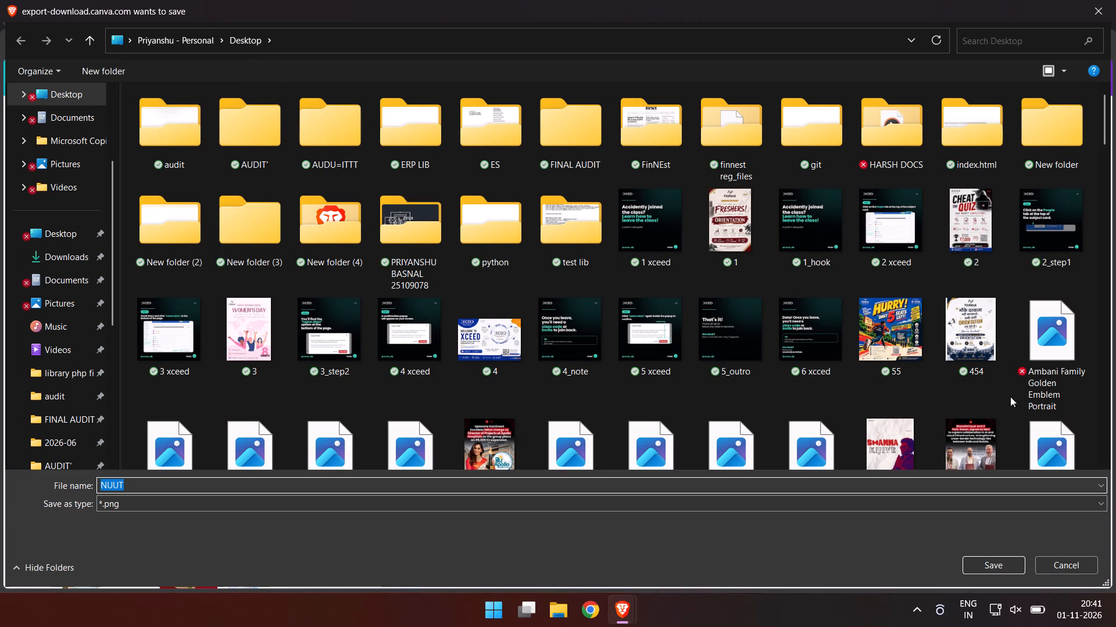
pyautogui.click(984, 564)
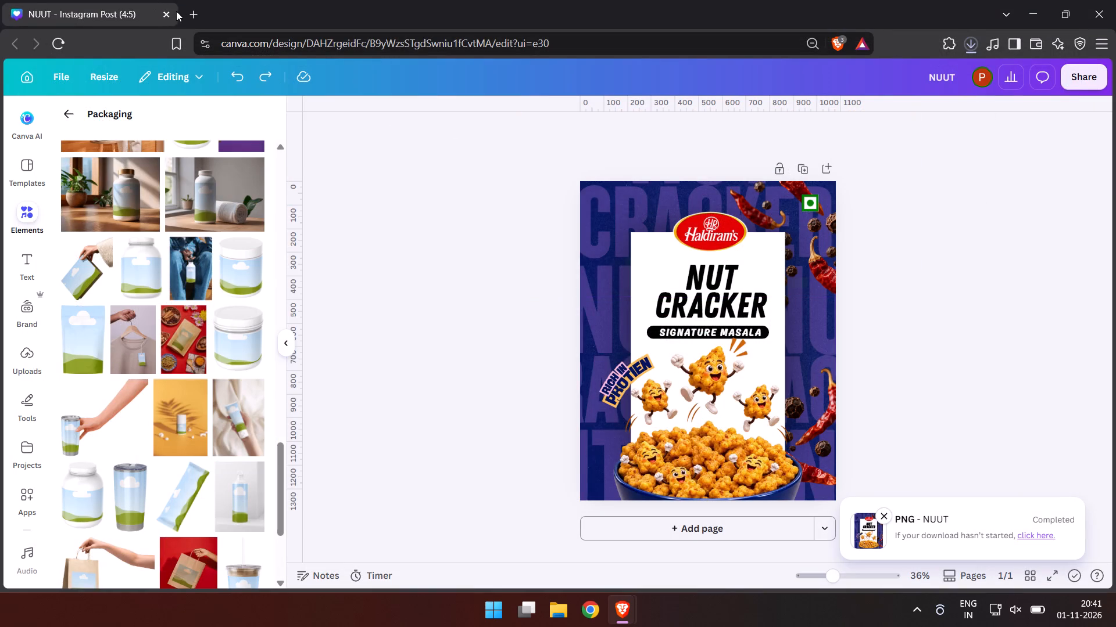
# Open WhatsApp Web (web.whatsapp.com) in a new browser tab.
pyautogui.click(192, 10)
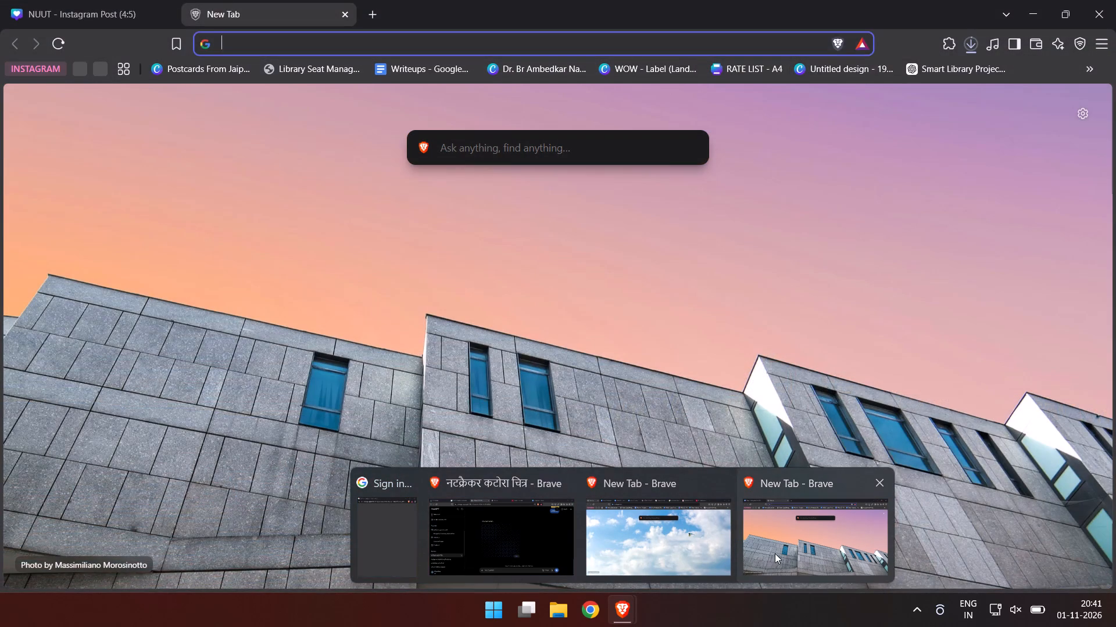
pyautogui.click(763, 550)
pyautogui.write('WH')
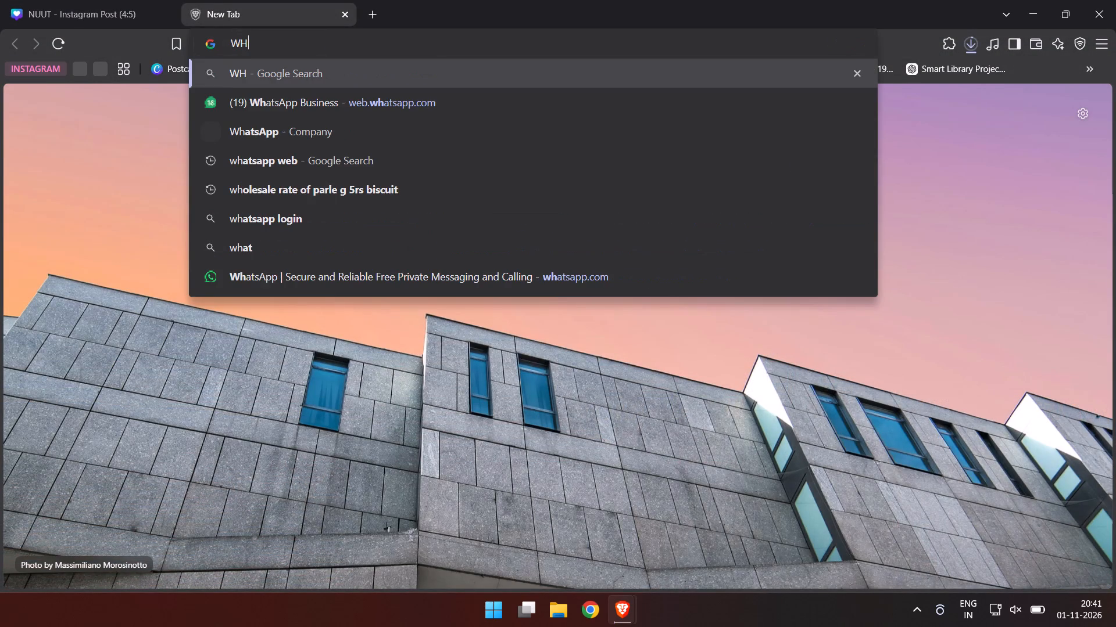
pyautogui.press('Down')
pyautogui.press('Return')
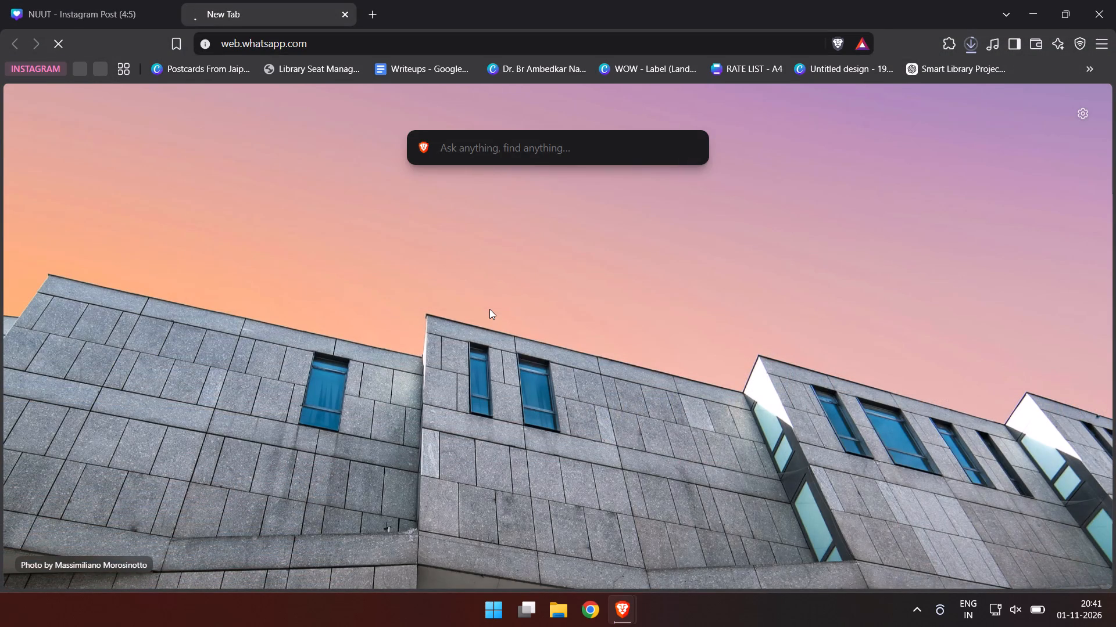